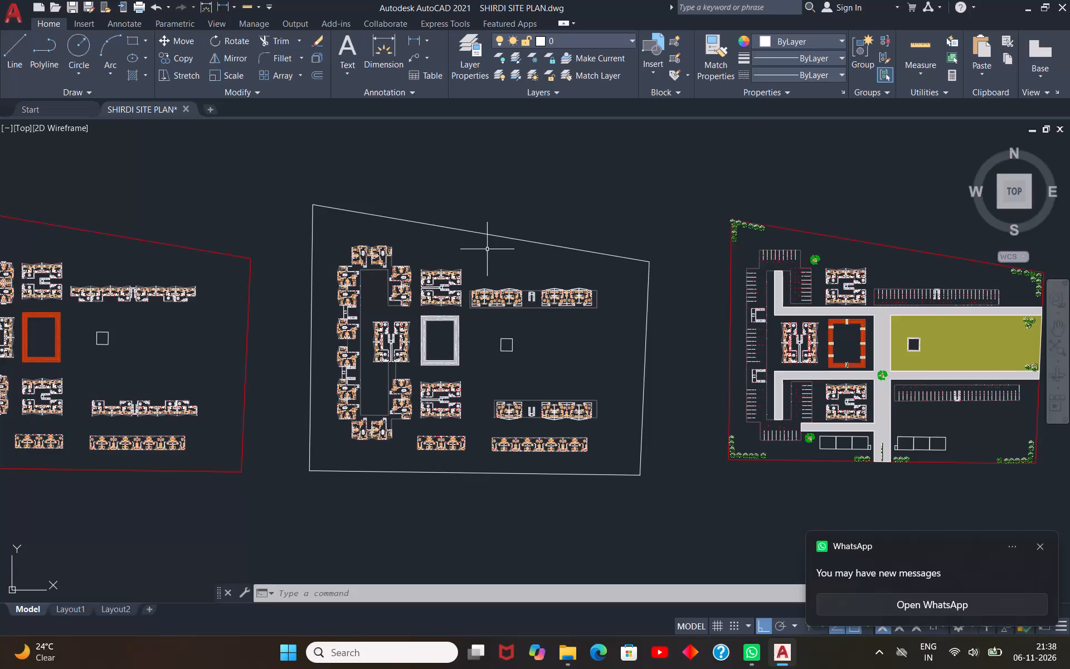
Dismiss the WhatsApp notification covering the drawing.
left_click(1039, 547)
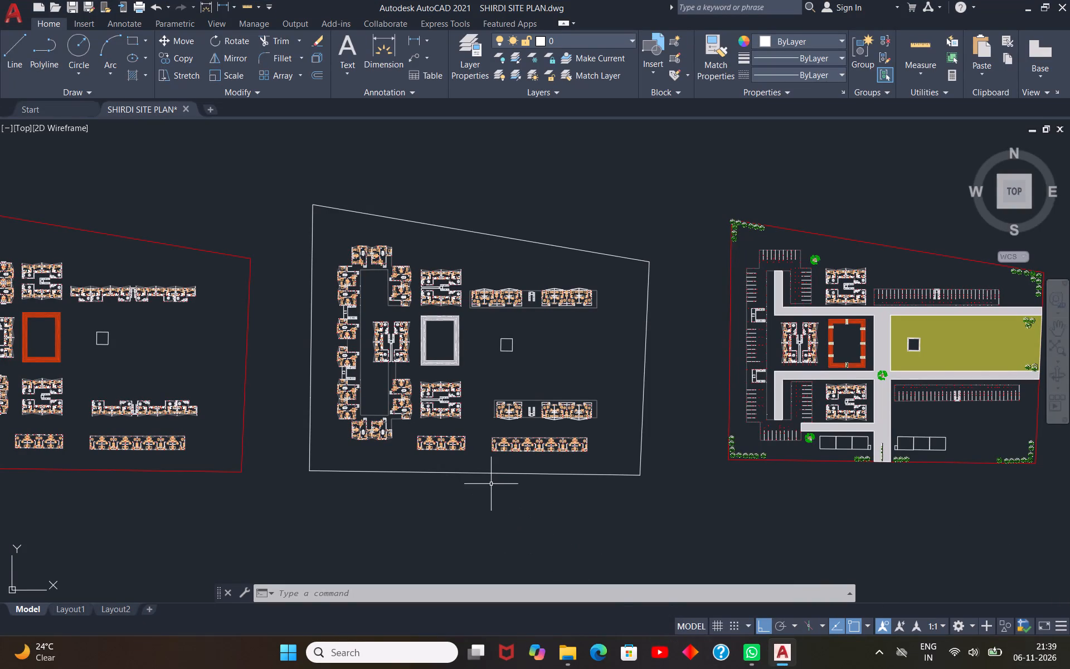
Erase the stray short vertical line outside the east boundary of the site plan with the roads and green lawn.
scroll(491, 482, "down", 1)
scroll(876, 426, "up", 2)
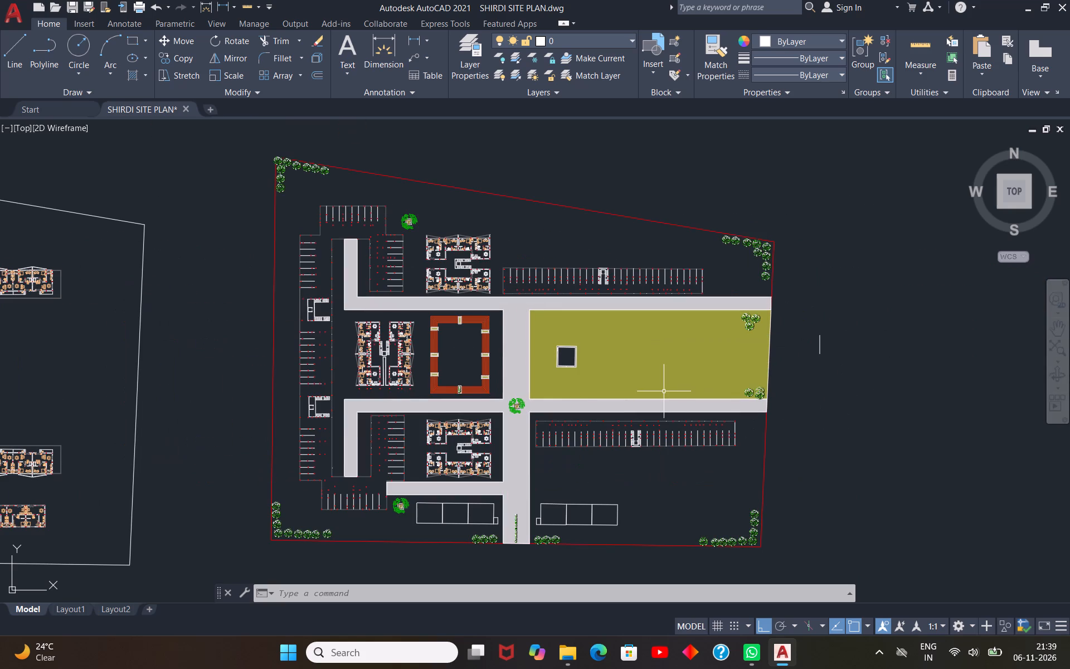
key("Escape")
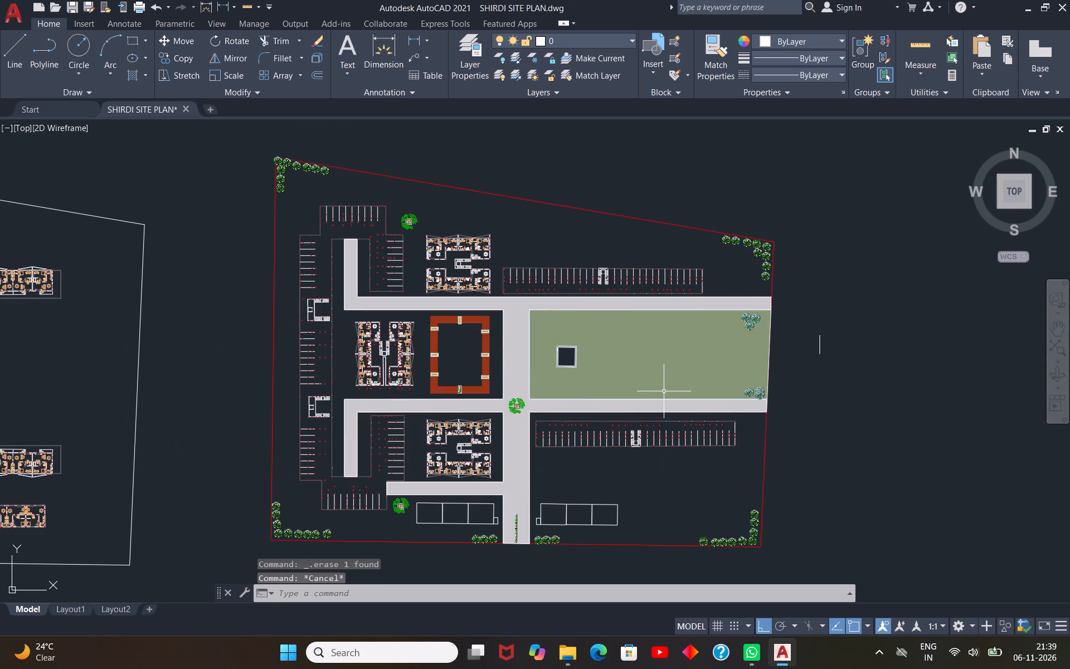
scroll(675, 378, "down", 2)
scroll(713, 366, "up", 2)
left_click(813, 335)
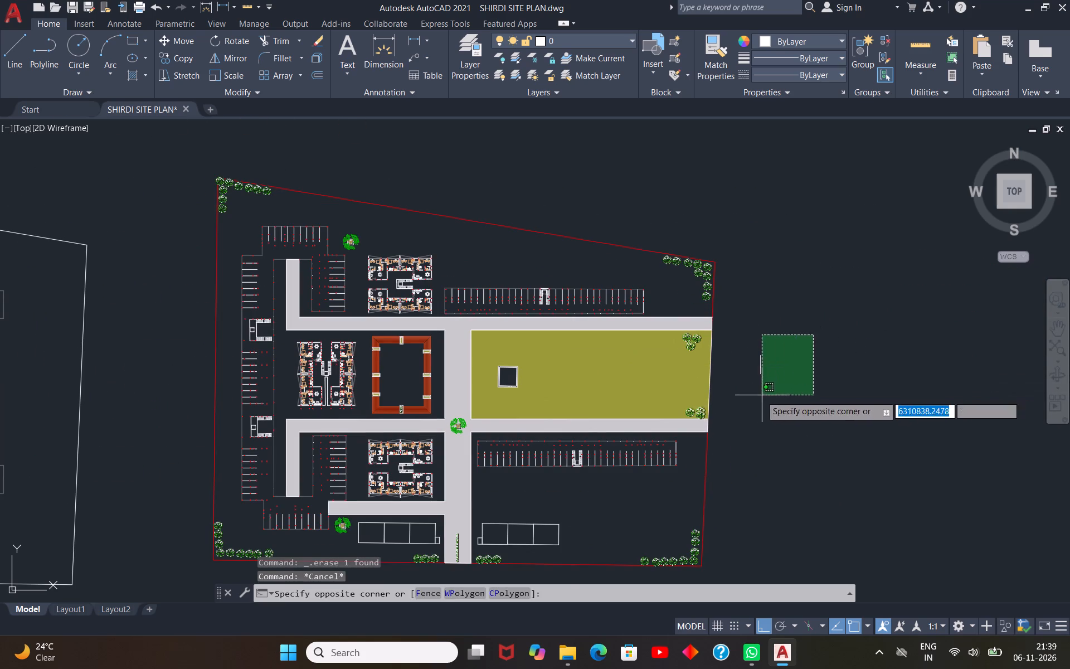
left_click(748, 397)
key("Delete")
scroll(742, 226, "down", 2)
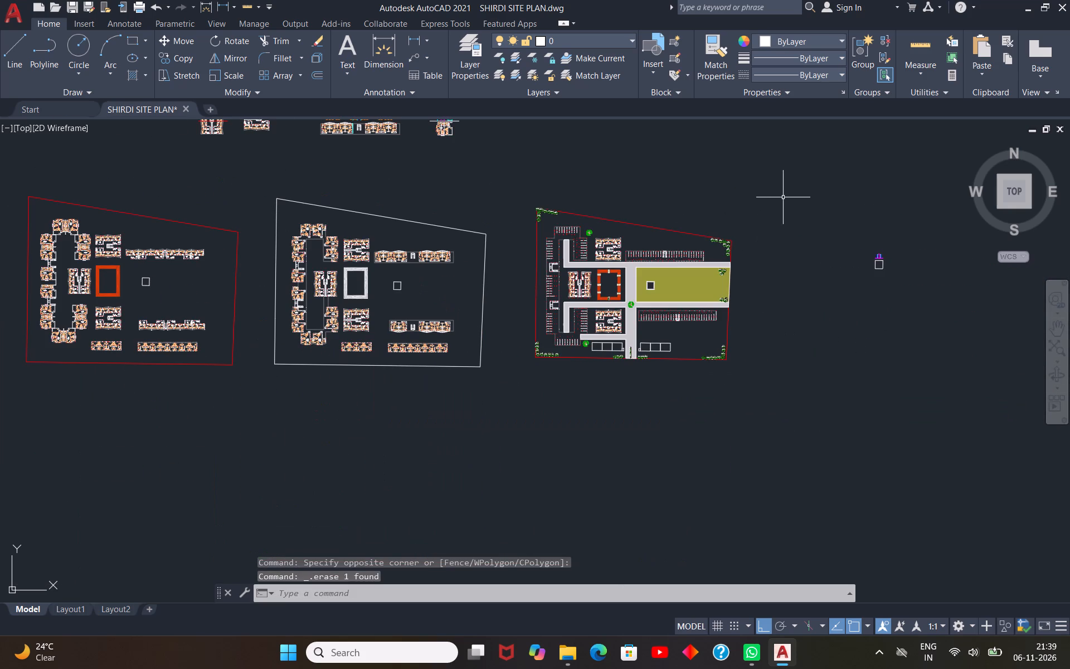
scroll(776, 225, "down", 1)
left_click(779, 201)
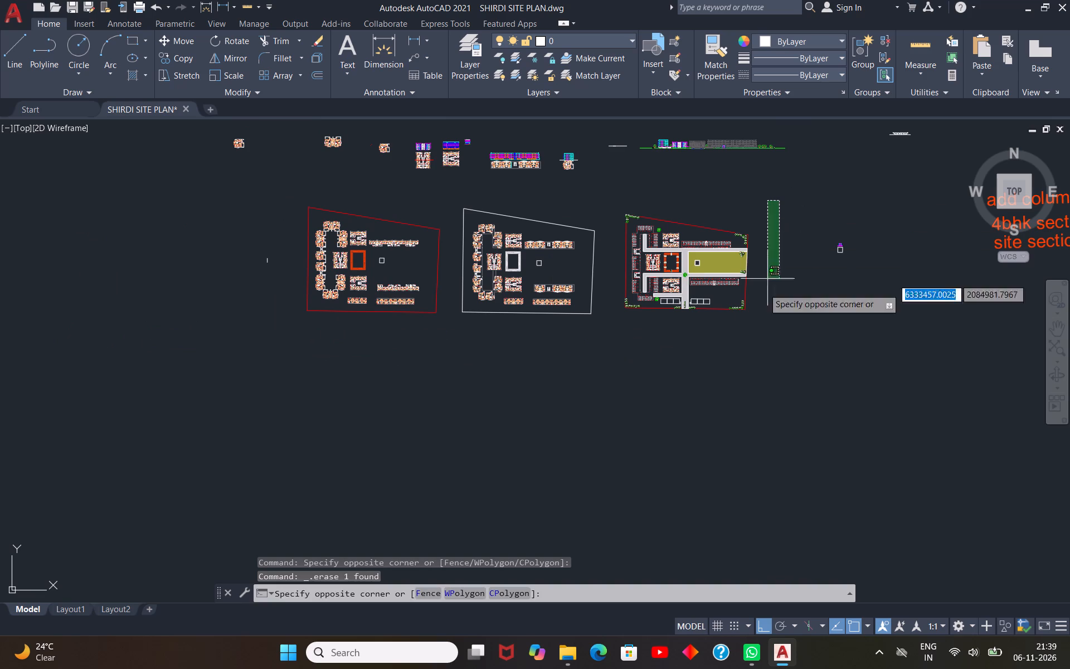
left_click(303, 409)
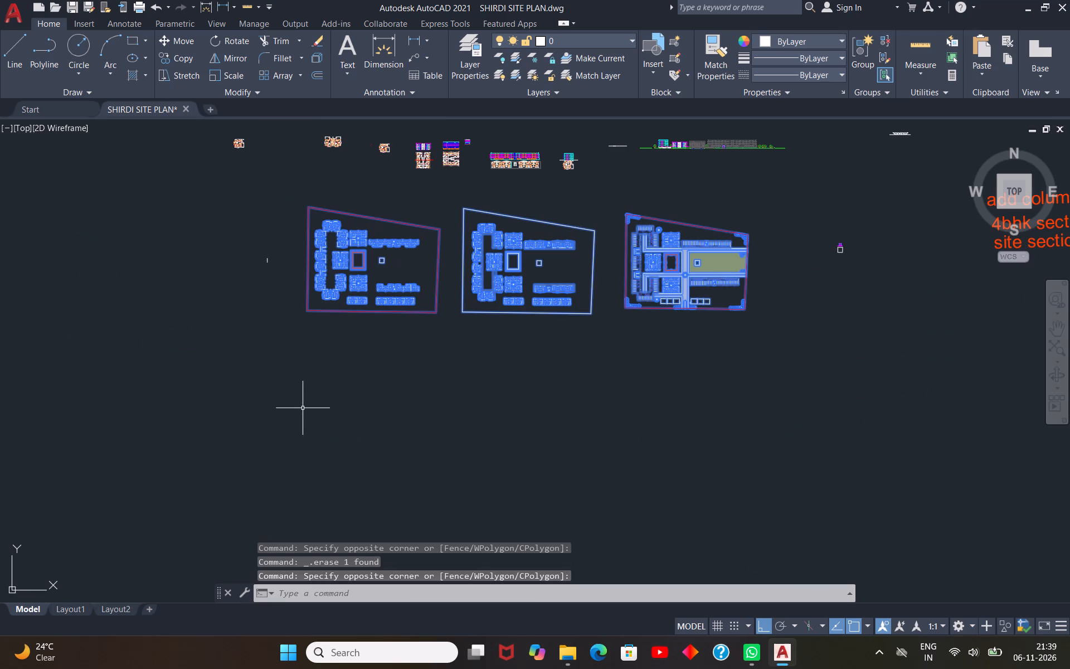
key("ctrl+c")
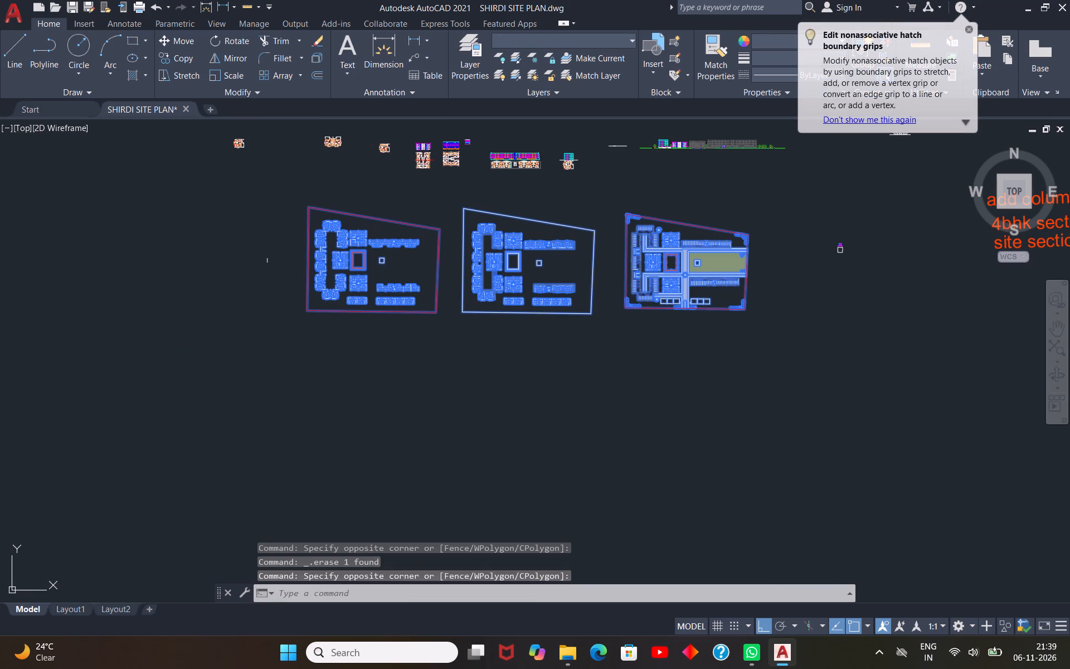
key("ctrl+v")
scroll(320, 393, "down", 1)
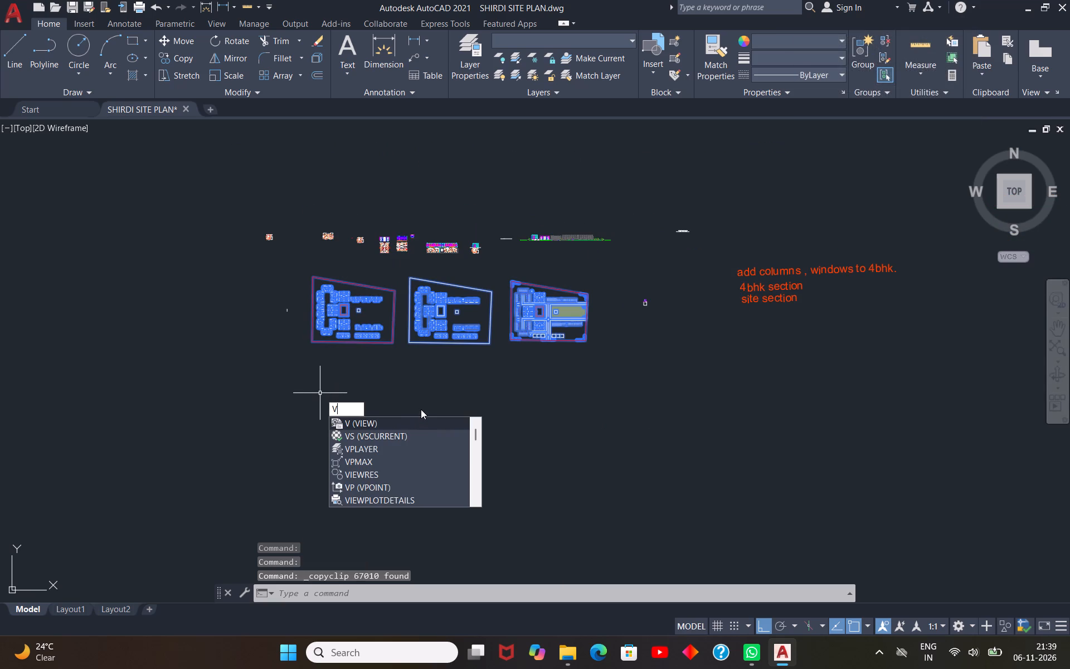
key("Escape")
Copy the three site plans together and paste the duplicates below the originals.
left_click(606, 274)
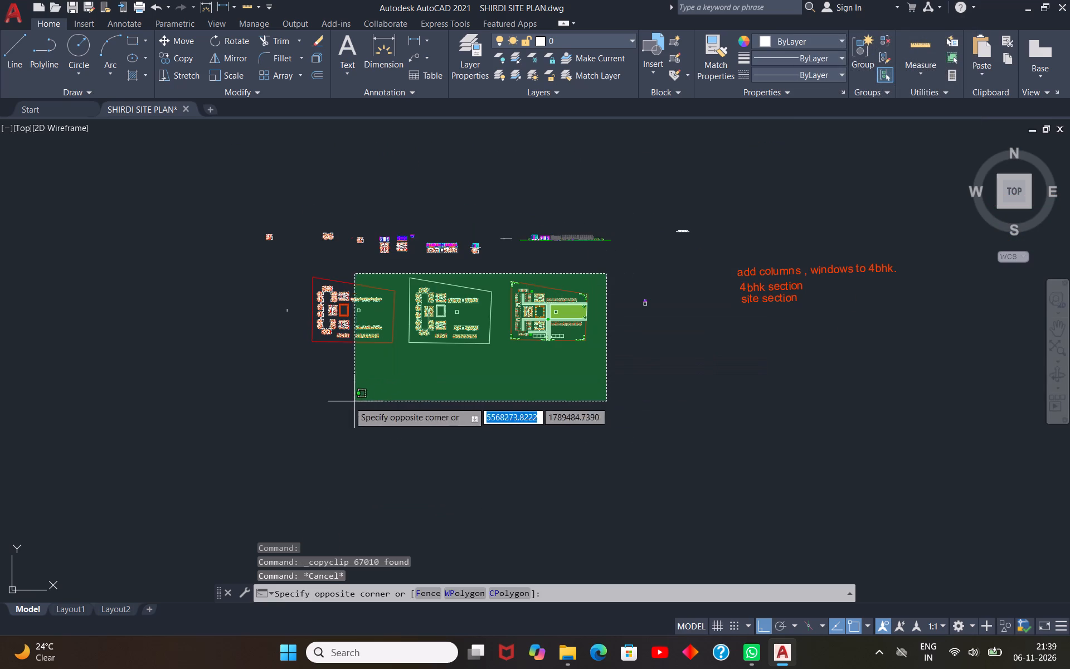
left_click(305, 366)
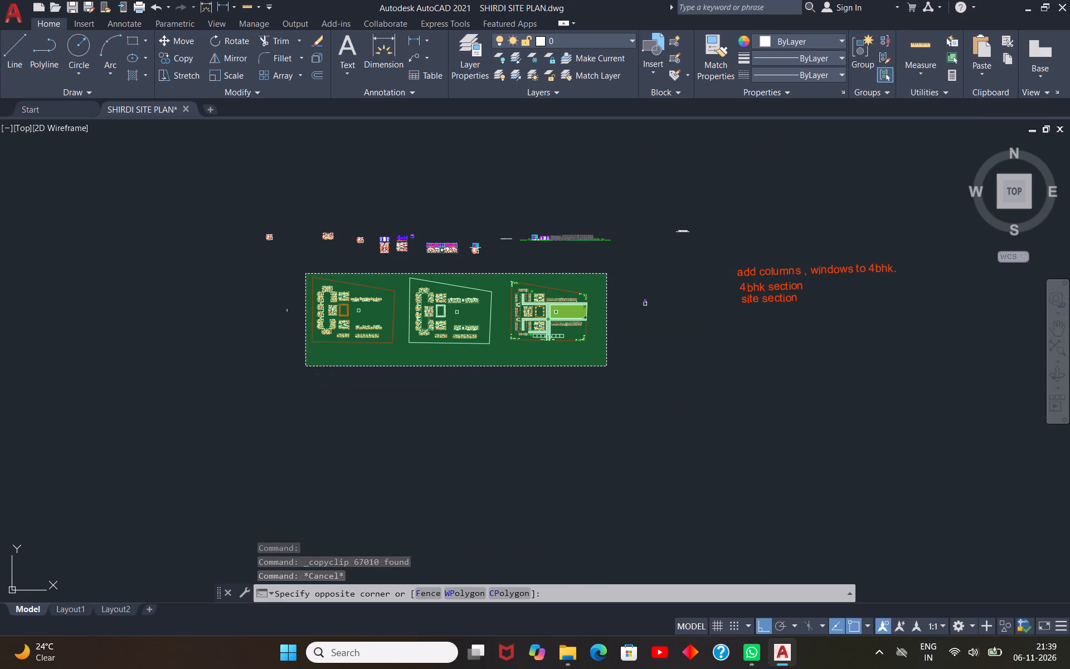
key("ctrl+c")
key("ctrl+v")
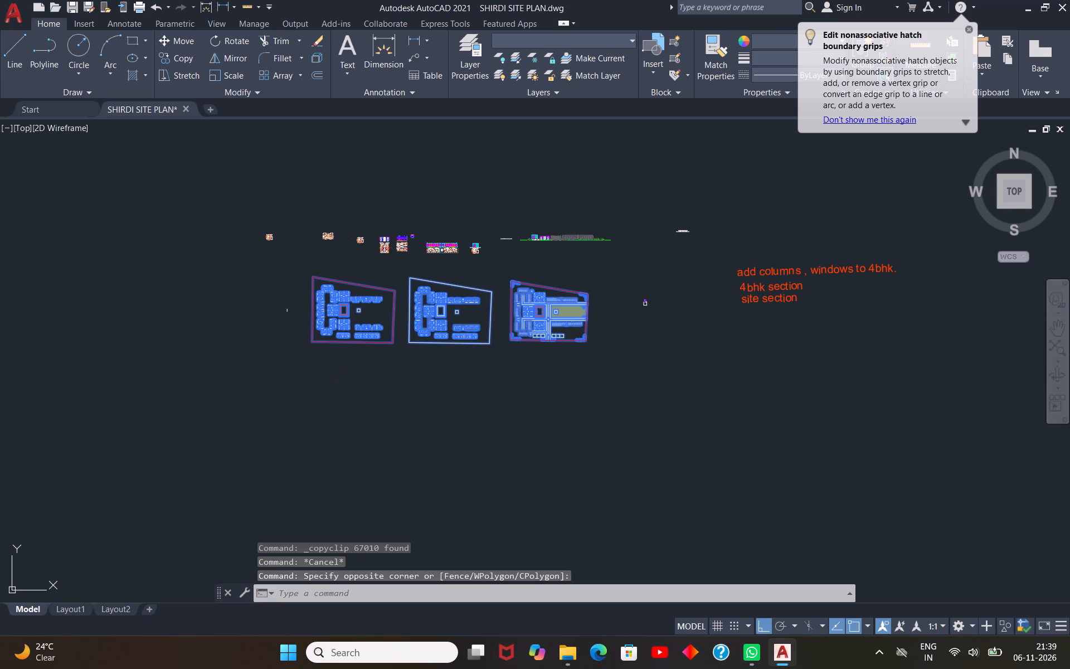
scroll(339, 385, "down", 2)
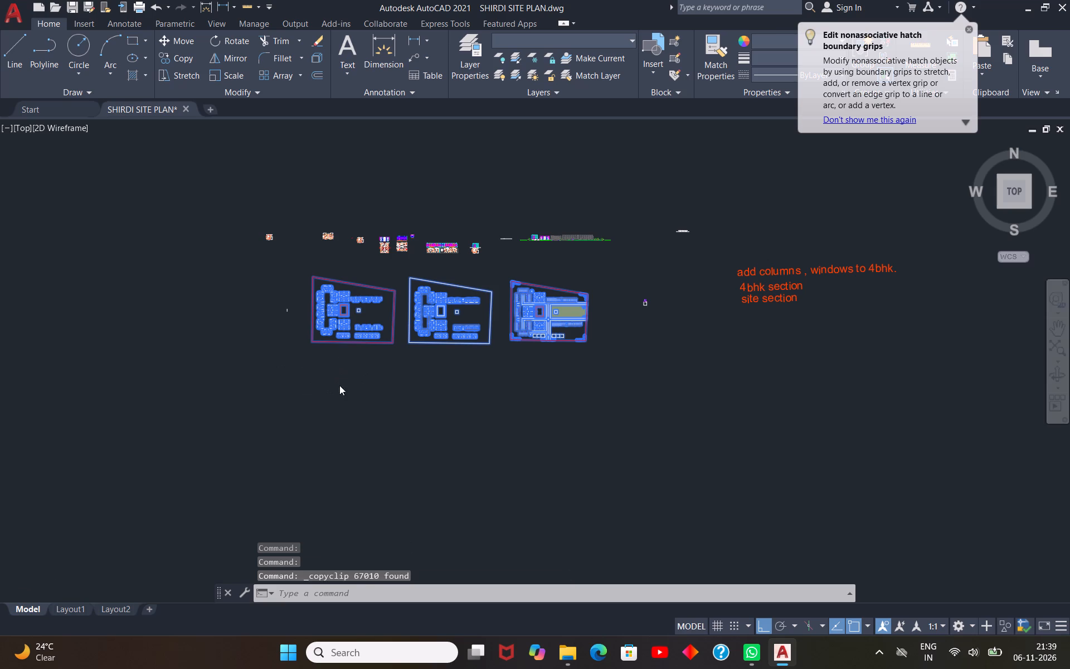
scroll(457, 403, "down", 1)
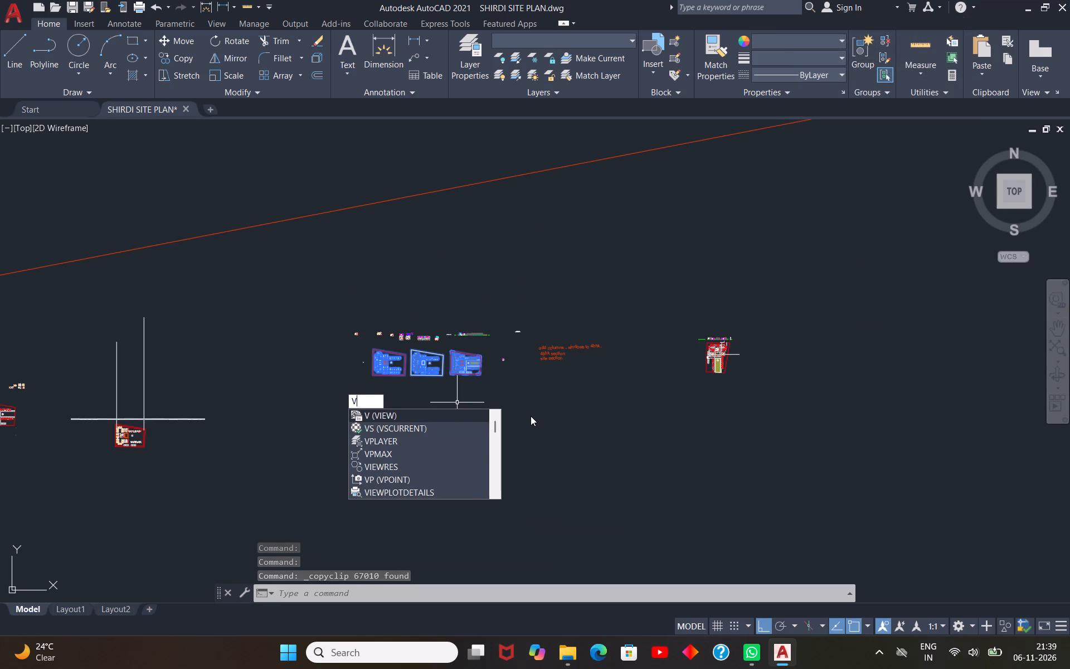
Paste the copied three site plans as a second row directly below the original three.
key("Escape")
key("ctrl+v")
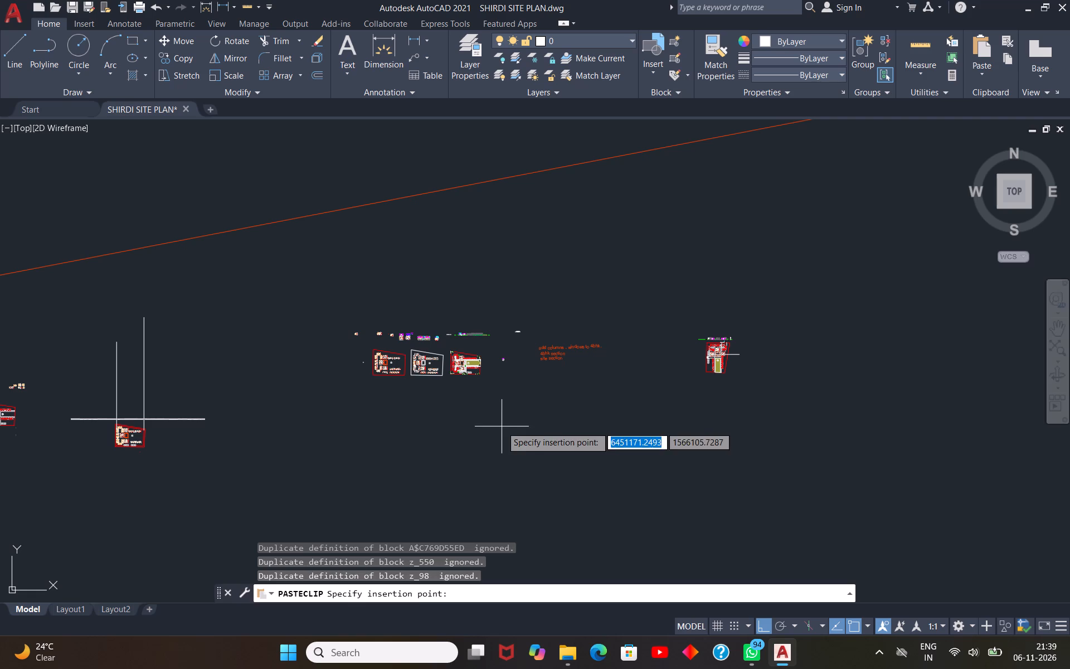
scroll(368, 428, "up", 2)
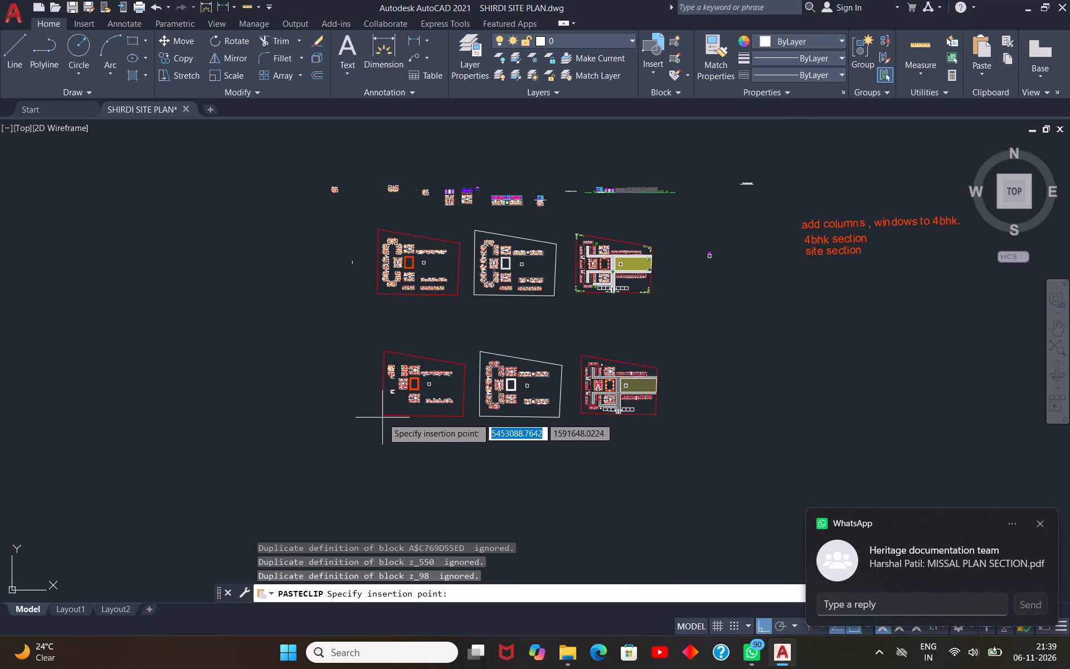
left_click(382, 418)
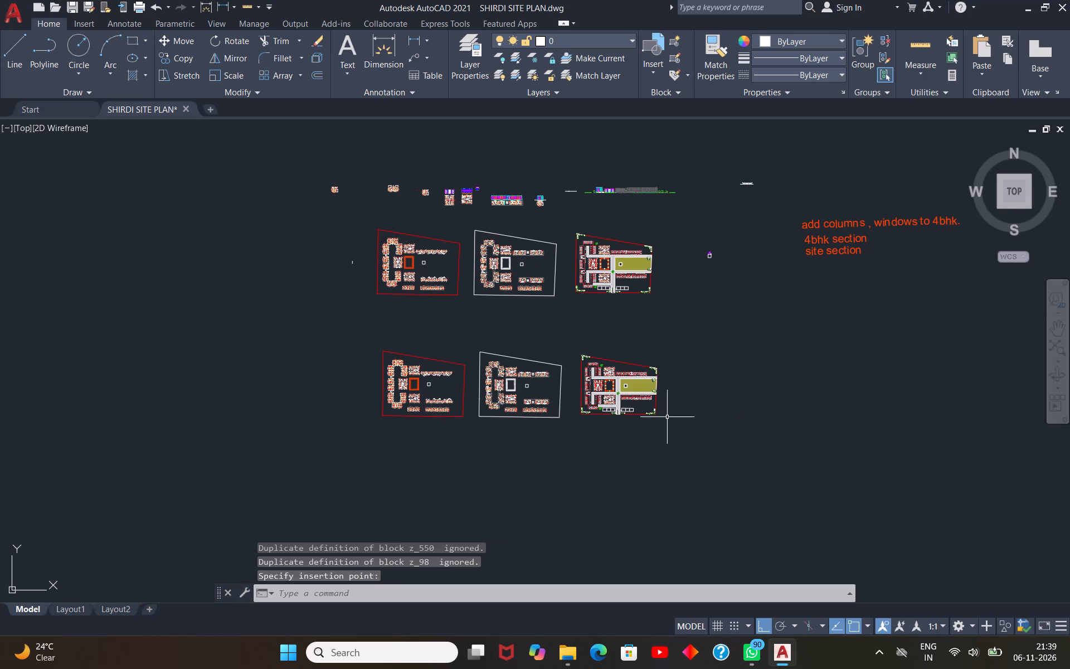
scroll(626, 394, "up", 1)
key("Escape")
key("Escape")
Erase the olive-green lawn hatch between the two horizontal roads in the easternmost duplicated site plan.
scroll(655, 382, "up", 1)
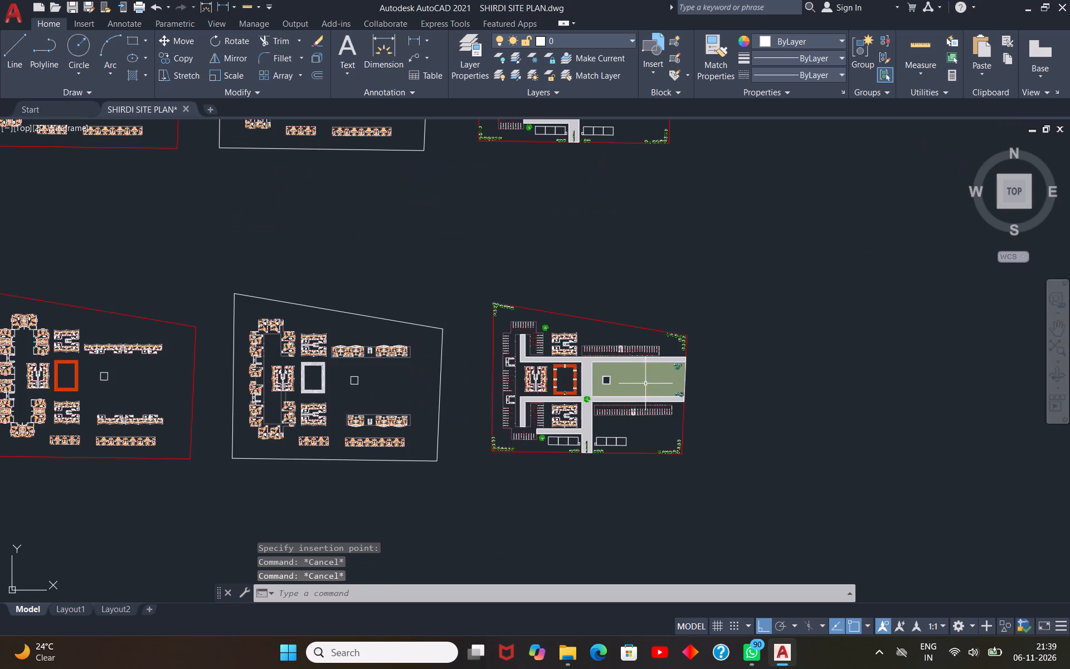
left_click(659, 382)
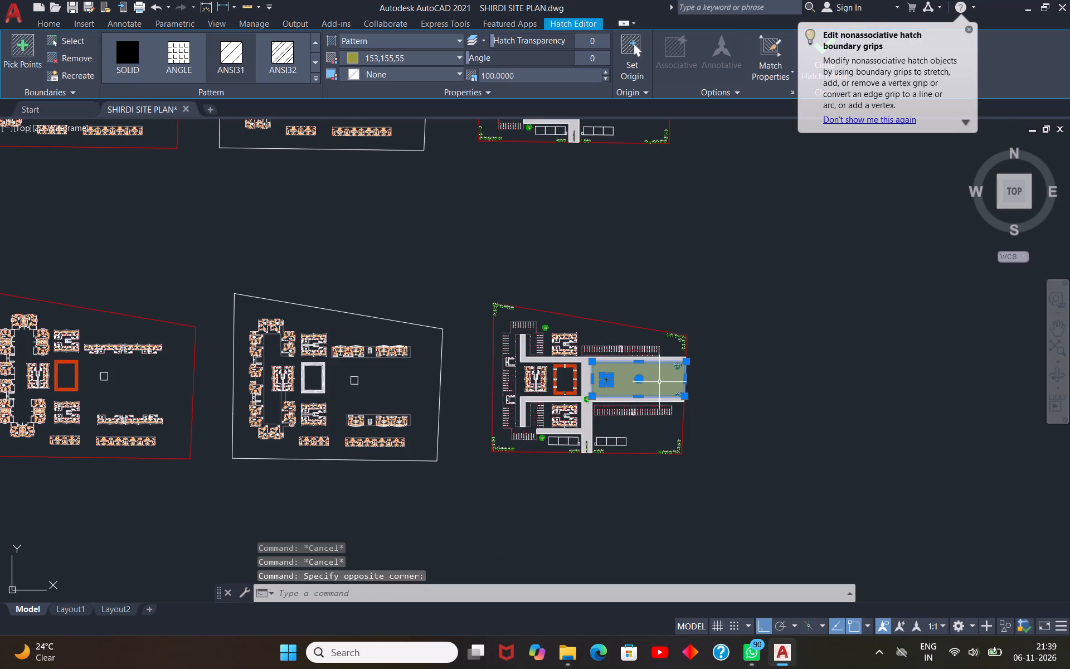
key("Delete")
Erase the cluster of three trees just below the upper road's east end in the duplicated site plan.
scroll(721, 391, "up", 2)
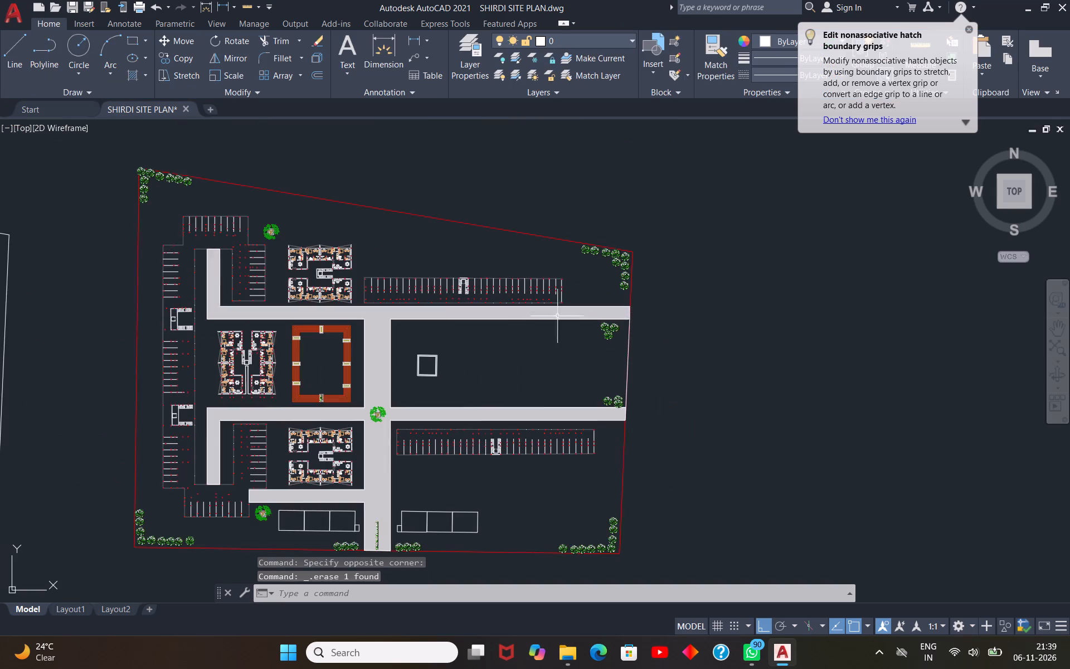
scroll(565, 313, "up", 1)
scroll(644, 327, "up", 3)
left_click(686, 333)
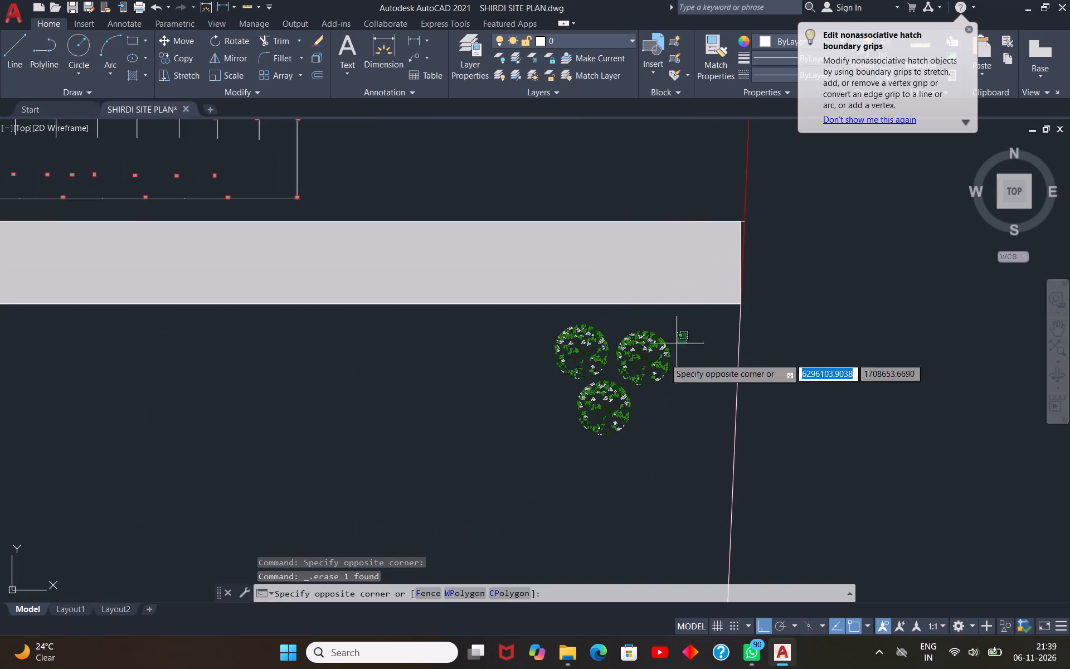
left_click(454, 453)
key("Delete")
Dismiss the antivirus notification and examine the trees along the northeast boundary corner of the duplicated site plan.
scroll(483, 447, "down", 2)
scroll(578, 211, "up", 2)
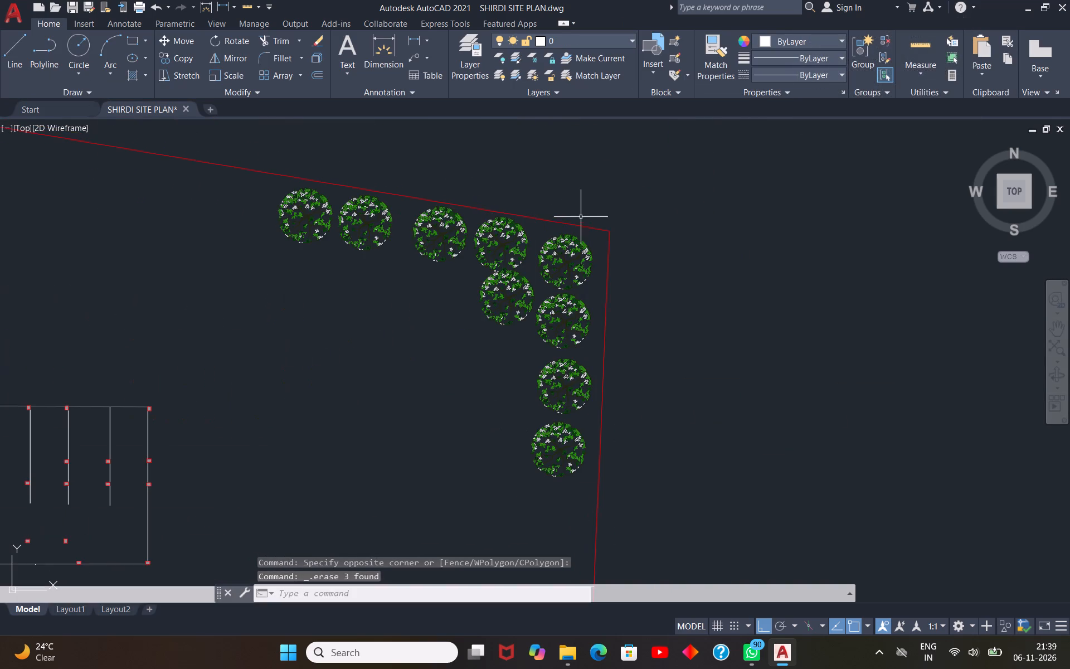
scroll(692, 379, "up", 1)
middle_click_drag(693, 377, 802, 392)
scroll(756, 476, "down", 2)
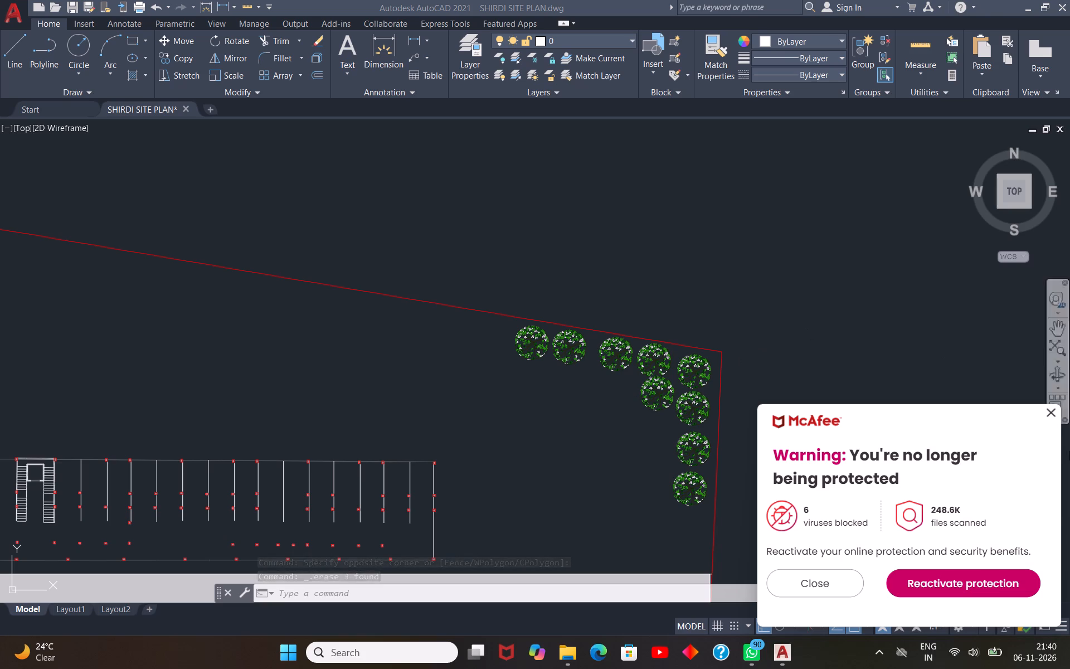
left_click(1049, 414)
scroll(702, 374, "up", 1)
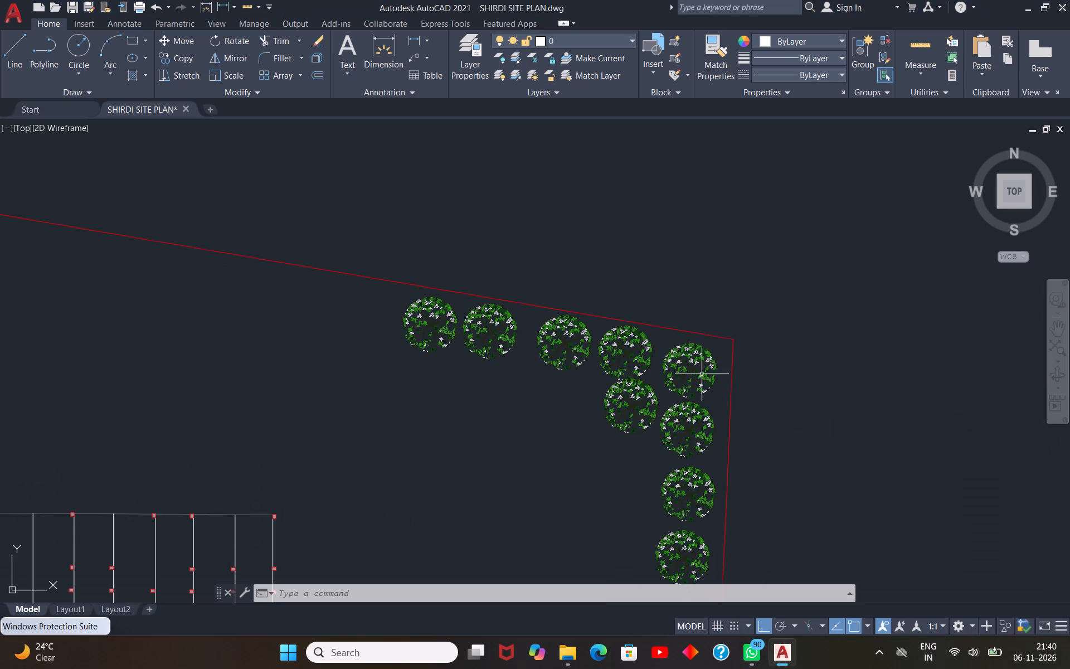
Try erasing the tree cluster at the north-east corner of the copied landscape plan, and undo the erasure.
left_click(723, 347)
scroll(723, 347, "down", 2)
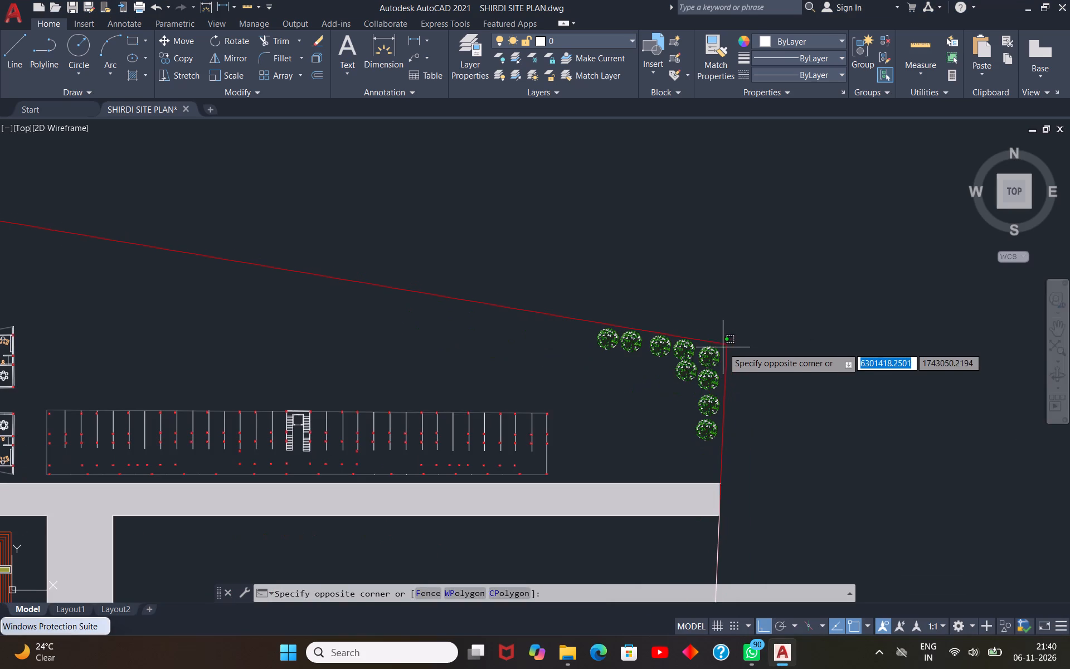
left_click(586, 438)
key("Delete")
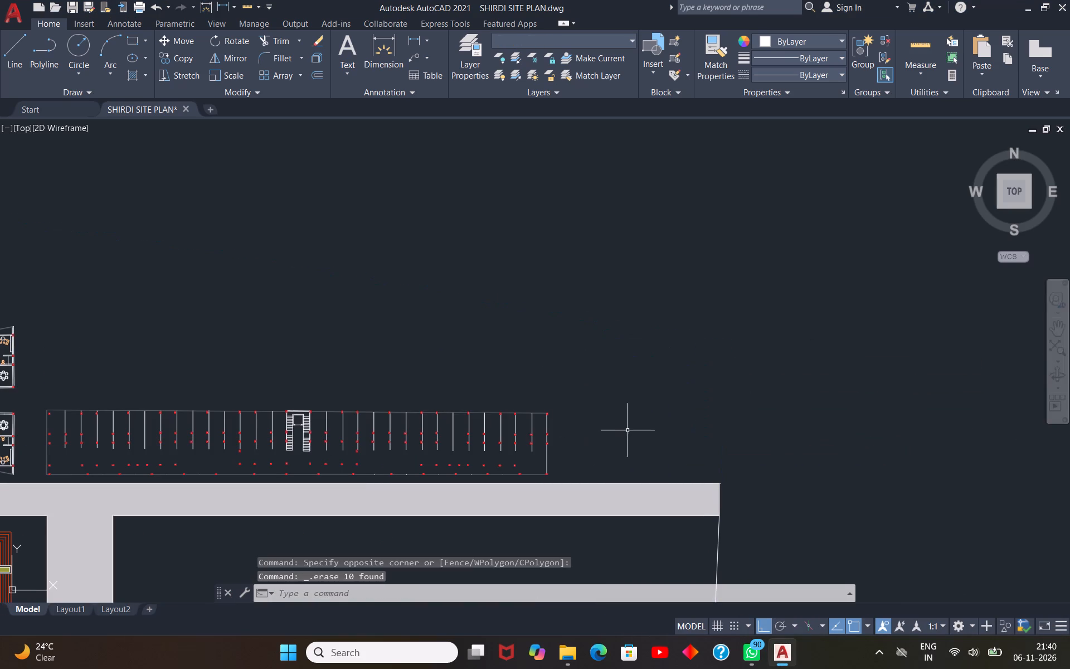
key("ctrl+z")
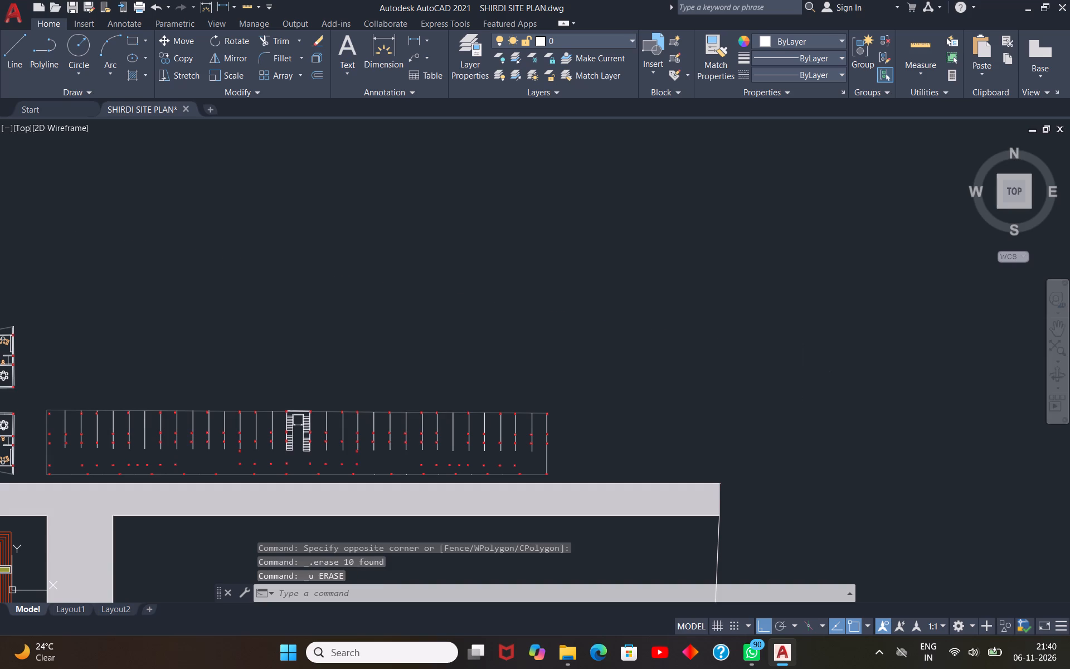
Select the trees at the north-east corner of the copied landscape plan, leaving the red boundary line out of the selection.
scroll(687, 358, "up", 2)
left_click(708, 321)
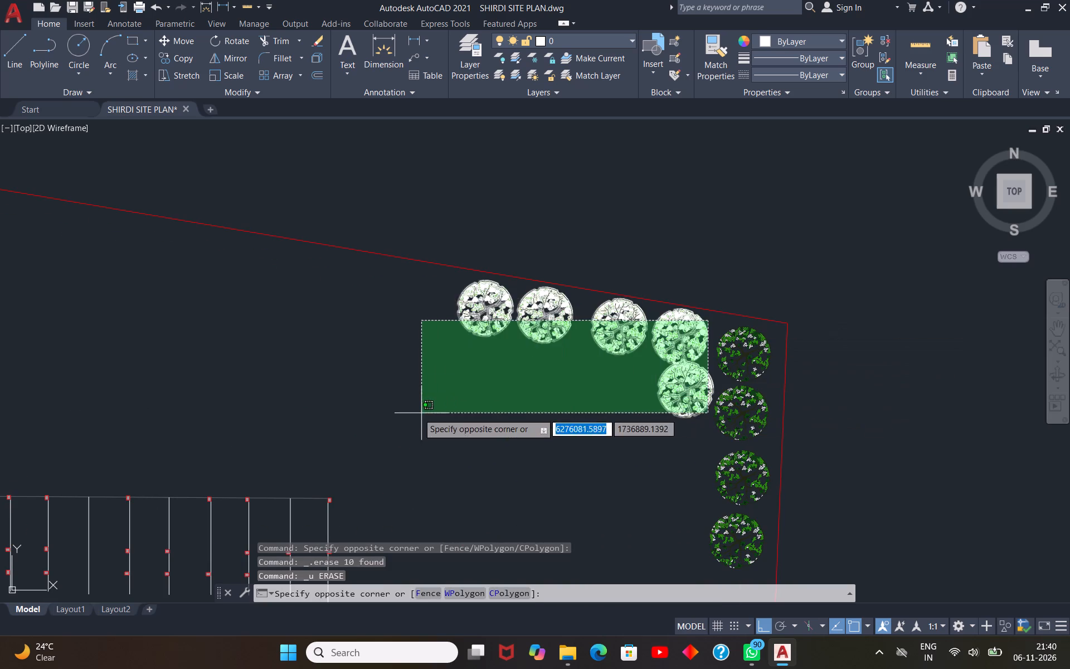
left_click(409, 413)
left_click(778, 347)
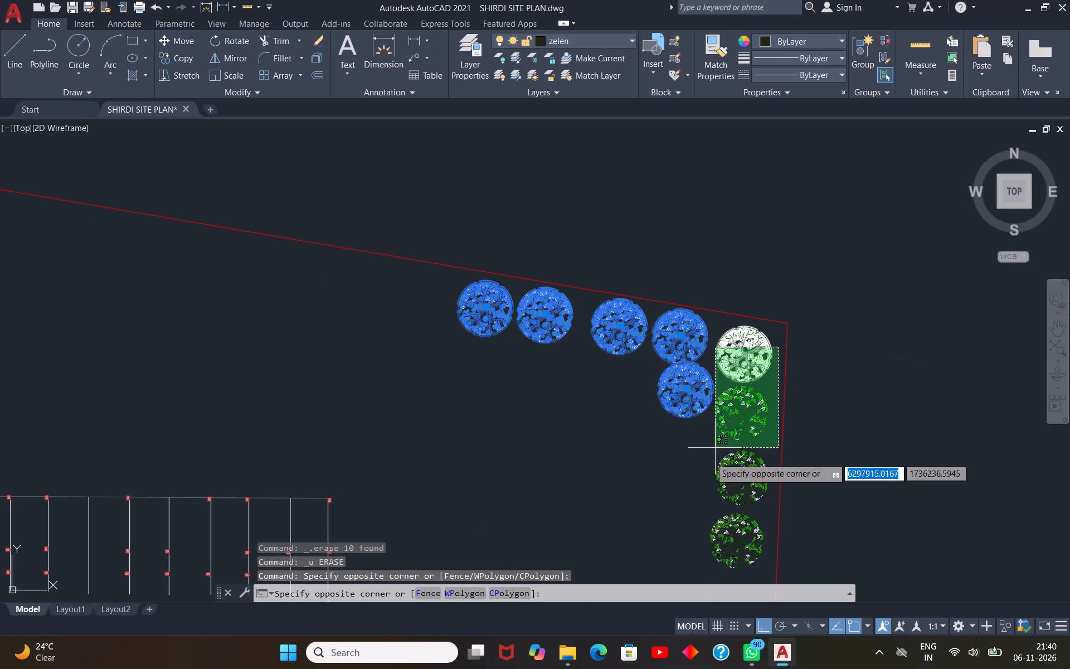
scroll(687, 437, "down", 1)
left_click(659, 531)
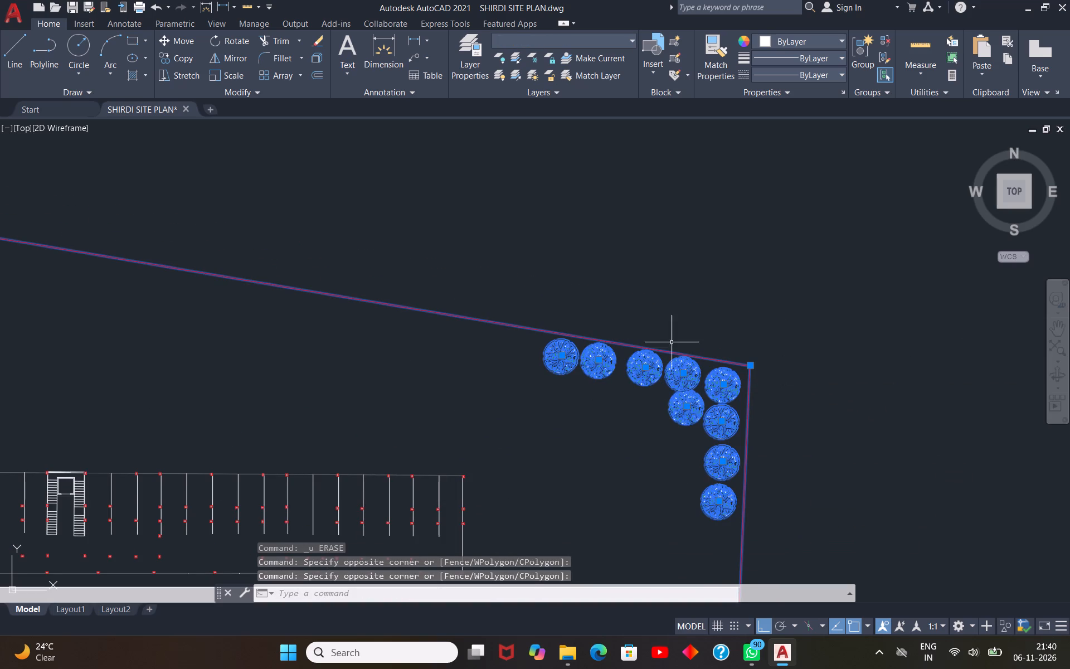
left_click(341, 192, "shift")
left_click(0, 442, "shift")
scroll(364, 384, "down", 2)
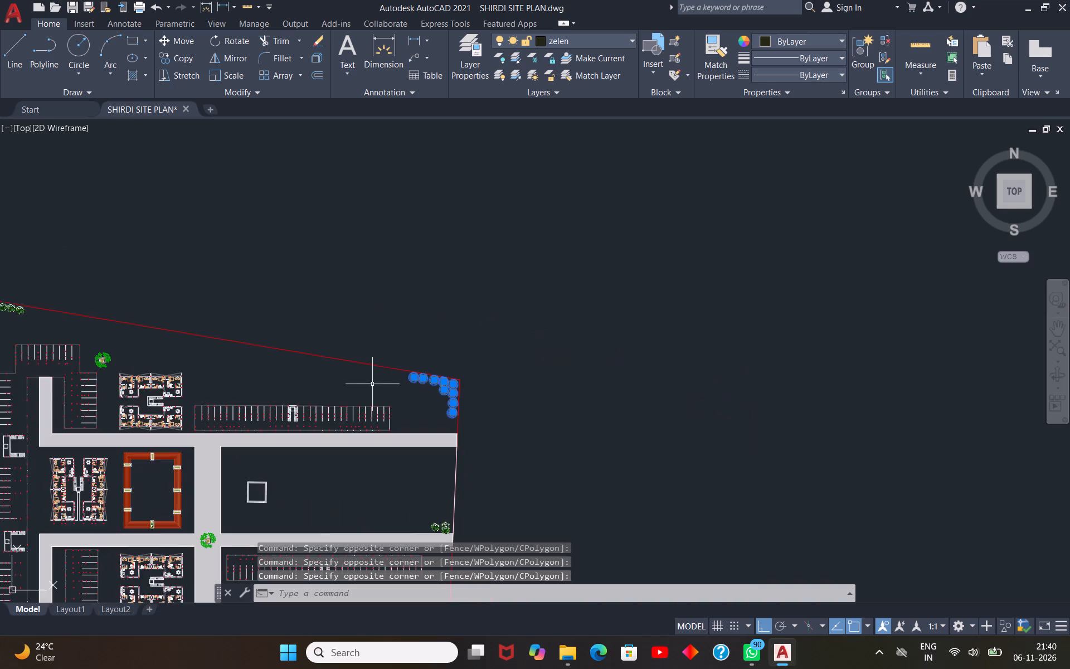
Add the square hatch at the centre of the round tree near the northern parking bays, excluding the tree itself.
scroll(381, 382, "down", 4)
scroll(339, 379, "up", 3)
scroll(376, 339, "up", 2)
scroll(546, 268, "up", 2)
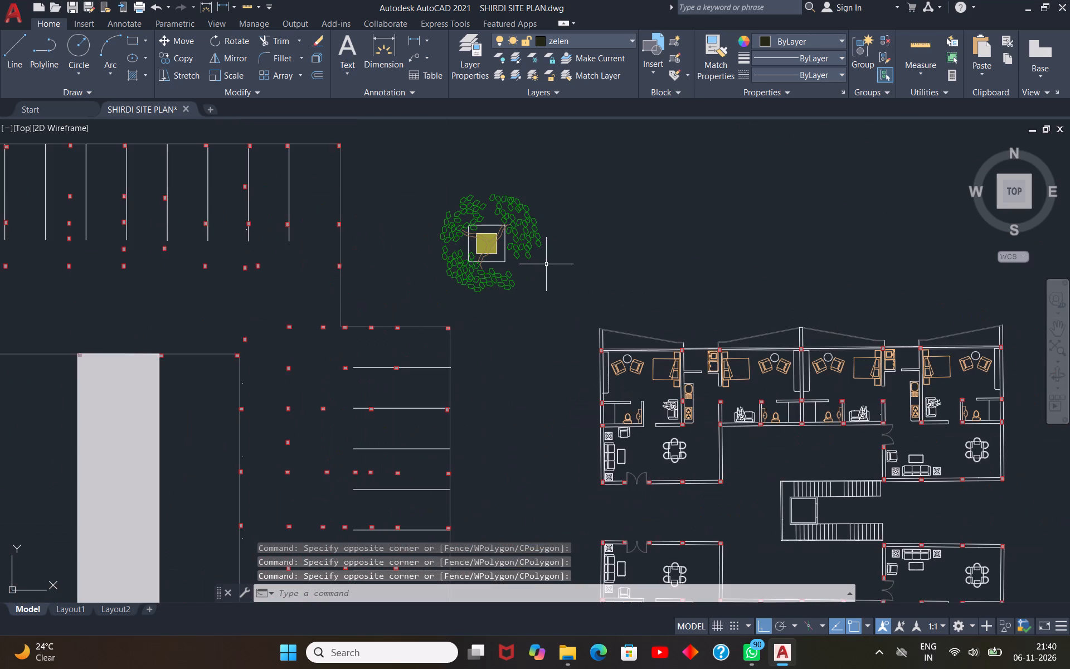
left_click(544, 183)
left_click(511, 224)
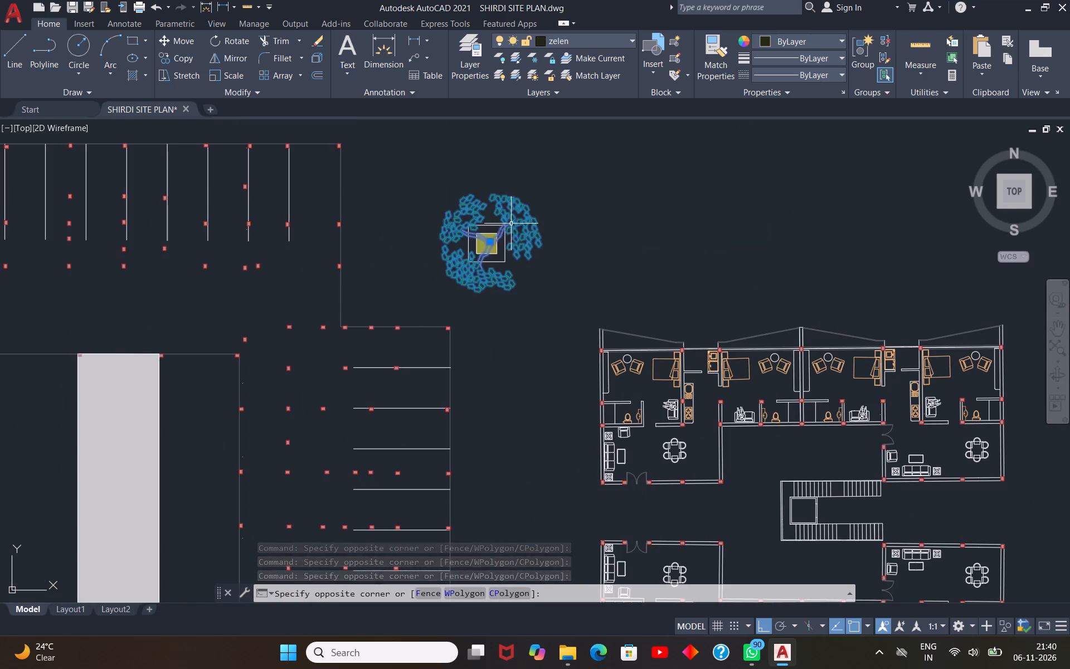
scroll(488, 249, "up", 4)
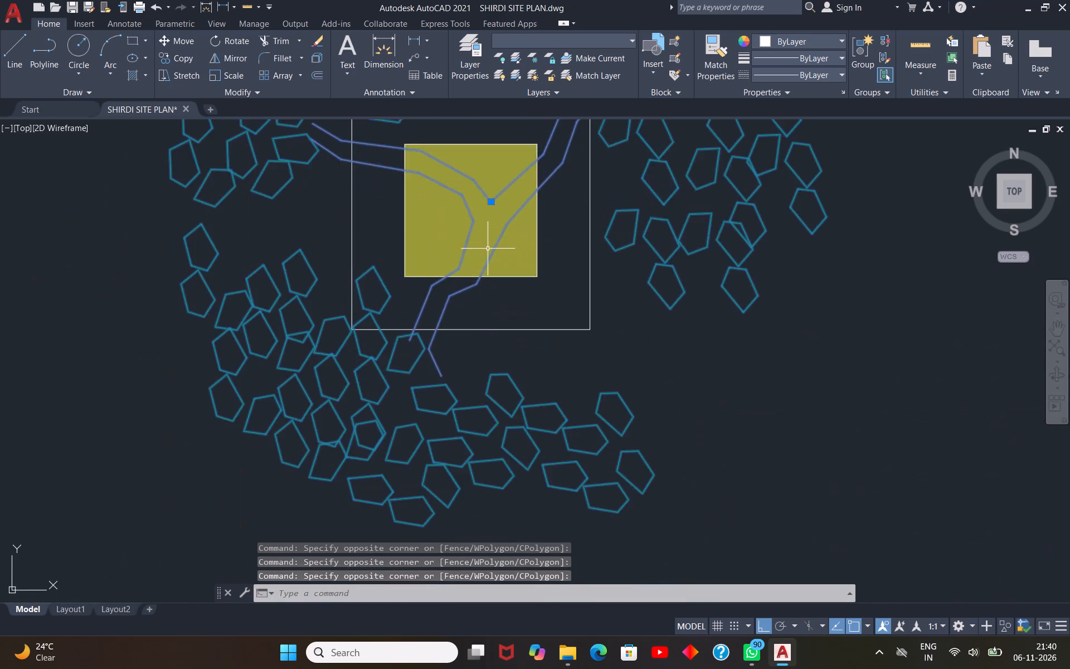
scroll(488, 249, "down", 3)
left_click(607, 181)
left_click(538, 251)
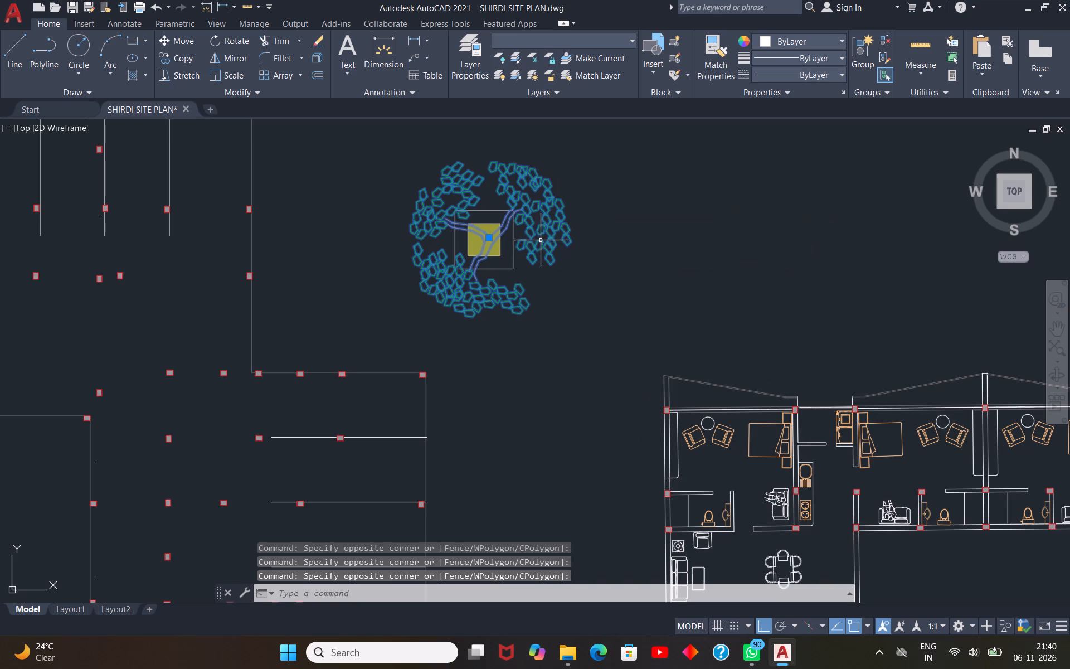
left_click(575, 221, "shift")
left_click(548, 240, "shift")
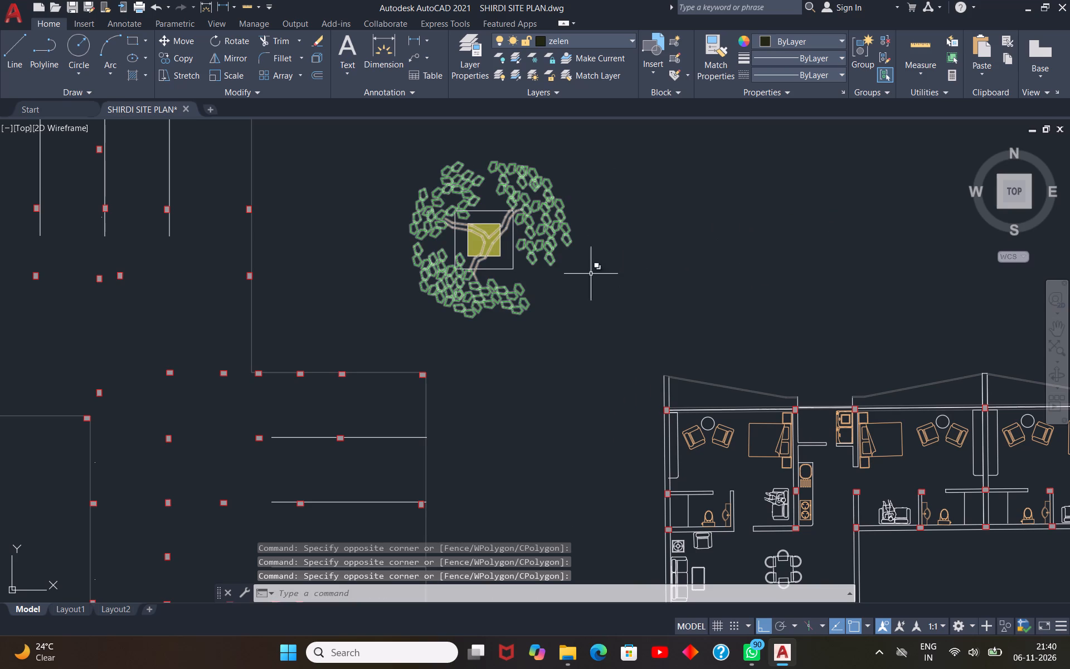
scroll(458, 240, "up", 3)
scroll(495, 266, "up", 2)
left_click(496, 261)
scroll(406, 364, "down", 3)
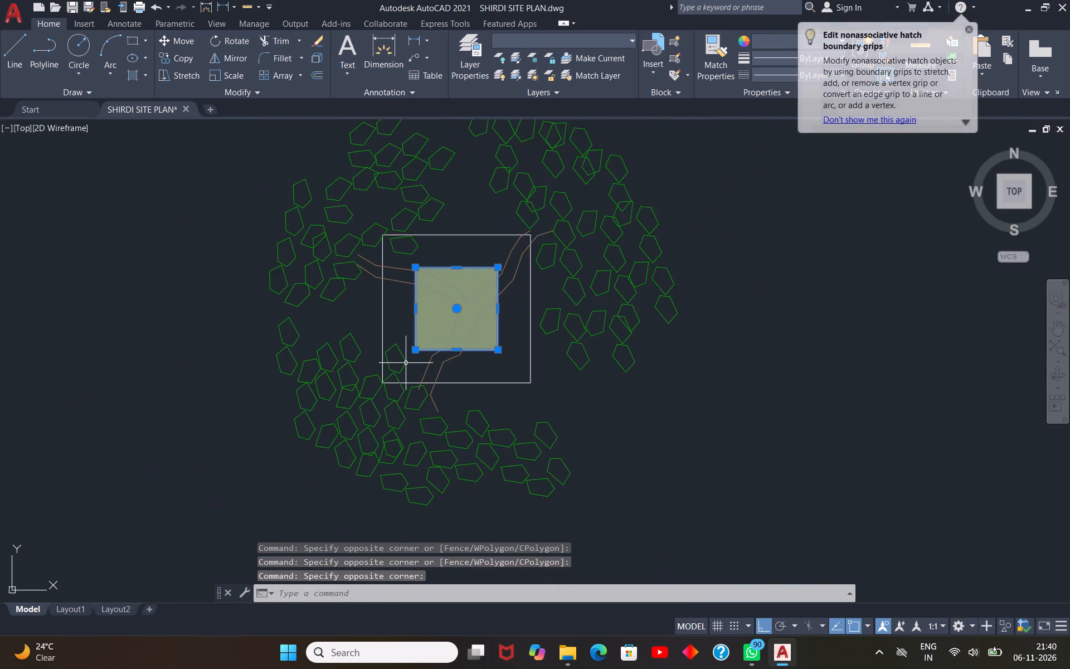
Add all the trees at the north-west corner of the plot to the selection.
scroll(406, 357, "down", 3)
scroll(644, 428, "down", 6)
scroll(588, 356, "up", 1)
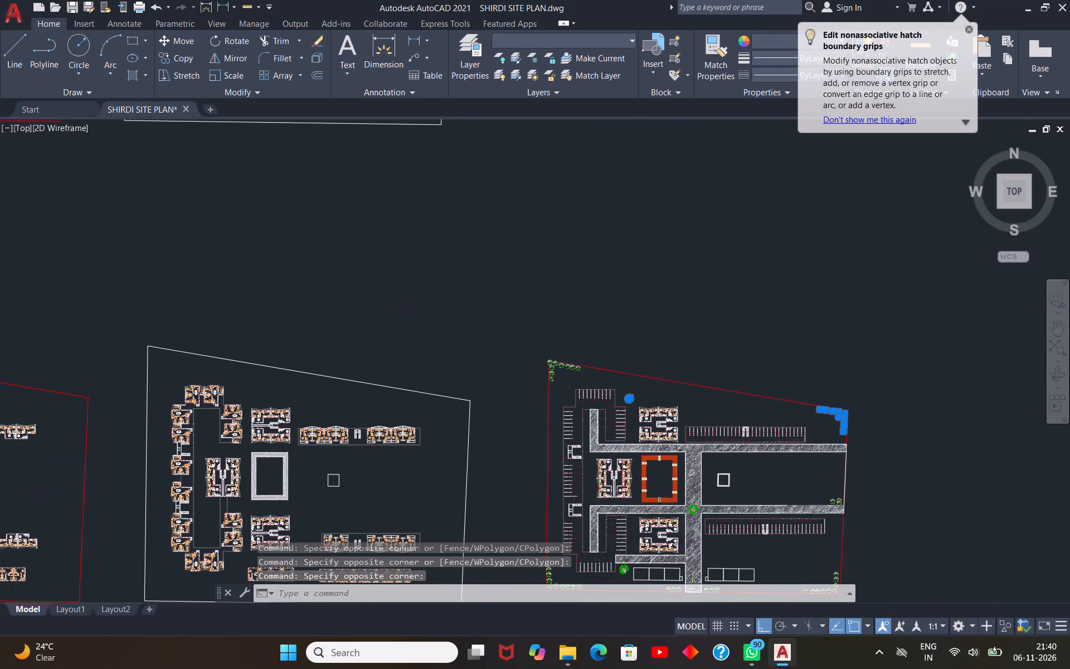
scroll(588, 356, "up", 2)
scroll(557, 425, "up", 2)
left_click(573, 371)
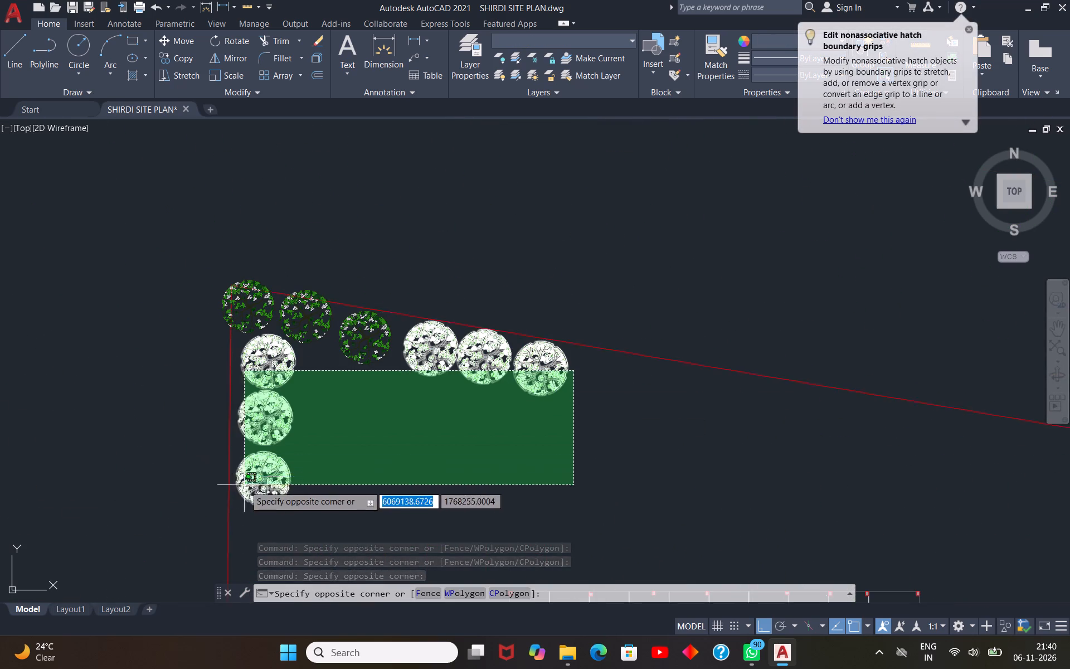
left_click(245, 488)
scroll(372, 295, "up", 3)
left_click(396, 420)
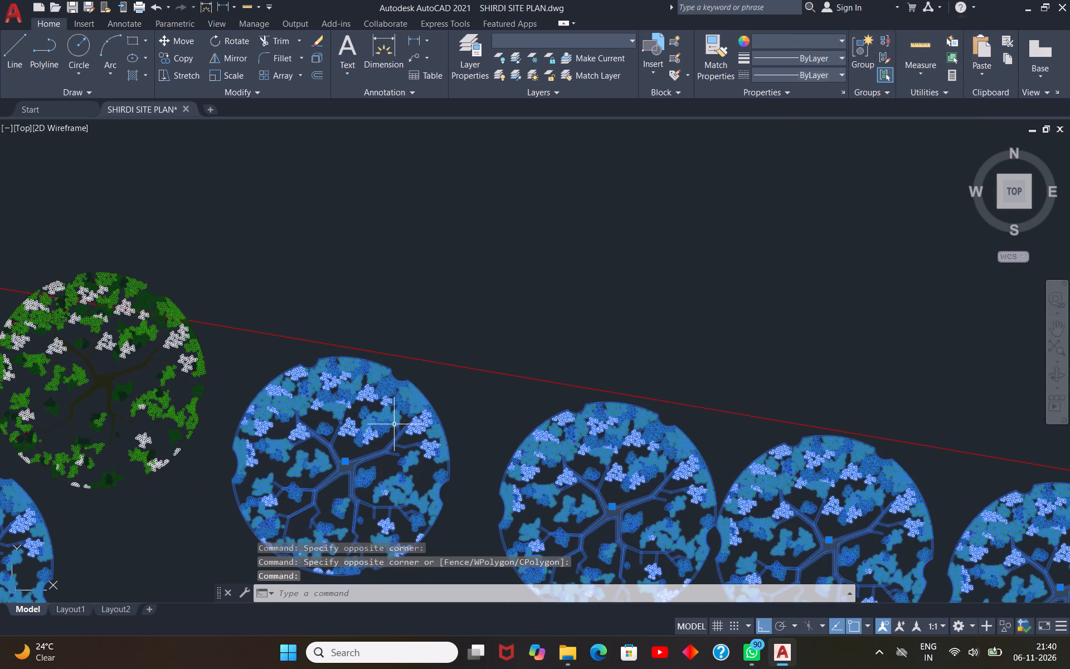
left_click(143, 396)
scroll(504, 454, "down", 3)
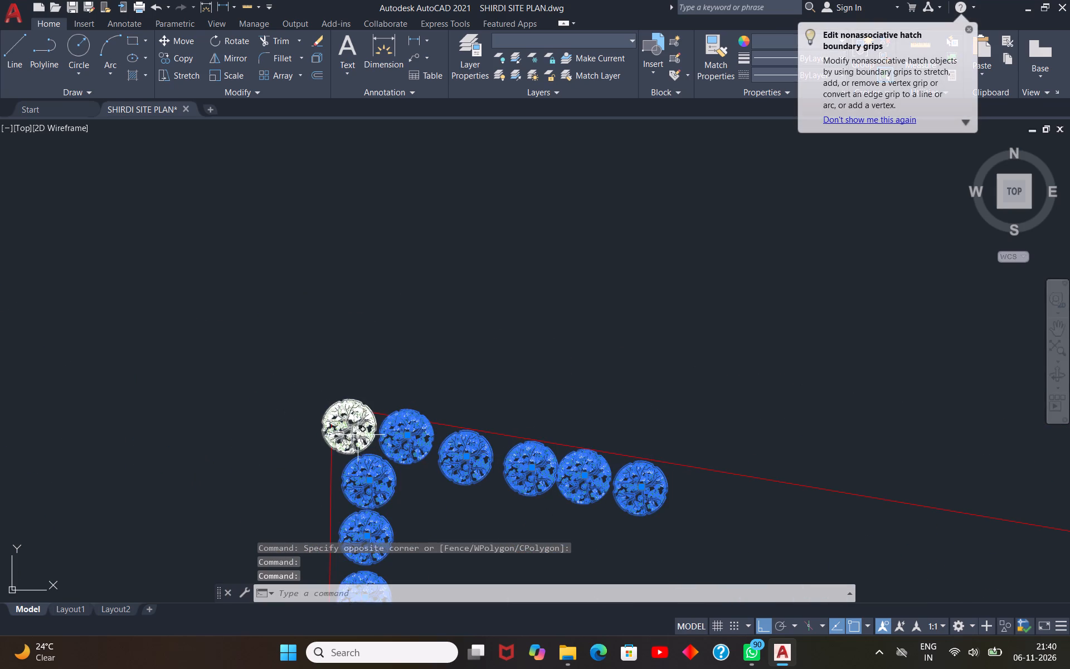
left_click(353, 435)
Add the square hatch at the centre of the round tree beside the south-west parking bays to the selection.
scroll(356, 381, "down", 11)
scroll(354, 437, "up", 3)
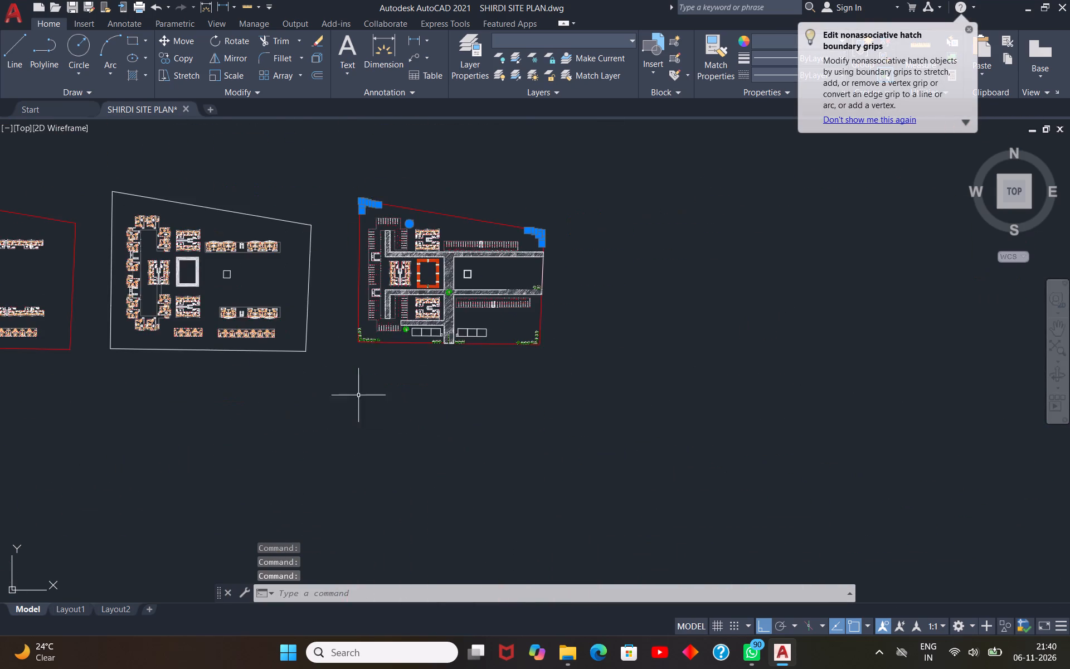
scroll(401, 334, "up", 3)
scroll(334, 342, "up", 1)
scroll(464, 304, "up", 2)
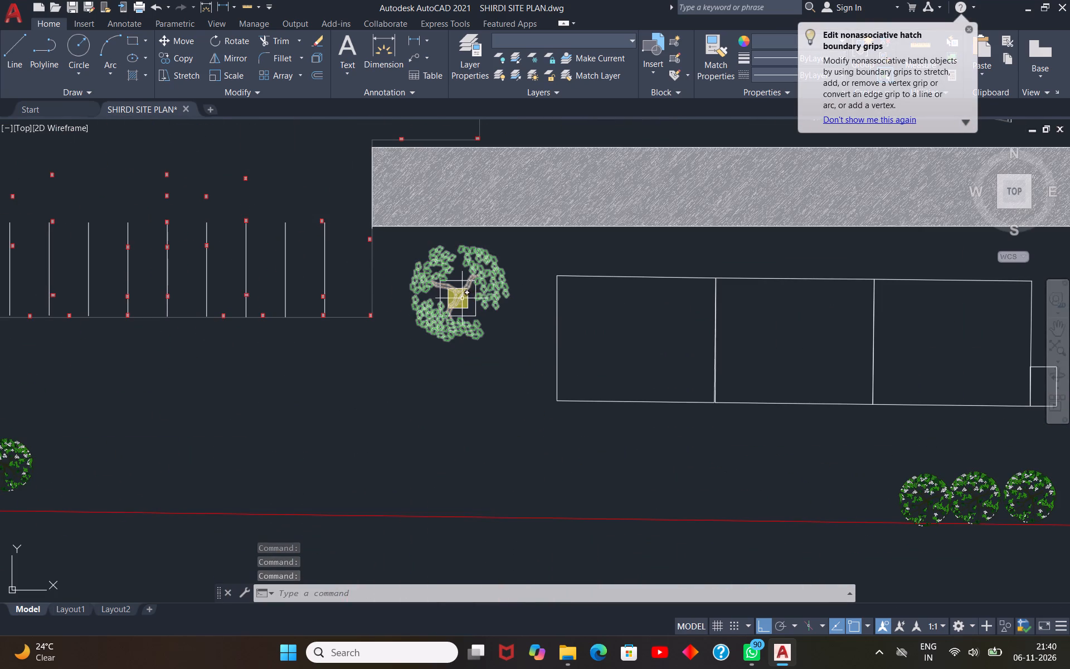
scroll(467, 309, "up", 4)
left_click(434, 269)
scroll(434, 343, "down", 3)
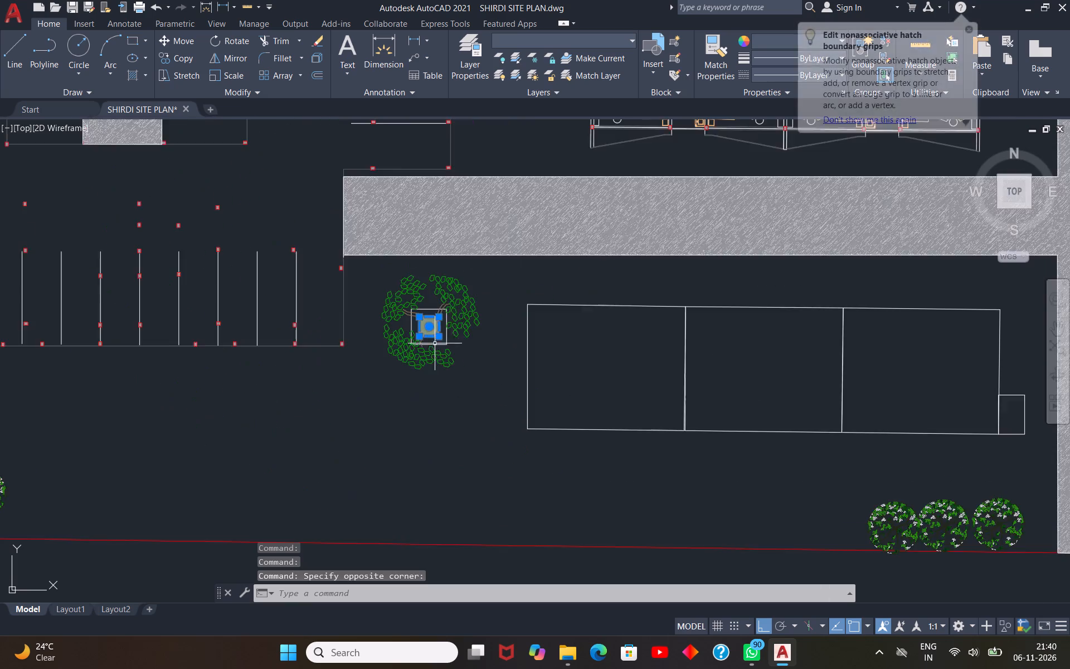
Add the three trees along the south boundary, just west of the entrance road, to the selection.
scroll(435, 343, "down", 4)
scroll(594, 386, "up", 2)
scroll(564, 306, "up", 3)
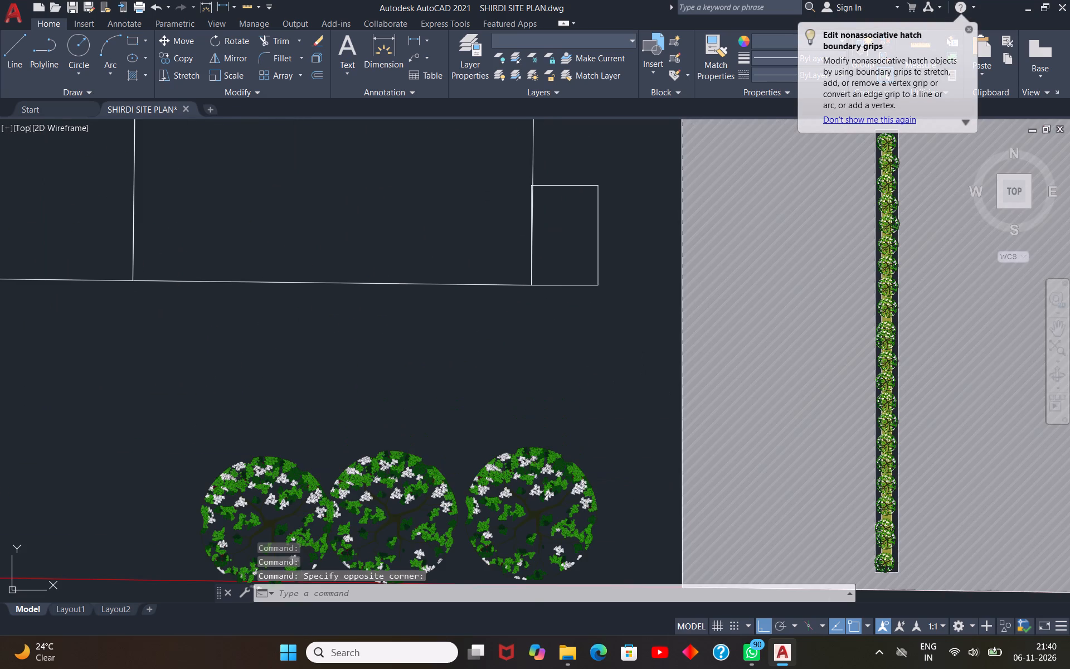
left_click(639, 395)
scroll(638, 393, "down", 2)
left_click(443, 462)
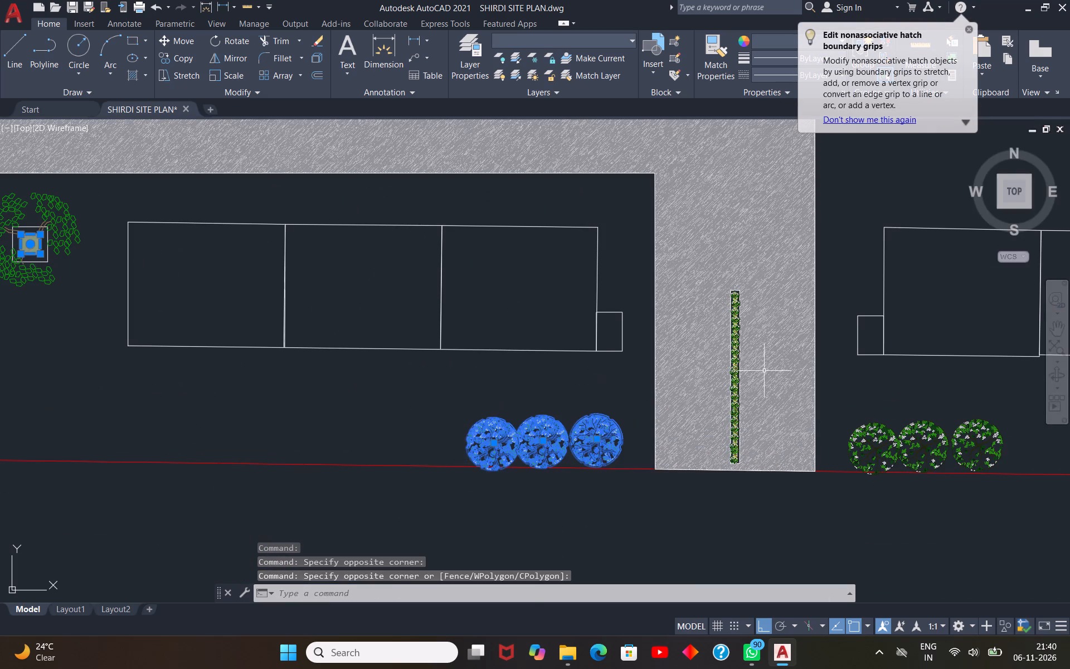
Add the long narrow hatch inside the entrance road's median strip to the selection.
scroll(772, 370, "up", 3)
scroll(585, 392, "down", 3)
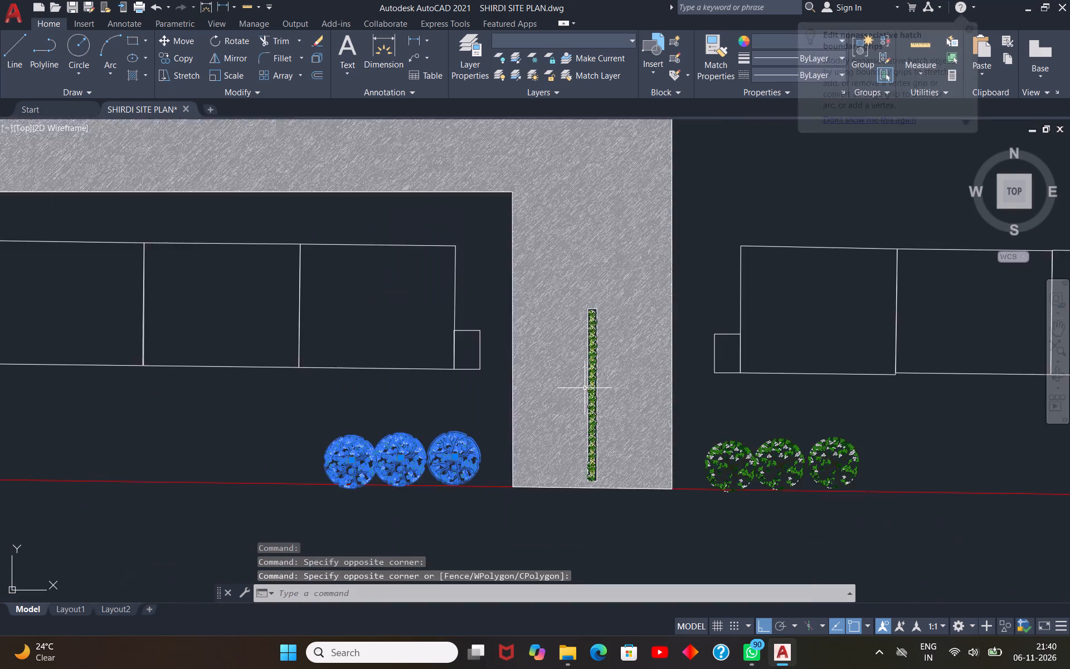
scroll(585, 379, "down", 1)
scroll(583, 399, "up", 9)
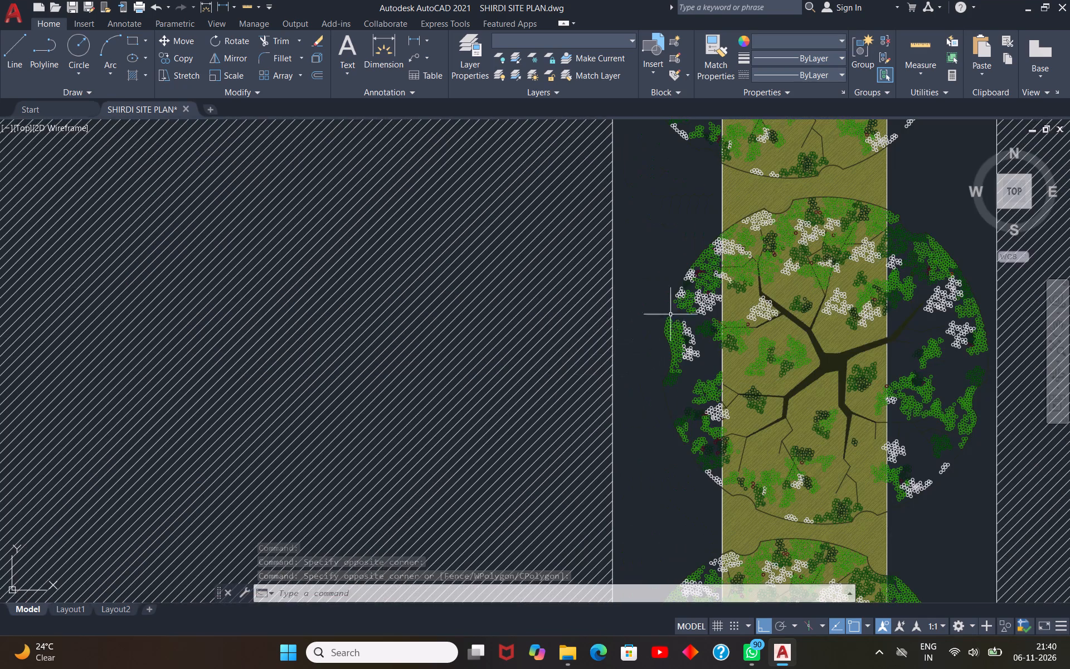
left_click(786, 191)
scroll(747, 355, "down", 2)
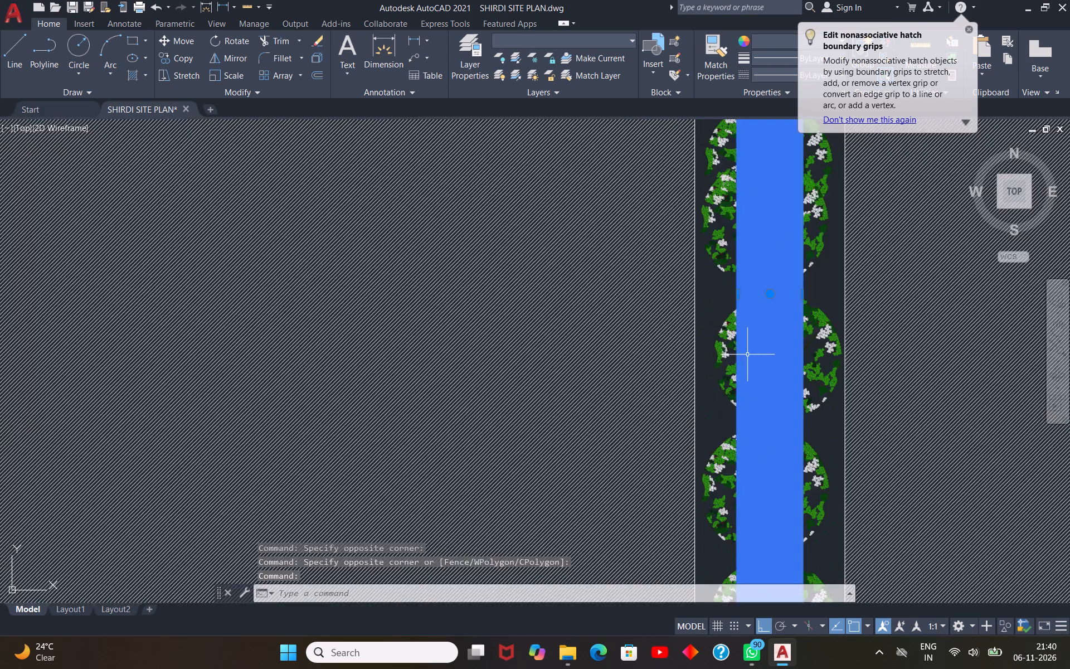
Add the five southernmost trees of the entrance road's median to the selection and erase all the selected trees and hatches.
scroll(747, 355, "down", 5)
scroll(735, 588, "up", 2)
scroll(762, 501, "up", 3)
left_click(692, 574)
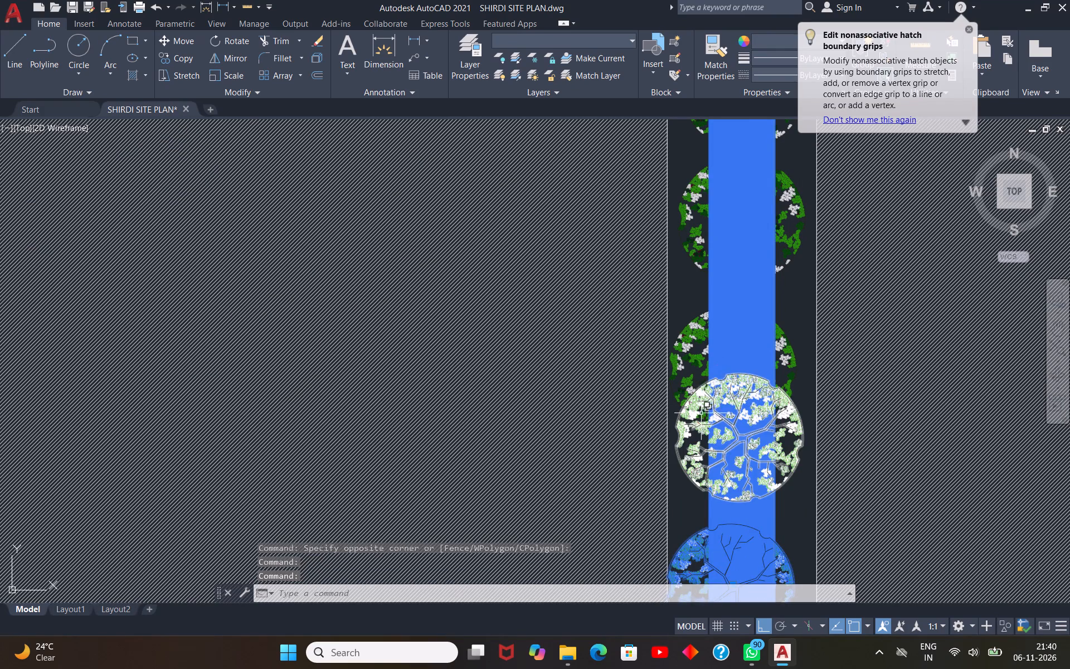
left_click(701, 414)
left_click(690, 362)
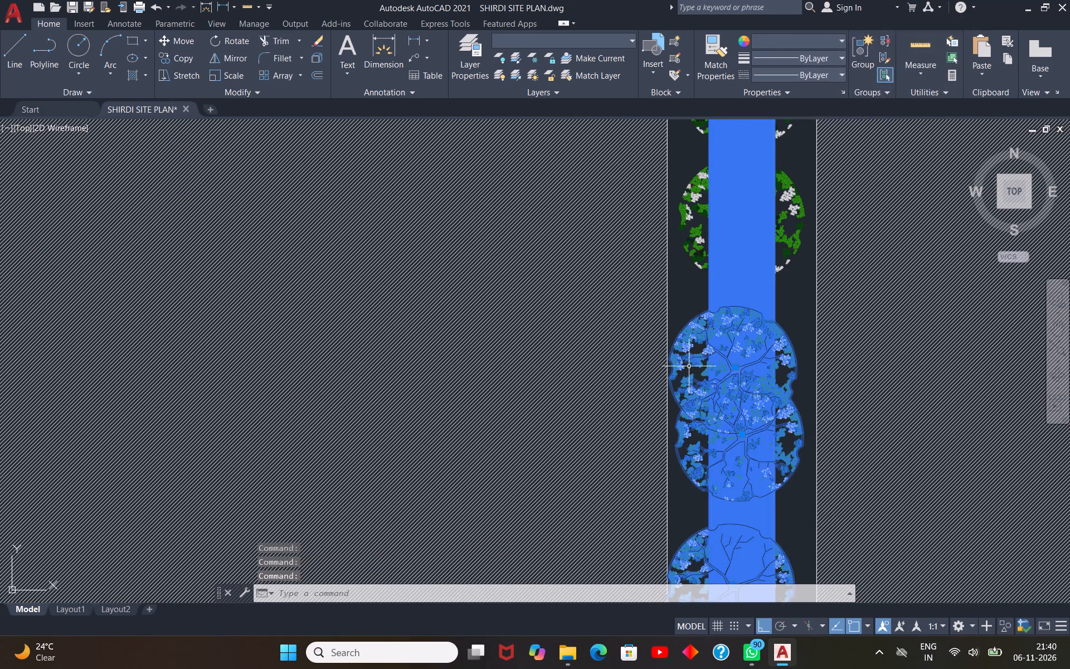
scroll(685, 387, "down", 1)
scroll(721, 253, "up", 1)
middle_click_drag(713, 292, 653, 469)
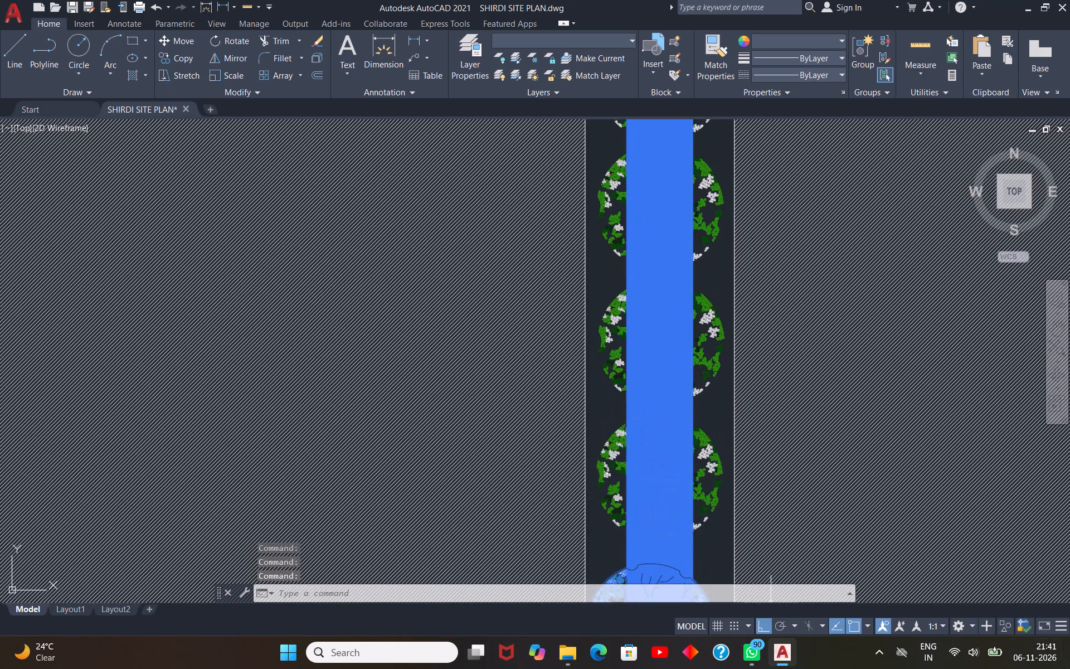
scroll(563, 208, "up", 1)
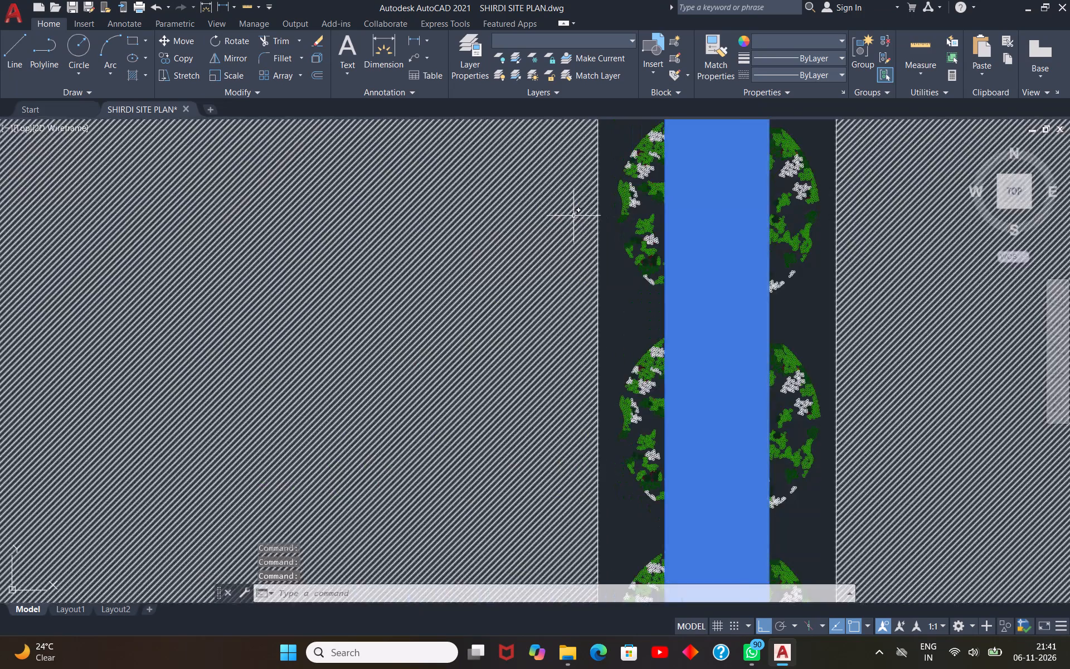
scroll(581, 205, "down", 2)
left_click(609, 375)
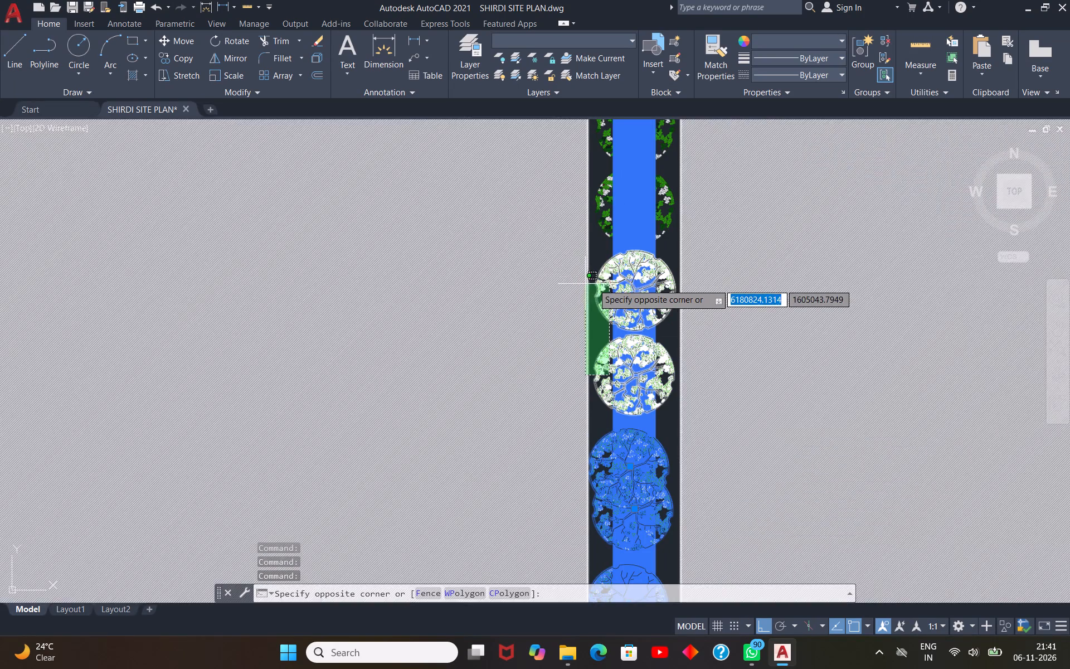
left_click(610, 283)
scroll(604, 293, "down", 8)
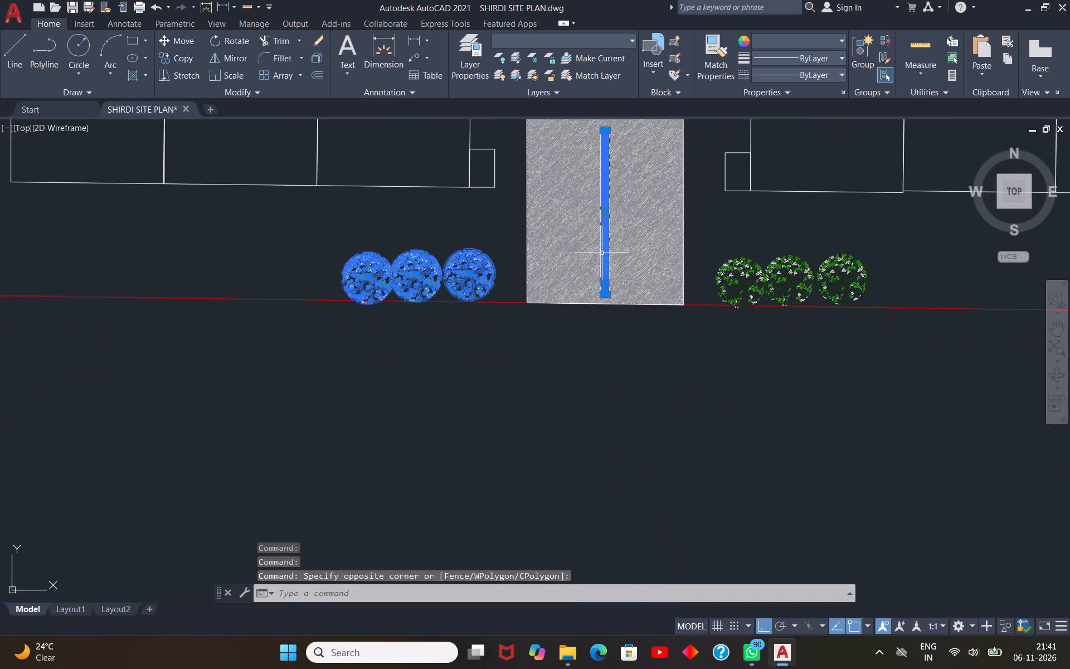
scroll(602, 253, "down", 3)
scroll(613, 224, "up", 5)
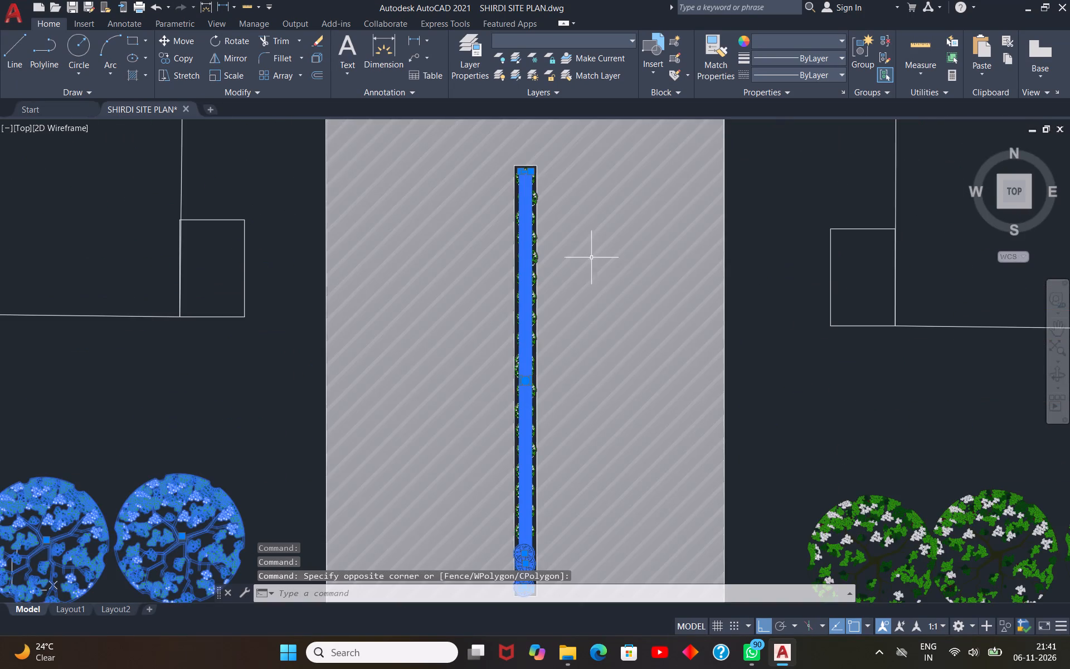
scroll(525, 376, "up", 3)
scroll(551, 316, "down", 6)
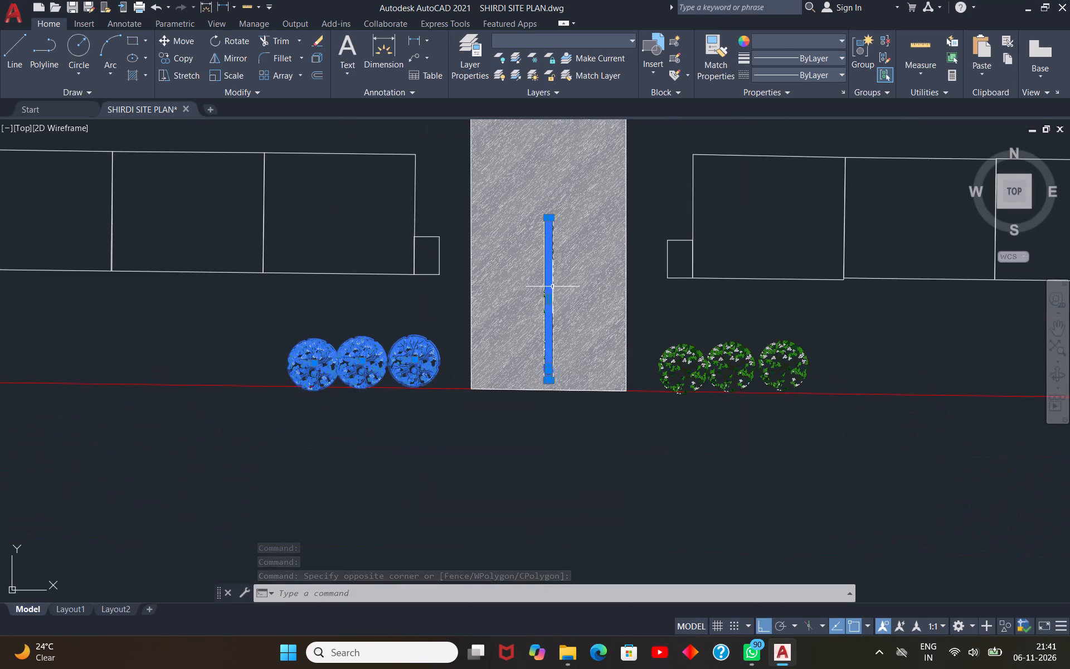
key("Delete")
Erase the ten southernmost remaining trees in the entrance road's median strip.
scroll(541, 354, "up", 4)
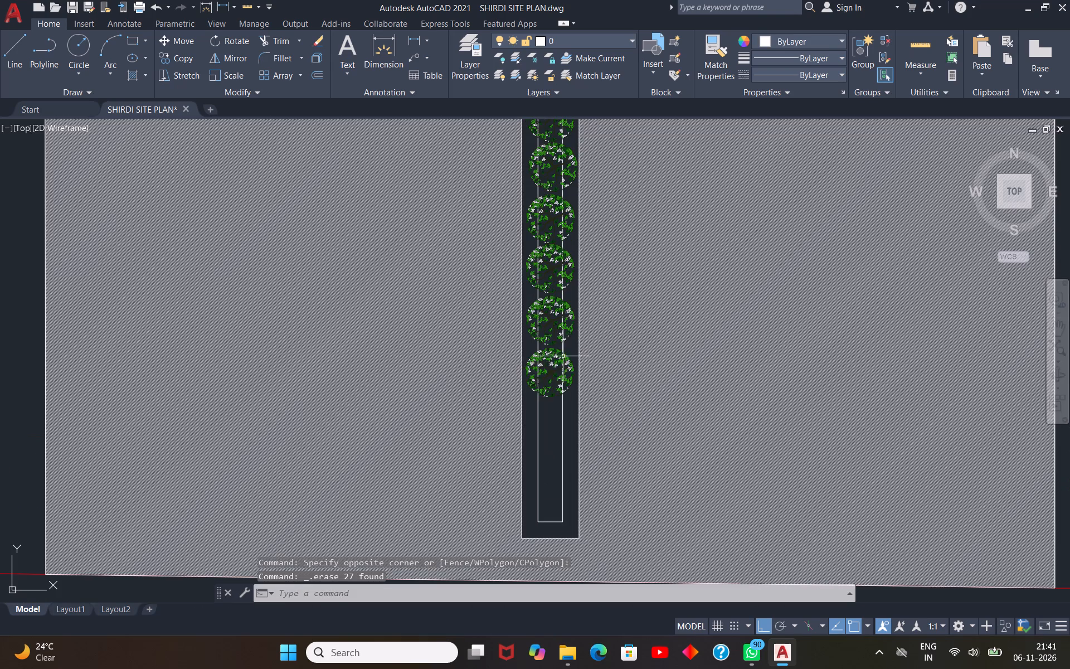
left_click(560, 373)
left_click(554, 316)
left_click(544, 263)
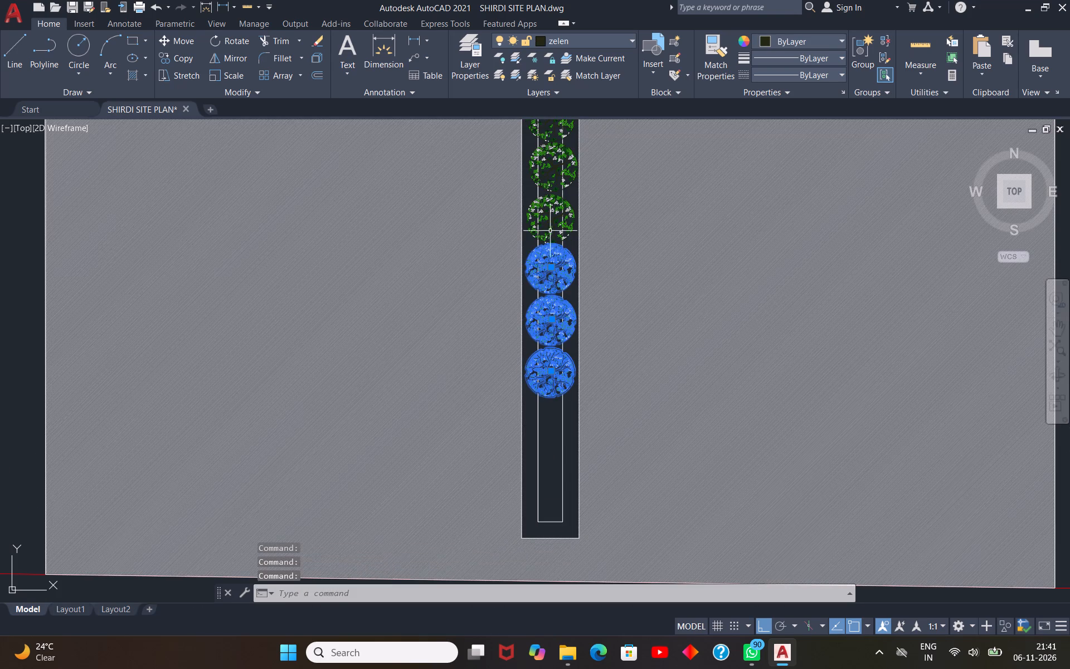
left_click(551, 222)
scroll(547, 235, "down", 2)
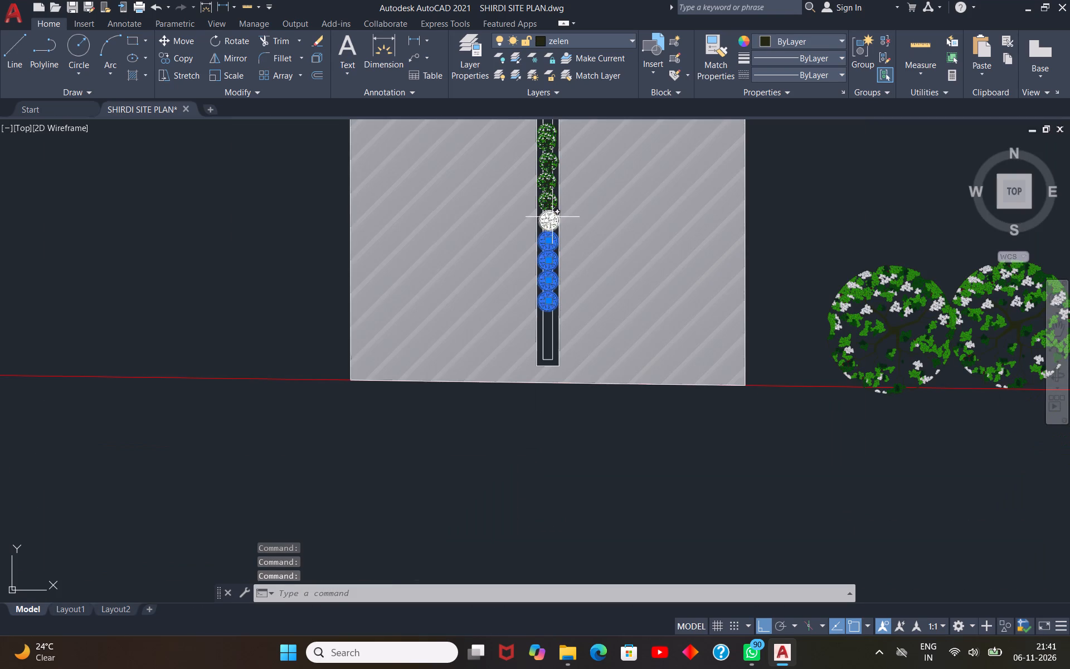
left_click(552, 219)
left_click(551, 201)
left_click(548, 187)
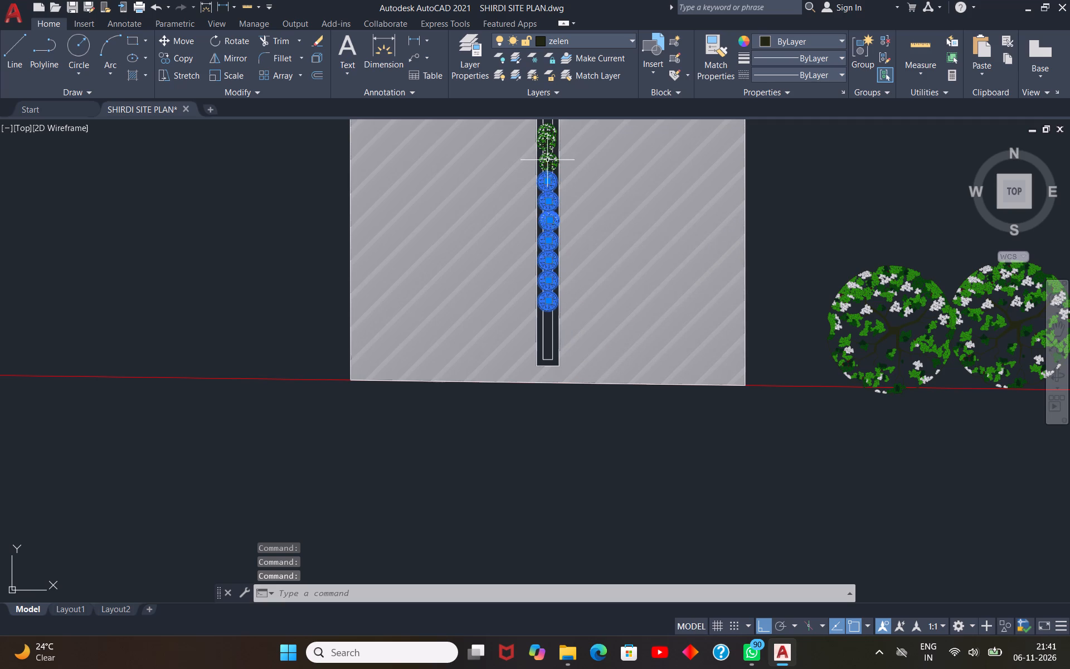
left_click(547, 160)
left_click(548, 139)
left_click(548, 122)
key("Delete")
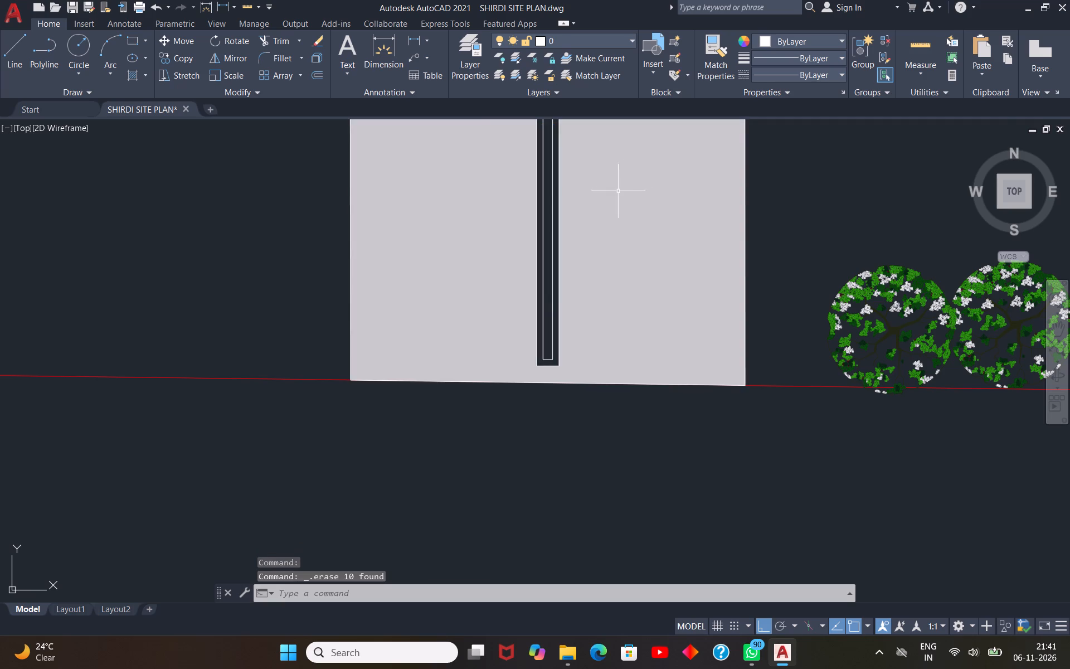
Erase the nine trees left in the northern part of the entrance road's median strip.
scroll(570, 284, "down", 4)
scroll(576, 238, "up", 3)
scroll(565, 318, "up", 2)
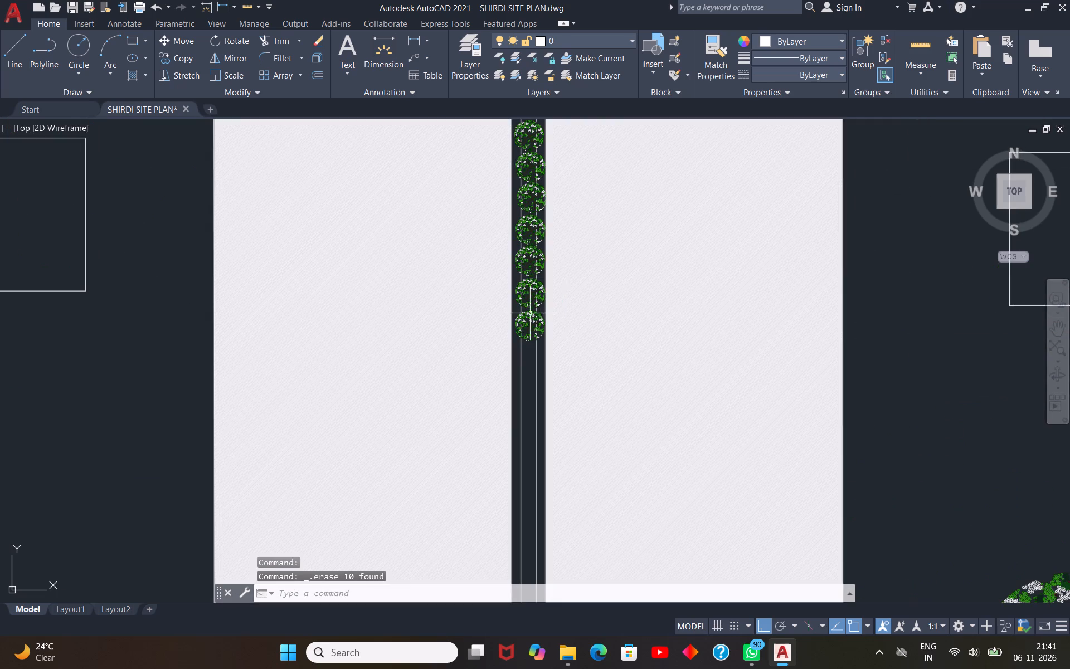
left_click(528, 326)
left_click(533, 273)
left_click(521, 294)
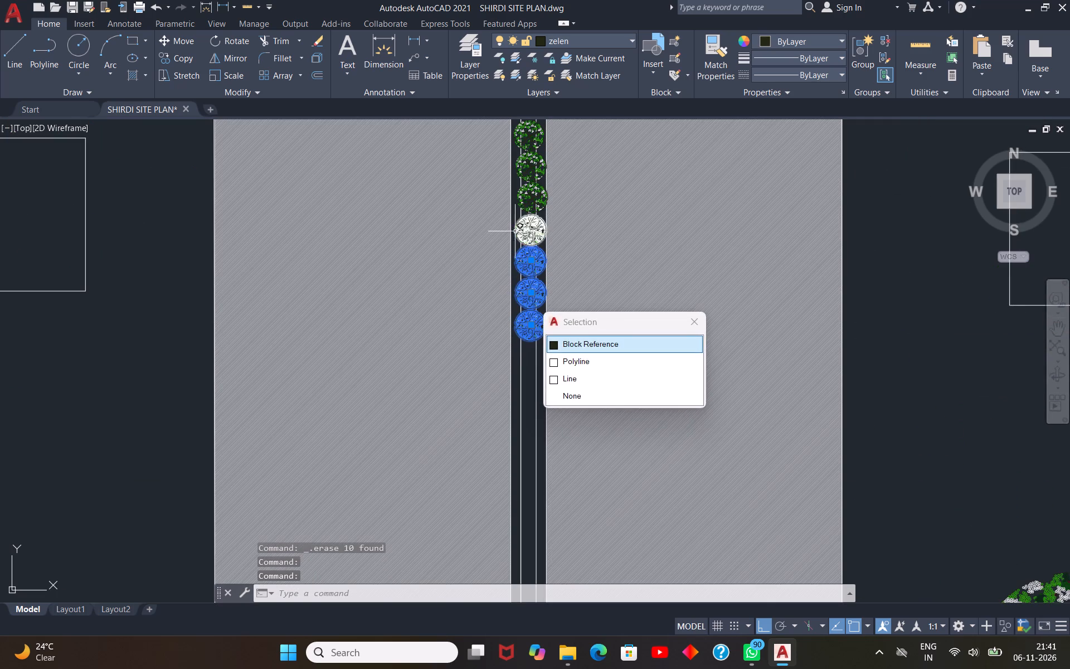
left_click(518, 230)
left_click(524, 188)
left_click(528, 161)
scroll(549, 300, "down", 1)
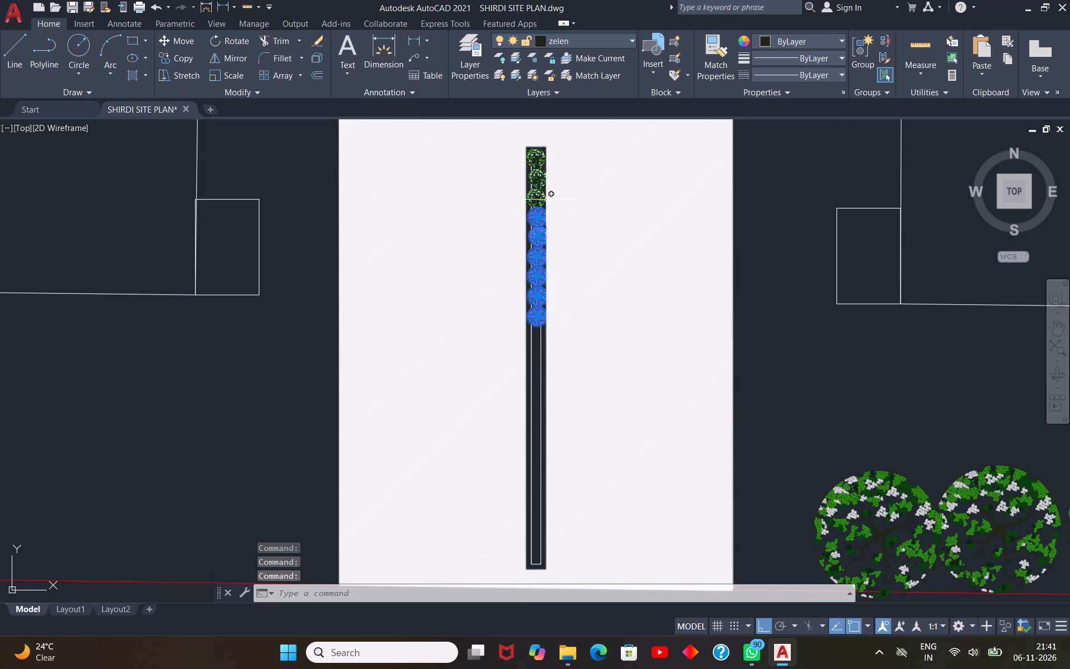
left_click(536, 155)
left_click(533, 183)
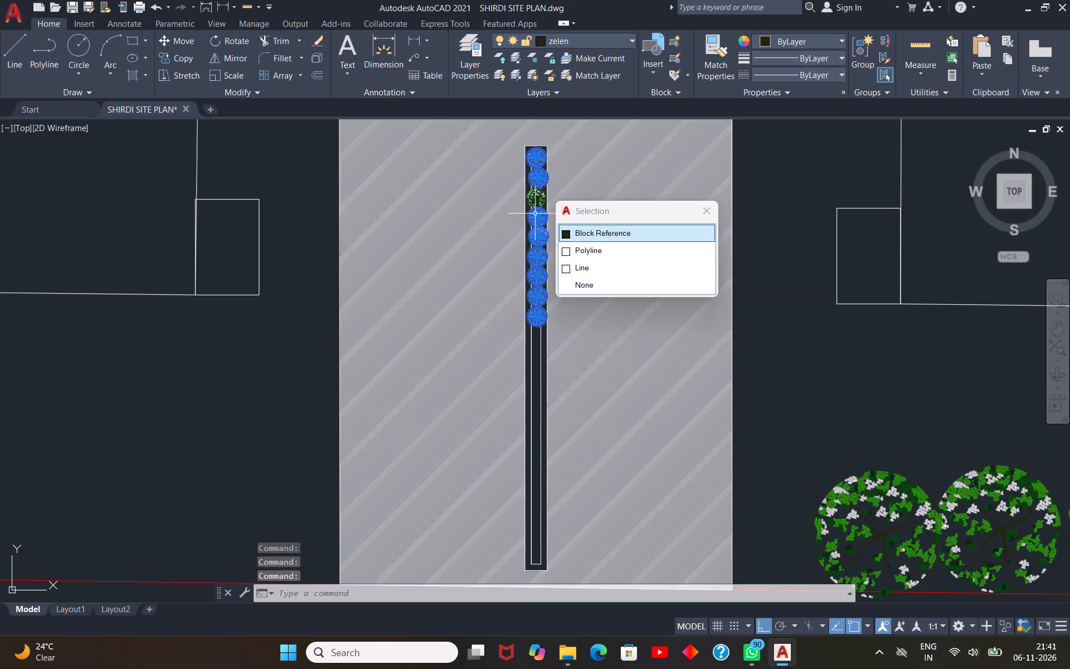
left_click(537, 198)
key("Delete")
Erase the grey paving hatch that fills the roads of the copied plan.
left_click(600, 321)
key("Delete")
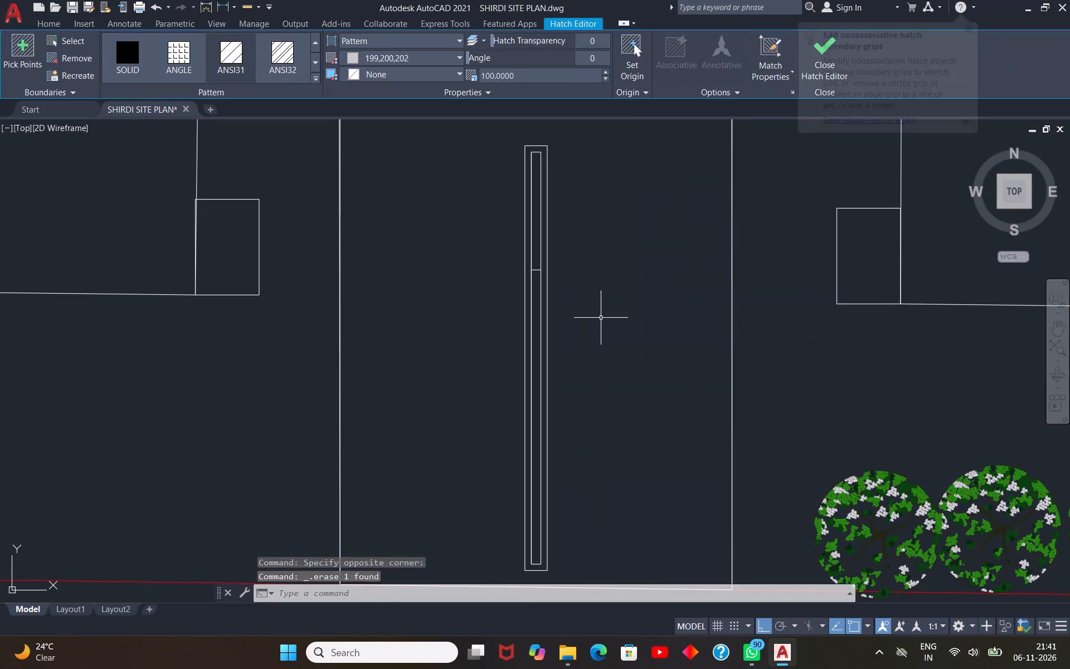
Erase the short line crossing the inner rectangle of the entrance road's median.
scroll(601, 316, "down", 4)
scroll(591, 287, "up", 3)
scroll(571, 362, "up", 3)
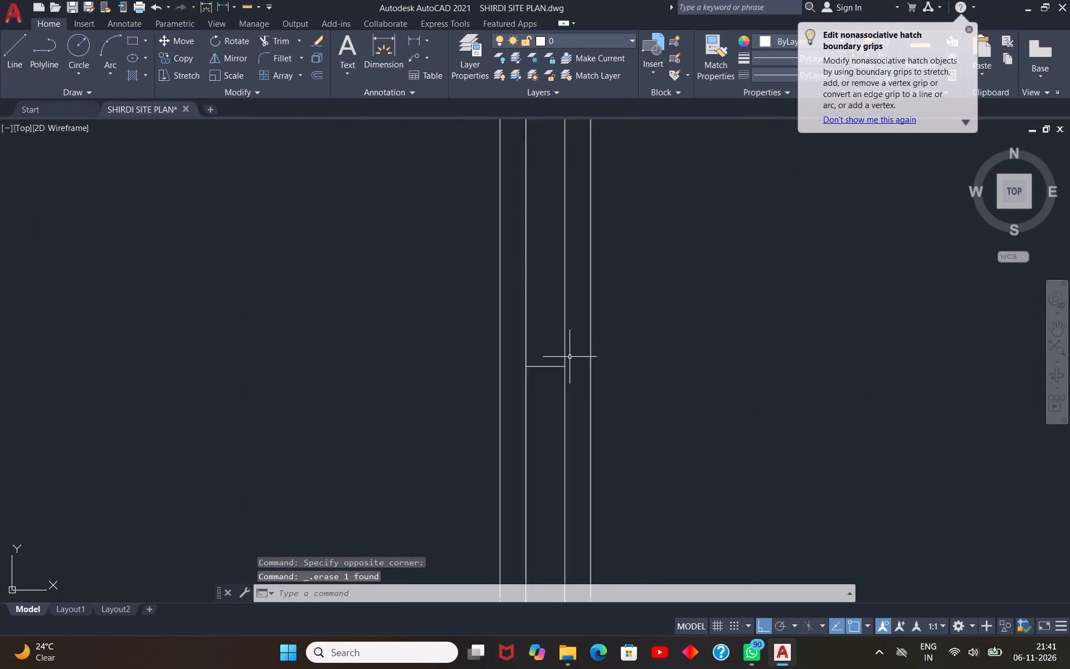
scroll(570, 356, "up", 1)
left_click(549, 356)
left_click(517, 412)
key("Delete")
Select the three trees along the south boundary, just east of the entrance road.
scroll(538, 382, "down", 6)
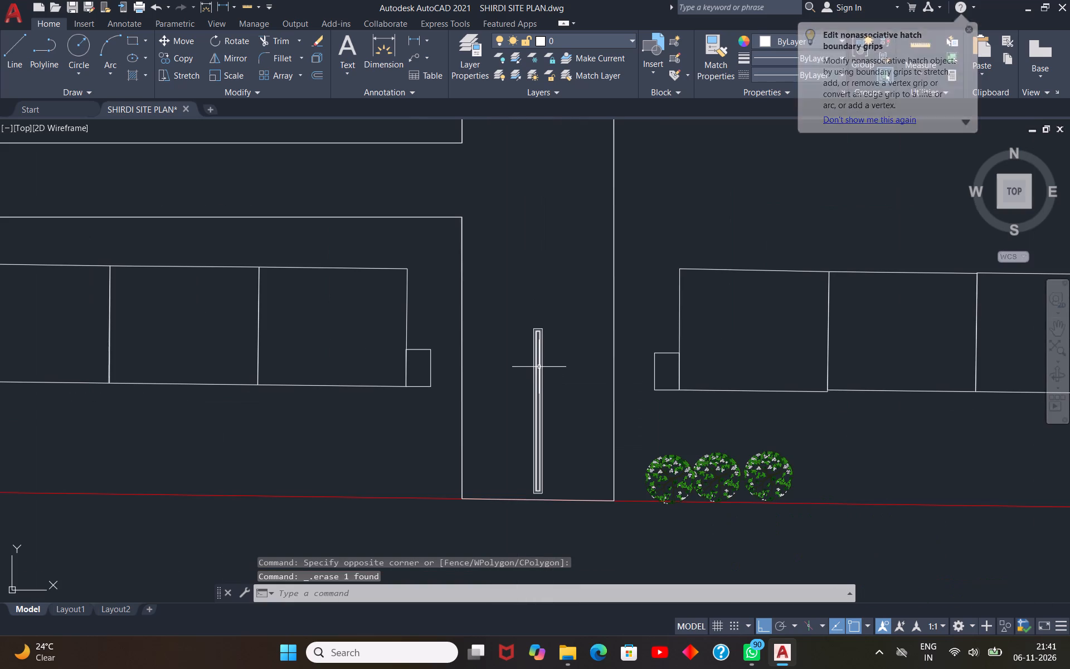
scroll(539, 367, "down", 1)
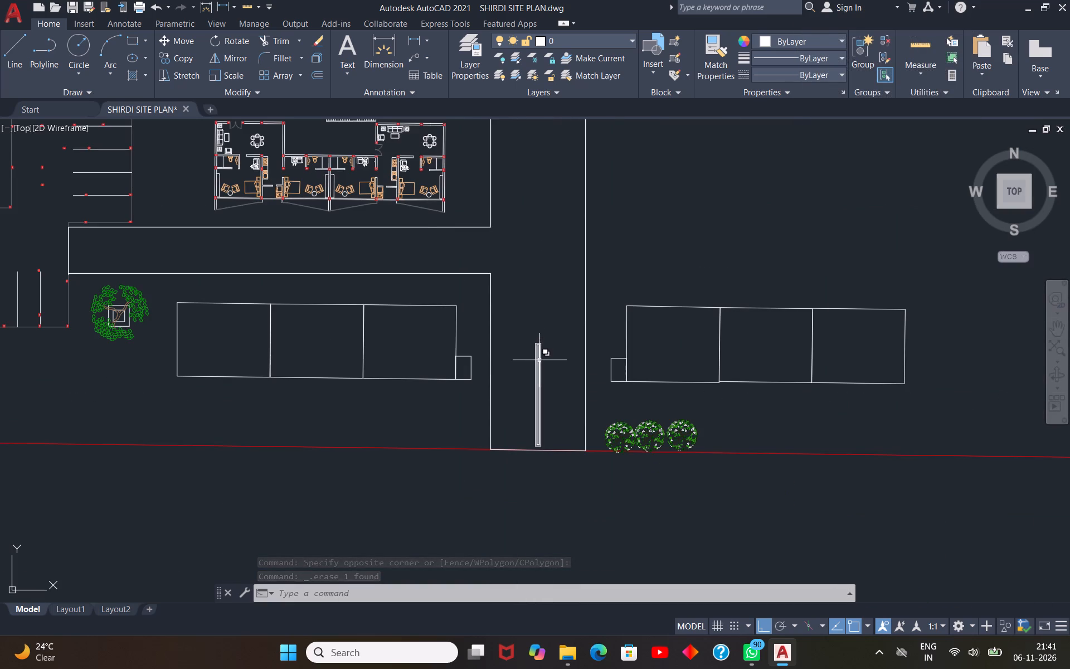
scroll(514, 512, "down", 1)
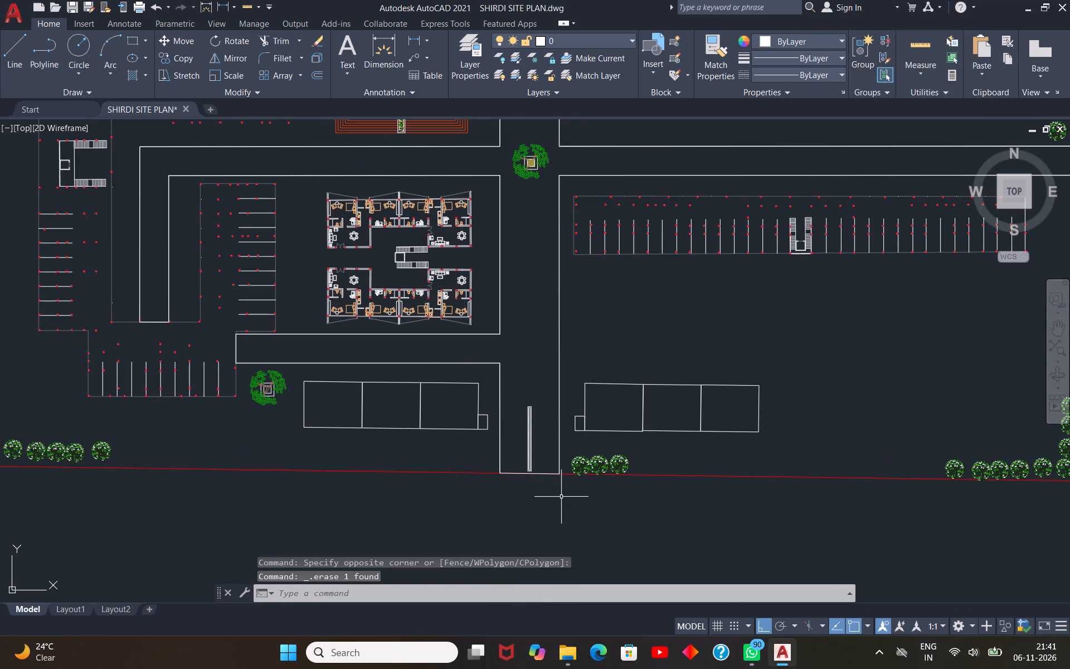
scroll(561, 497, "up", 1)
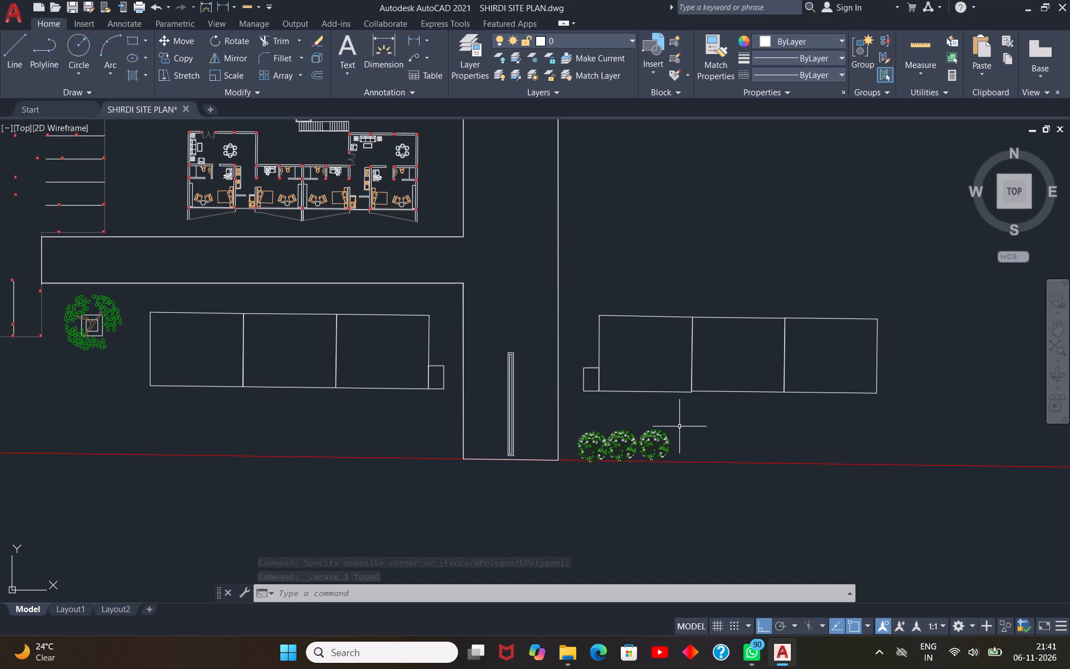
left_click(679, 426)
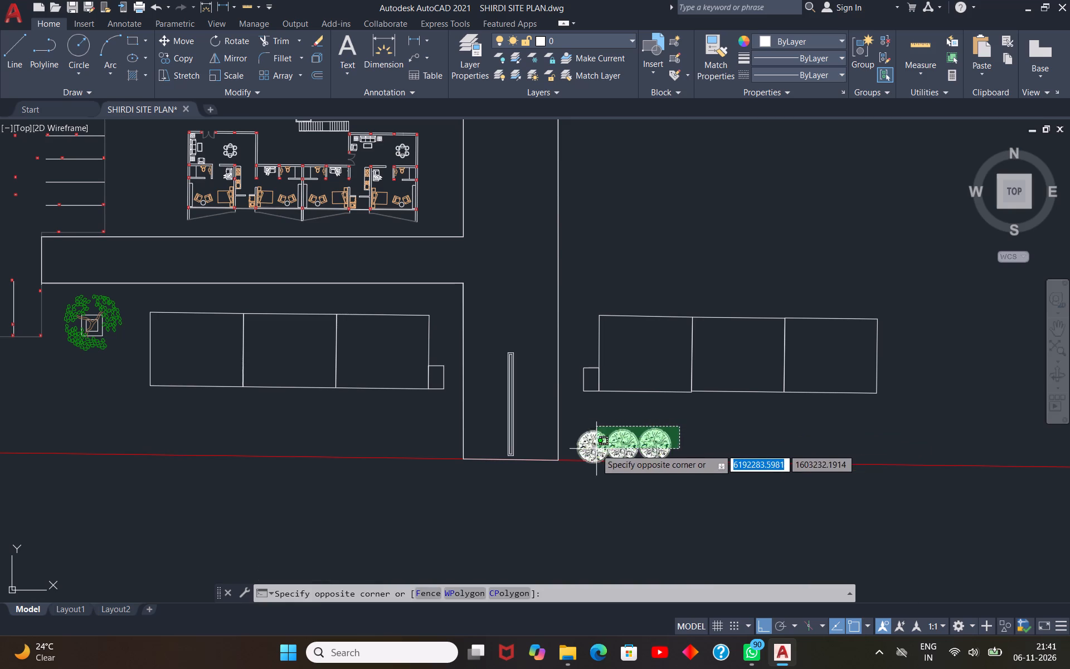
left_click(592, 449)
Add all the trees at the south-west corner of the plot to the selection.
scroll(812, 398, "down", 2)
scroll(351, 428, "up", 1)
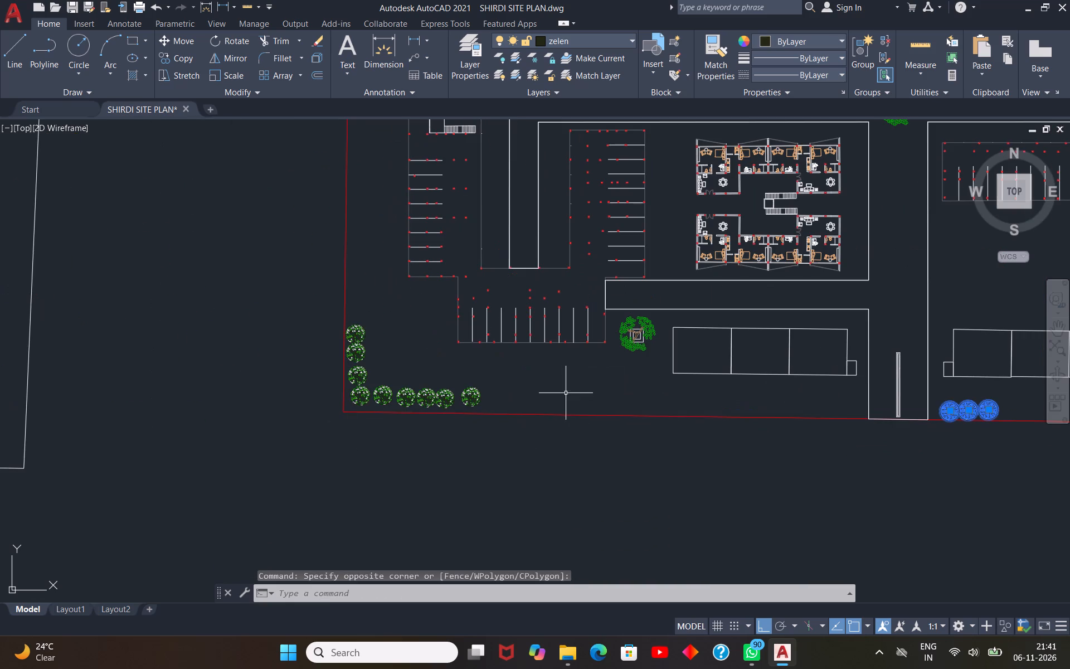
left_click(490, 387)
left_click(355, 404)
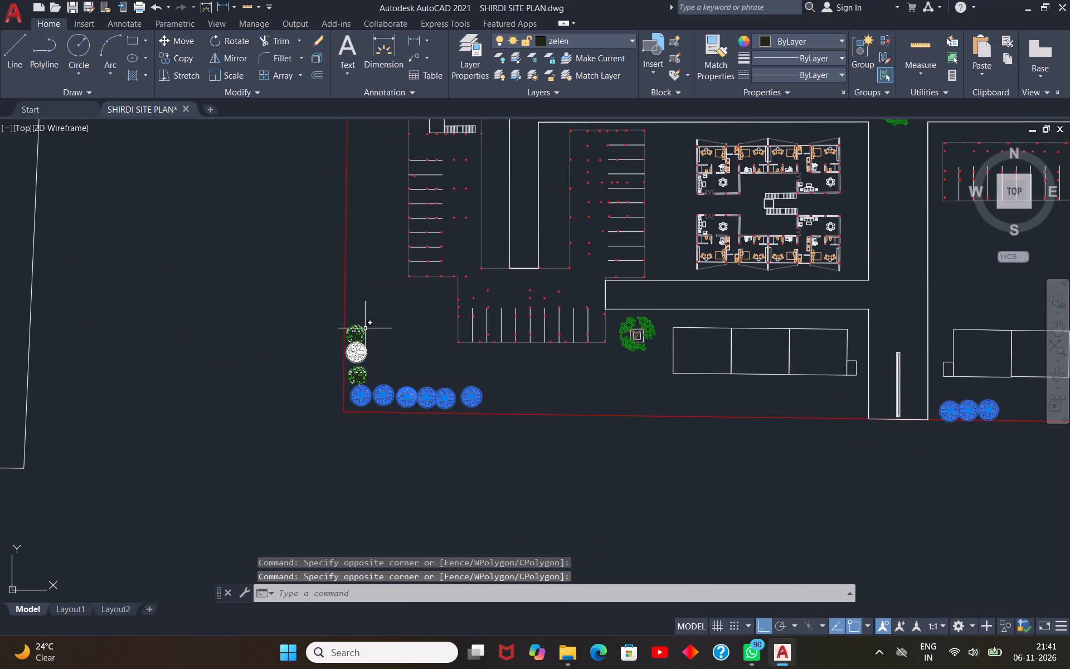
left_click(368, 321)
left_click(358, 390)
Add all the trees at the south-east corner of the plot to the selection.
scroll(339, 404, "down", 3)
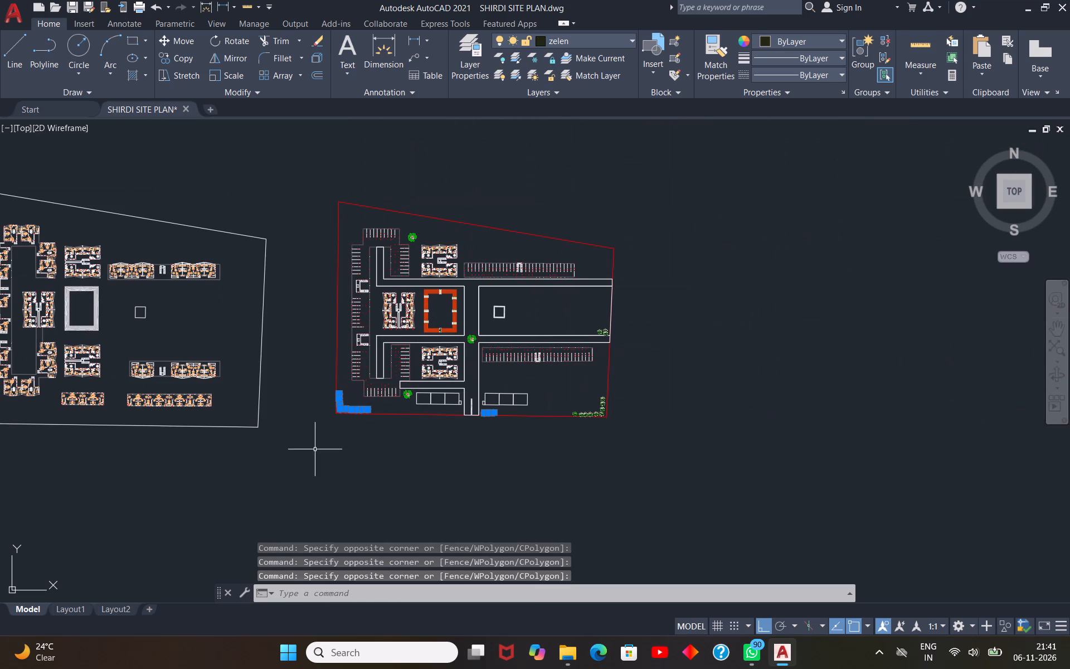
scroll(608, 424, "up", 3)
scroll(578, 316, "up", 1)
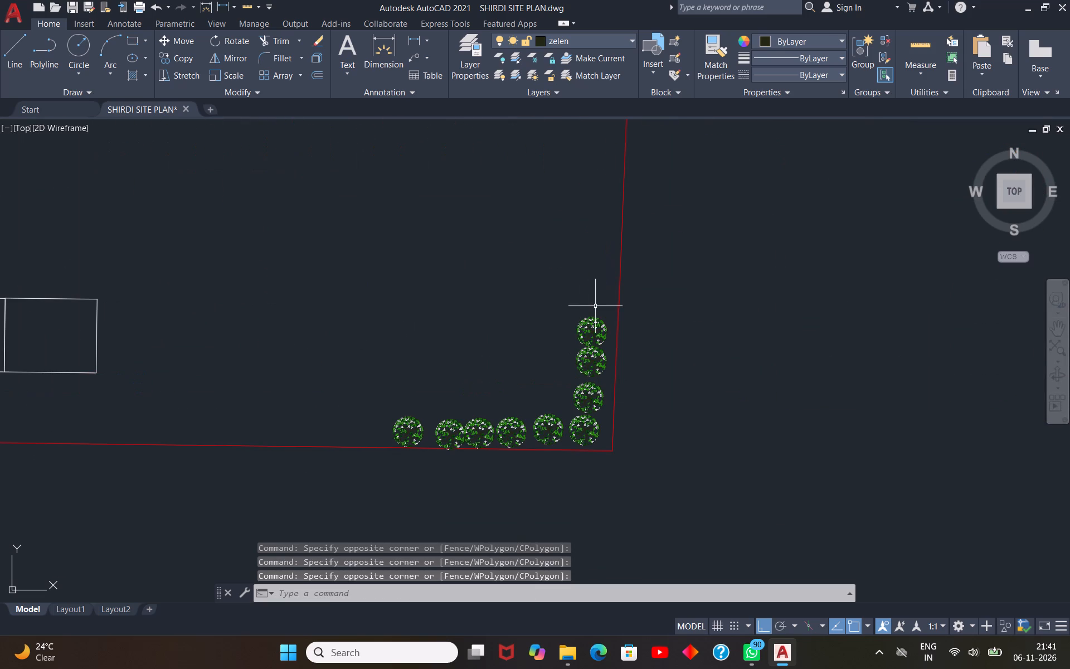
left_click(602, 305)
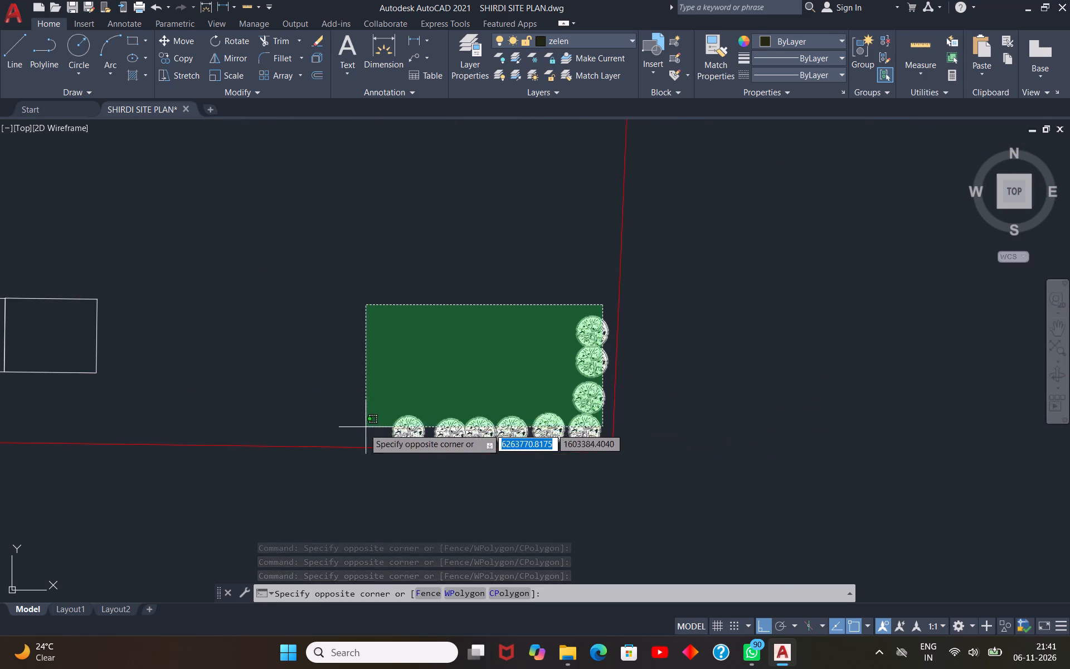
left_click(364, 429)
Add the three trees near the east boundary, just north of the middle east-west road, to the selection.
scroll(490, 504, "down", 3)
scroll(494, 307, "up", 1)
scroll(572, 378, "up", 3)
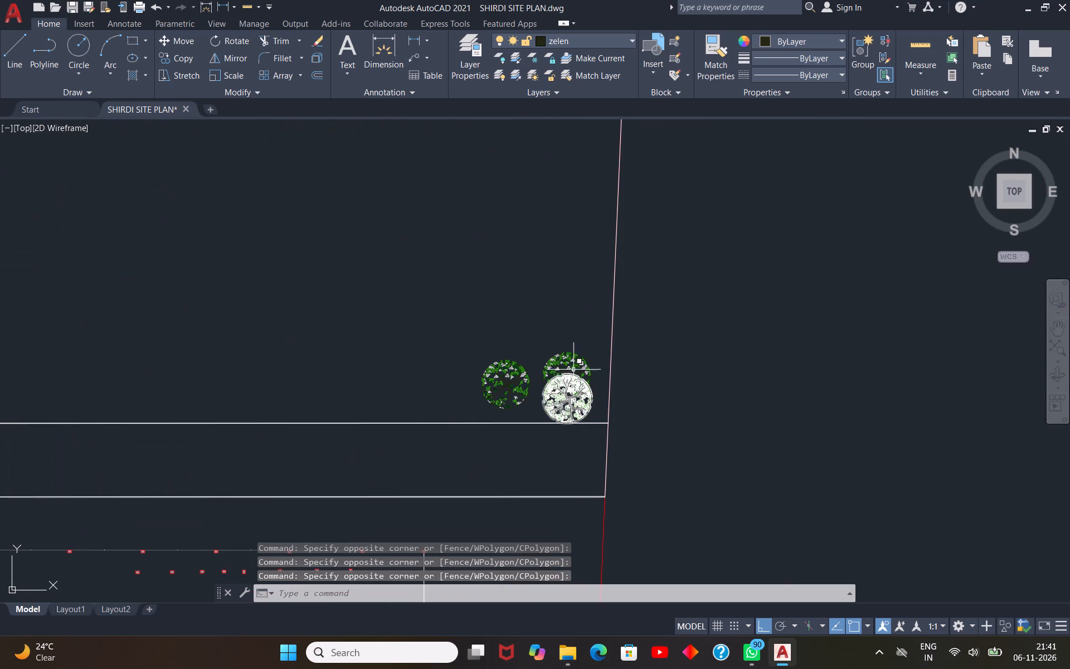
left_click(592, 323)
left_click(440, 411)
Add the hatch of the square tree planter at the central road junction to the selection and delete all selected trees and hatch.
scroll(665, 340, "down", 6)
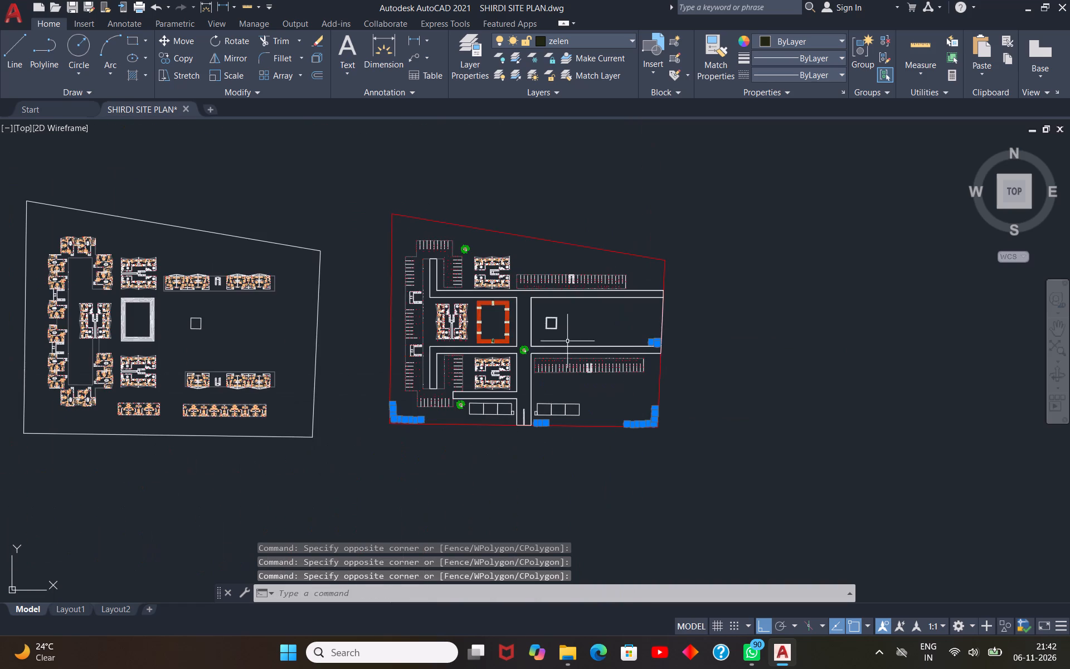
scroll(534, 356, "up", 3)
scroll(498, 319, "up", 3)
scroll(484, 364, "up", 2)
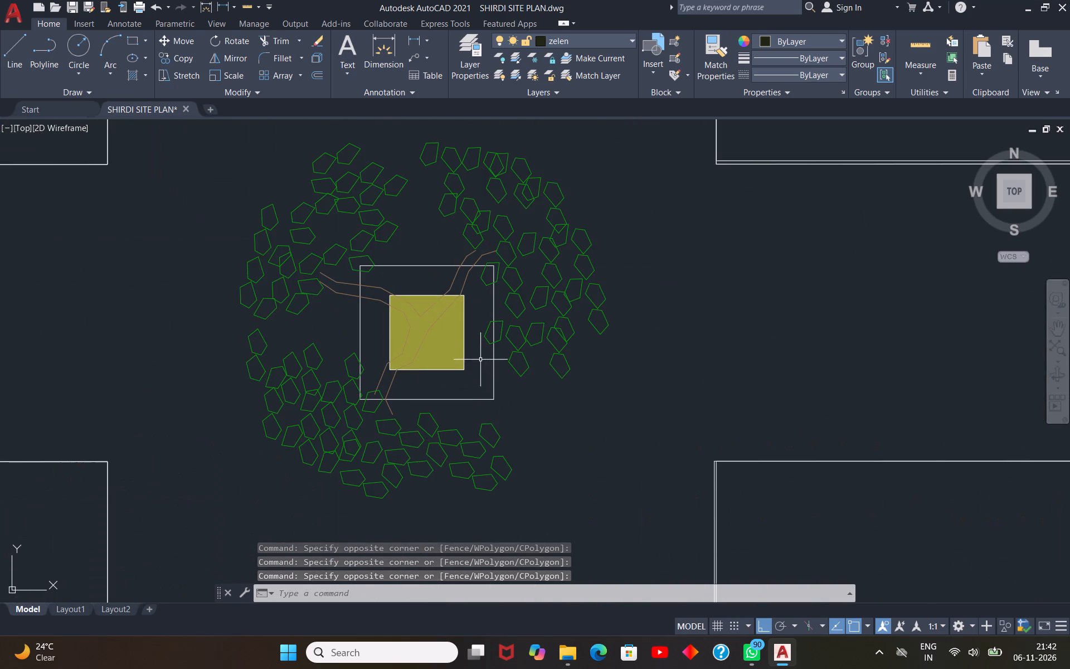
left_click(448, 354)
key("Delete")
Delete the five trees and the hatch inside the planter on the south side of the red-lined courtyard.
scroll(638, 434, "down", 1)
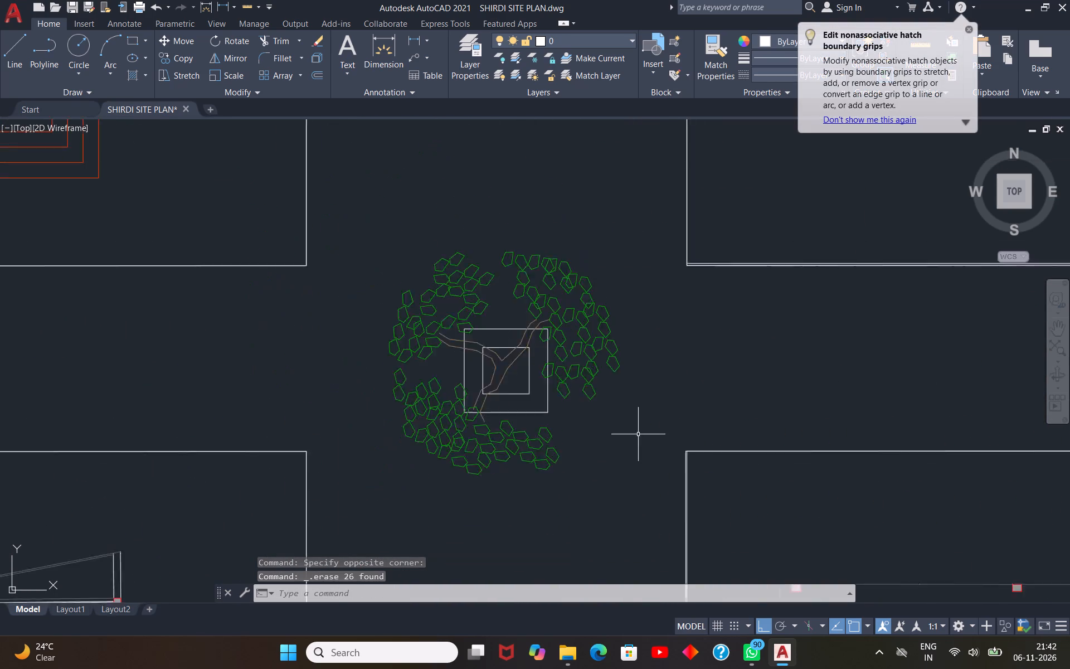
scroll(638, 434, "down", 6)
scroll(527, 358, "up", 2)
scroll(452, 400, "up", 2)
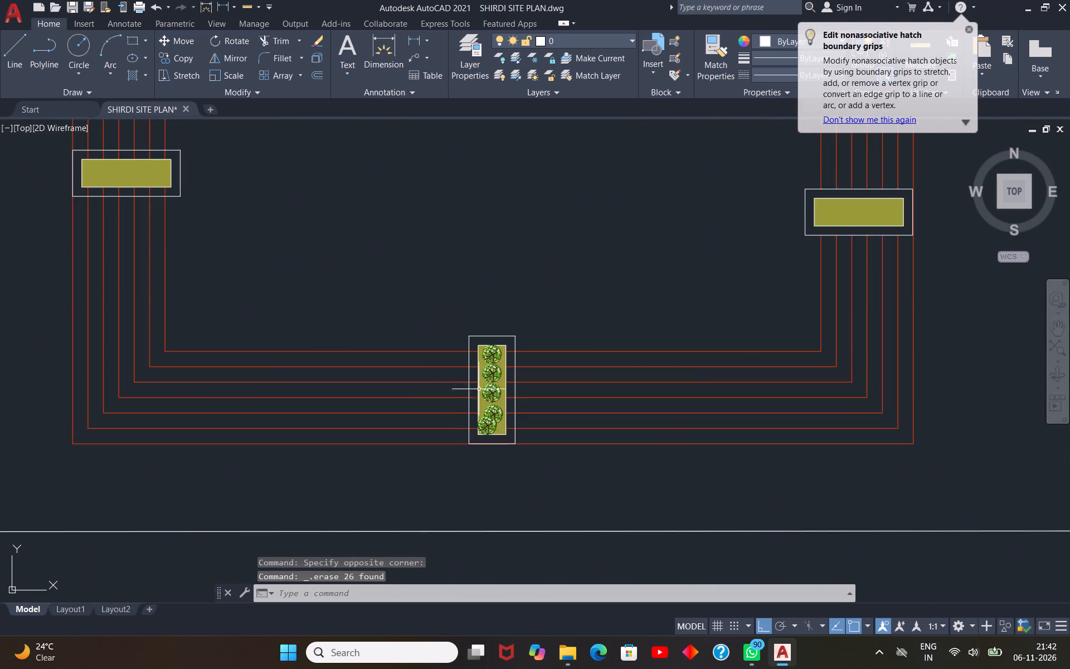
scroll(489, 370, "up", 2)
left_click(516, 322)
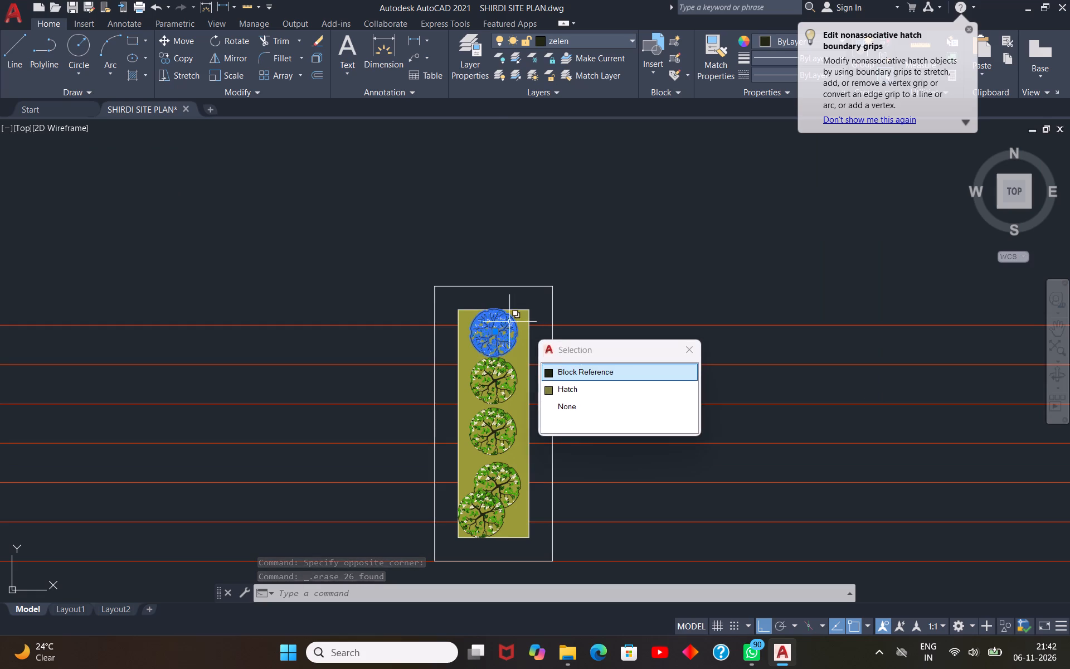
left_click(496, 391)
left_click(490, 442)
left_click(494, 506)
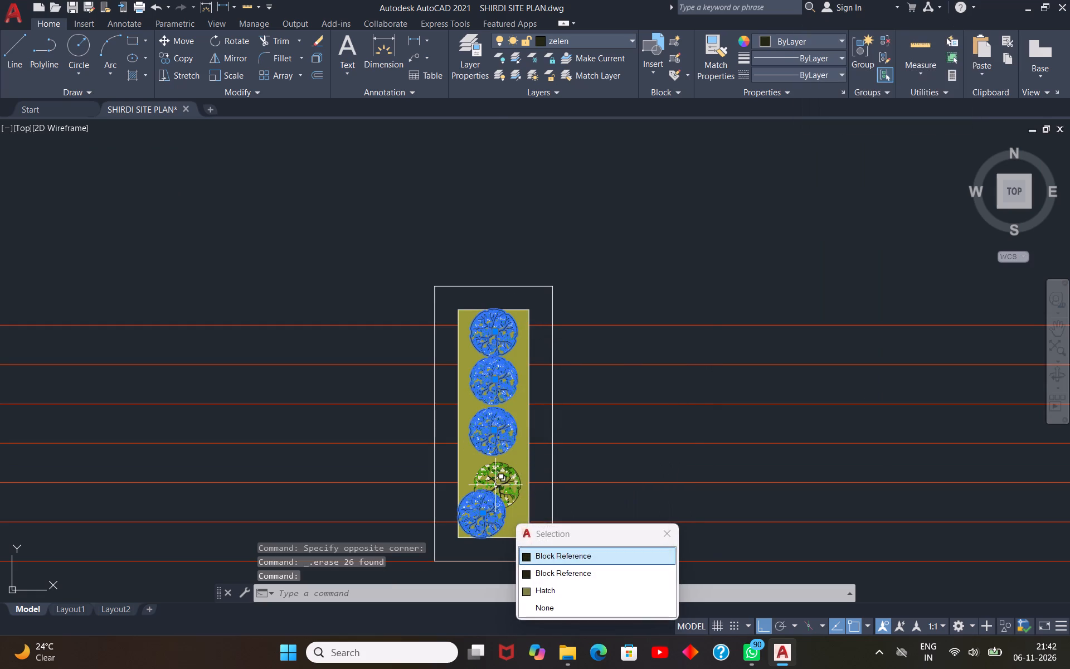
left_click(496, 483)
left_click(509, 452)
left_click(521, 452)
key("Delete")
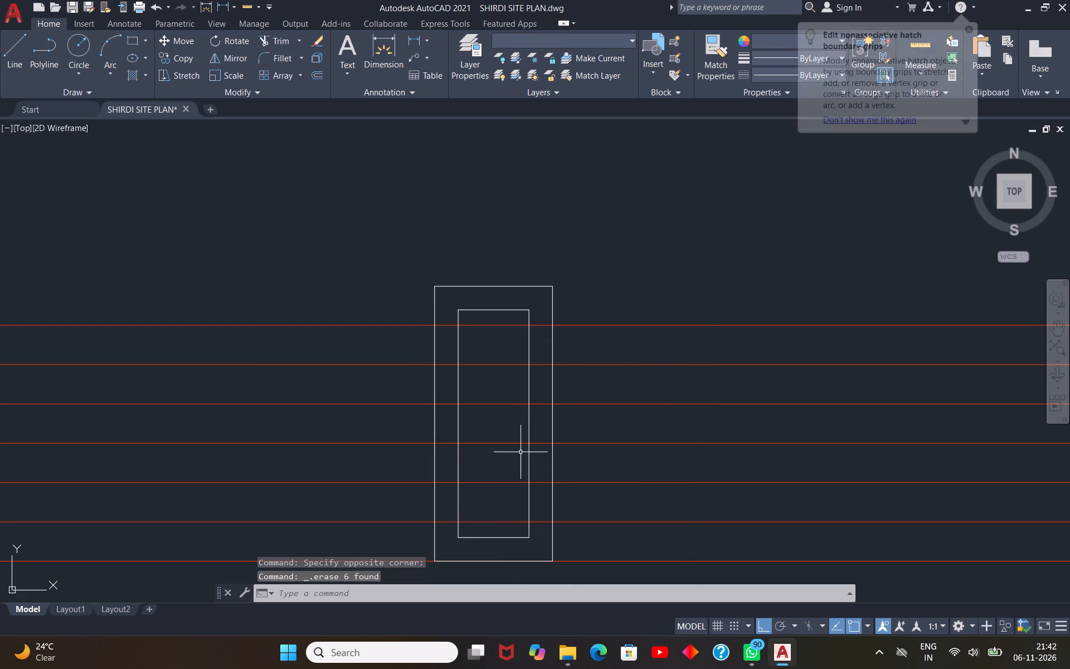
Trim the red paving lines crossing the courtyard's south planter, within its inner rectangle and both side borders.
scroll(523, 442, "down", 4)
scroll(521, 434, "up", 3)
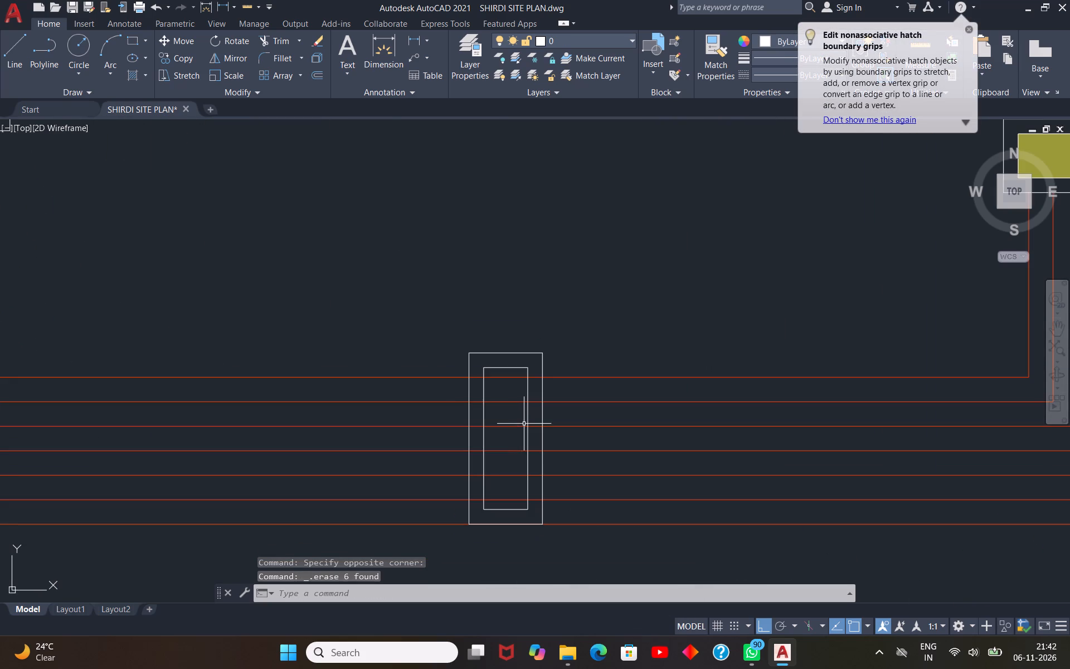
key("Escape")
type("tr")
key("space")
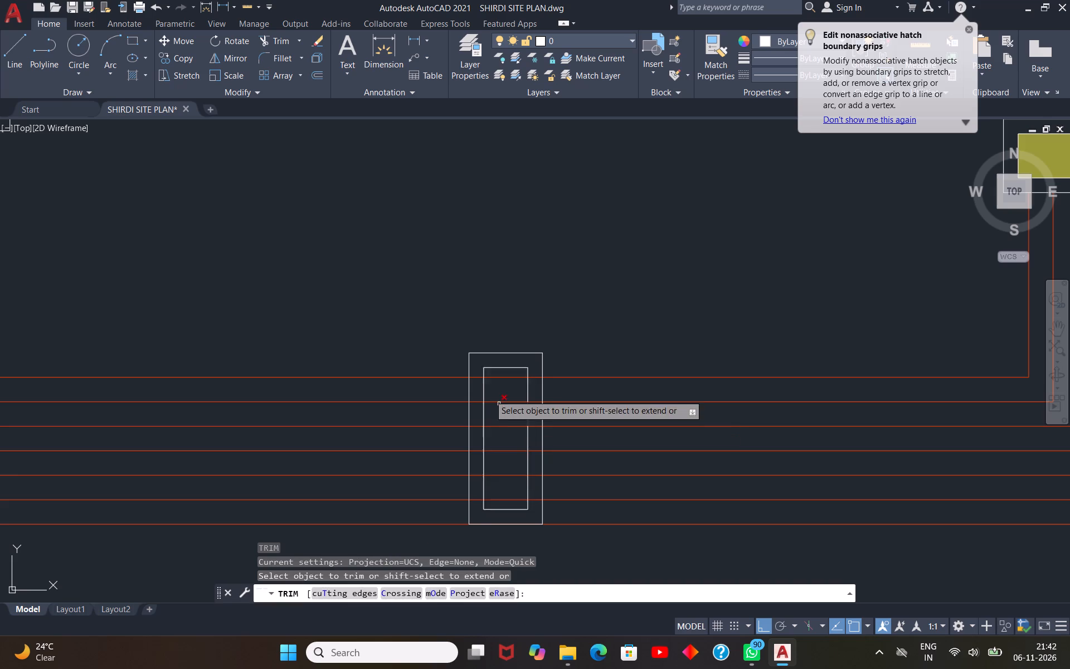
left_click(505, 375)
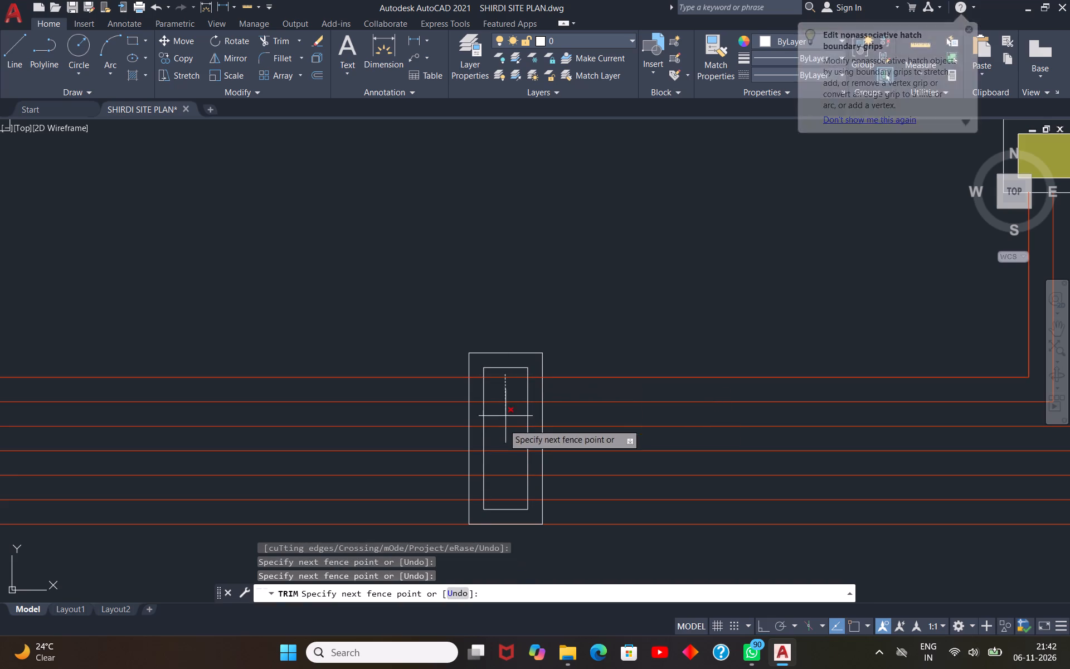
left_click(500, 503)
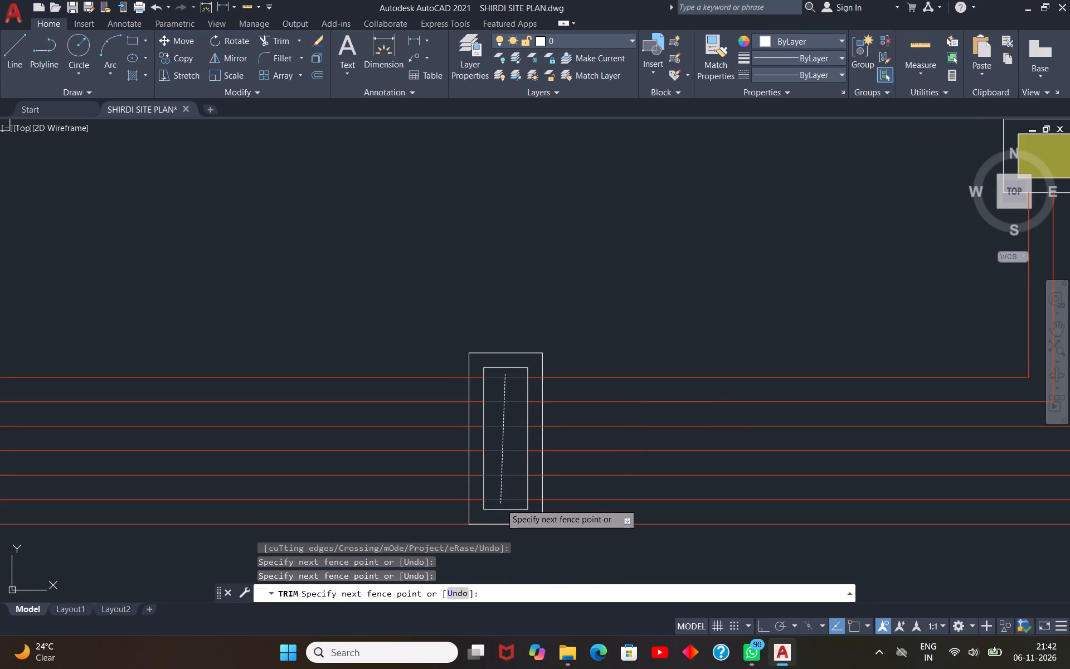
scroll(505, 234, "down", 1)
scroll(497, 314, "up", 3)
scroll(512, 253, "down", 2)
scroll(480, 312, "up", 2)
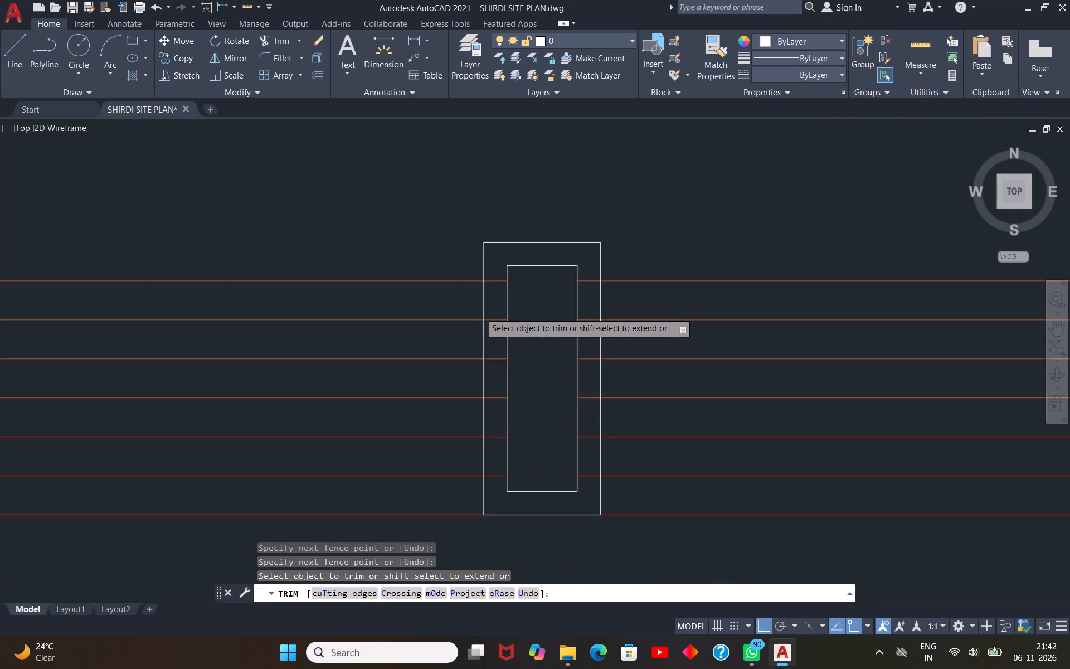
left_click(505, 246)
scroll(513, 215, "down", 2)
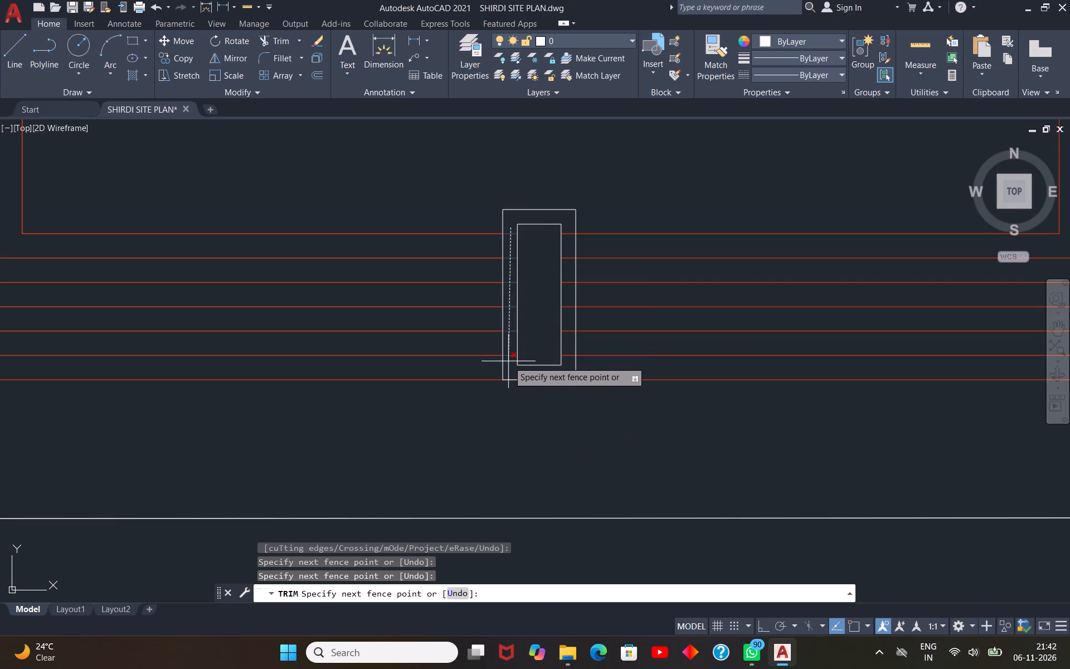
left_click(508, 361)
left_click(571, 222)
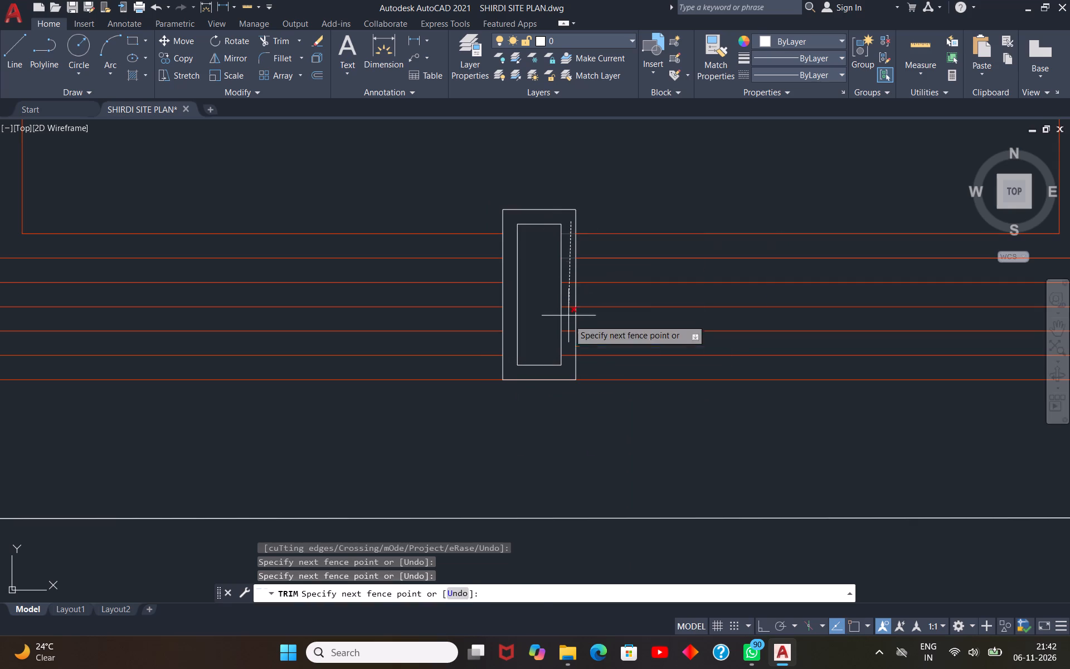
left_click(571, 370)
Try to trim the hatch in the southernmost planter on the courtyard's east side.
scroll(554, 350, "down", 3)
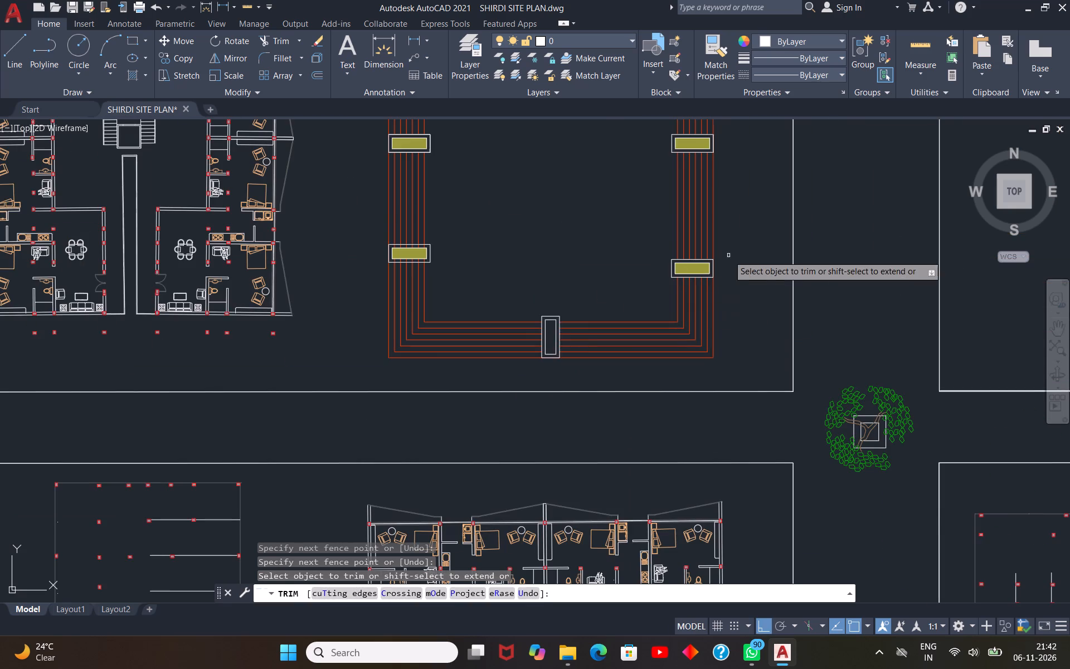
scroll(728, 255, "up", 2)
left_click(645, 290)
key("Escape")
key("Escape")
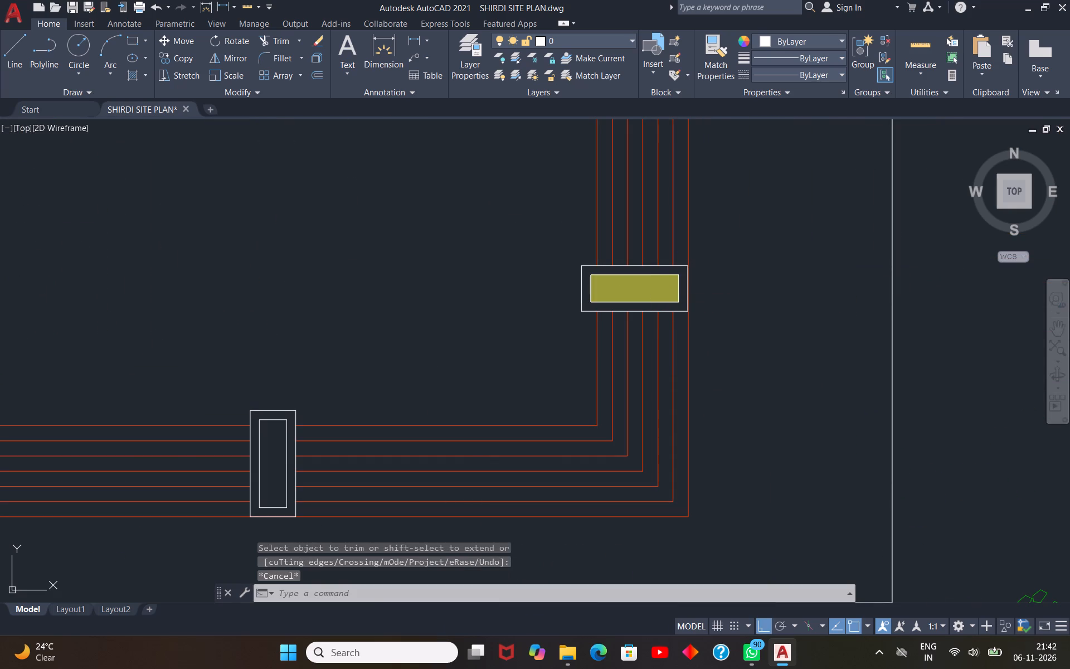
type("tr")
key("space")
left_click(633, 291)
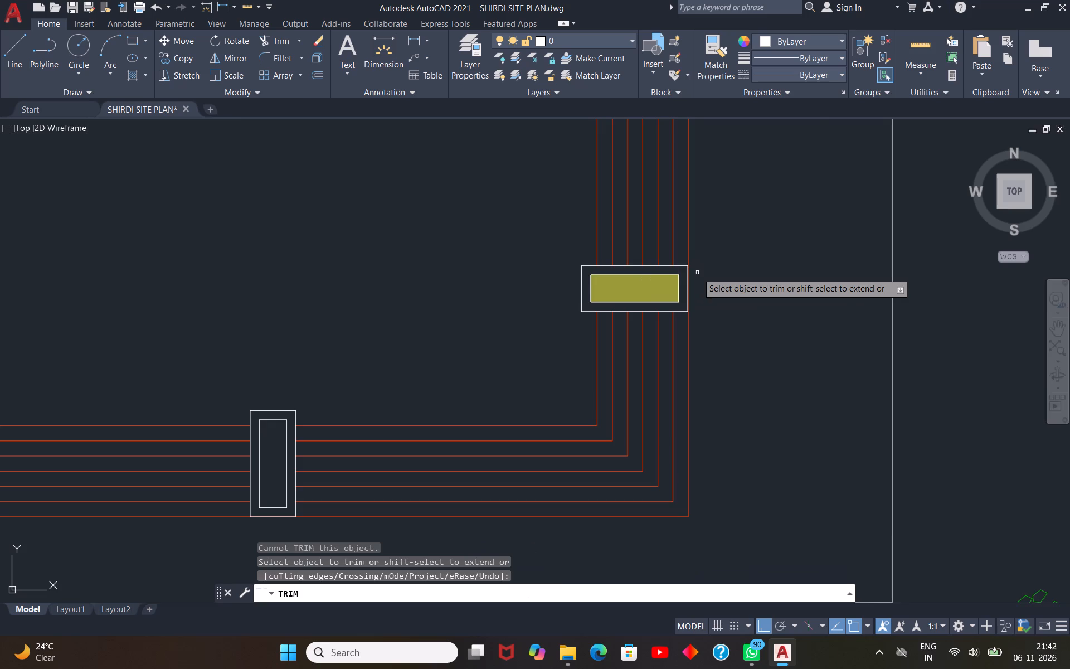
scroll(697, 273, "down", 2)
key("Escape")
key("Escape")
Delete the hatches in the middle and southernmost planters on the courtyard's east and west sides.
left_click(679, 280)
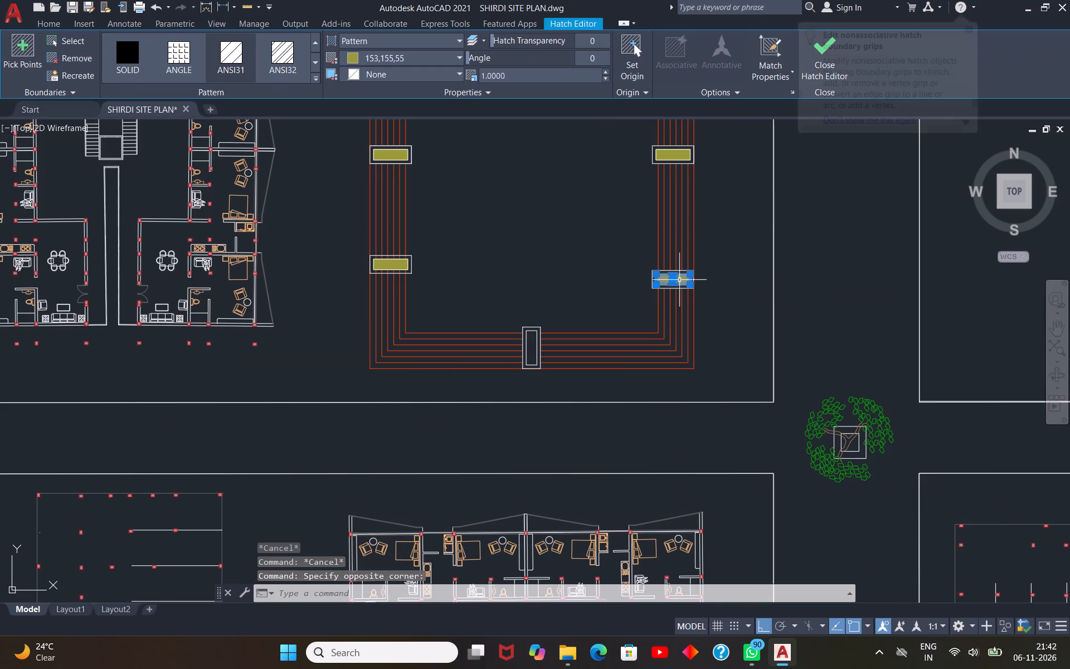
left_click(391, 268)
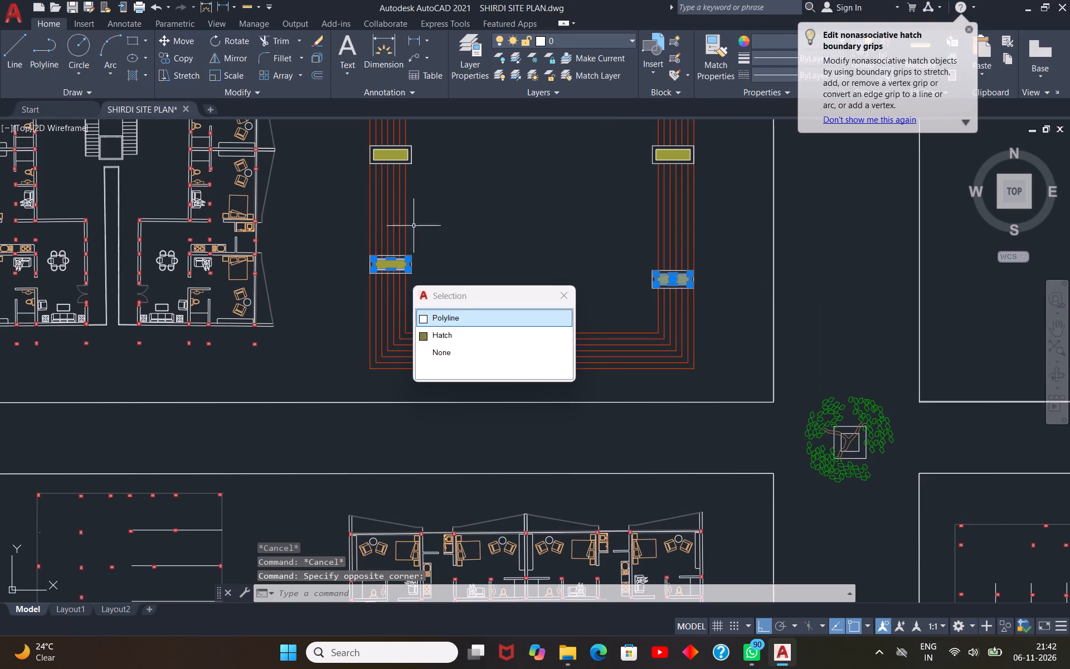
left_click(460, 336)
left_click(396, 159)
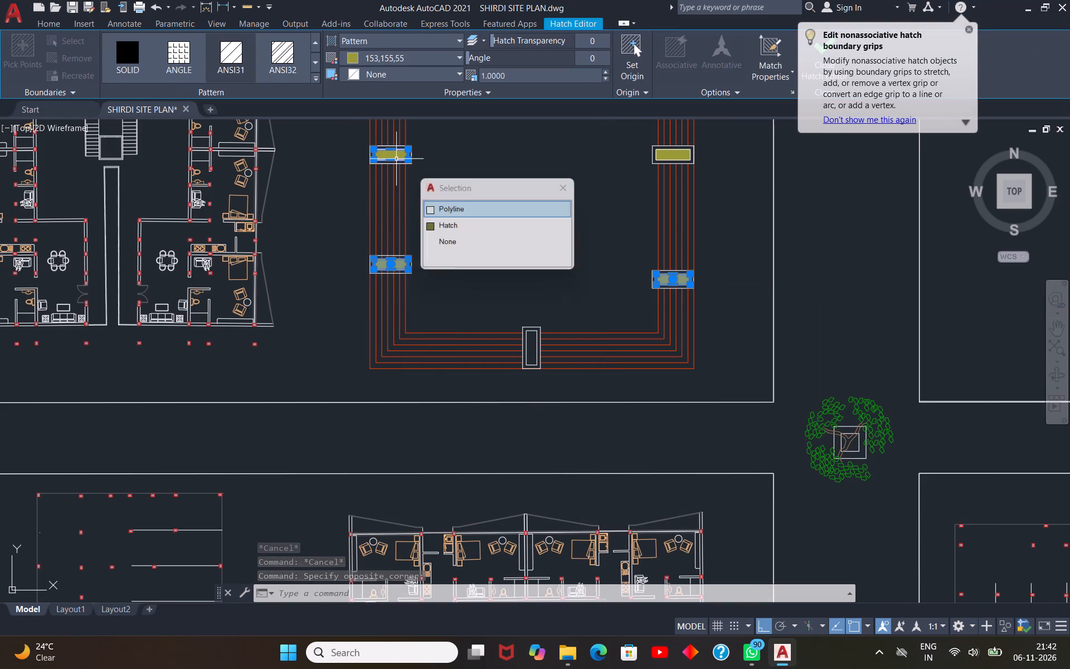
left_click(446, 230)
left_click(675, 157)
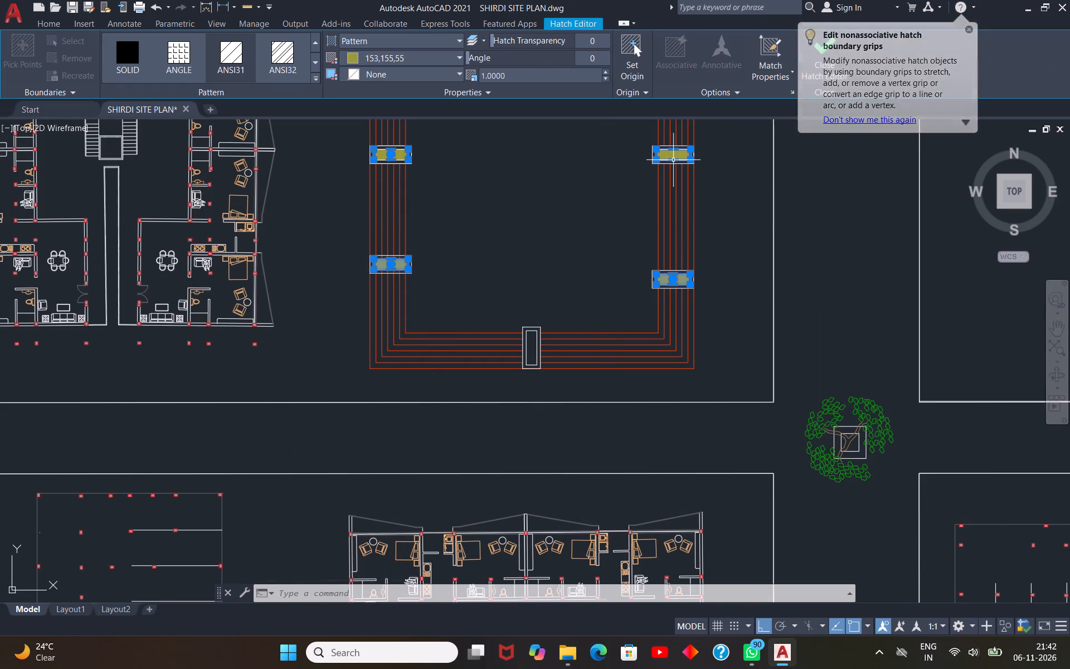
left_click(731, 220)
key("Delete")
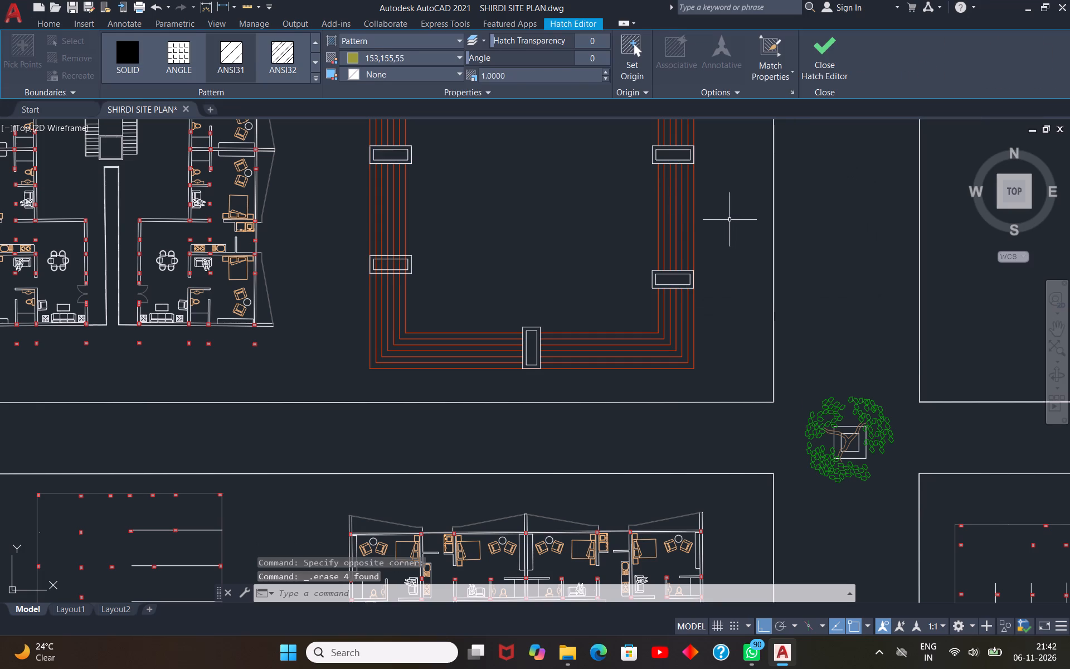
Trim the red paving lines crossing the southernmost west-side planter, within its inner rectangle and its north and south borders.
scroll(619, 244, "down", 3)
scroll(523, 235, "up", 2)
scroll(672, 294, "up", 2)
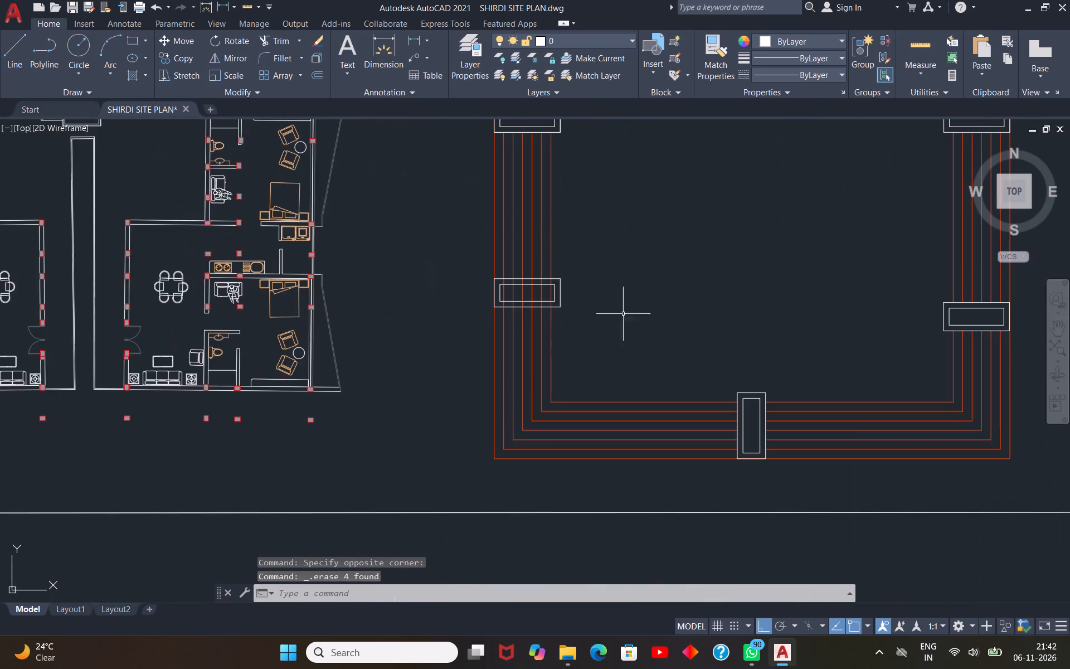
scroll(532, 319, "up", 2)
key("Escape")
type("tr")
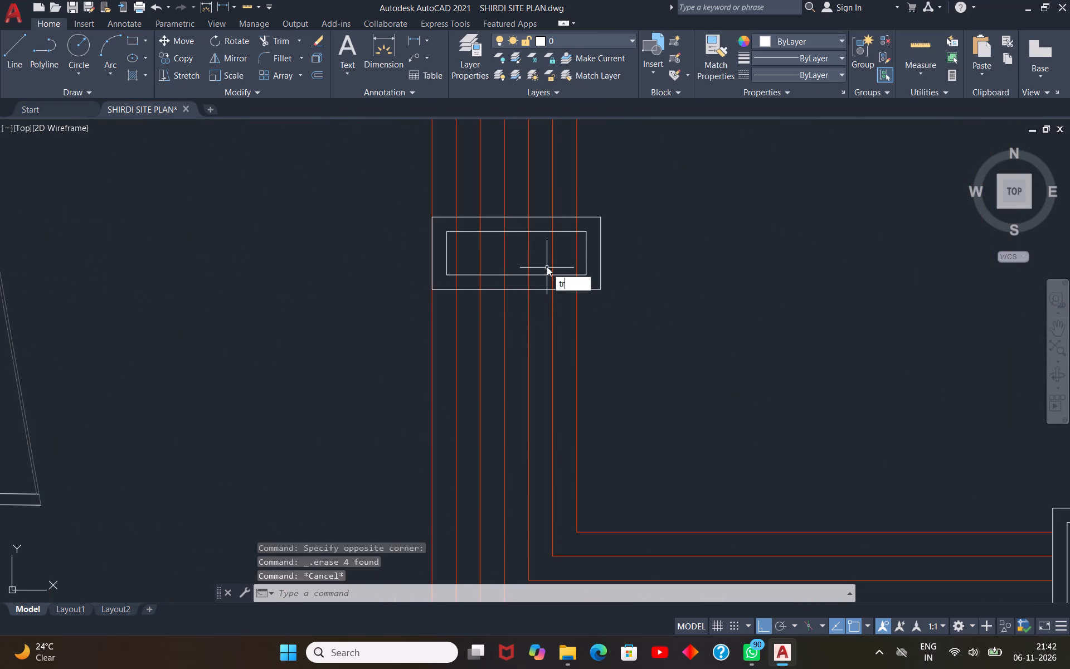
key("space")
left_click(583, 250)
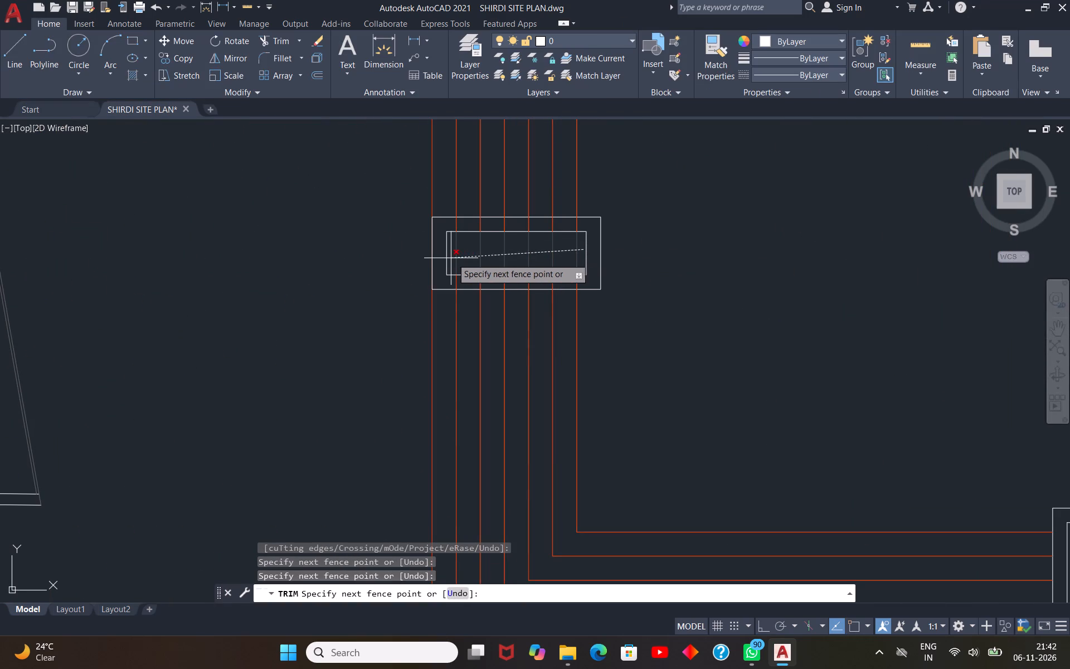
left_click(453, 258)
scroll(589, 180, "up", 2)
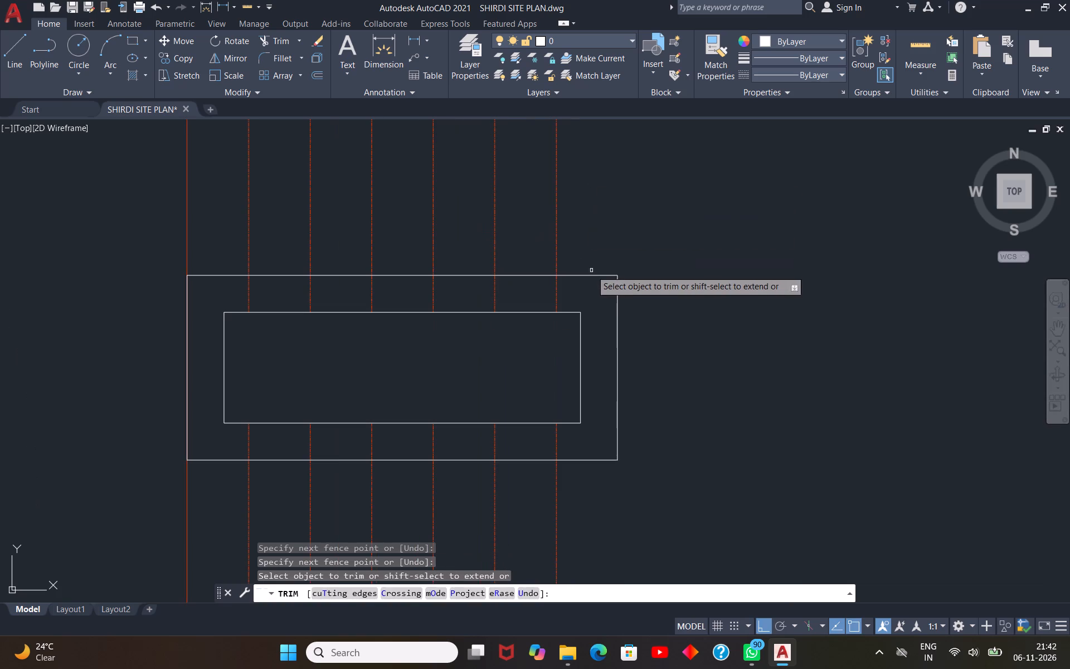
left_click(575, 290)
left_click(221, 292)
scroll(375, 218, "down", 2)
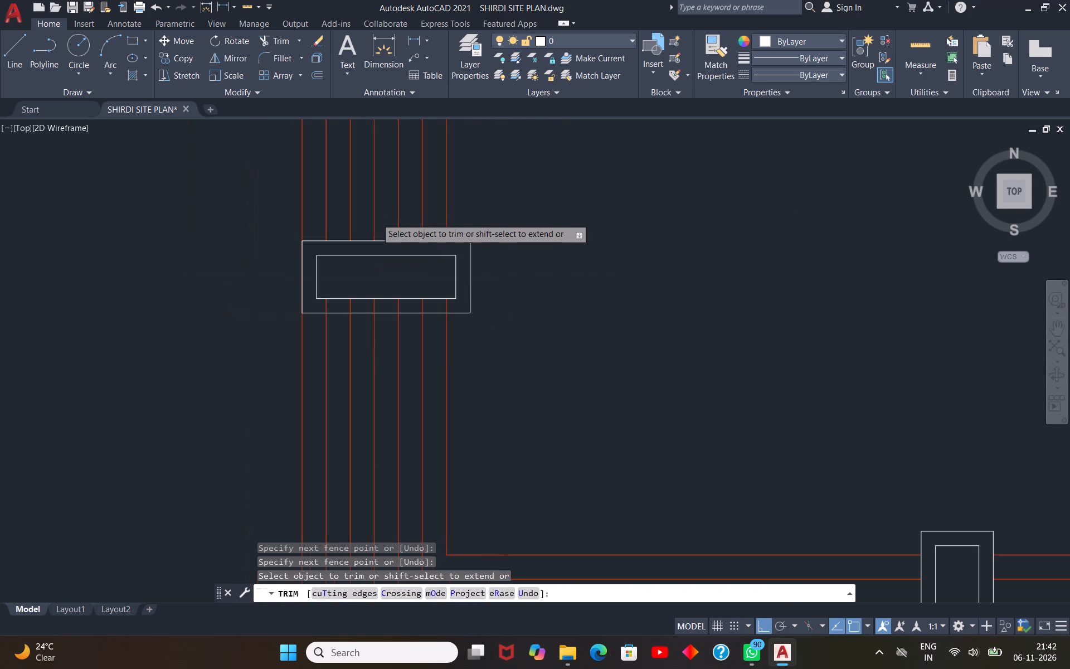
scroll(449, 348, "up", 2)
left_click(448, 249)
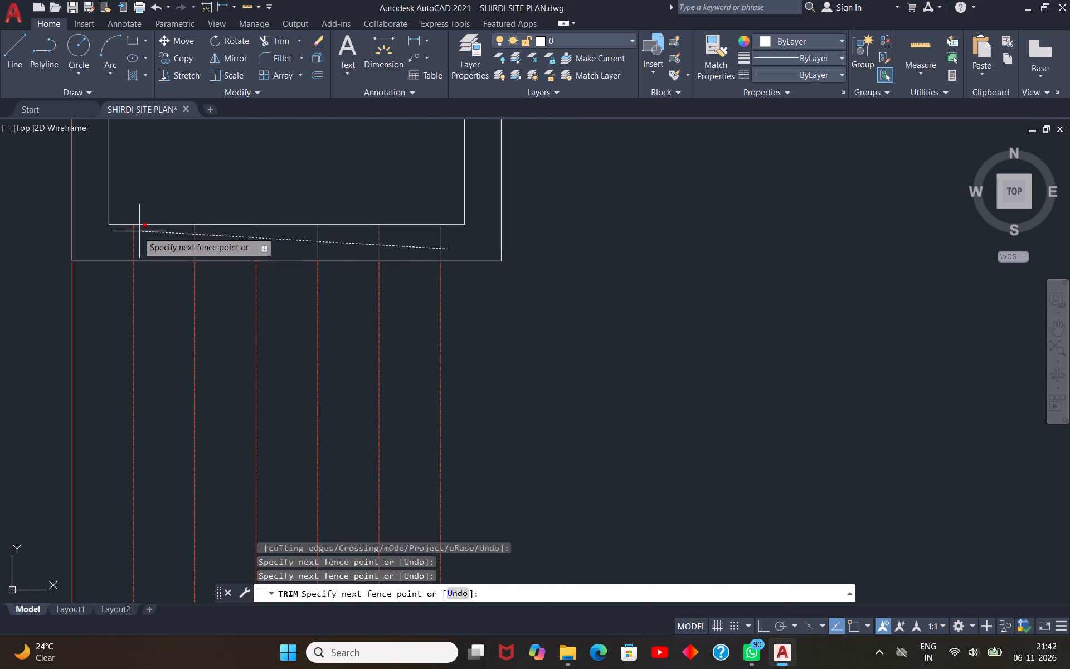
left_click(117, 253)
Delete the hatches in the courtyard's north planter and in the northernmost planters on its east and west sides.
scroll(701, 331, "down", 6)
scroll(573, 308, "down", 3)
scroll(494, 274, "down", 2)
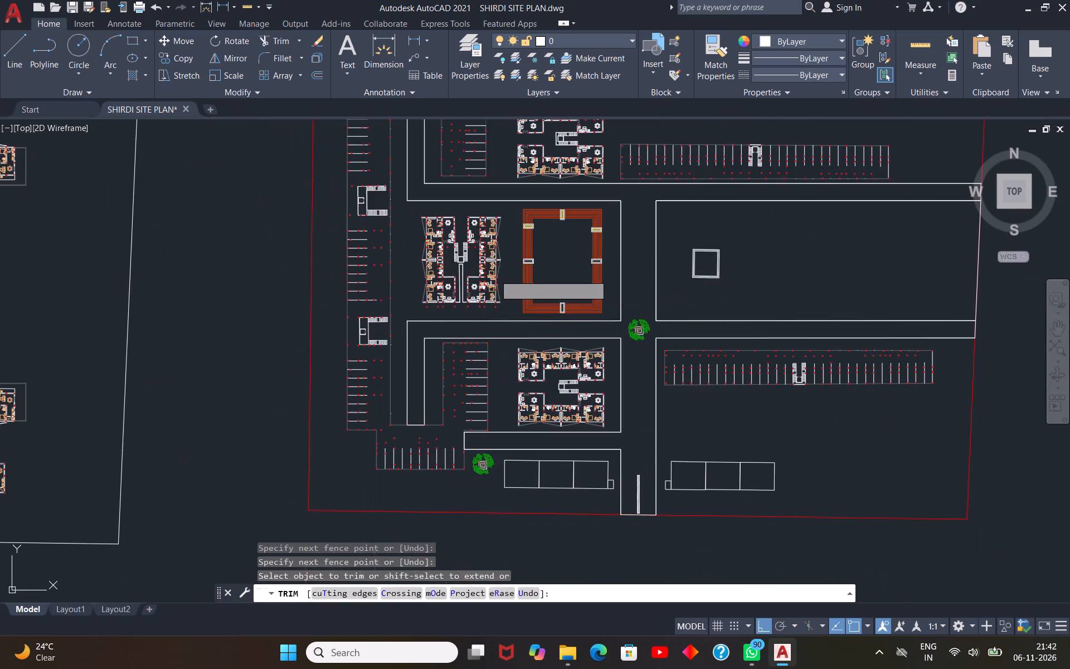
scroll(615, 207, "up", 2)
scroll(577, 289, "up", 2)
scroll(526, 213, "up", 2)
key("Escape")
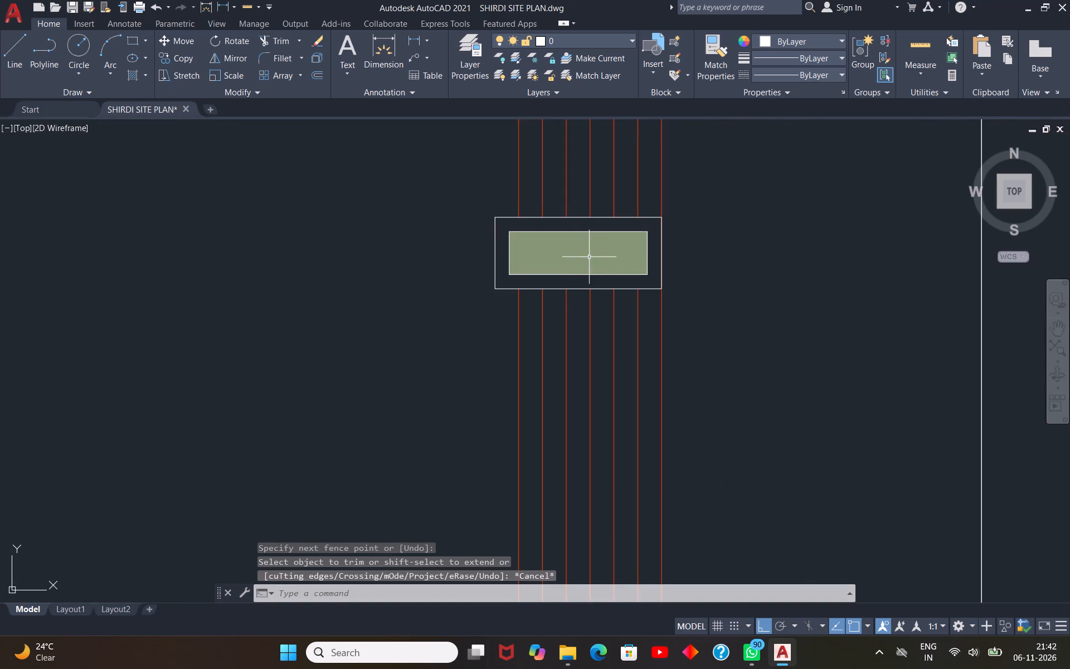
left_click(602, 255)
key("Delete")
scroll(776, 328, "down", 4)
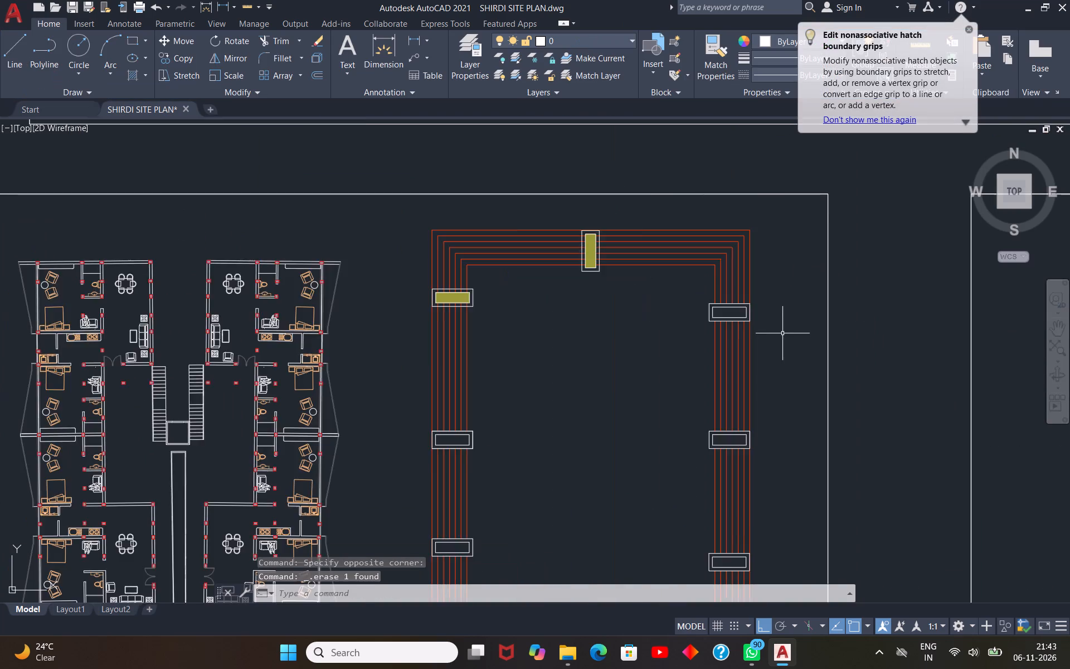
scroll(783, 333, "down", 1)
scroll(767, 285, "up", 2)
scroll(586, 322, "up", 2)
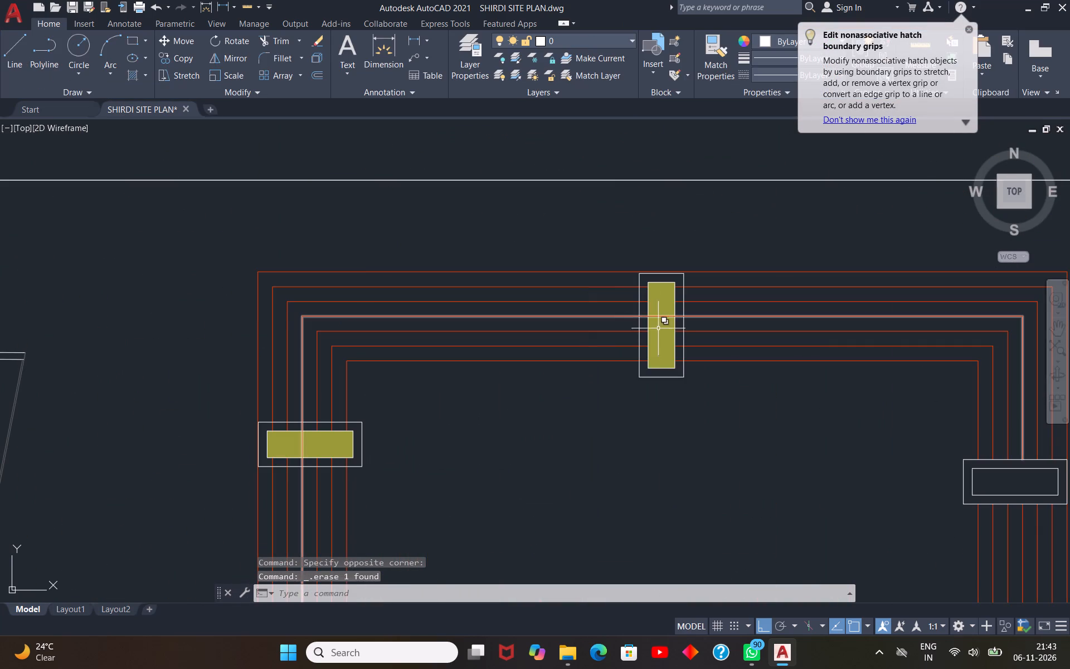
left_click(659, 334)
key("Delete")
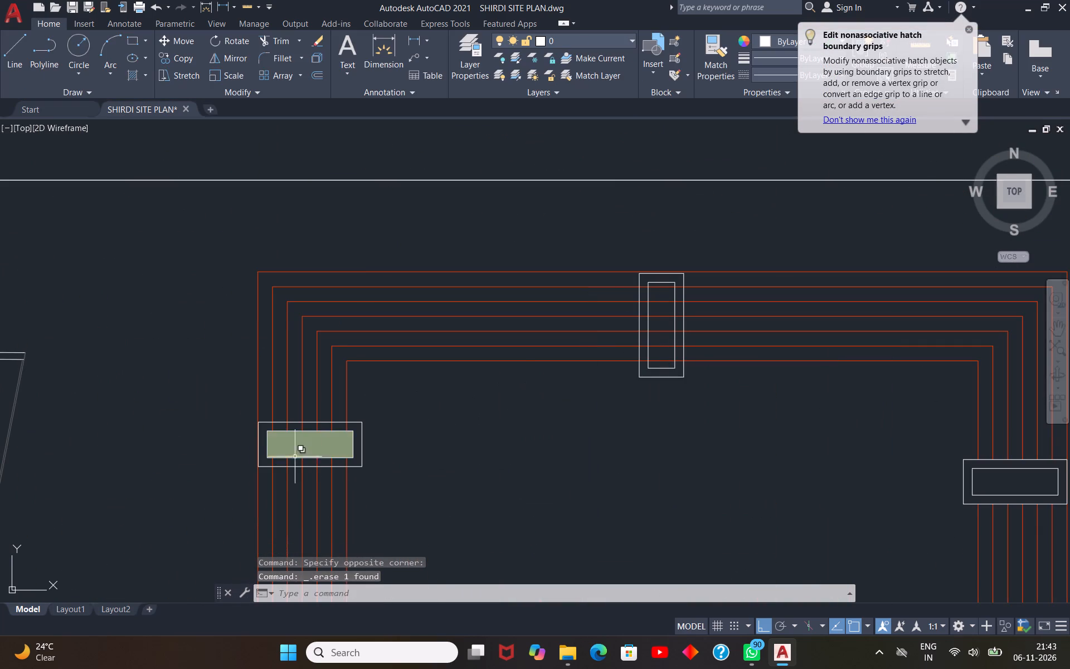
left_click(317, 445)
key("Delete")
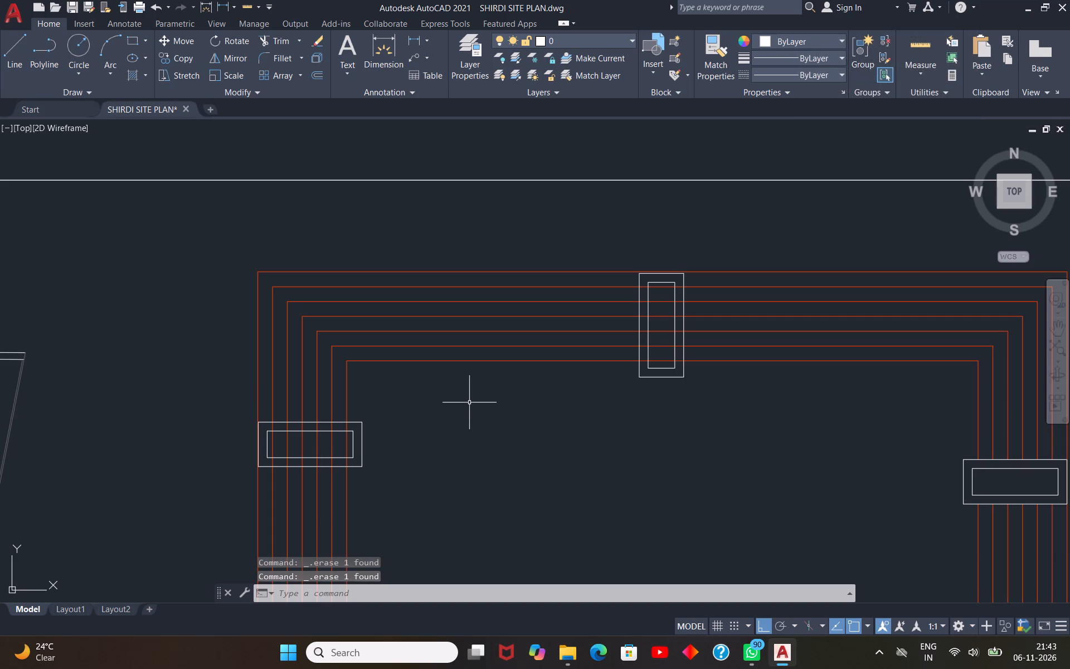
Trim the red paving lines crossing the courtyard's north planter, within its inner rectangle and its east and west borders.
type("tr")
key("space")
scroll(665, 292, "up", 3)
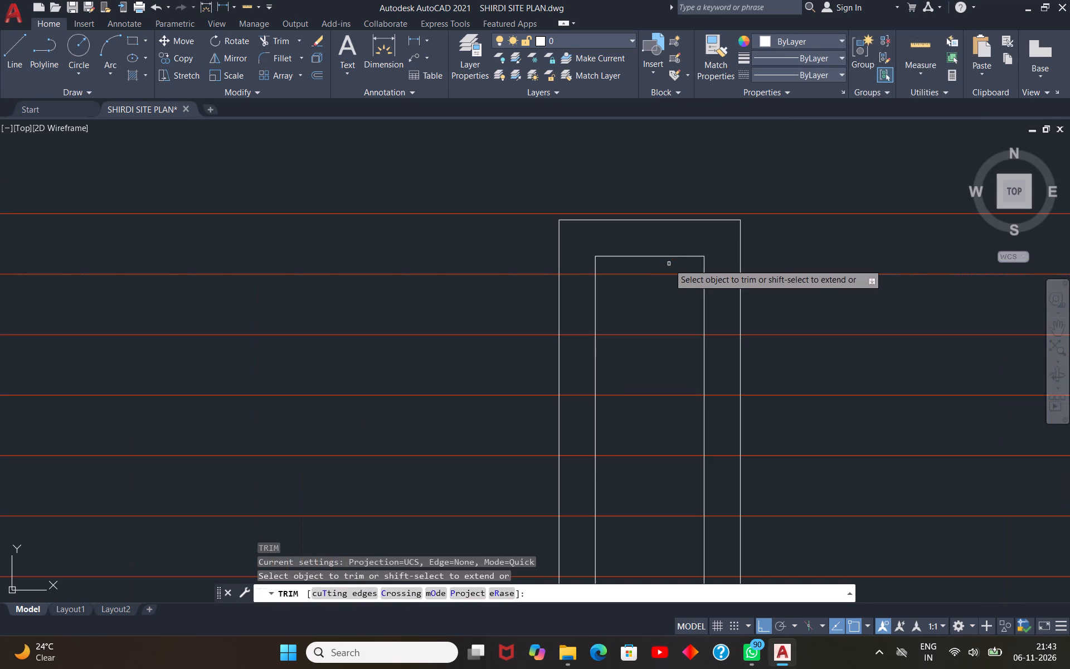
left_click(669, 264)
scroll(669, 264, "down", 3)
left_click(663, 385)
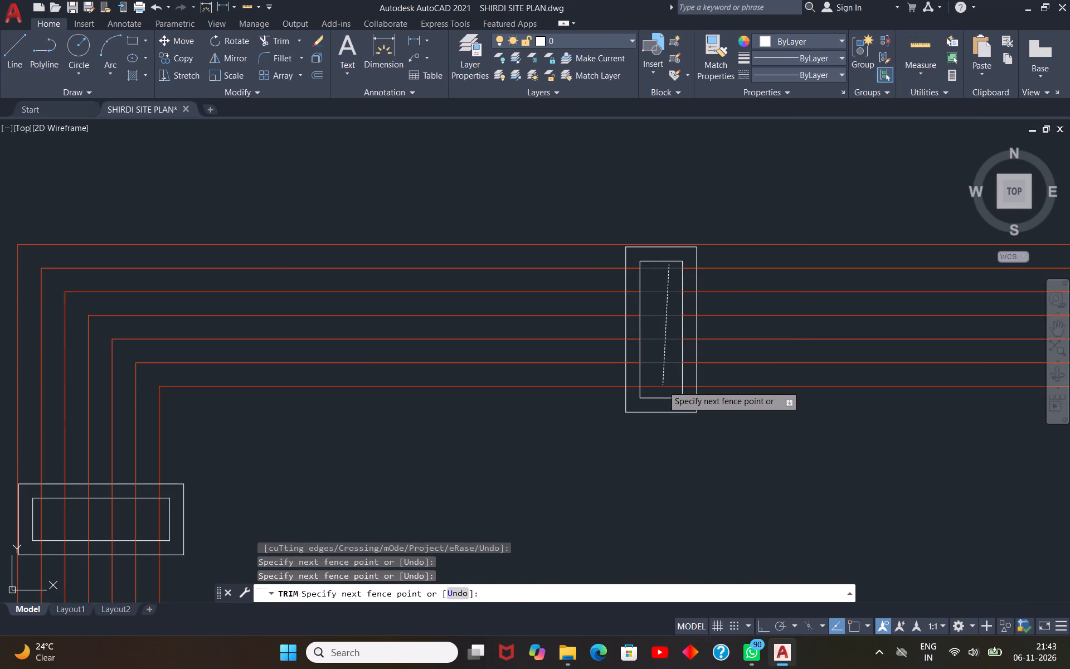
scroll(708, 322, "down", 1)
left_click(680, 361)
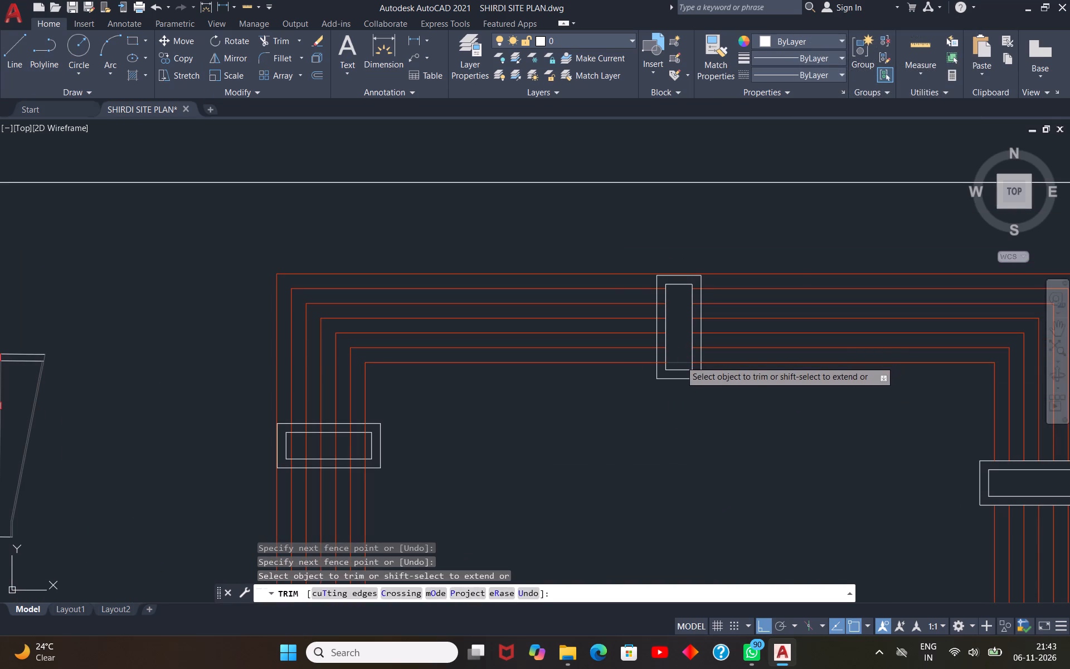
scroll(727, 293, "up", 2)
left_click(646, 272)
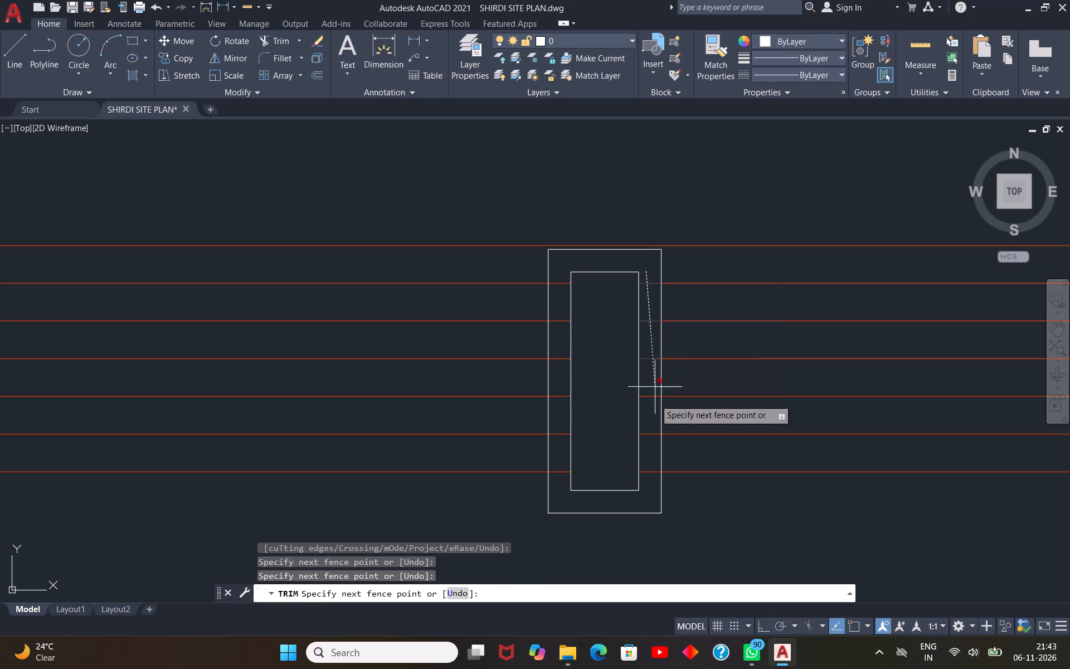
left_click_drag(649, 468, 649, 473)
left_click(649, 475)
left_click(650, 464)
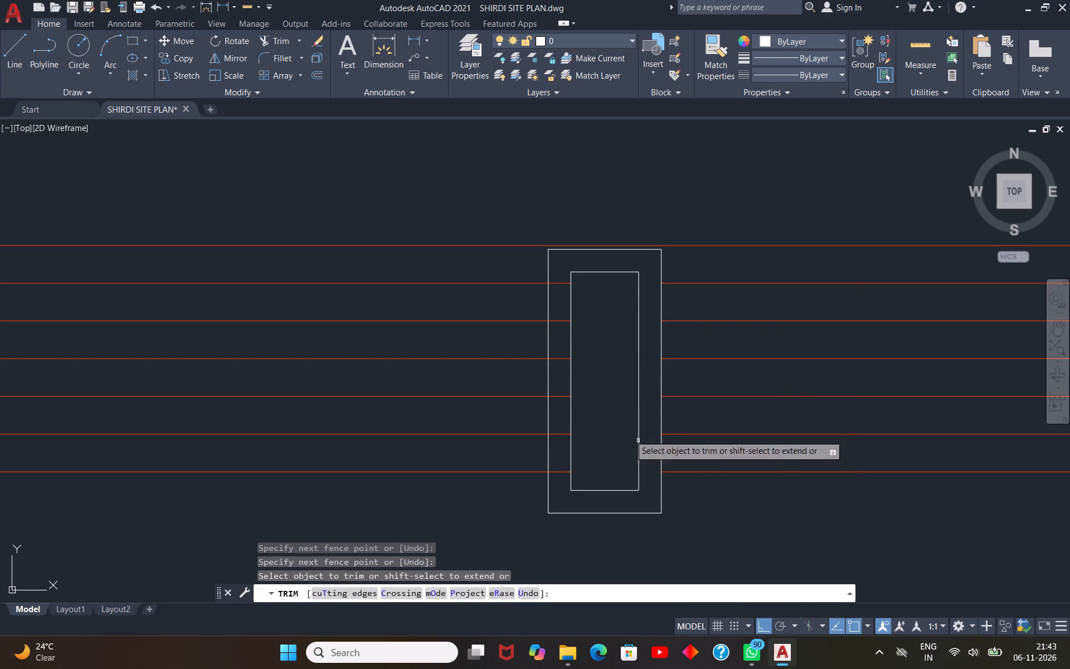
left_click(557, 273)
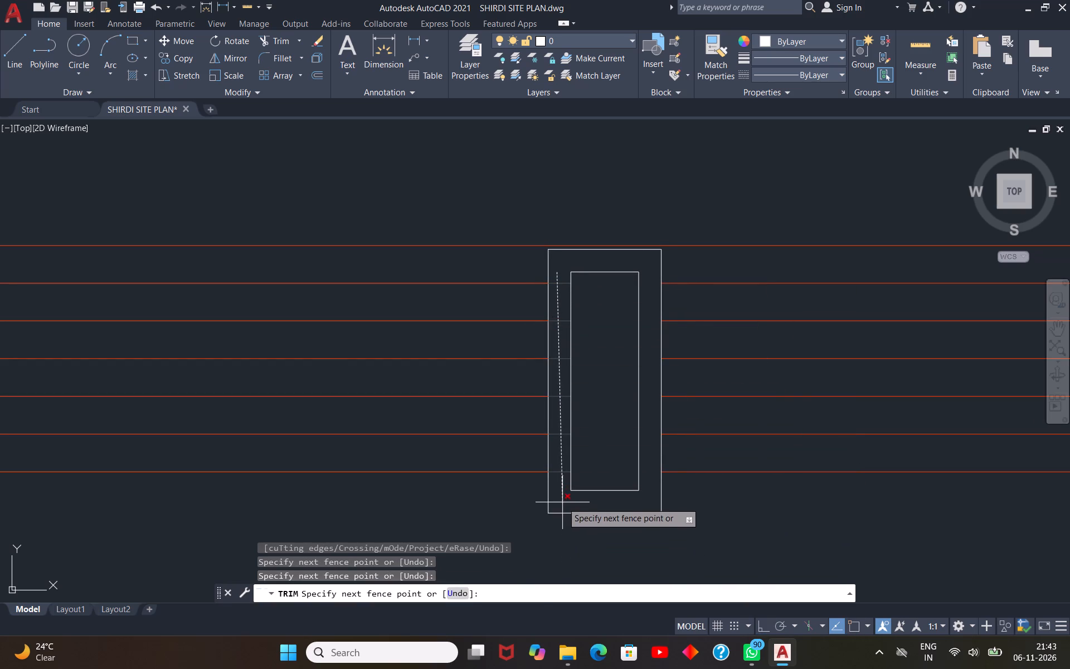
left_click(562, 493)
Trim the red paving lines crossing the northernmost west-side planter, within its inner rectangle and its north and south borders.
scroll(671, 350, "down", 6)
scroll(505, 408, "up", 3)
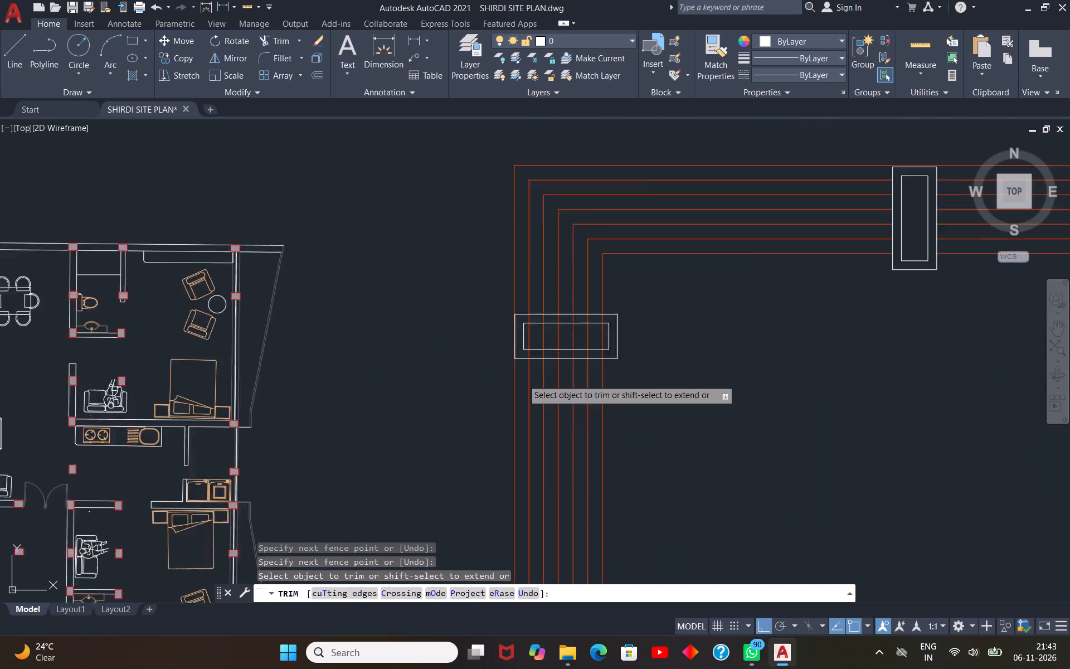
scroll(578, 323, "up", 2)
left_click(777, 301)
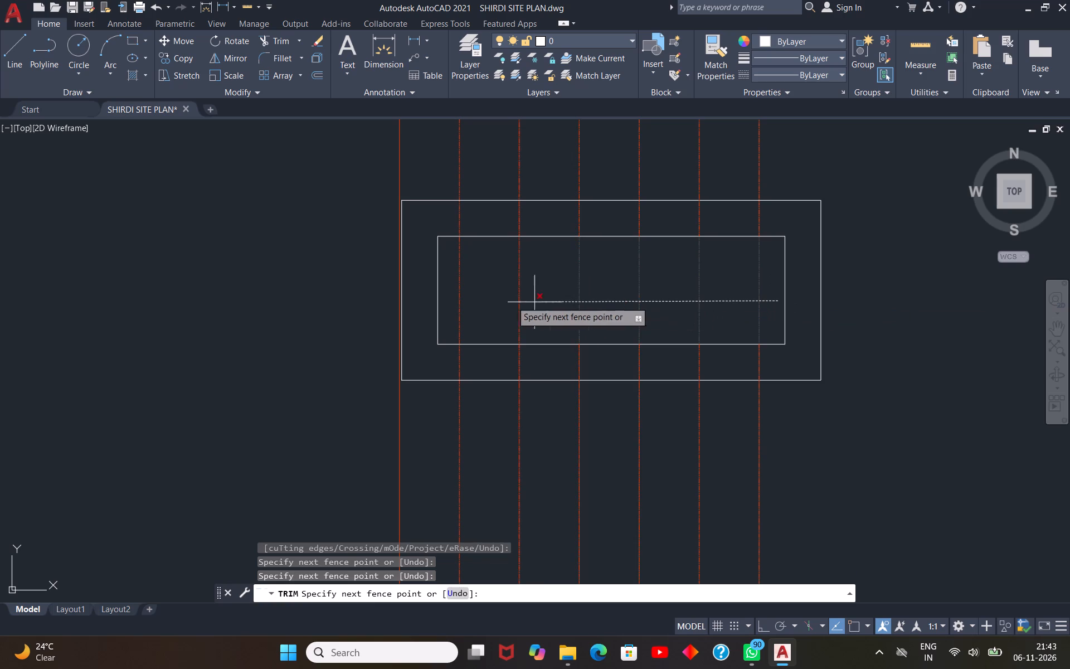
left_click(459, 302)
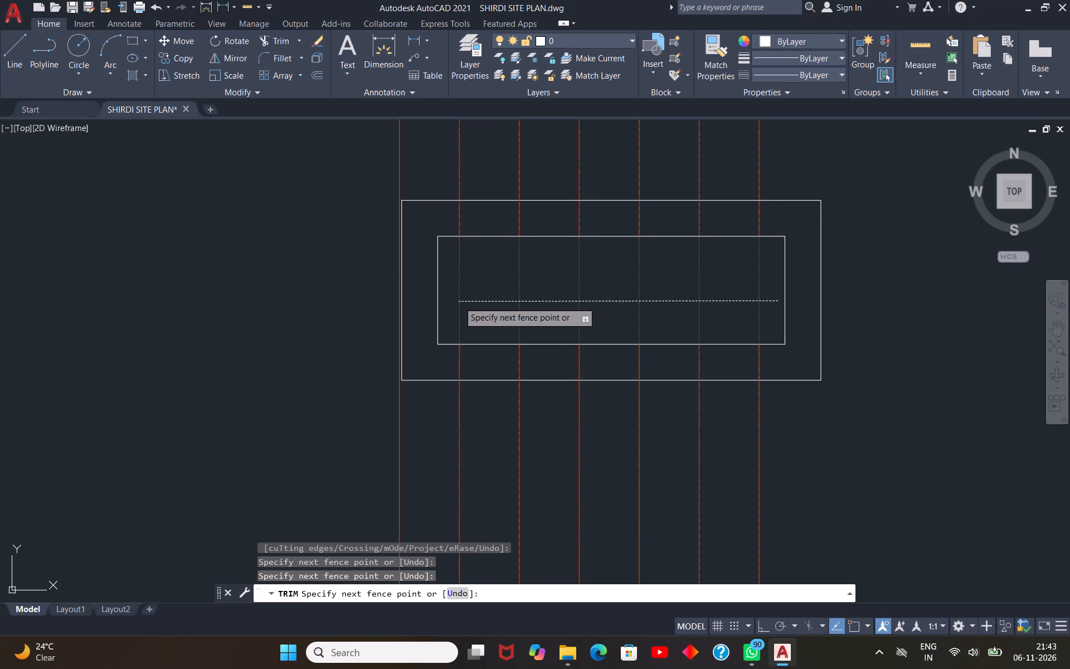
key("Escape")
type("tr")
key("space")
left_click(776, 220)
left_click(450, 219)
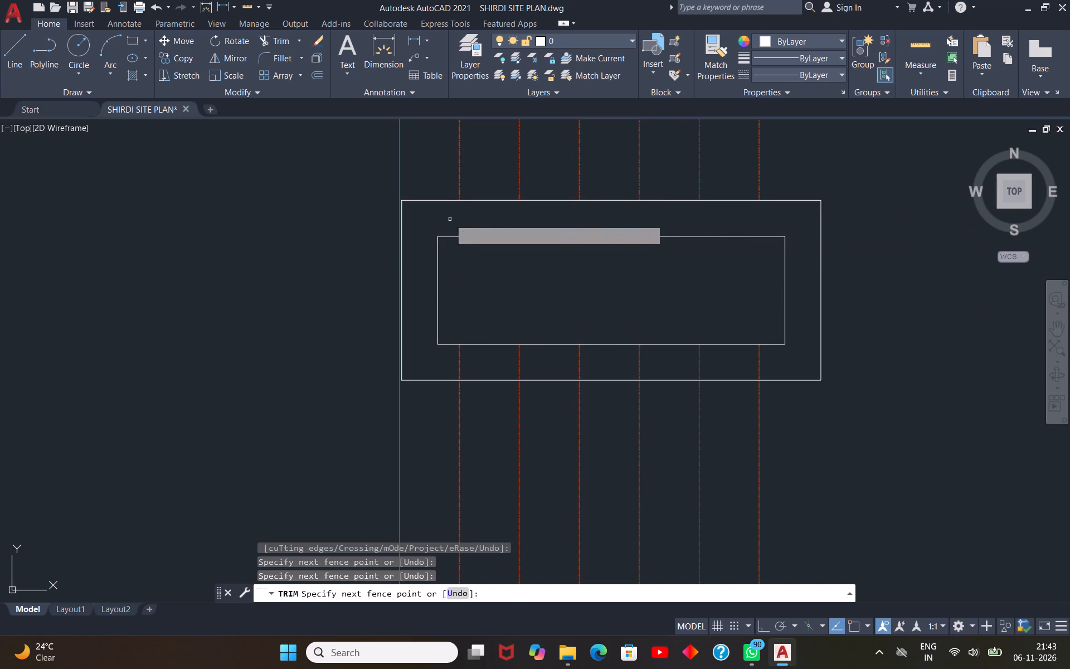
left_click(771, 363)
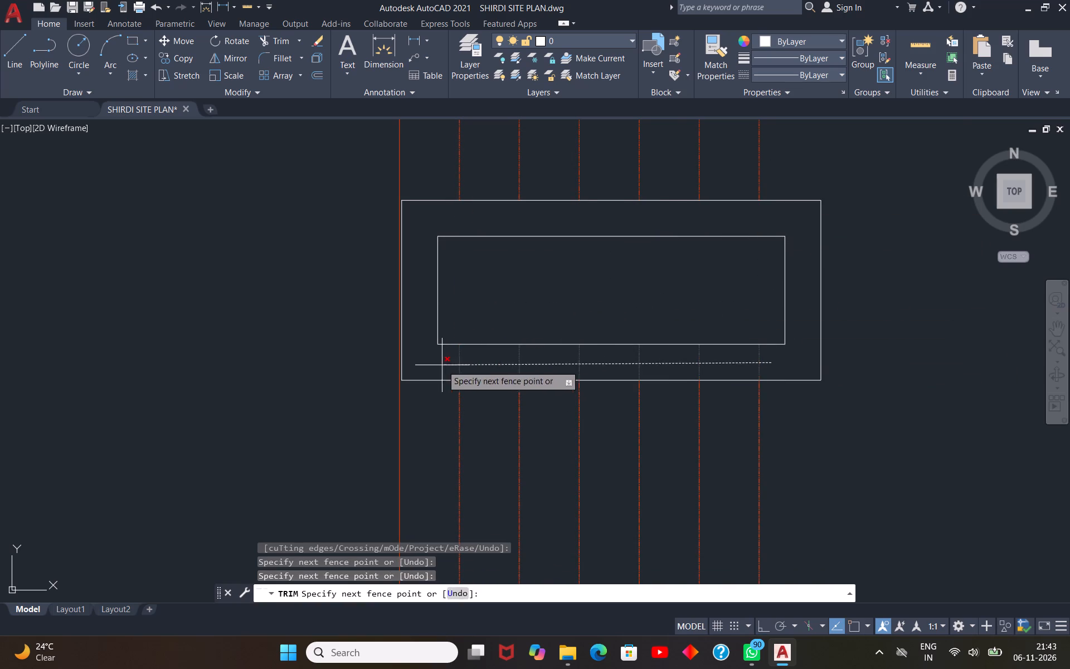
left_click(442, 365)
scroll(526, 345, "down", 7)
scroll(532, 267, "down", 1)
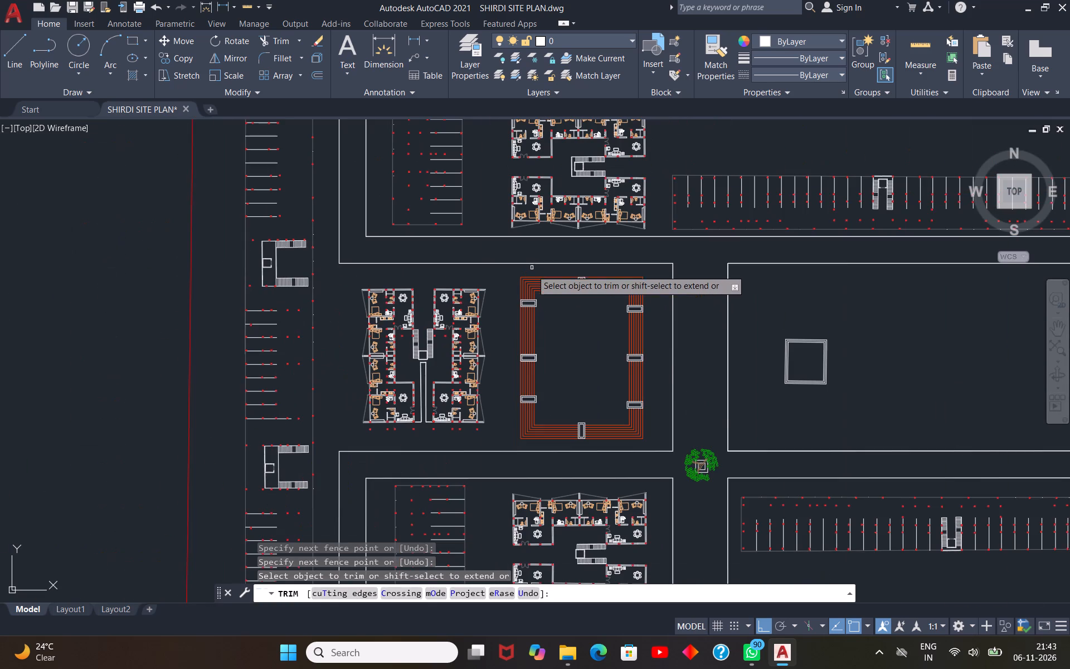
key("Escape")
key("Escape")
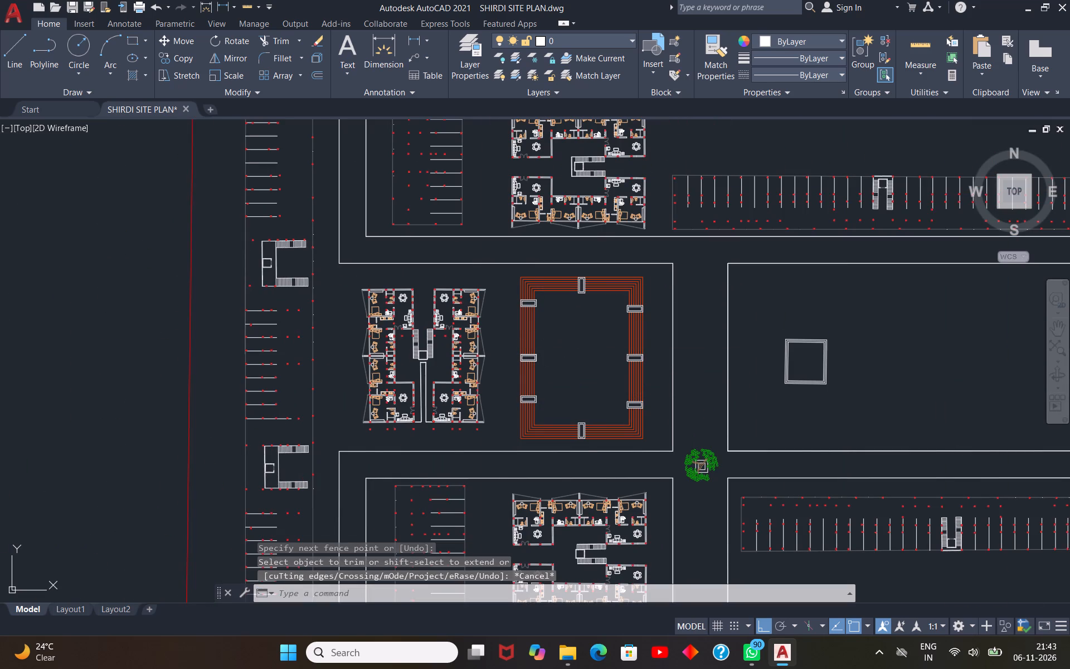
Copy the three easternmost columns along the north flight of the west parking's northern staircase and paste them just below its south flight.
scroll(649, 313, "down", 1)
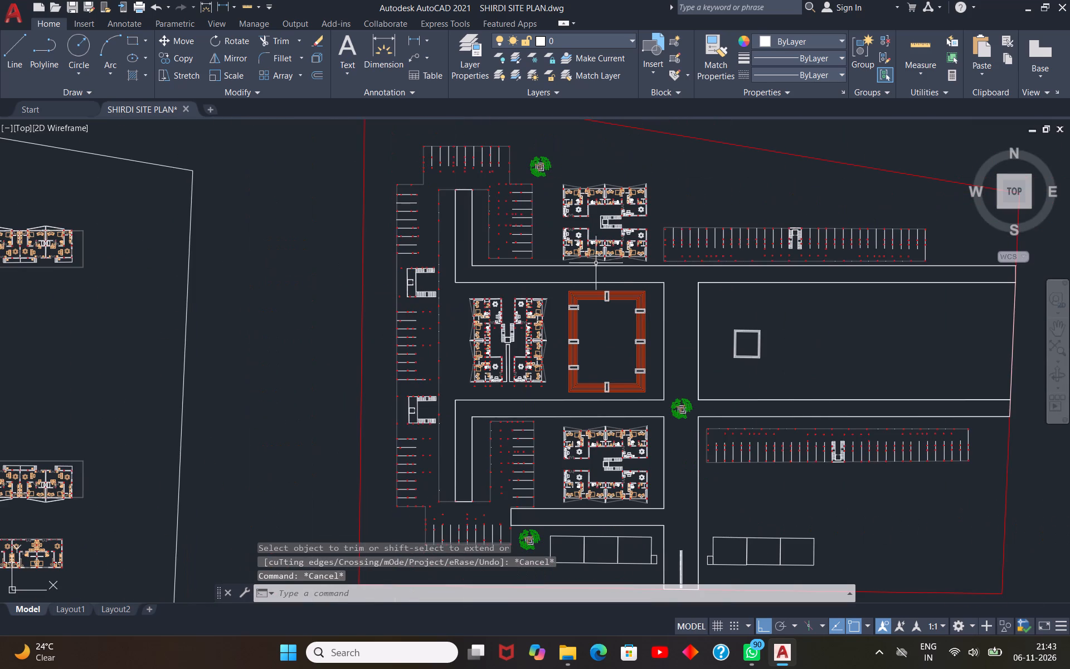
scroll(580, 180, "up", 3)
scroll(580, 180, "down", 2)
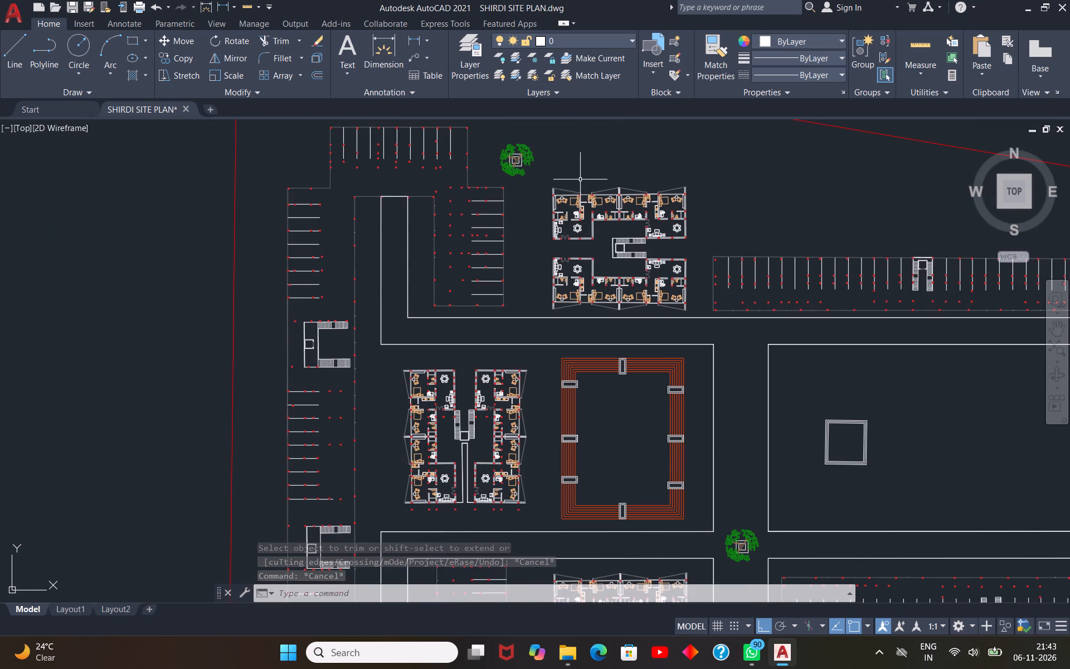
scroll(580, 180, "down", 1)
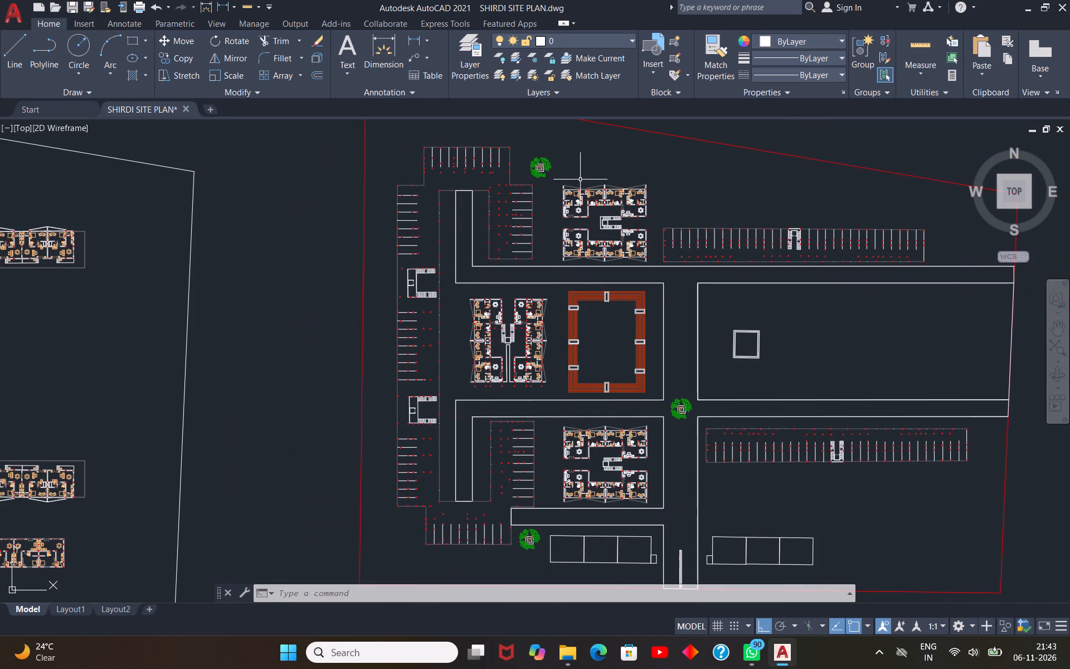
scroll(412, 294, "up", 3)
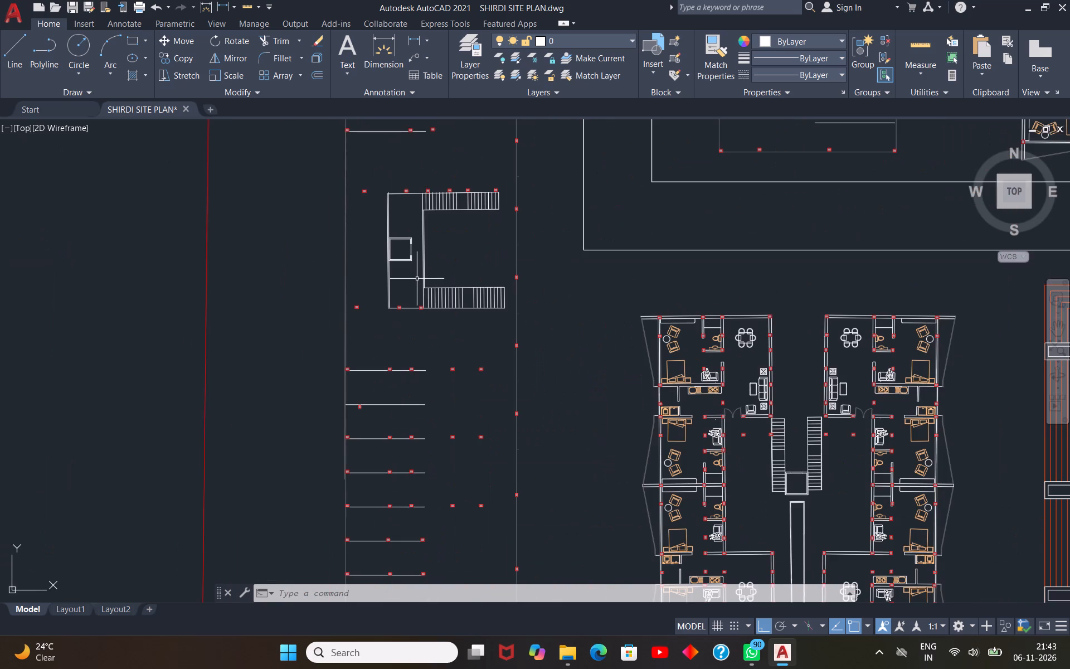
scroll(423, 317, "up", 1)
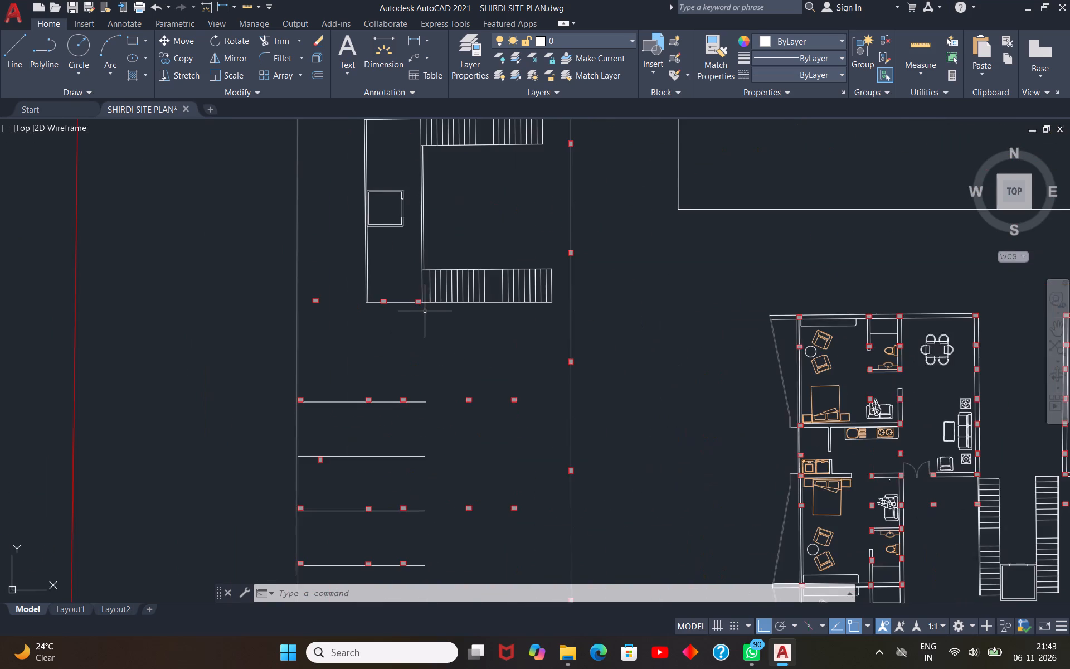
scroll(425, 311, "down", 2)
scroll(437, 209, "up", 3)
scroll(492, 321, "up", 2)
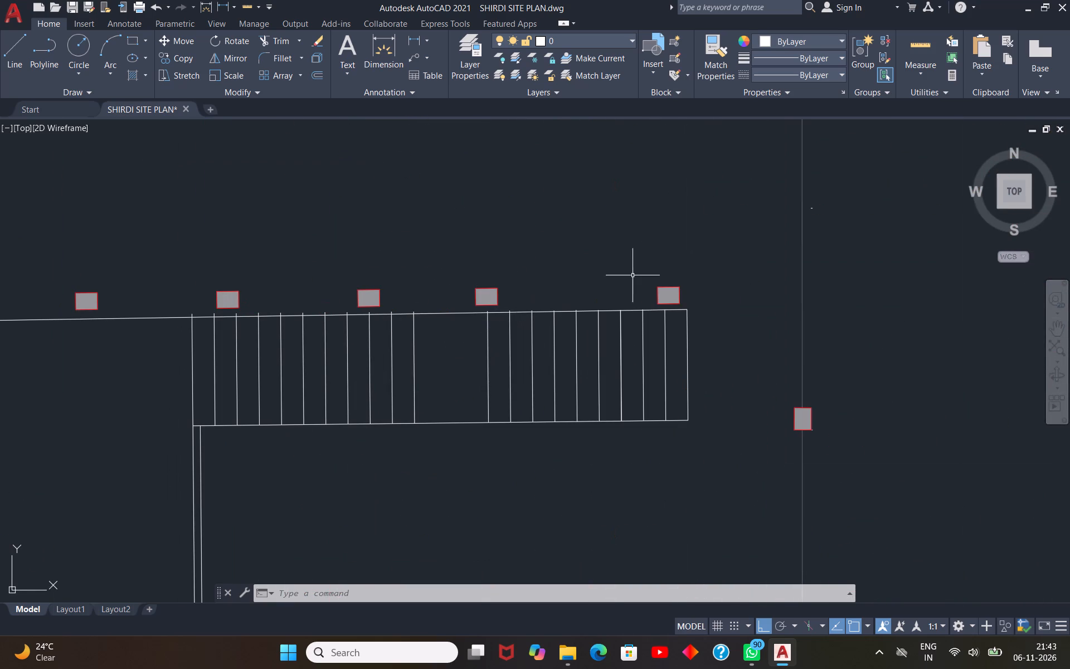
left_click(688, 274)
scroll(688, 275, "down", 2)
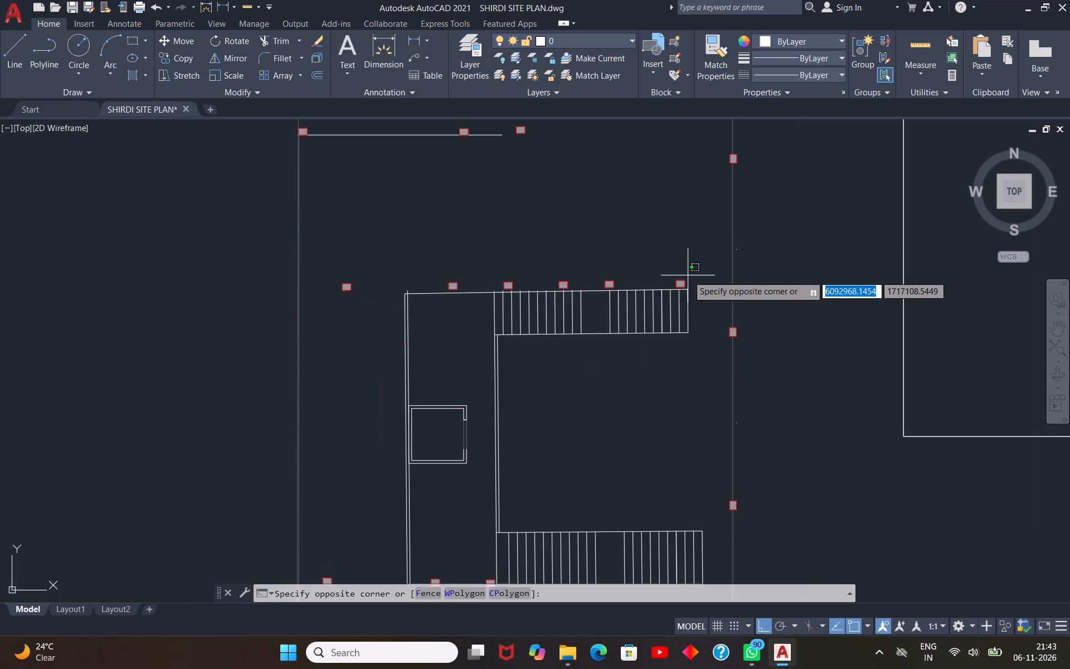
left_click(424, 285)
scroll(670, 241, "down", 2)
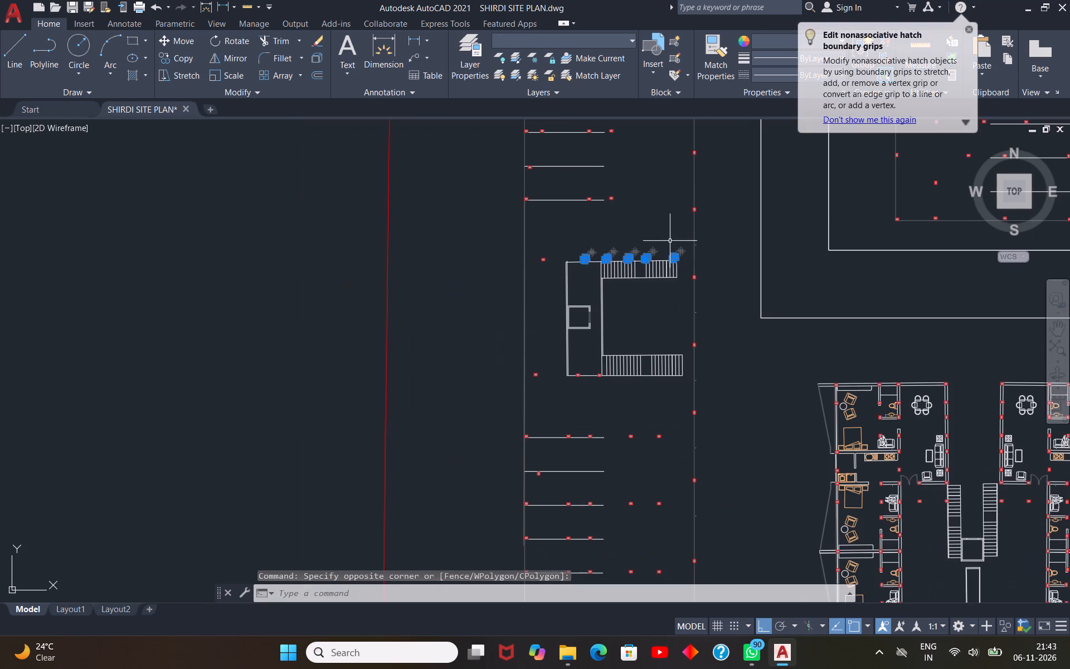
scroll(624, 255, "up", 3)
left_click(585, 248)
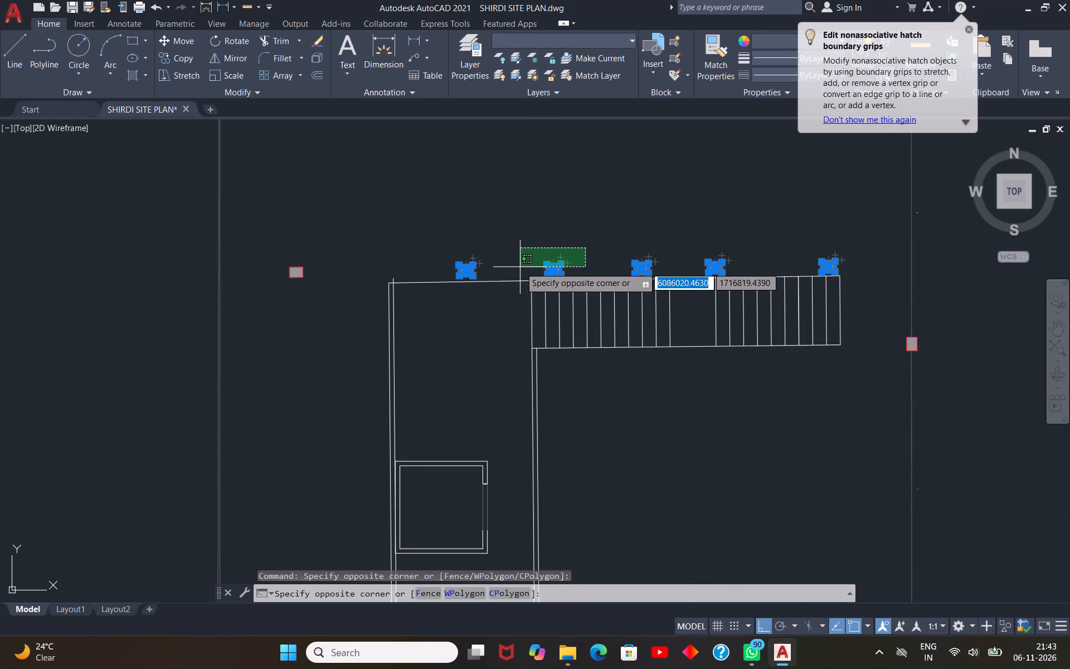
left_click(443, 266, "shift")
left_click(581, 250, "shift")
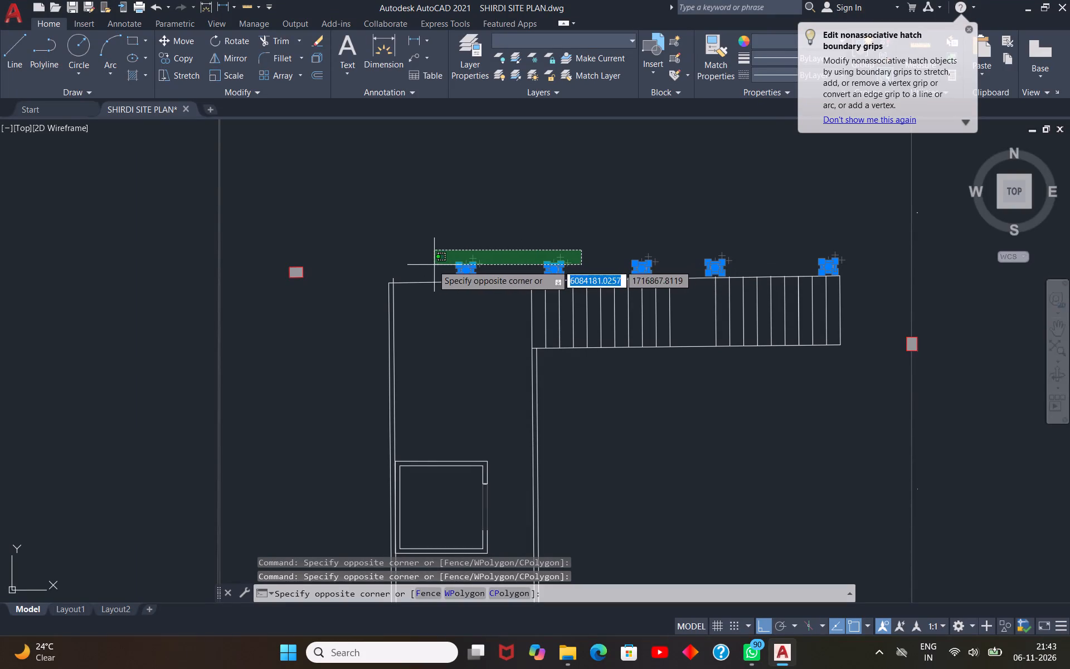
left_click(429, 265, "shift")
left_click(515, 244, "shift")
left_click(439, 267, "shift")
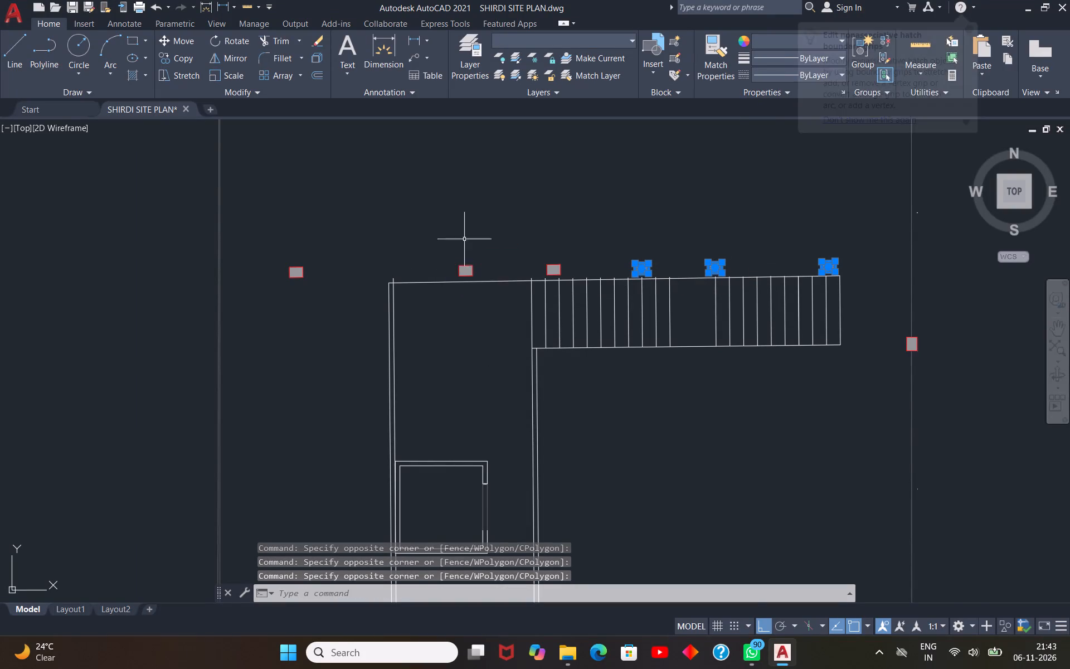
scroll(477, 227, "down", 3)
key("ctrl+c")
key("ctrl+v")
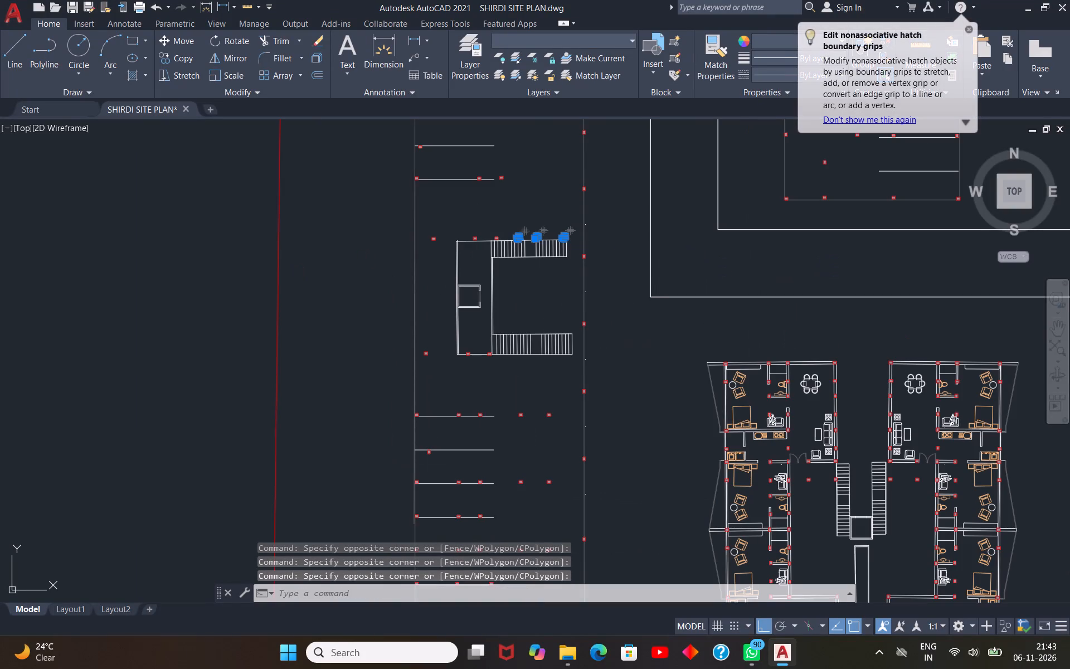
scroll(485, 377, "up", 2)
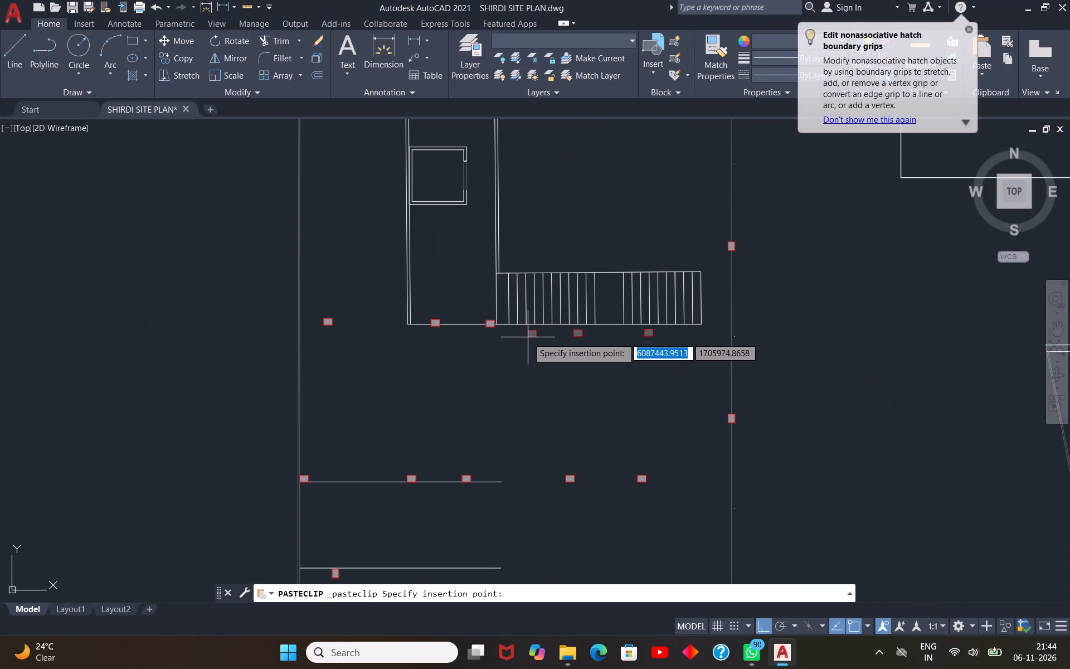
scroll(533, 353, "down", 2)
scroll(533, 353, "up", 1)
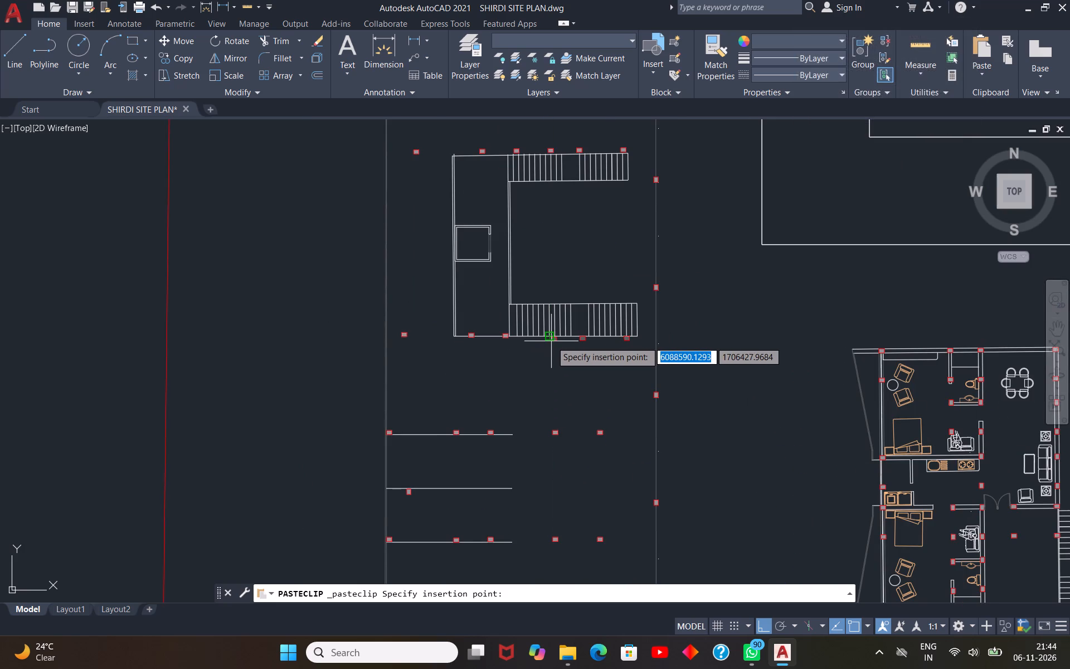
scroll(555, 343, "up", 1)
left_click(555, 343)
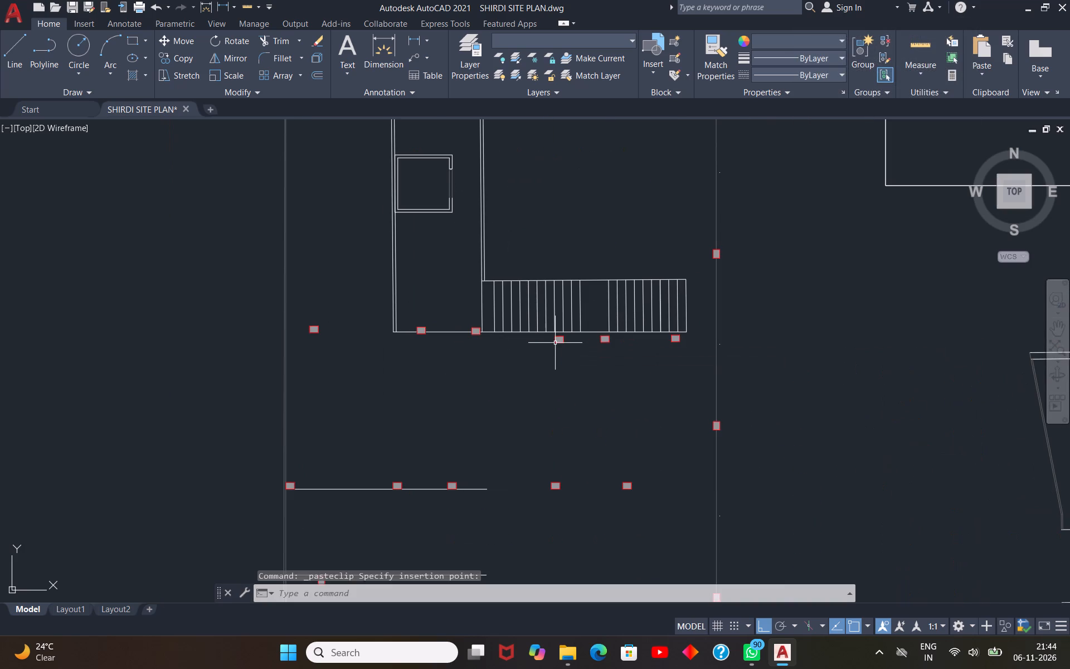
Move the three pasted columns straight north onto the south edge line of the staircase's south flight.
scroll(602, 327, "up", 1)
left_click(740, 341)
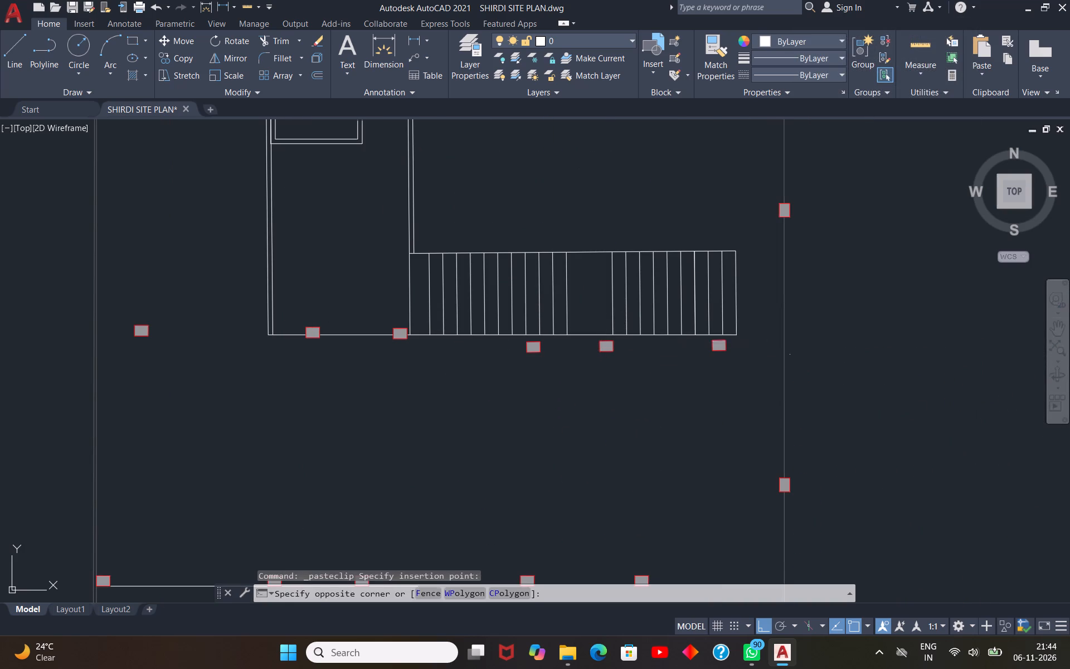
left_click(483, 361)
key("m")
key("space")
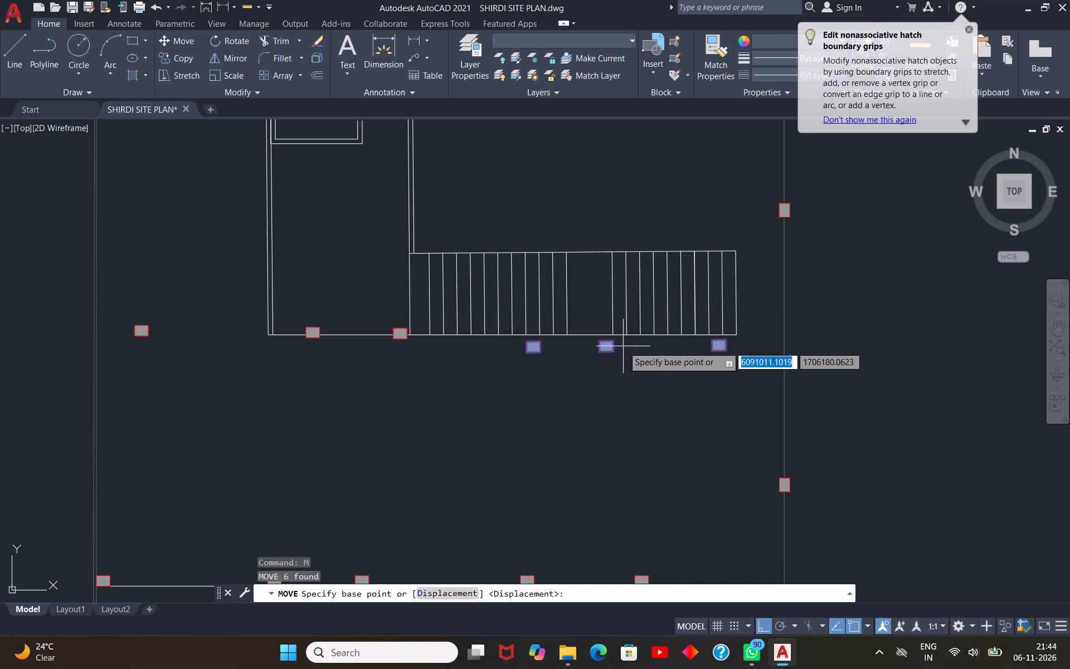
scroll(618, 347, "up", 1)
left_click(618, 347)
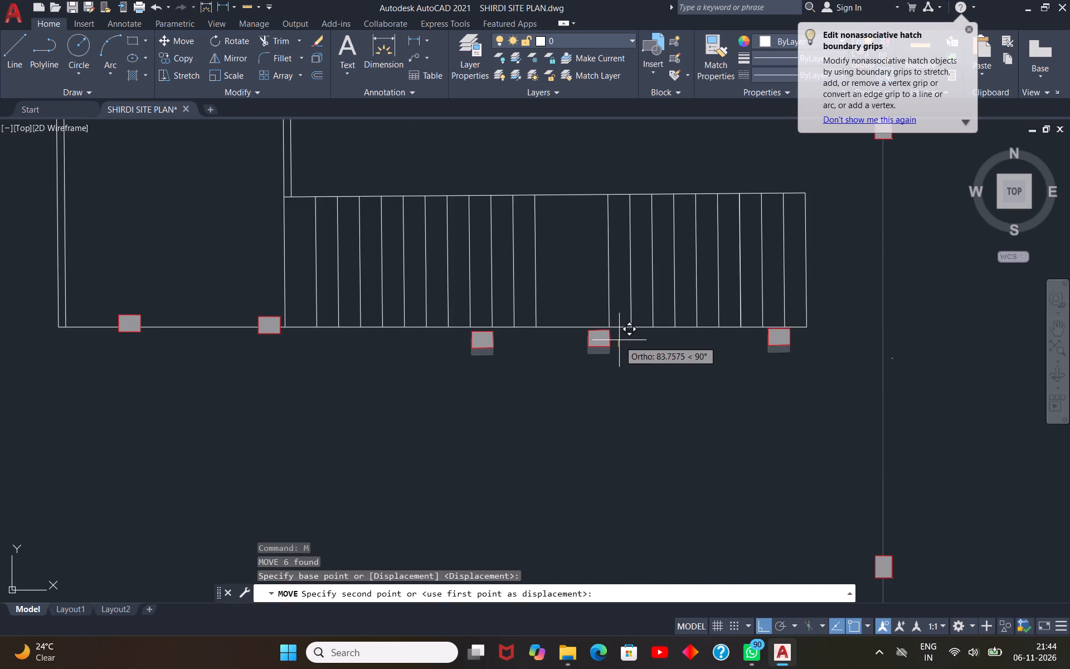
left_click(619, 331)
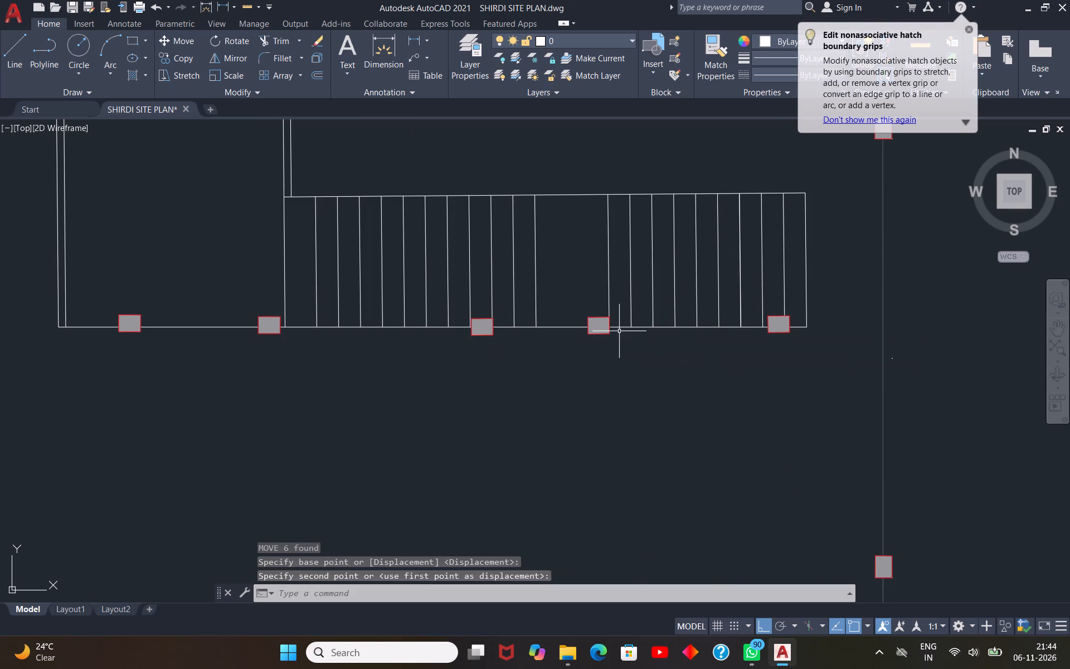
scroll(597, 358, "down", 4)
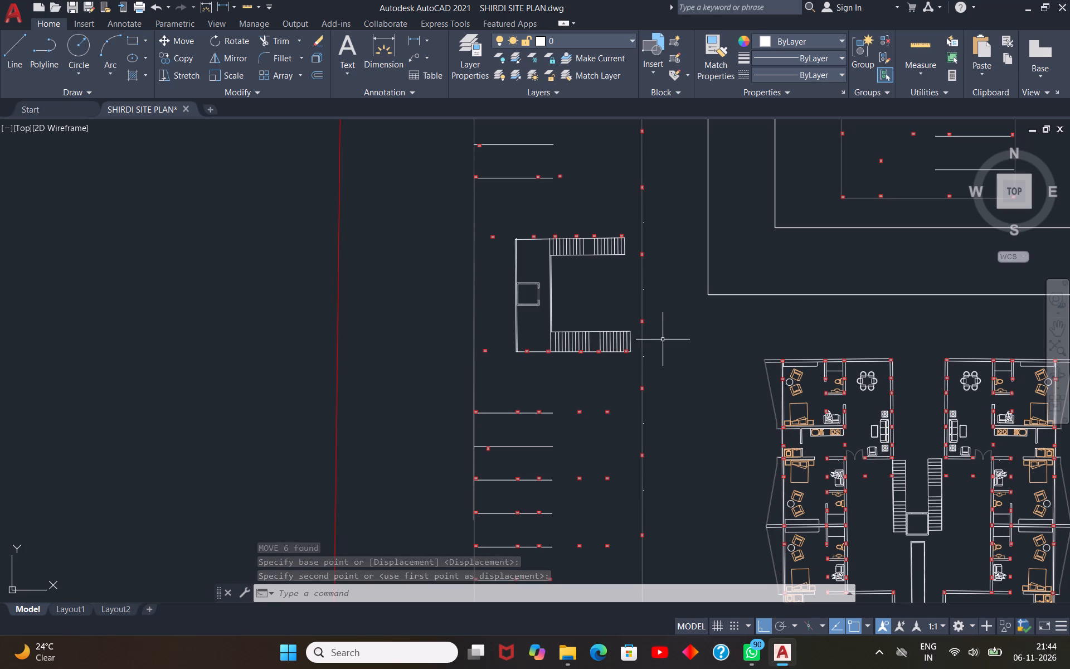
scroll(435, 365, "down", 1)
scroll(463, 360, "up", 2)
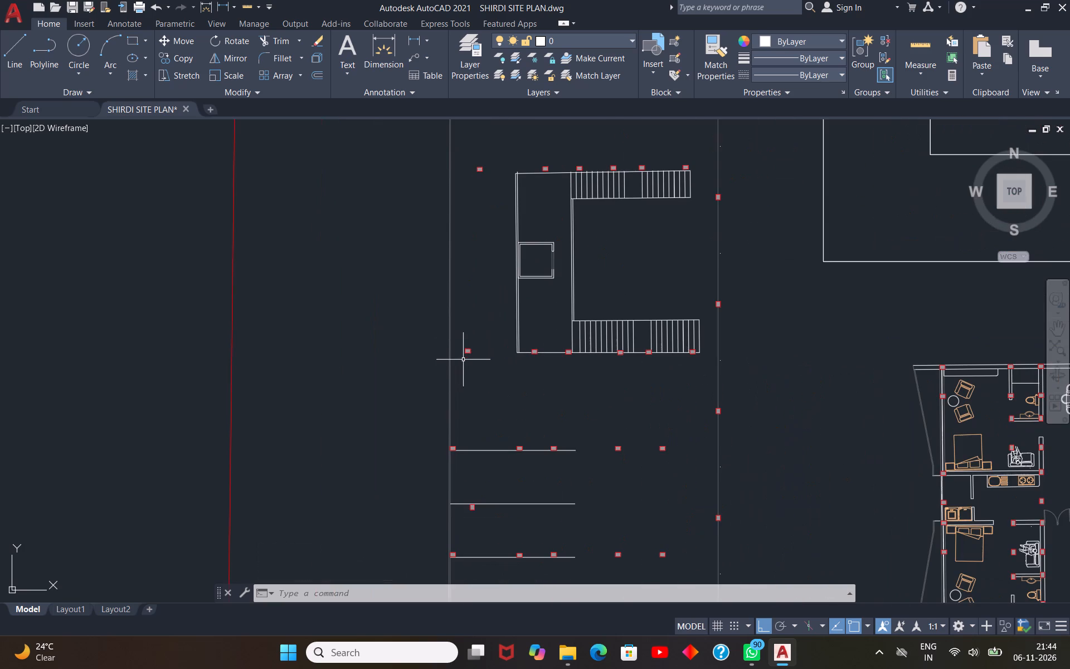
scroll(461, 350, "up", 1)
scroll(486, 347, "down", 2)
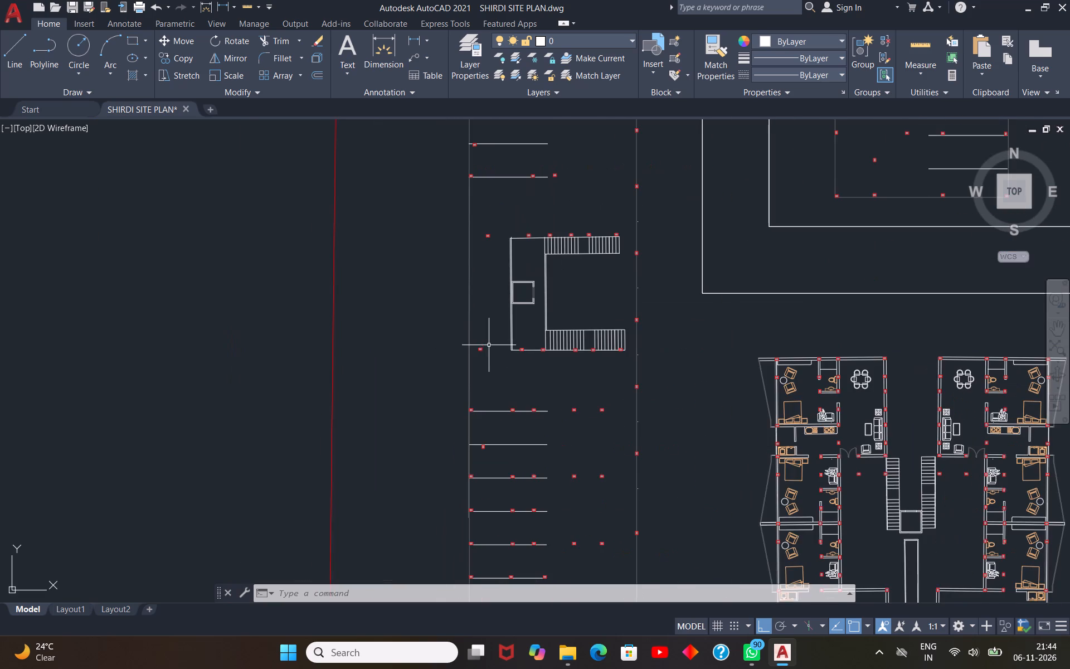
Move the lone column west of the staircase's south flight straight east into line with the lone column to its north.
middle_click_drag(489, 365, 484, 384)
scroll(495, 357, "up", 2)
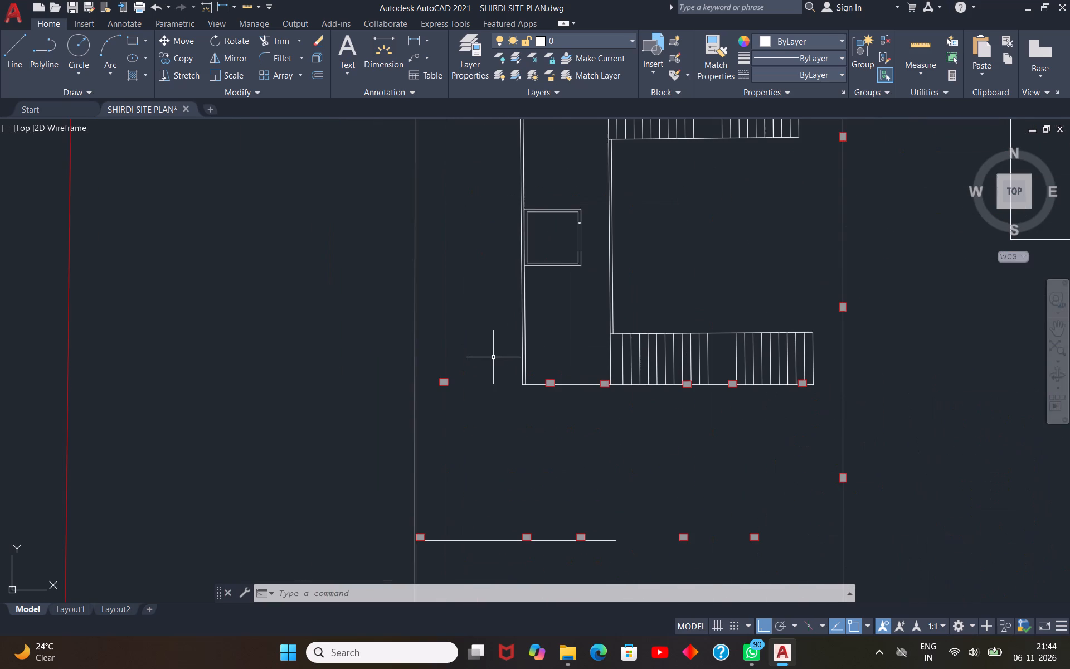
scroll(493, 357, "down", 1)
left_click(480, 358)
left_click(458, 385)
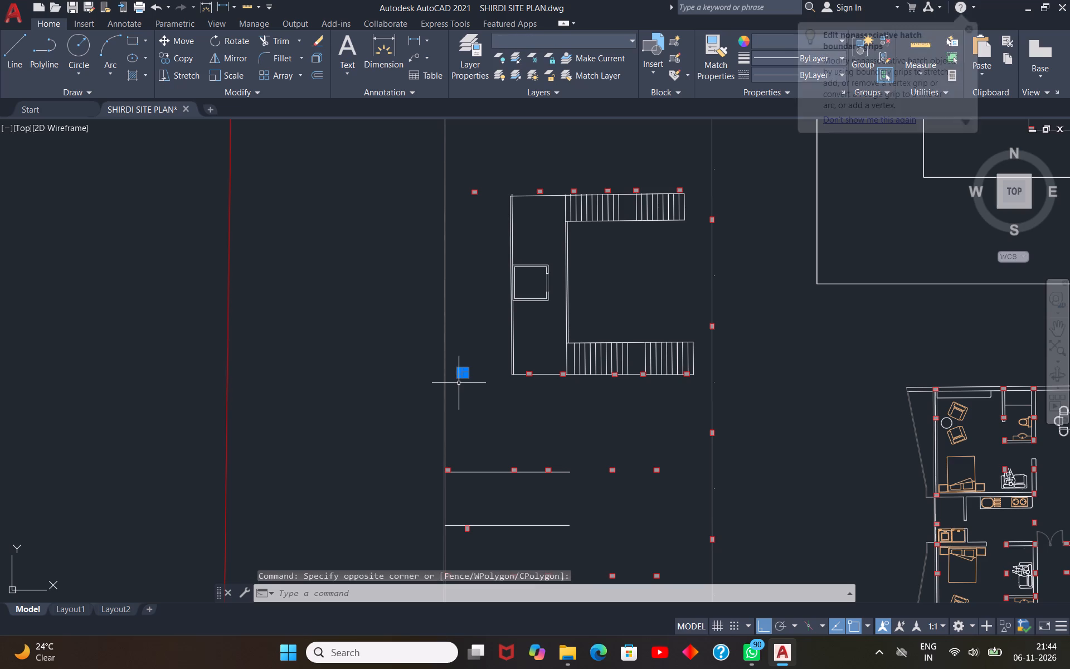
key("m")
key("space")
scroll(467, 375, "up", 1)
middle_click_drag(507, 350, 456, 440)
left_click(411, 463)
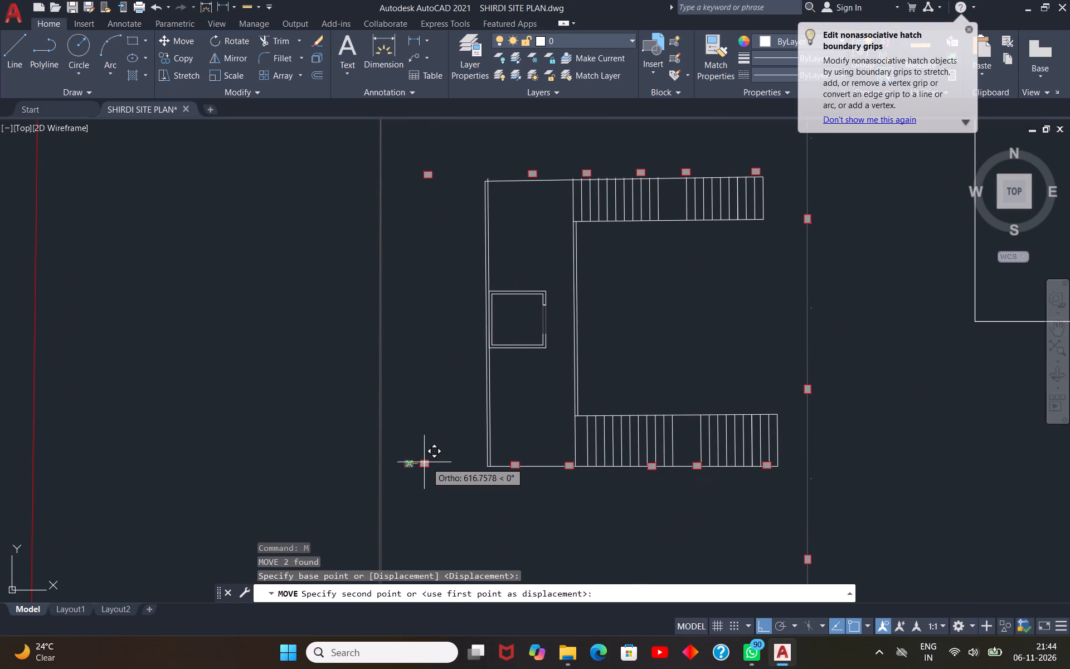
left_click(427, 462)
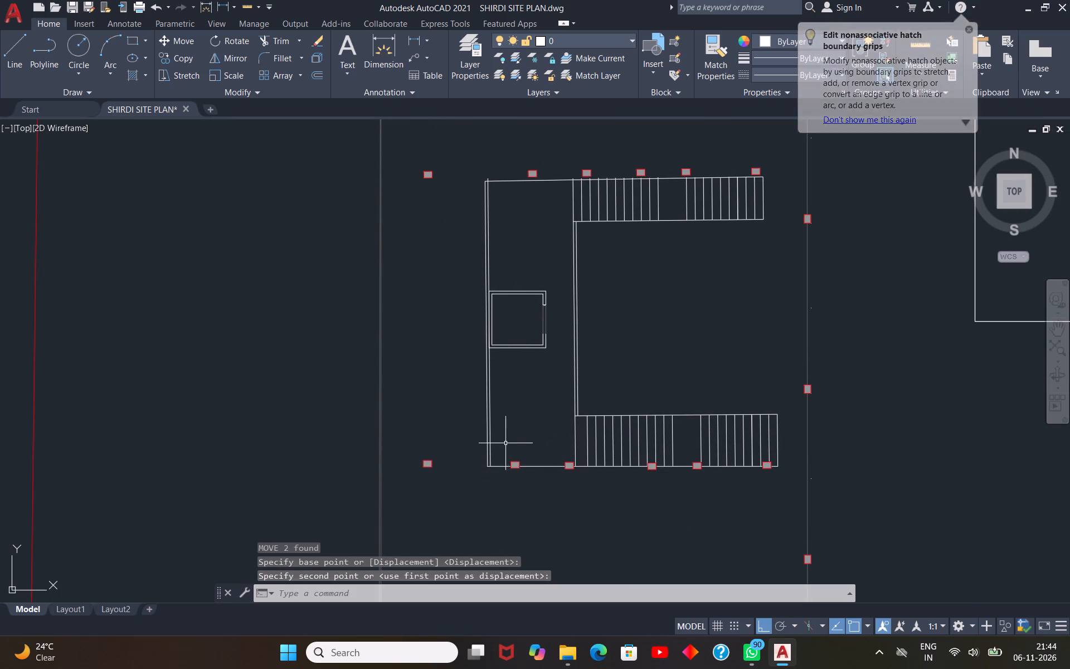
Compare the column rows with the edge lines of the staircase's north and south flights.
scroll(581, 375, "down", 2)
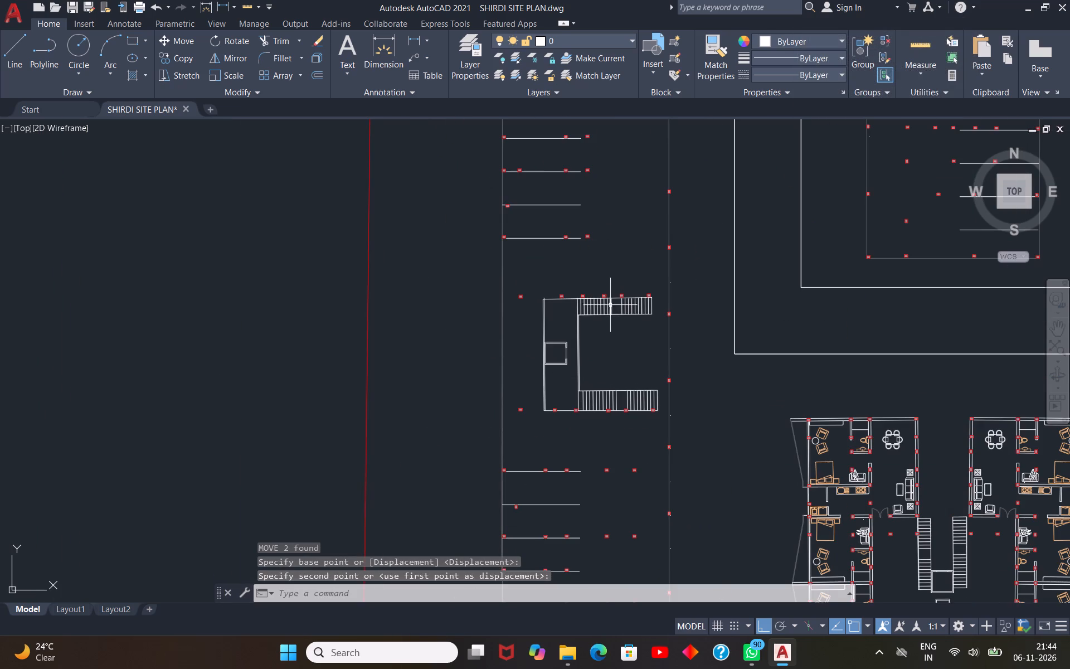
scroll(597, 307, "up", 1)
scroll(597, 305, "down", 2)
scroll(591, 305, "up", 3)
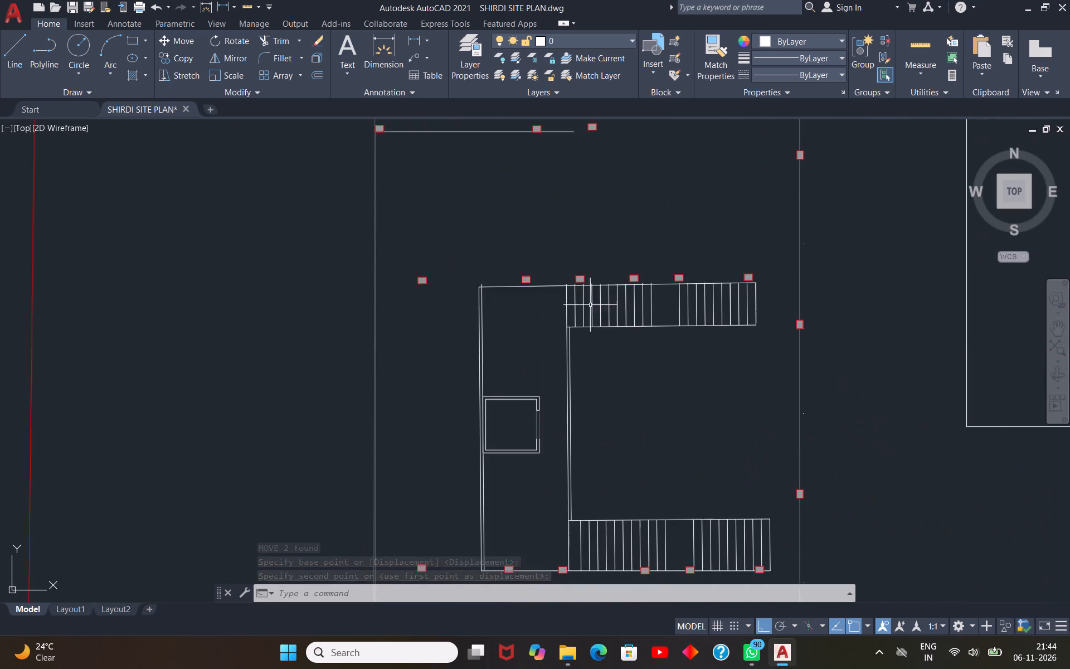
scroll(505, 273, "up", 2)
scroll(518, 275, "down", 4)
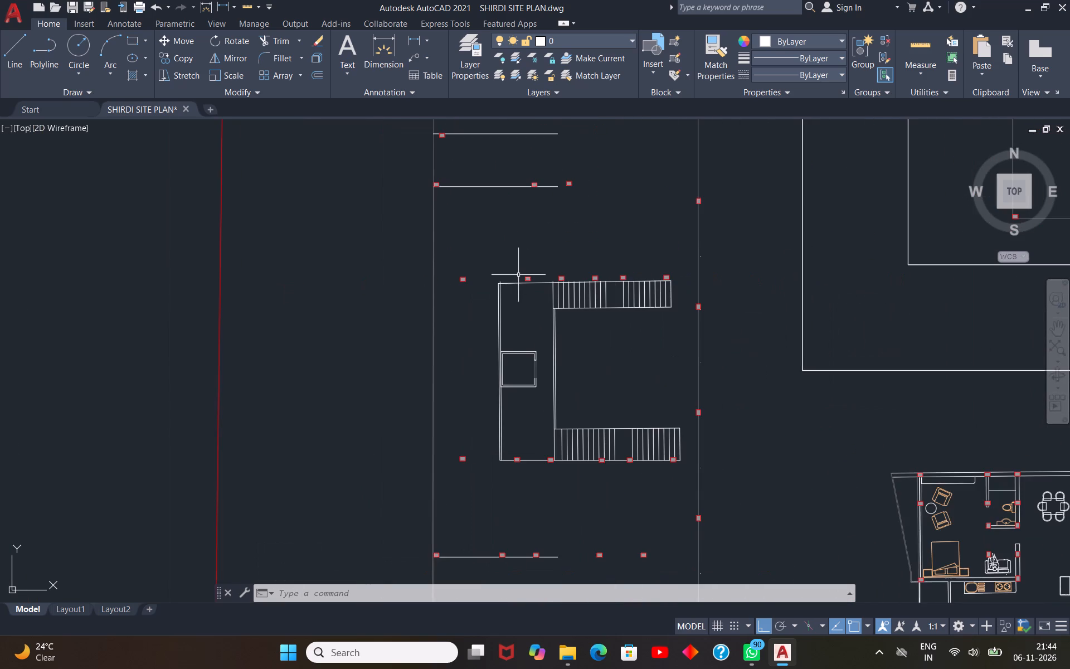
scroll(547, 523, "up", 2)
scroll(542, 395, "up", 3)
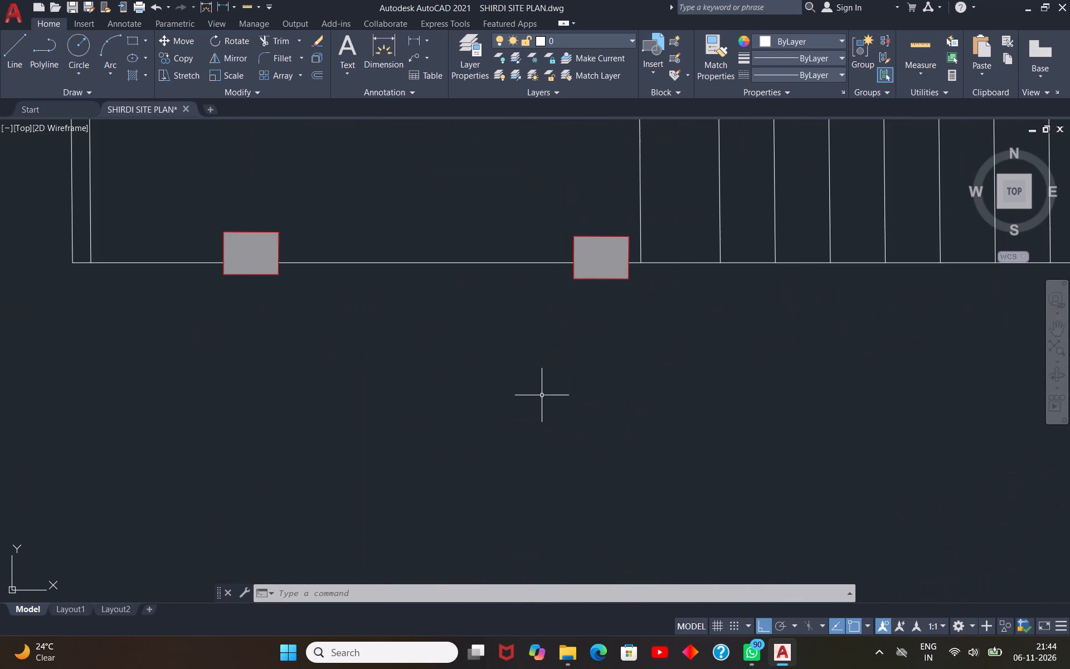
scroll(542, 395, "down", 6)
Offset the north edge line of the staircase's north flight by 50 towards the columns.
scroll(563, 283, "up", 3)
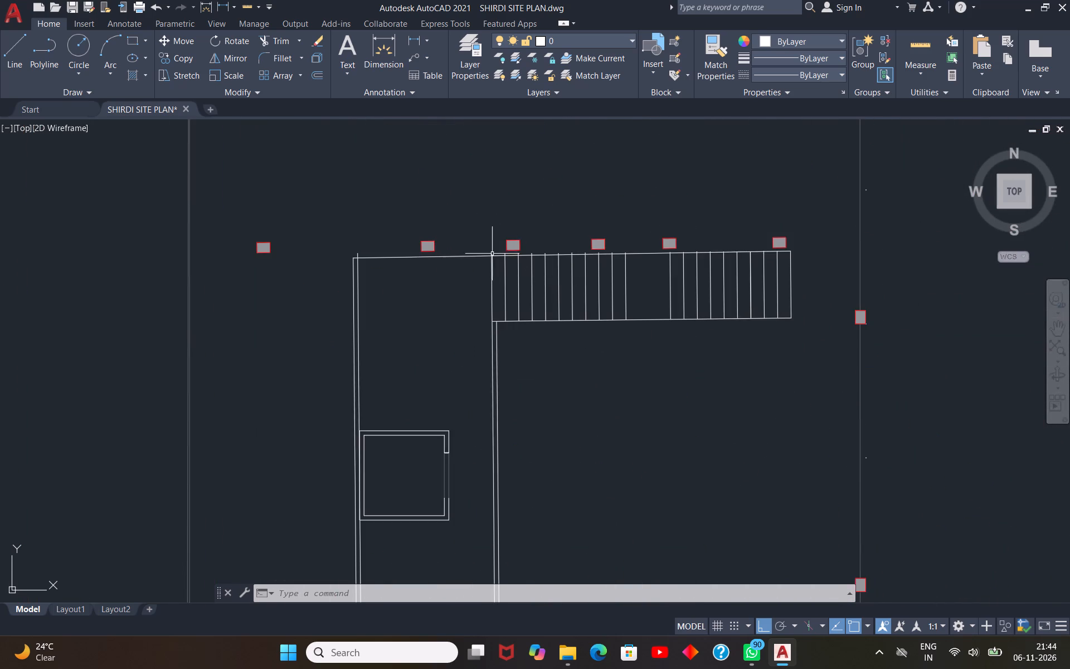
scroll(489, 253, "up", 2)
key("Escape")
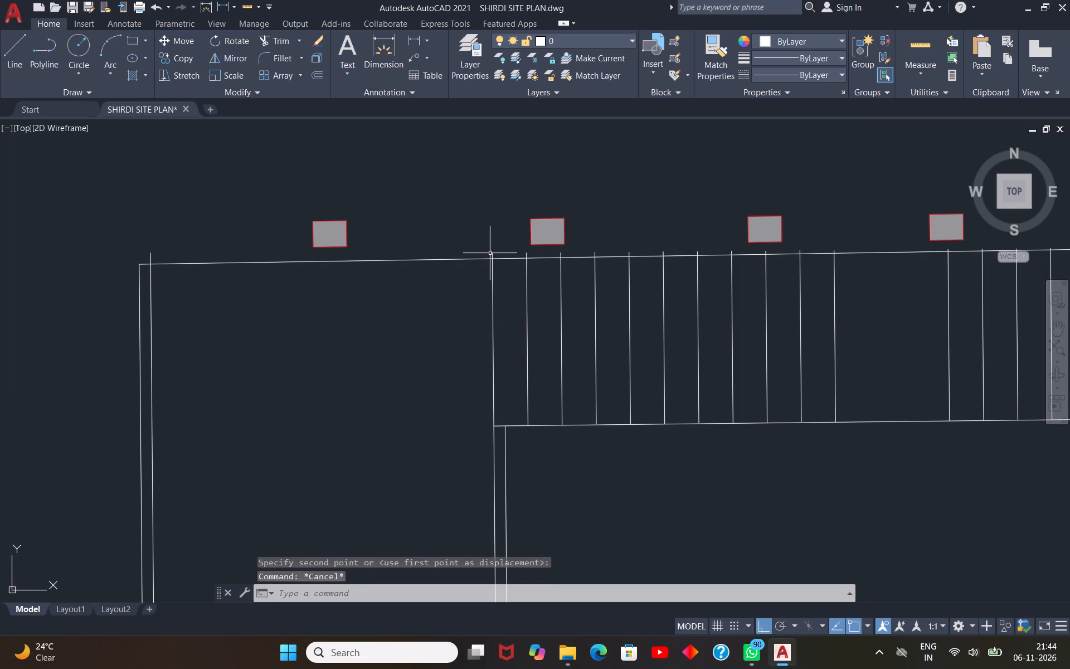
key("o")
key("space")
type("50")
key("Return")
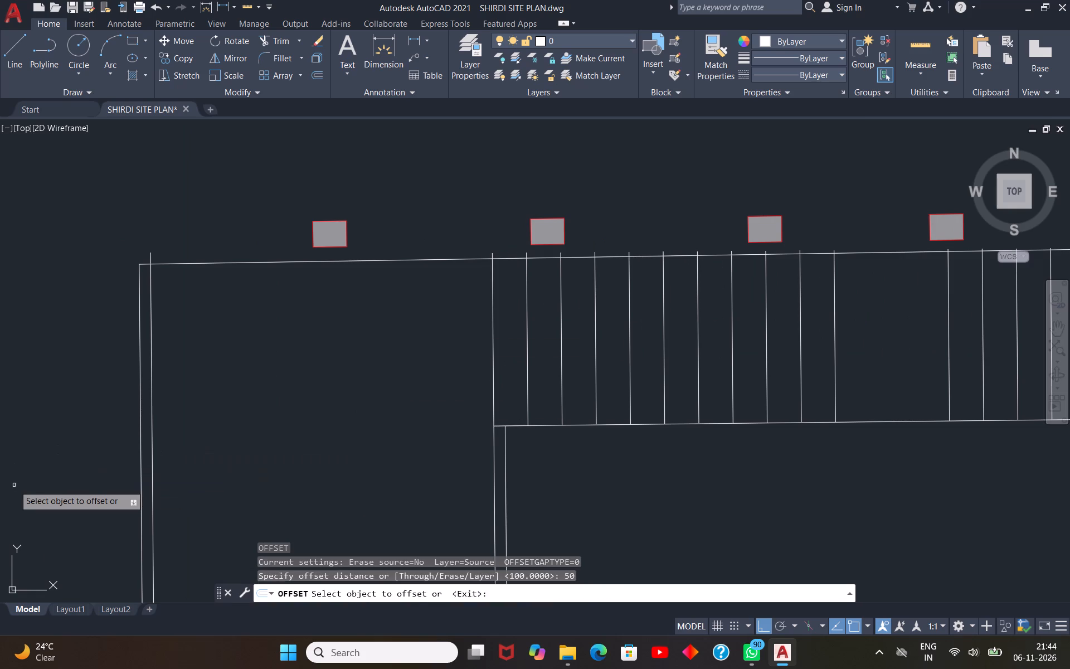
left_click(330, 261)
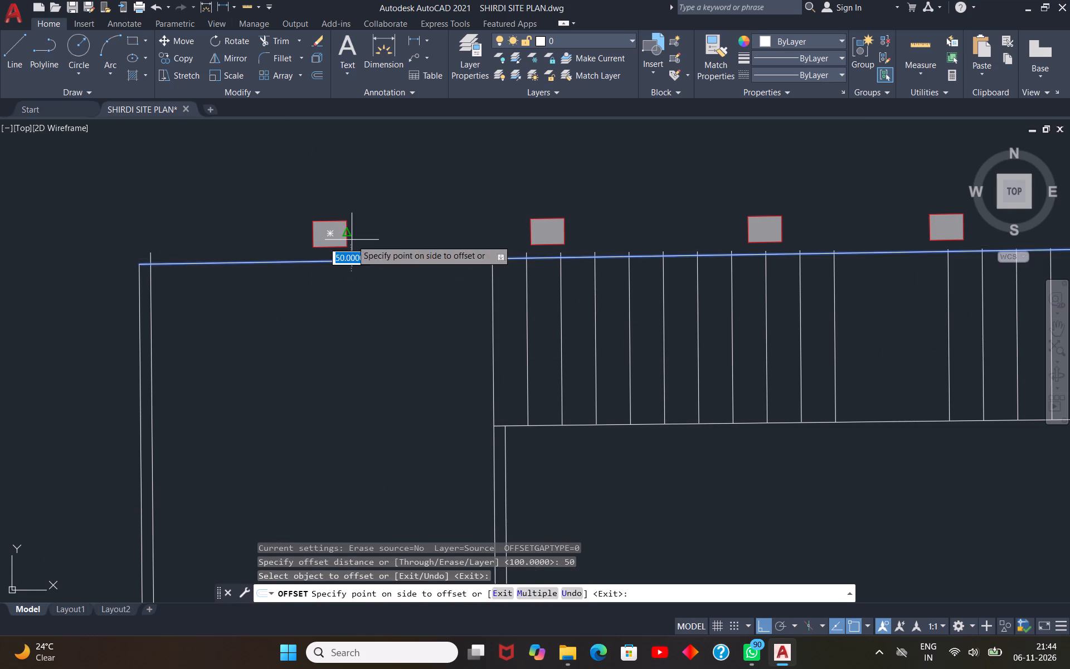
left_click(352, 240)
key("Escape")
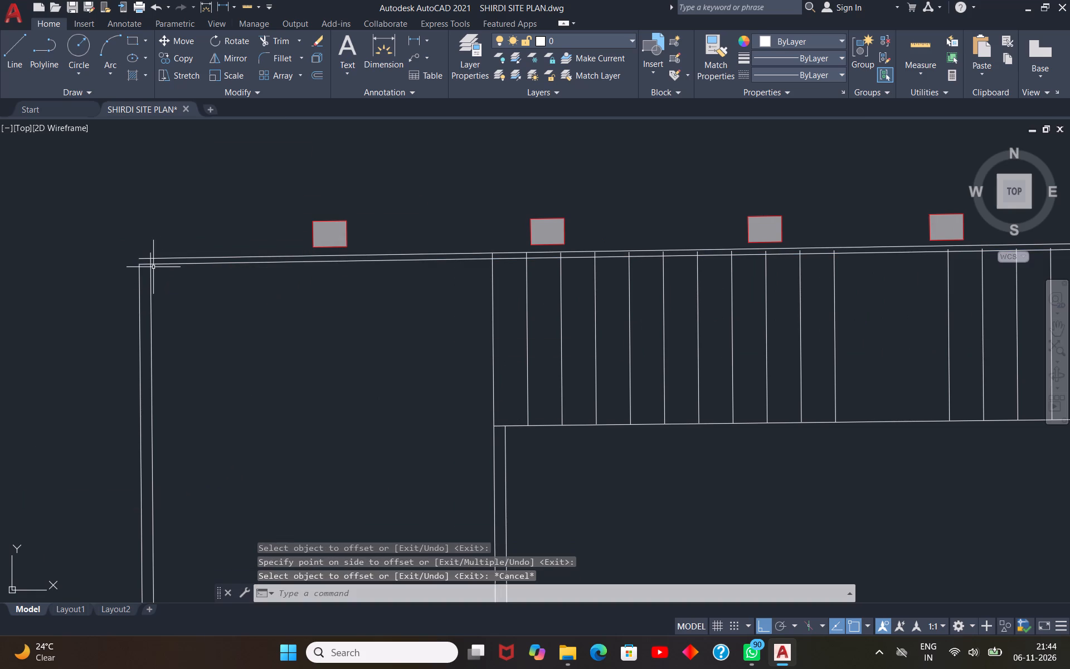
Extend the outer line of the staircase's west wall north to meet the offset line.
key("e")
key("x")
key("space")
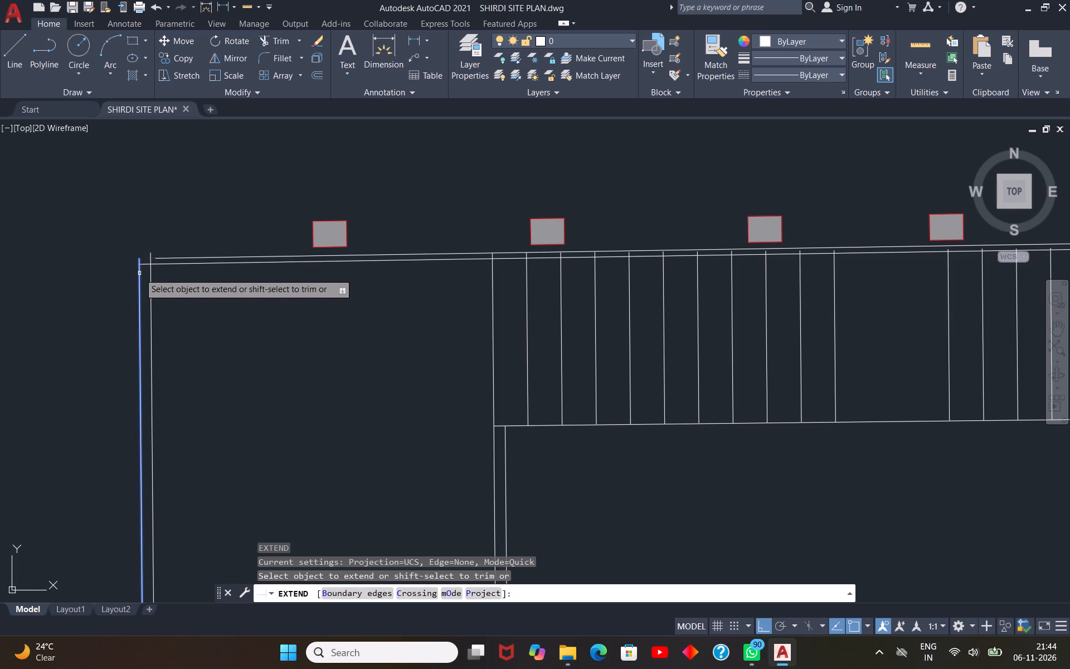
left_click(139, 273)
key("Escape")
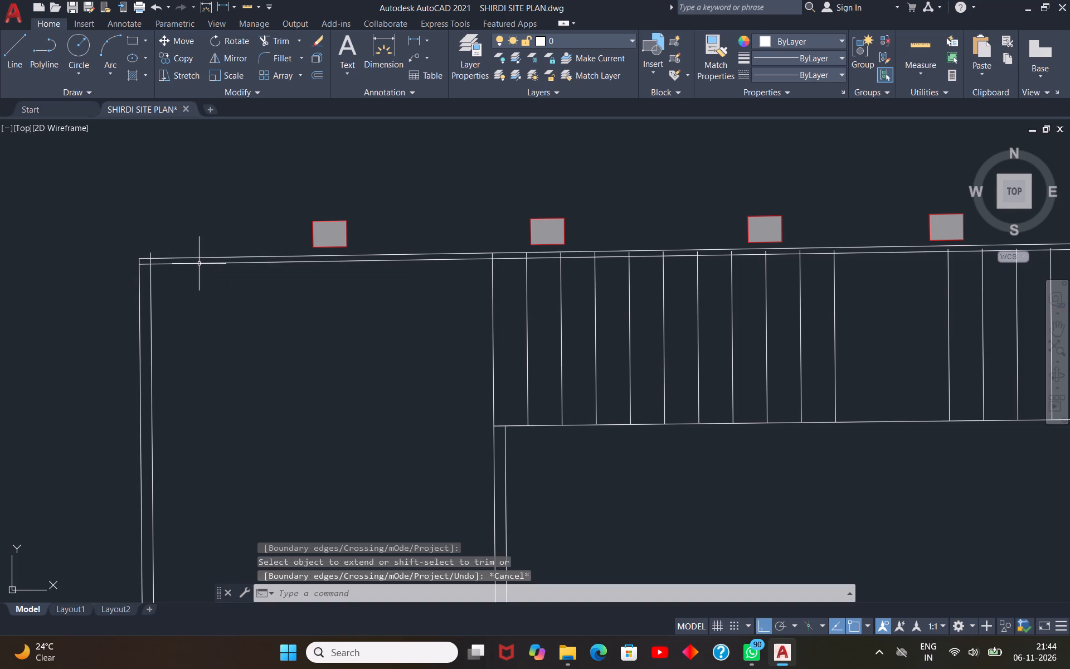
Trim the inner west wall line's overshoot at the staircase's northwest corner, back to the original north edge line.
key("t")
key("r")
key("space")
scroll(141, 268, "up", 3)
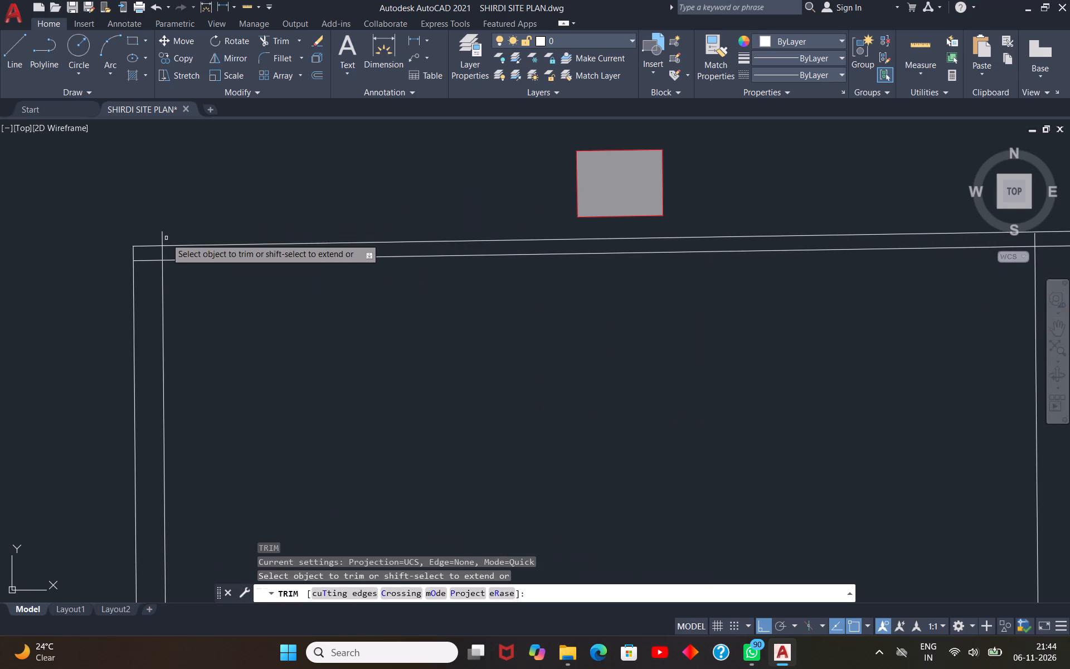
left_click(166, 238)
left_click(156, 239)
left_click(167, 255)
left_click(157, 257)
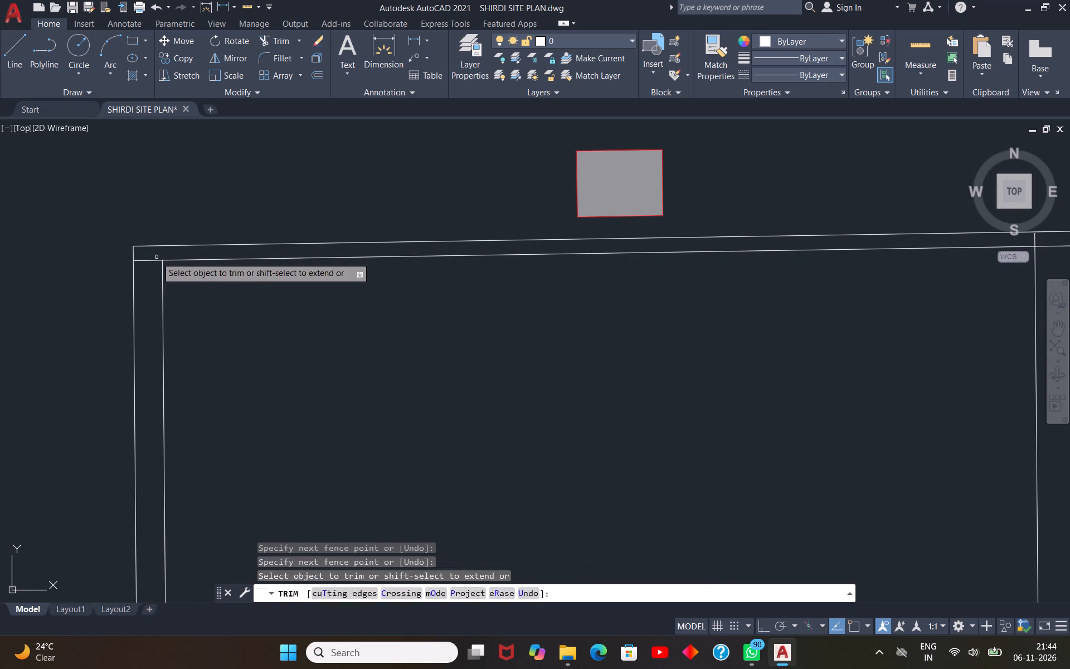
Trim the tread lines of the north flight's western run where they overshoot the inner north edge line.
scroll(130, 249, "down", 3)
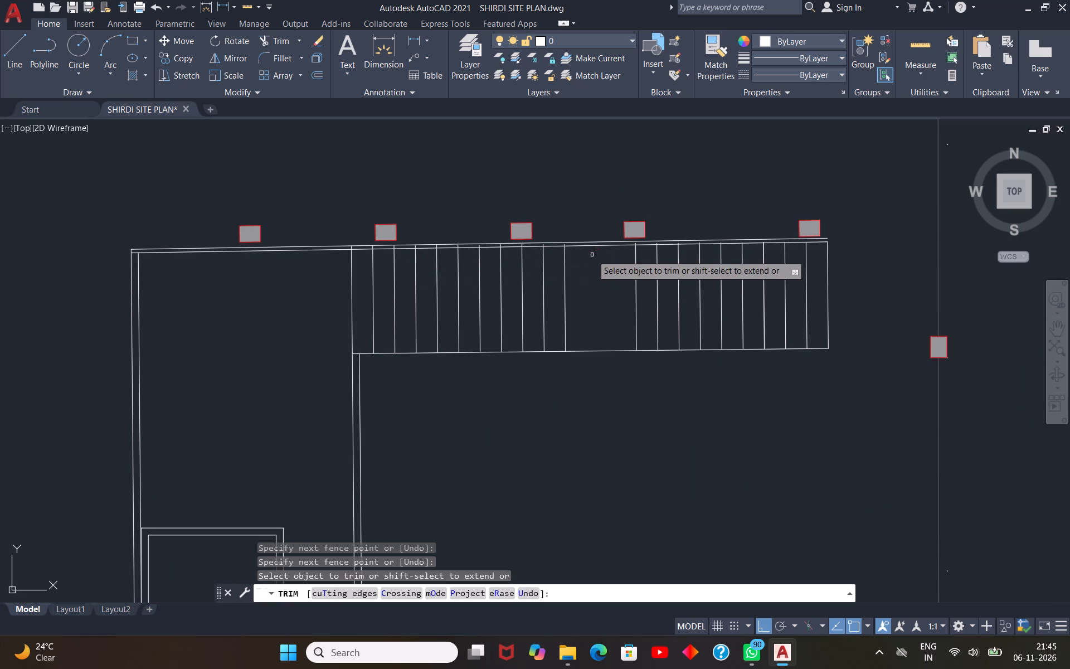
scroll(592, 255, "up", 2)
scroll(529, 222, "up", 2)
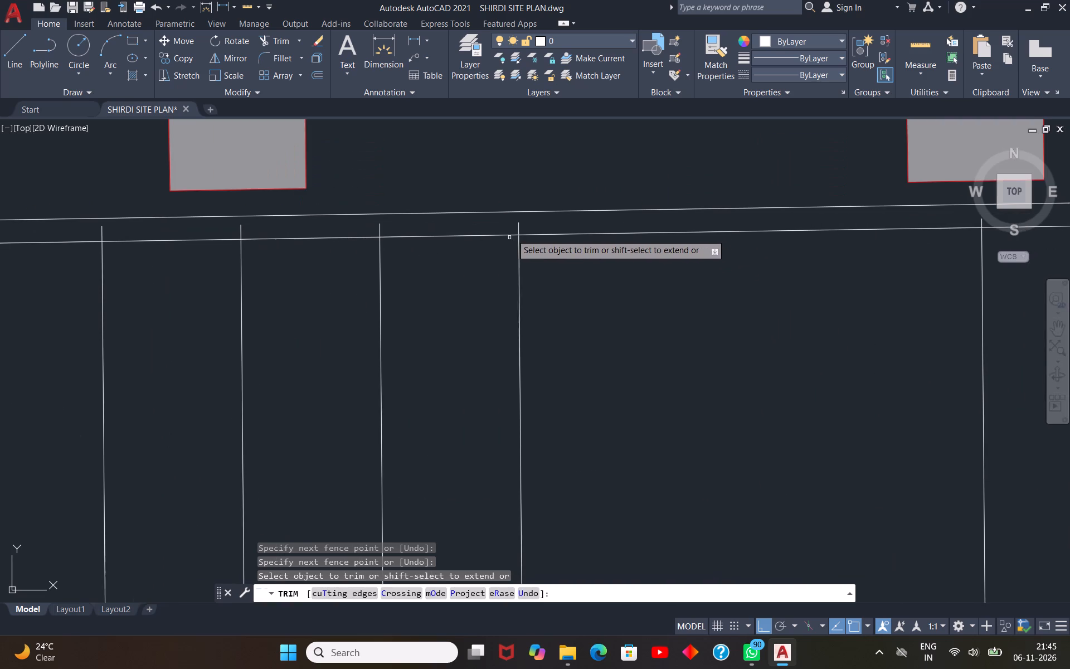
left_click(529, 229)
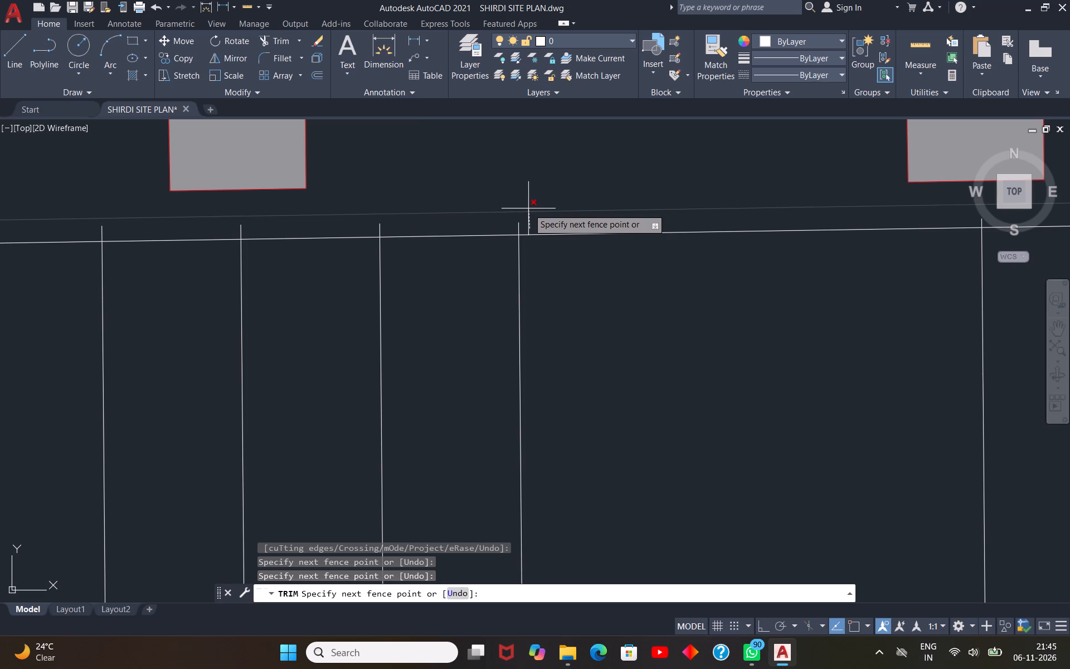
middle_click_drag(531, 222, 674, 224)
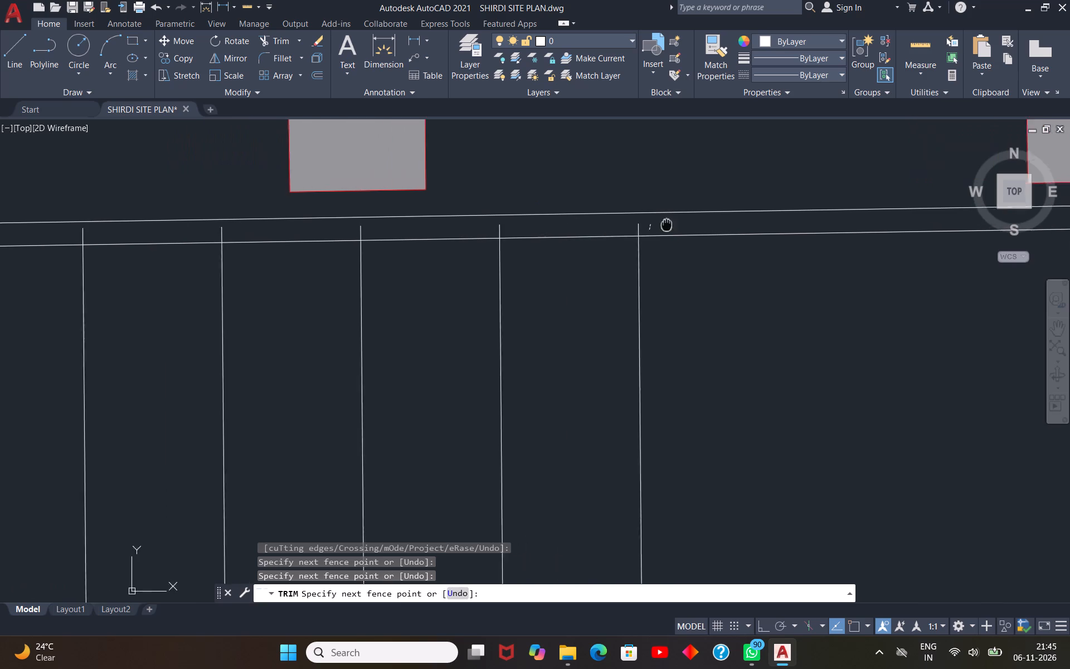
middle_click_drag(674, 224, 762, 225)
scroll(581, 218, "down", 2)
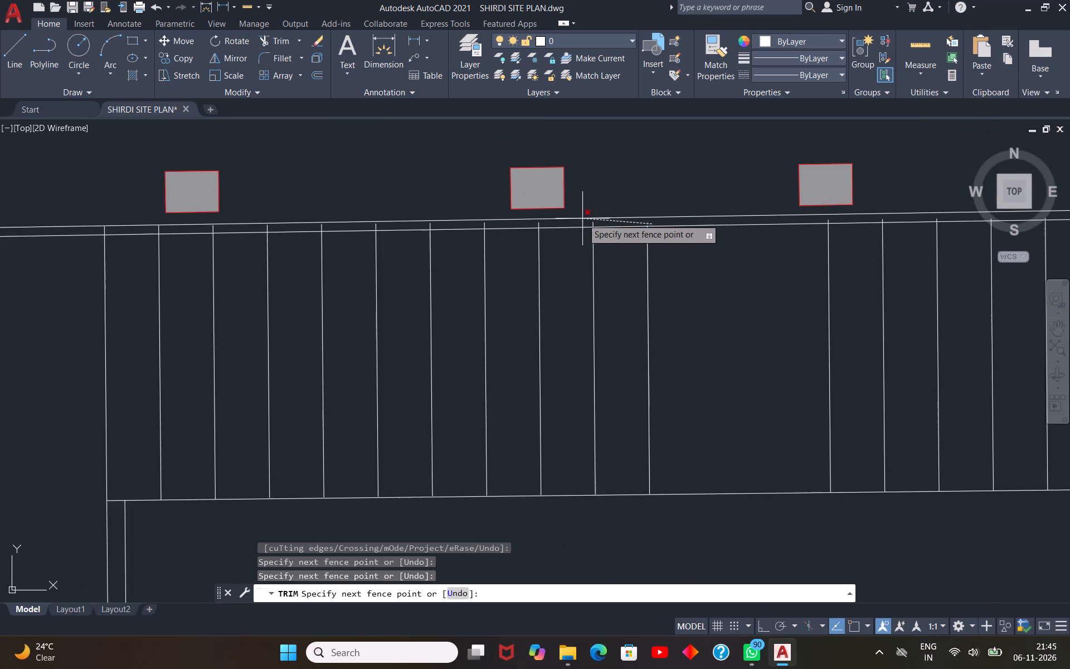
scroll(117, 228, "up", 1)
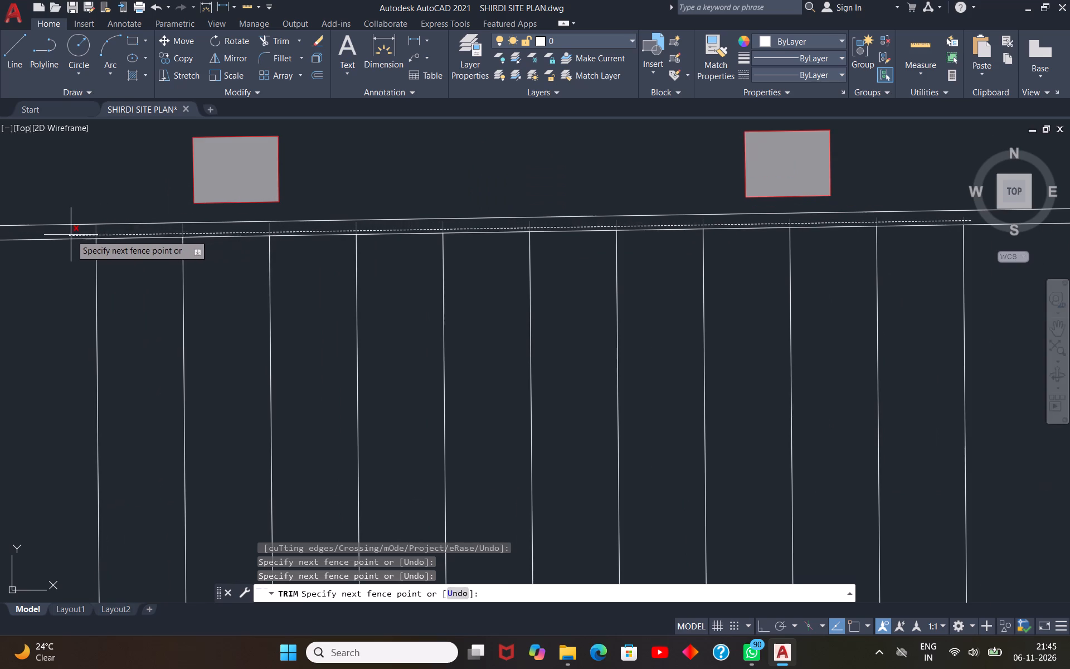
left_click(73, 233)
scroll(196, 253, "down", 4)
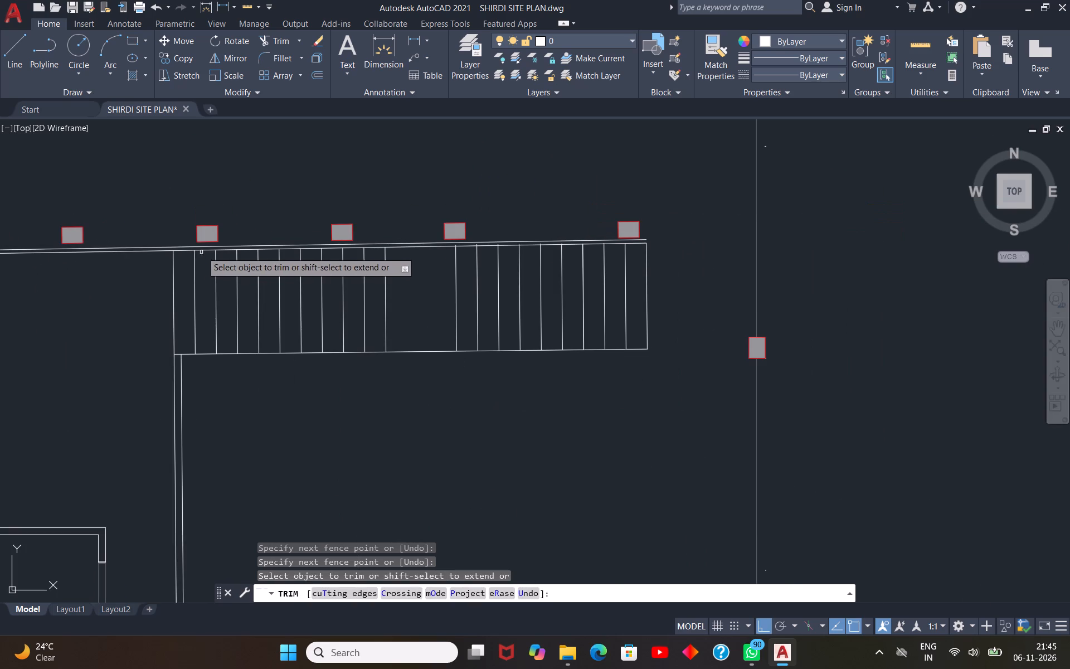
Trim the six westernmost tread lines of the north flight's eastern run back to the inner north edge line.
scroll(458, 233, "up", 3)
scroll(692, 287, "up", 1)
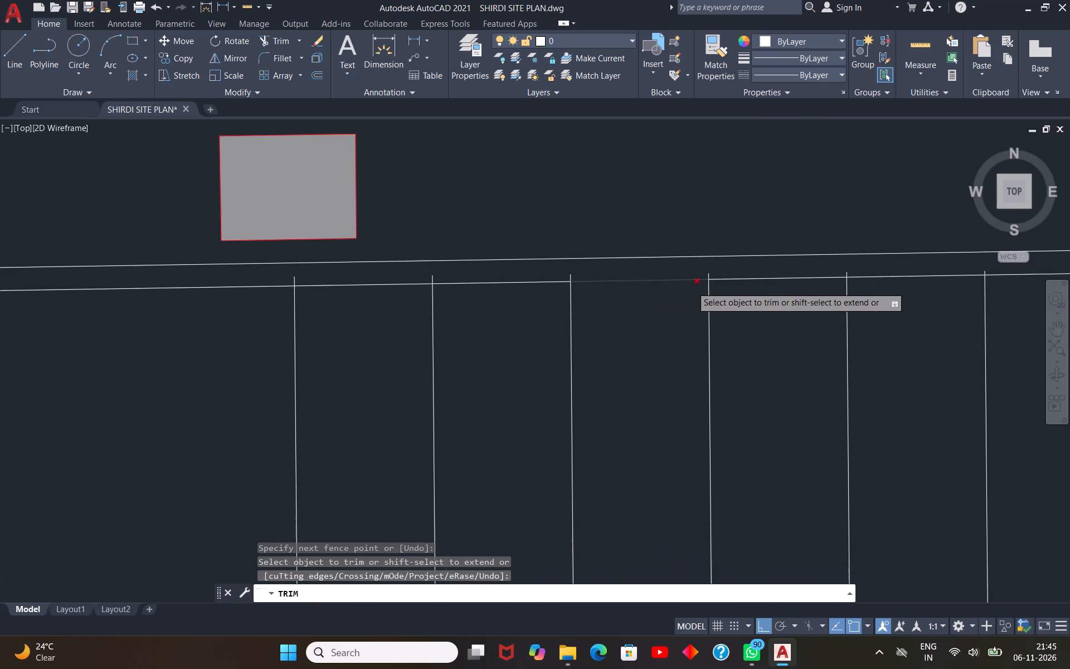
left_click(439, 278)
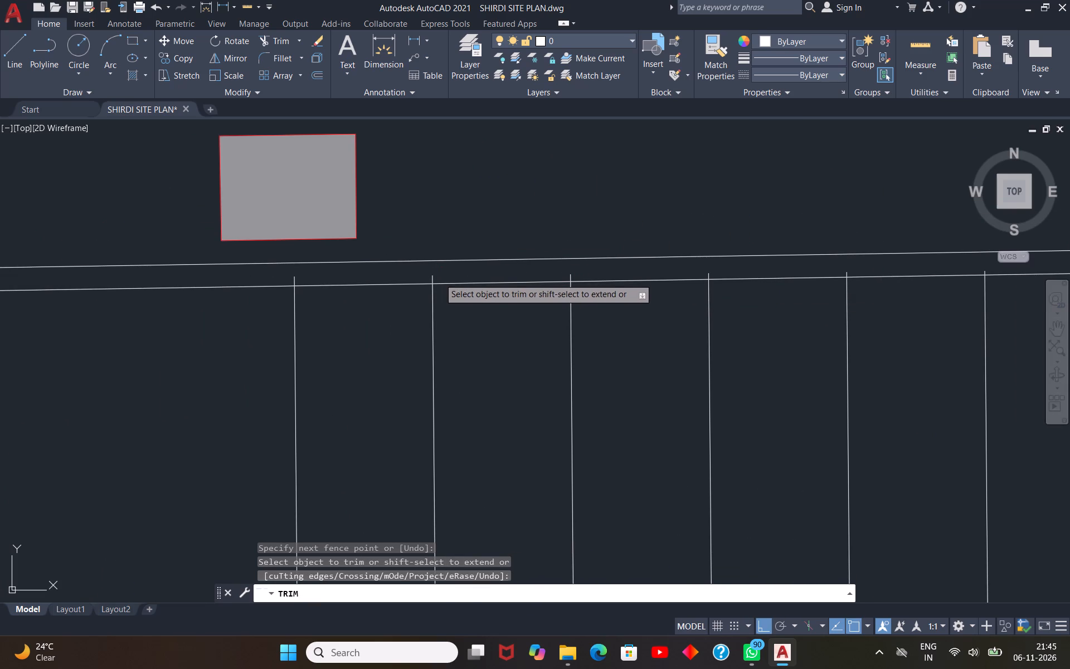
left_click(248, 279)
middle_click_drag(553, 296, 537, 305)
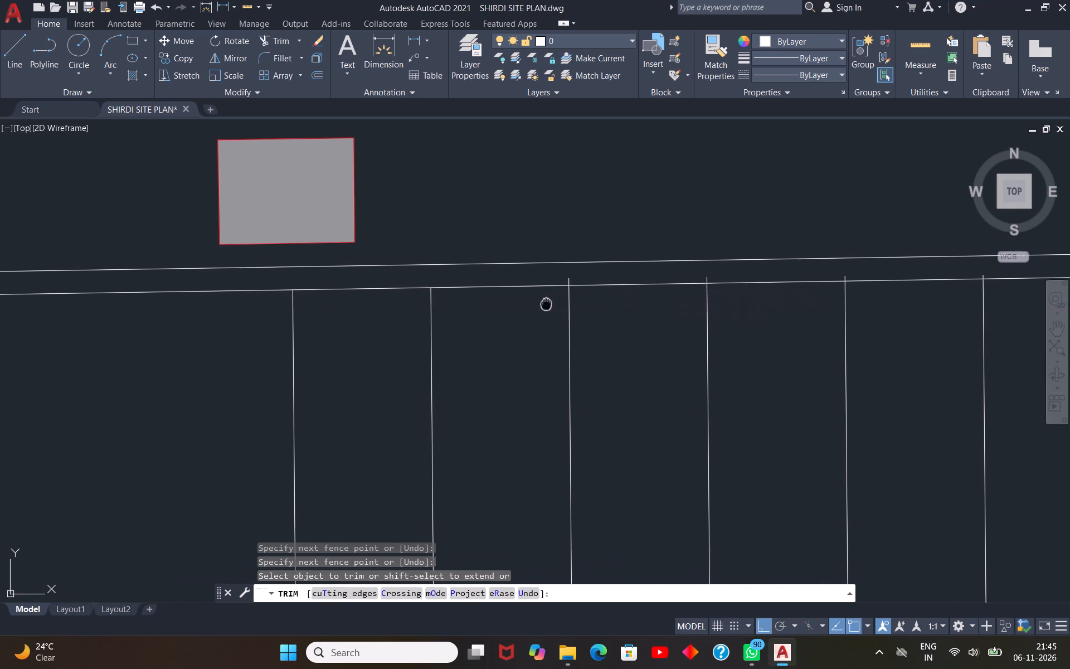
middle_click_drag(537, 305, 211, 294)
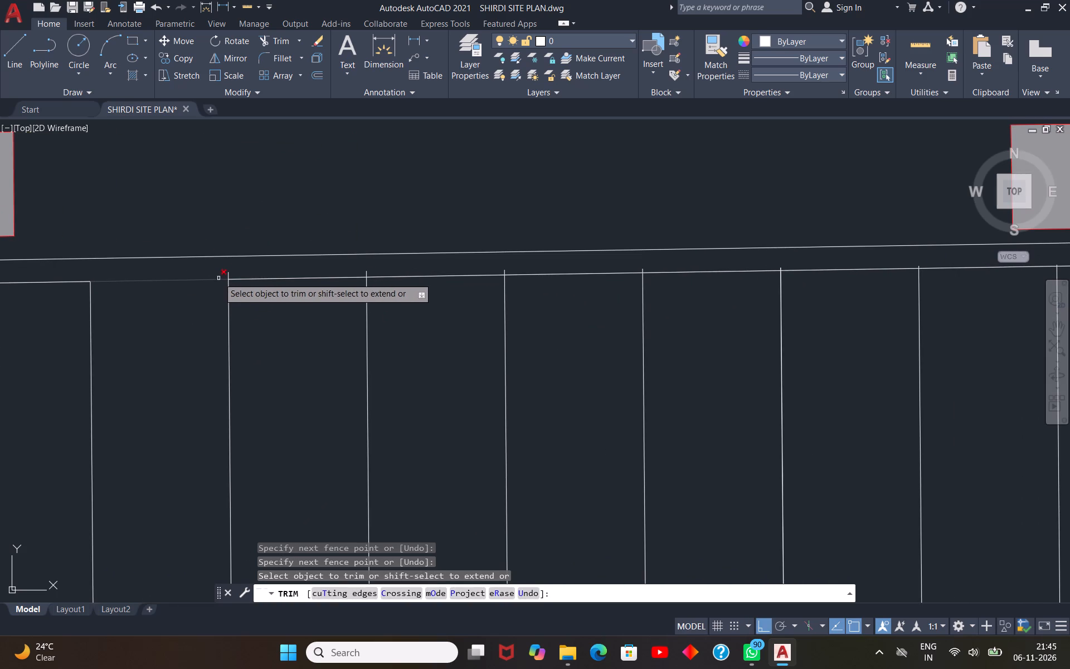
left_click(219, 275)
left_click(436, 273)
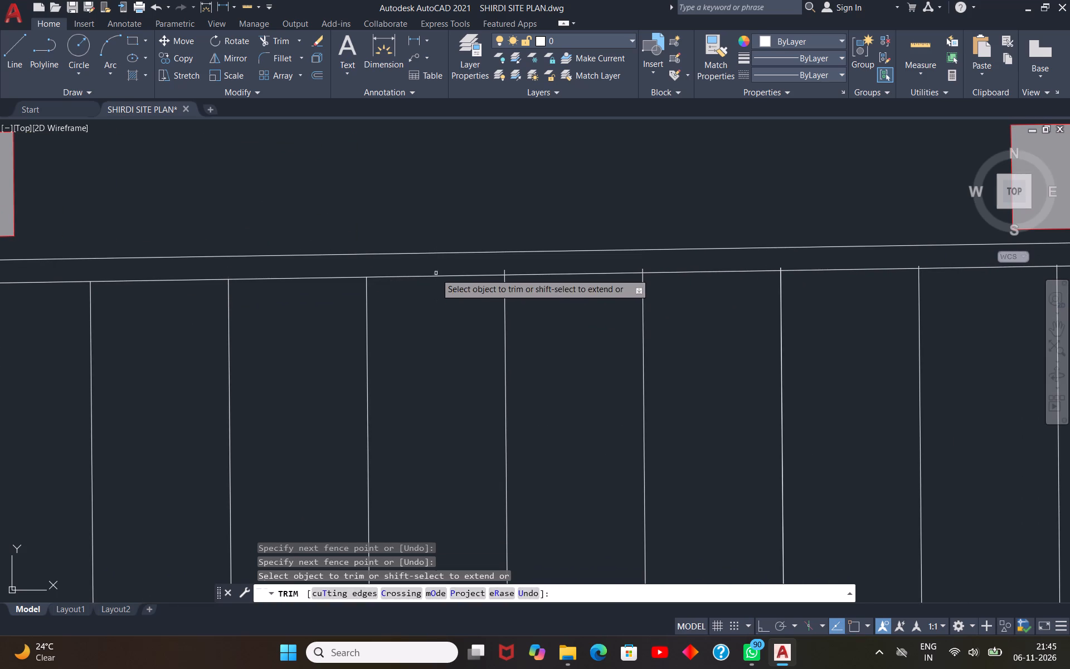
left_click(505, 271)
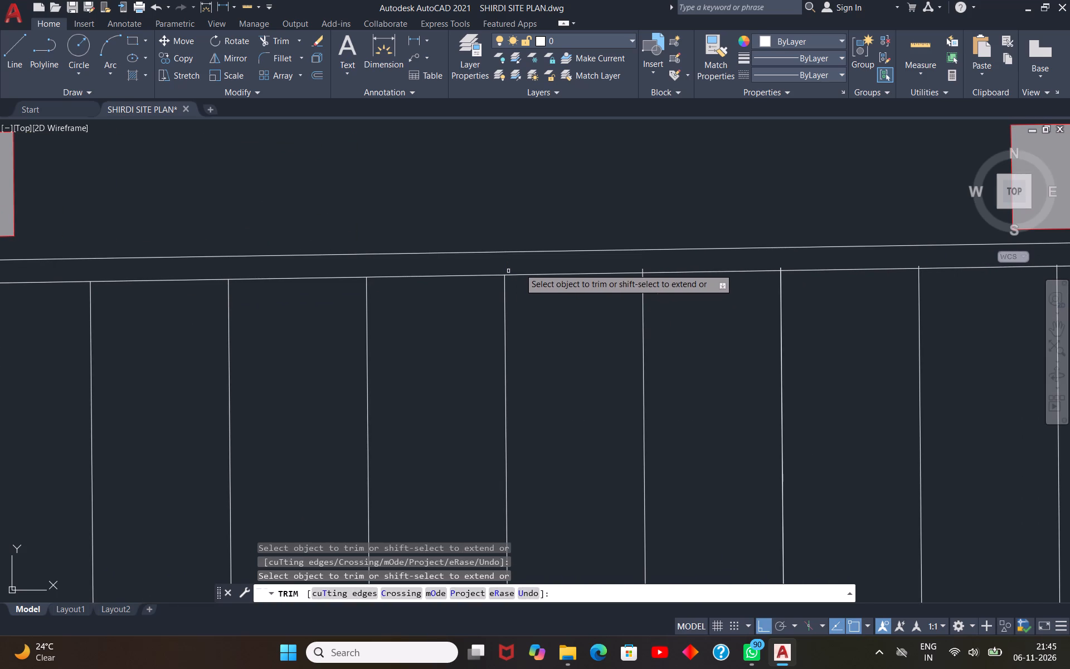
left_click(640, 271)
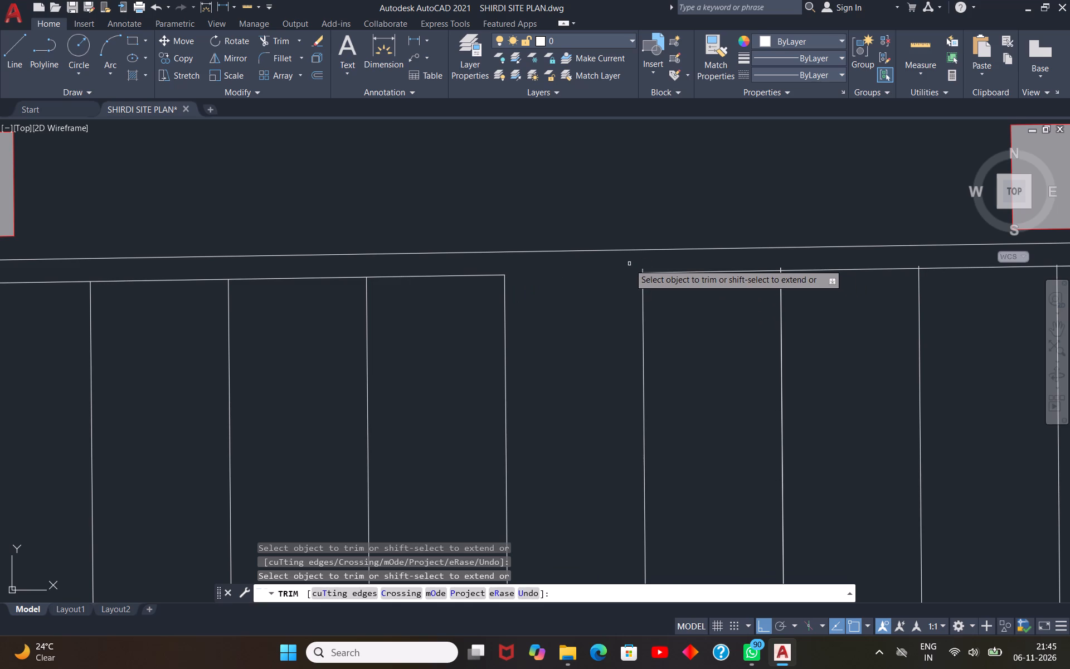
key("ctrl+z")
scroll(642, 262, "up", 2)
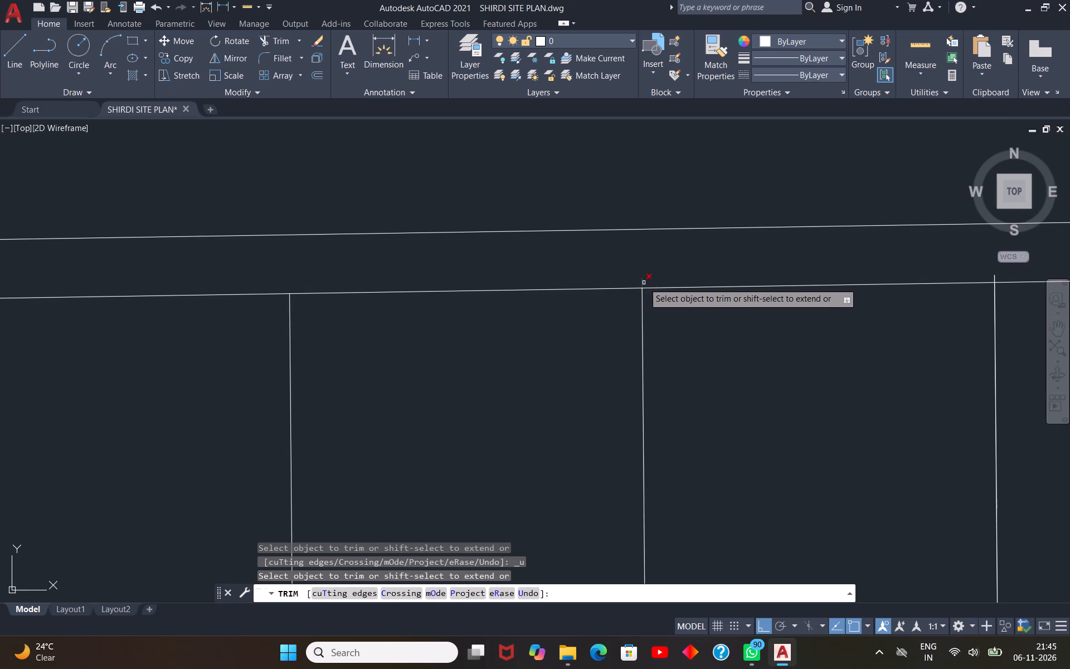
left_click(644, 283)
scroll(402, 264, "down", 2)
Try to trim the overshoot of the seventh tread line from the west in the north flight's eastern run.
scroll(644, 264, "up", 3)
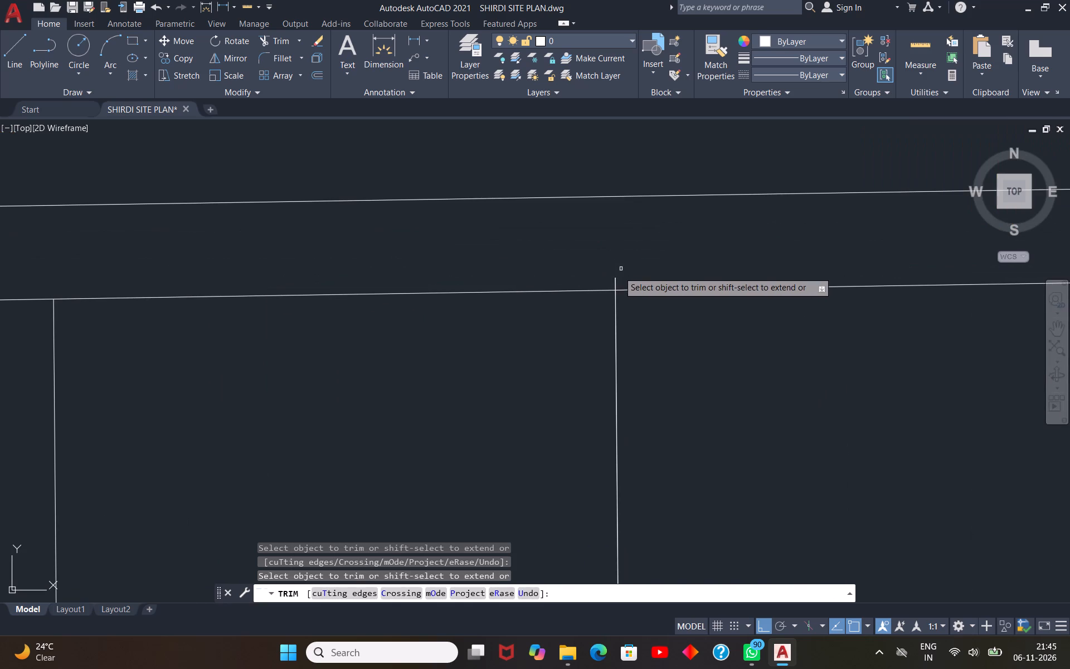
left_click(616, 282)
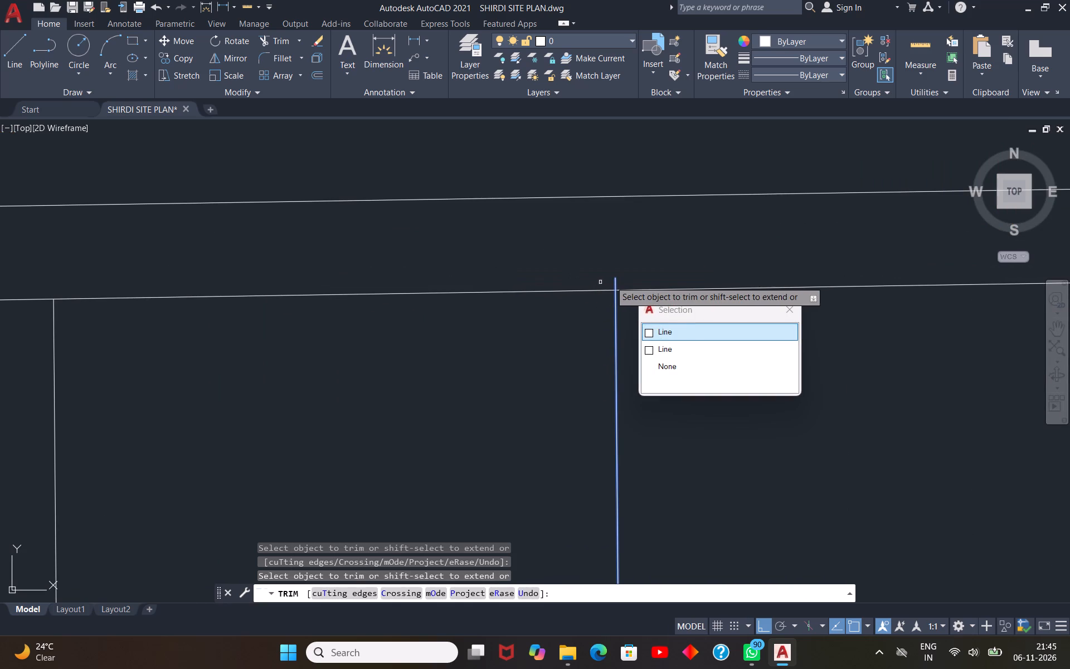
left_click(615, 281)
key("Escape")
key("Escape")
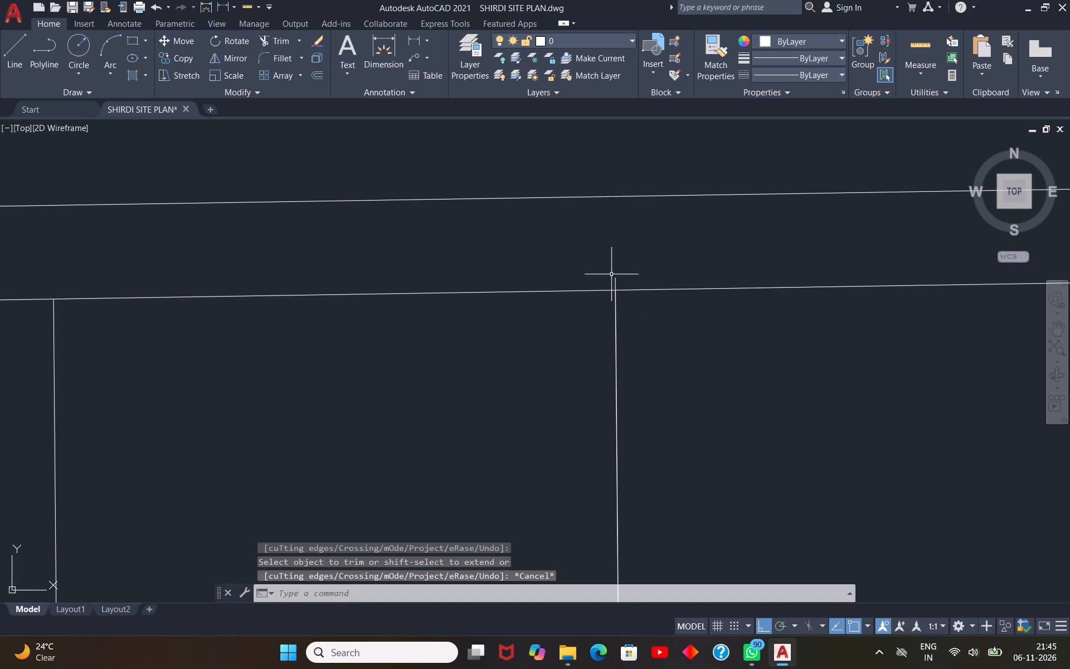
Trim the remaining overshooting tread lines in the north flight's eastern run back to the inner north edge line.
key("t")
type("r")
key("space")
left_click(617, 278)
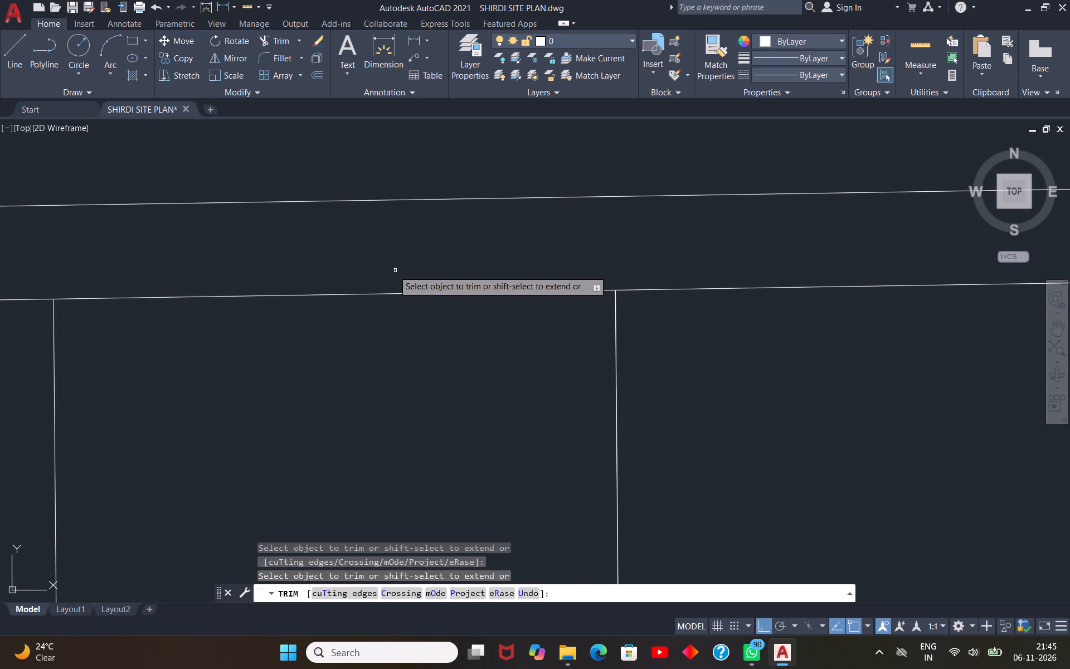
scroll(393, 270, "down", 3)
scroll(577, 275, "up", 3)
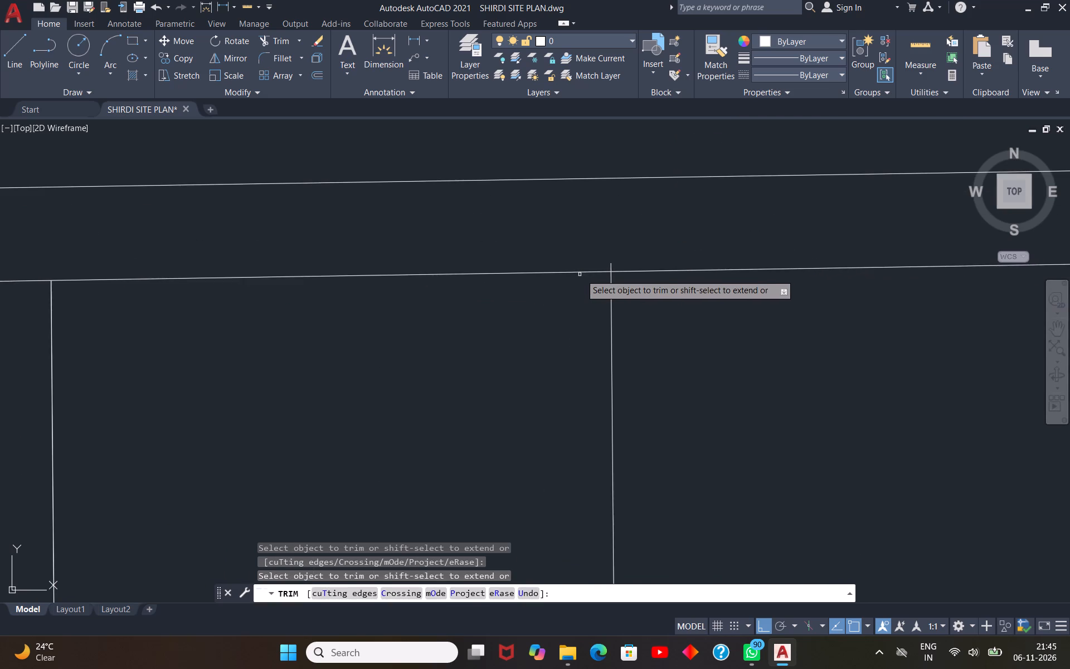
scroll(590, 272, "up", 2)
left_click(655, 257)
left_click(629, 262)
scroll(498, 255, "down", 6)
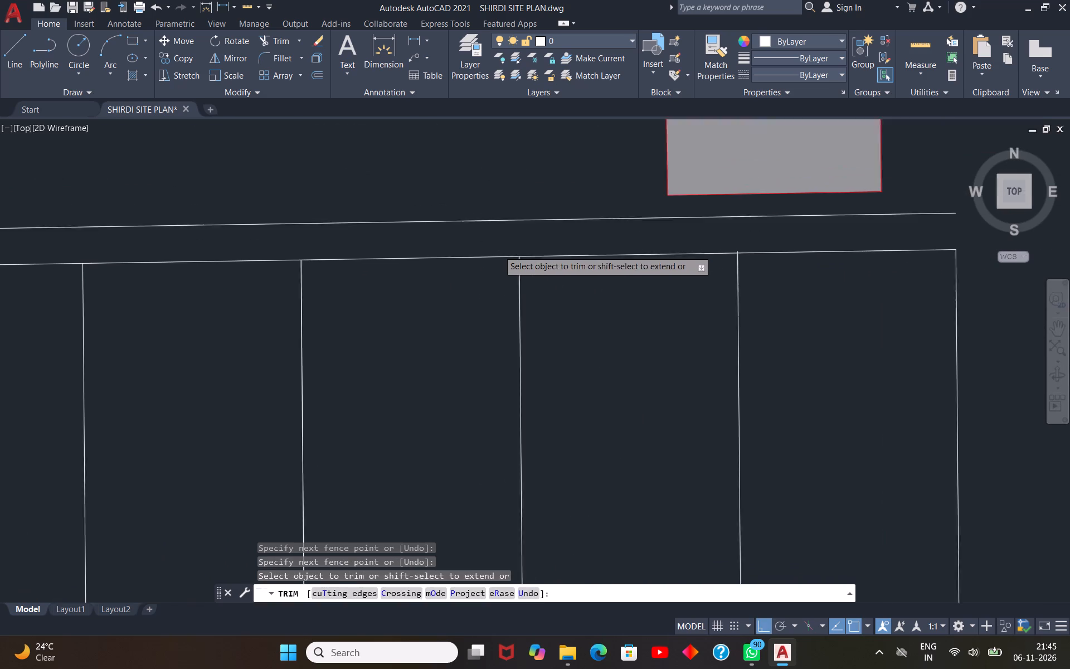
scroll(498, 250, "down", 1)
key("Escape")
key("Escape")
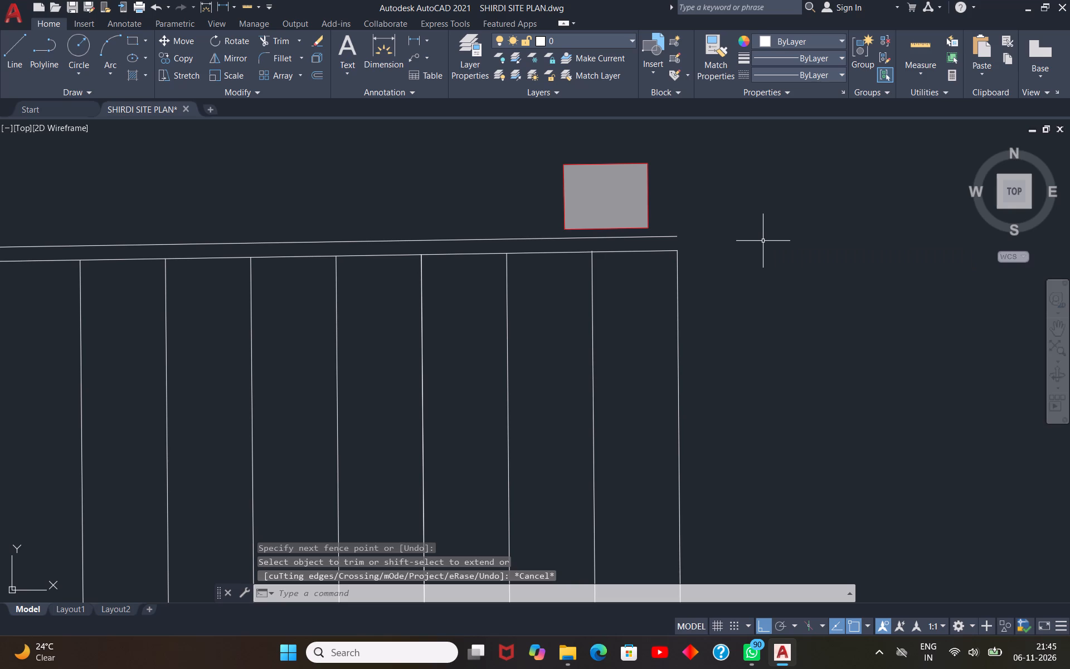
Stretch the north flight's east end line up to the east end of the outer north edge line.
type("ex")
key("space")
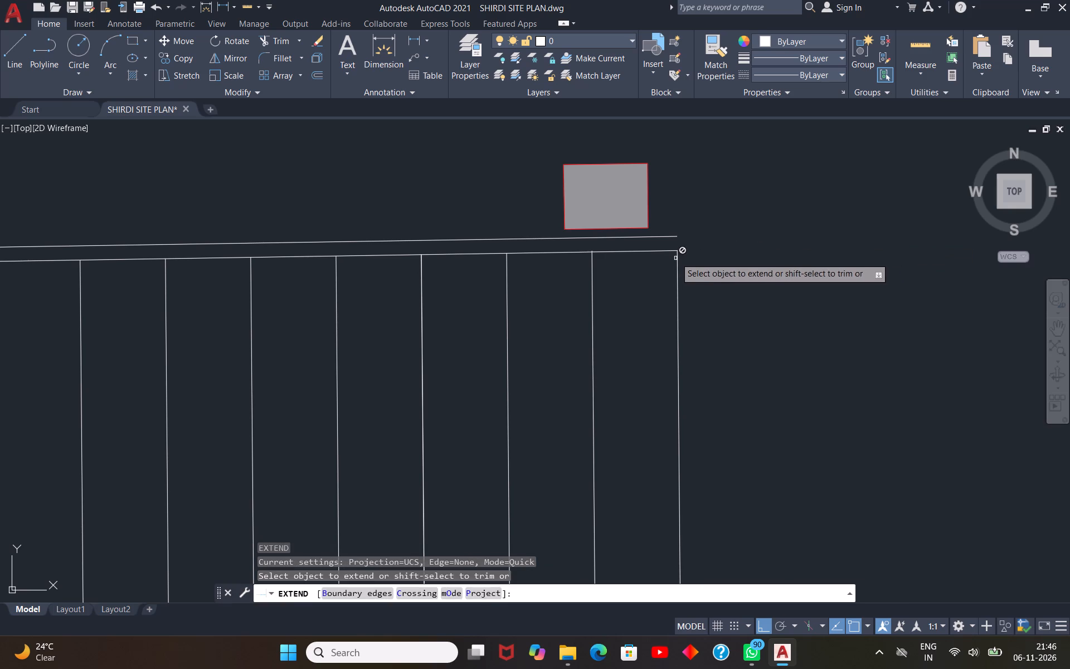
key("Escape")
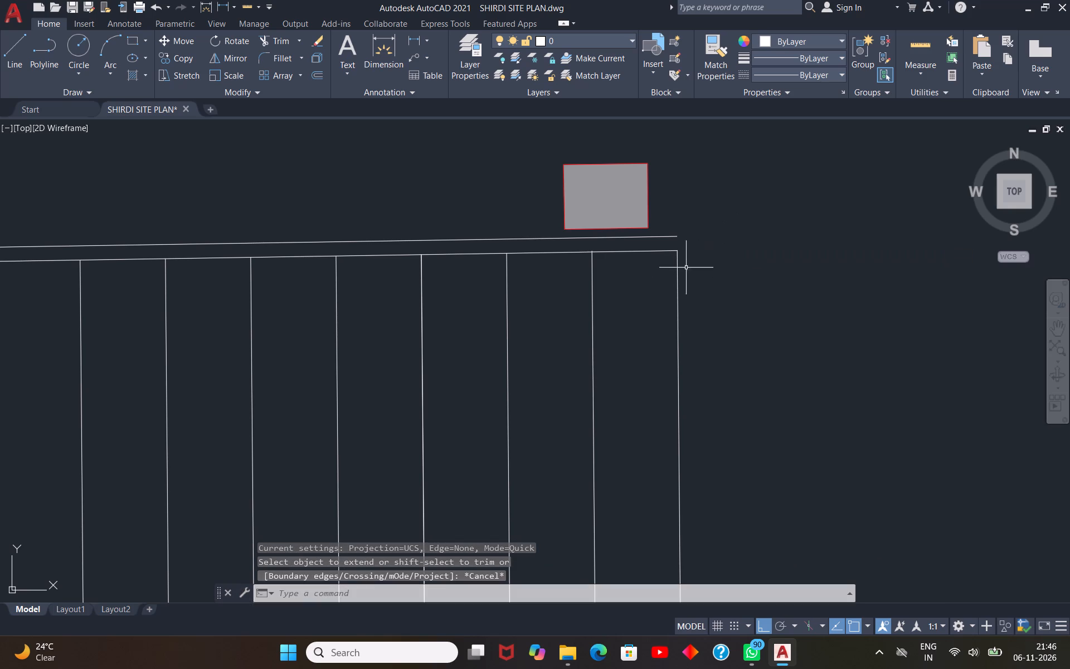
left_click(677, 279)
left_click(678, 253)
left_click(680, 229)
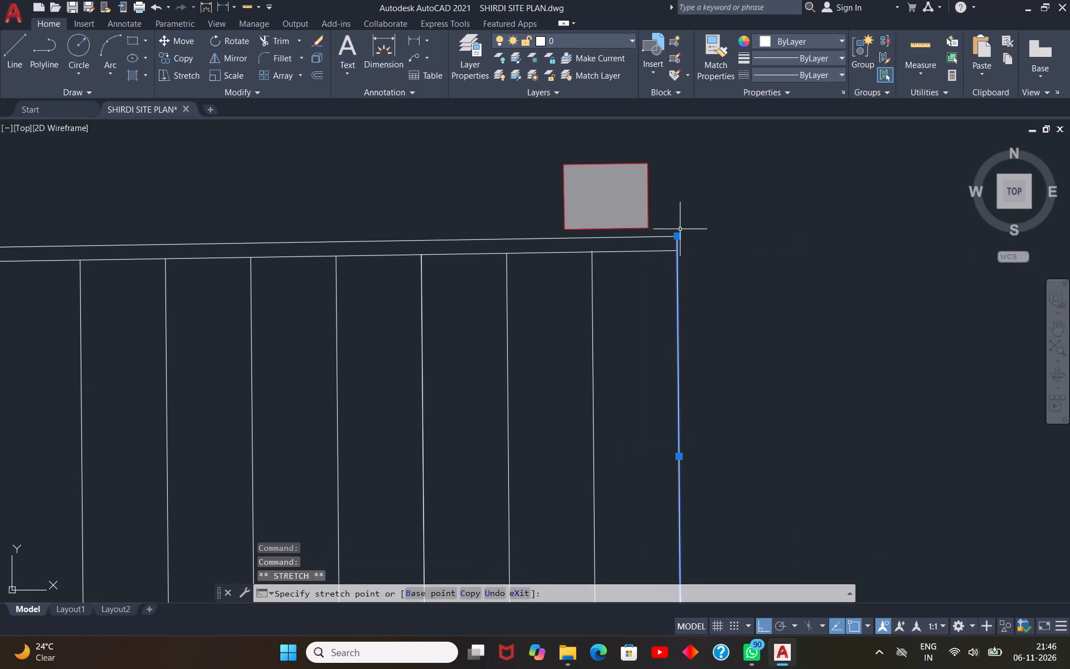
key("Escape")
scroll(699, 241, "up", 3)
scroll(699, 237, "down", 5)
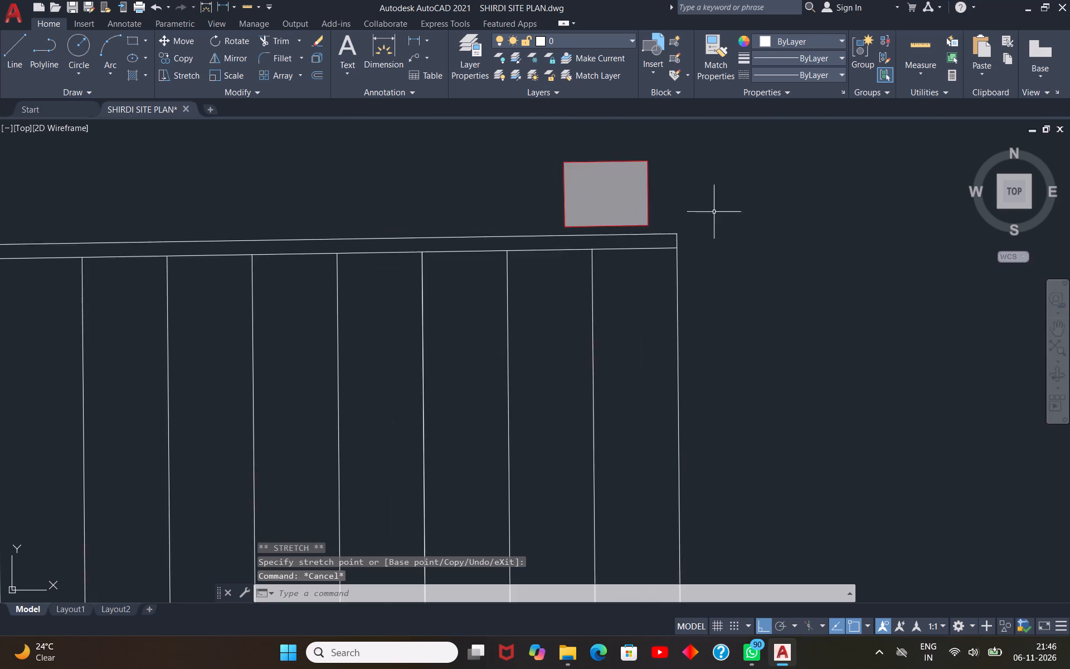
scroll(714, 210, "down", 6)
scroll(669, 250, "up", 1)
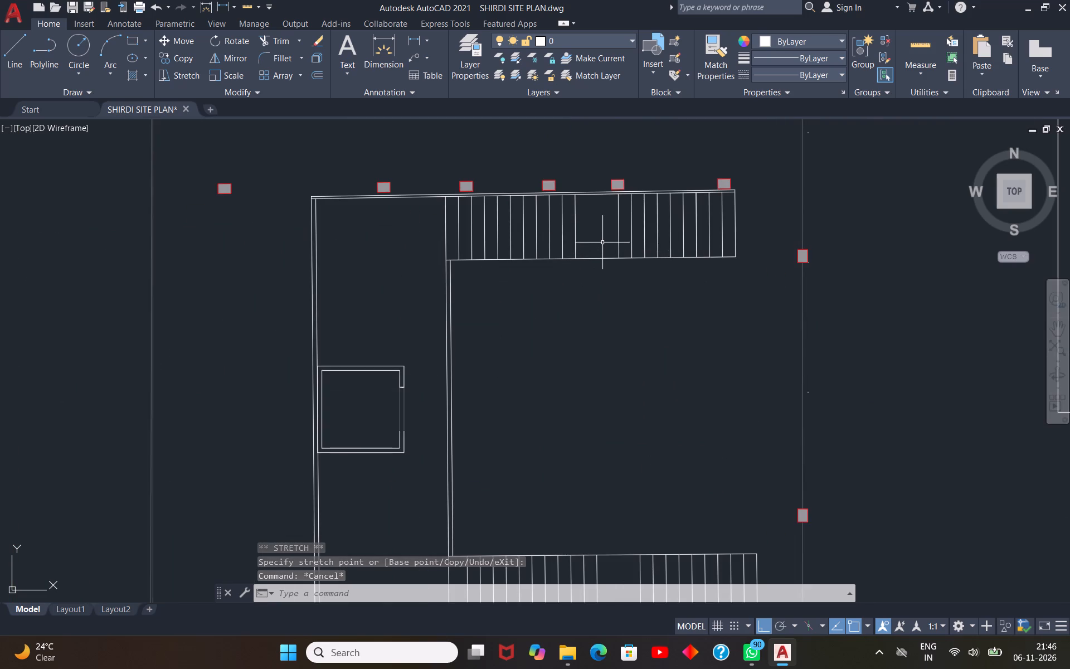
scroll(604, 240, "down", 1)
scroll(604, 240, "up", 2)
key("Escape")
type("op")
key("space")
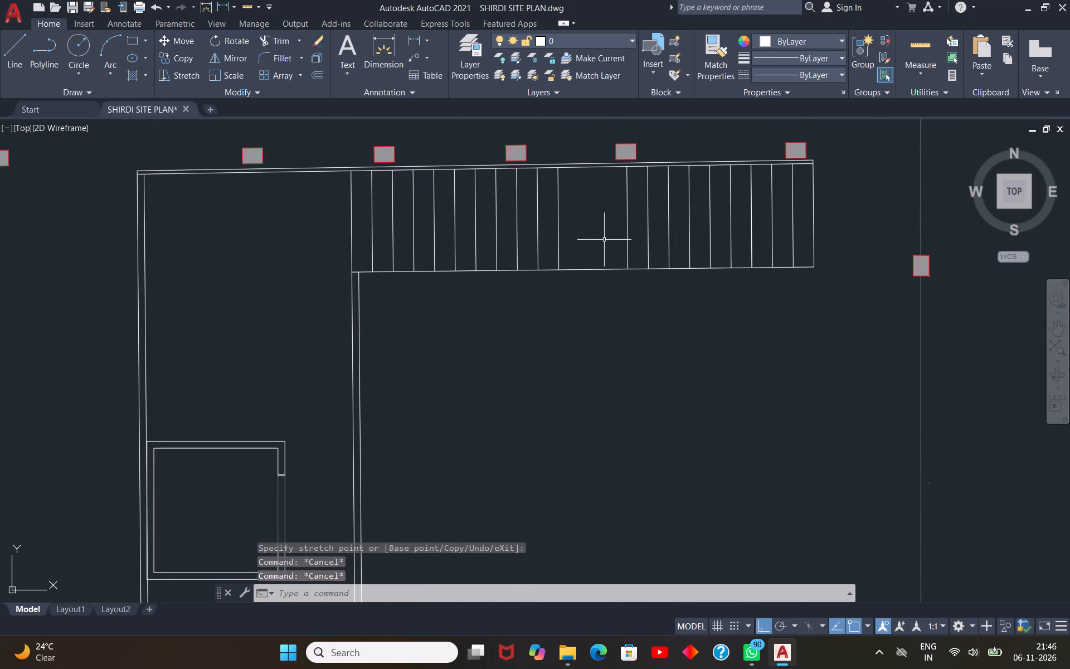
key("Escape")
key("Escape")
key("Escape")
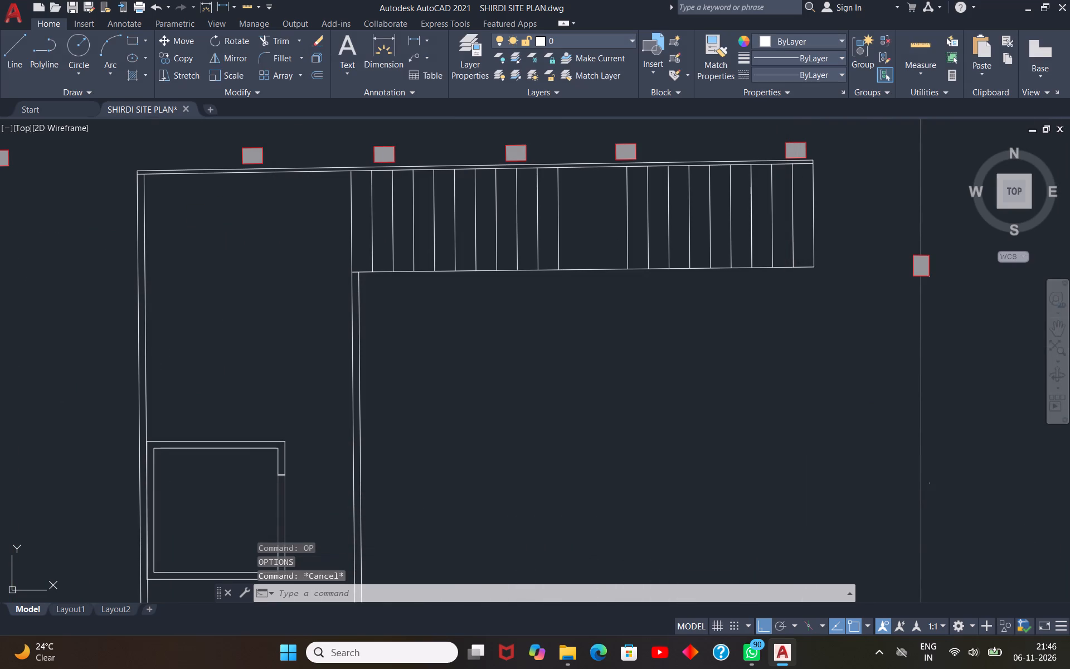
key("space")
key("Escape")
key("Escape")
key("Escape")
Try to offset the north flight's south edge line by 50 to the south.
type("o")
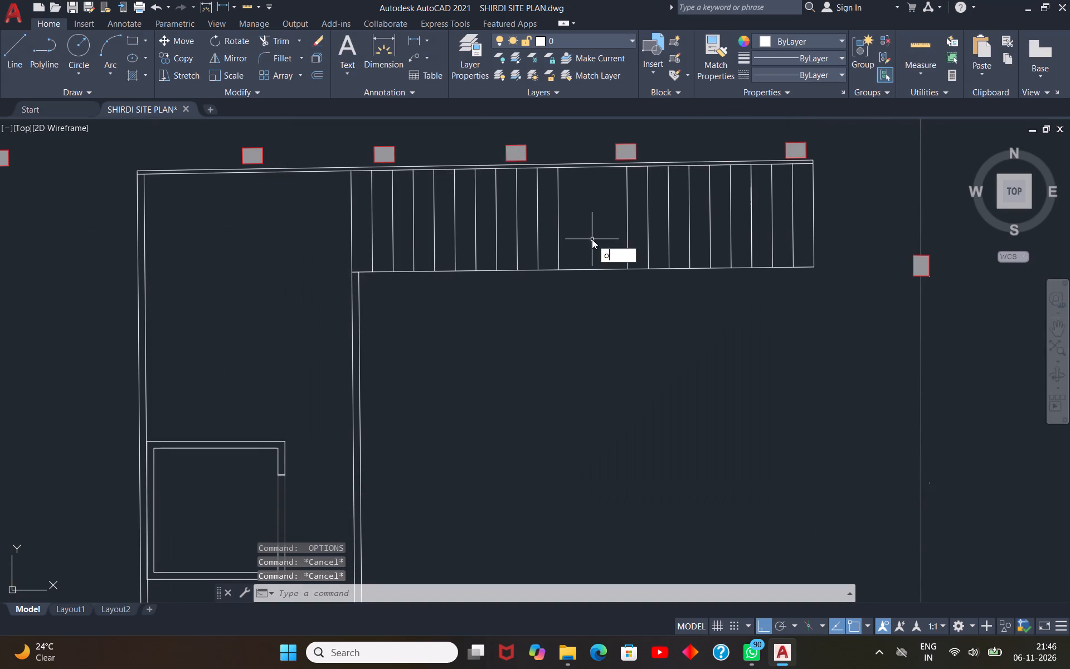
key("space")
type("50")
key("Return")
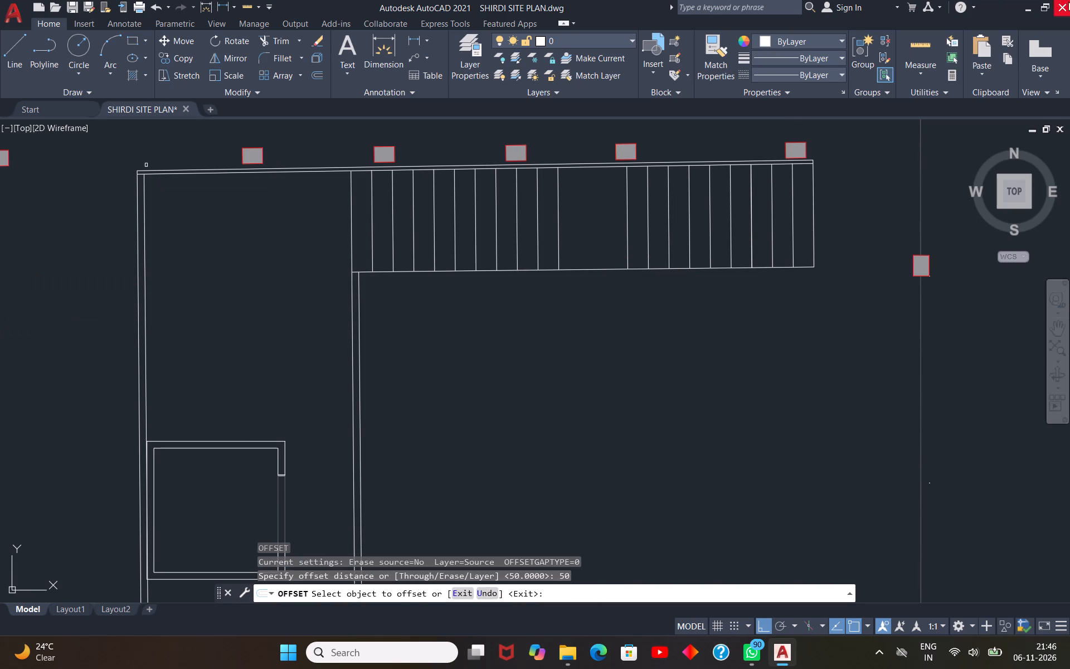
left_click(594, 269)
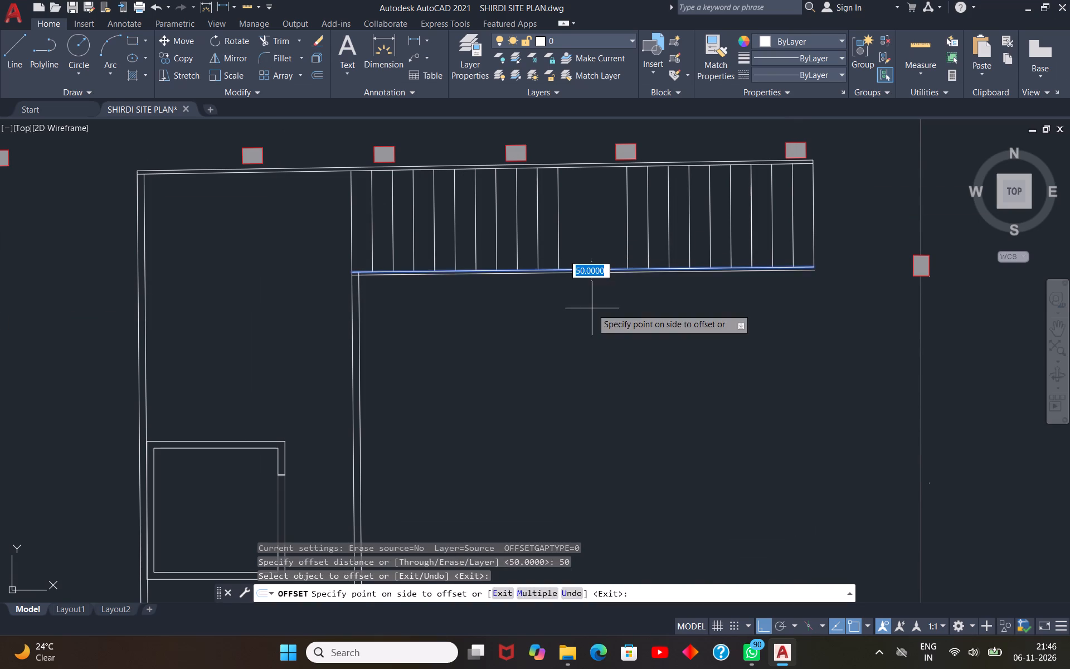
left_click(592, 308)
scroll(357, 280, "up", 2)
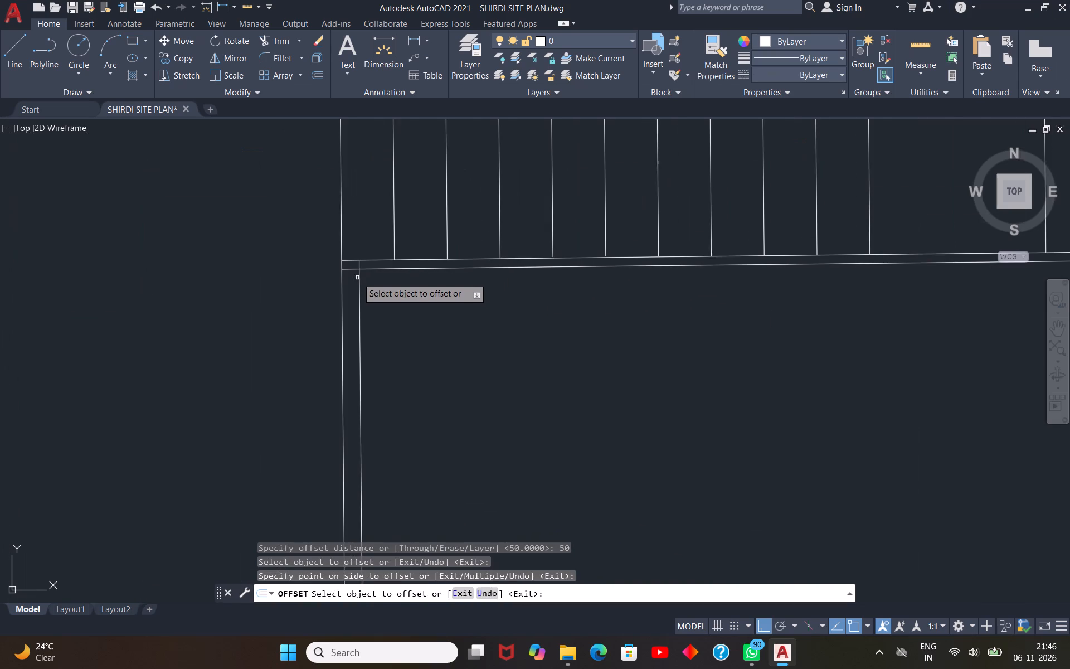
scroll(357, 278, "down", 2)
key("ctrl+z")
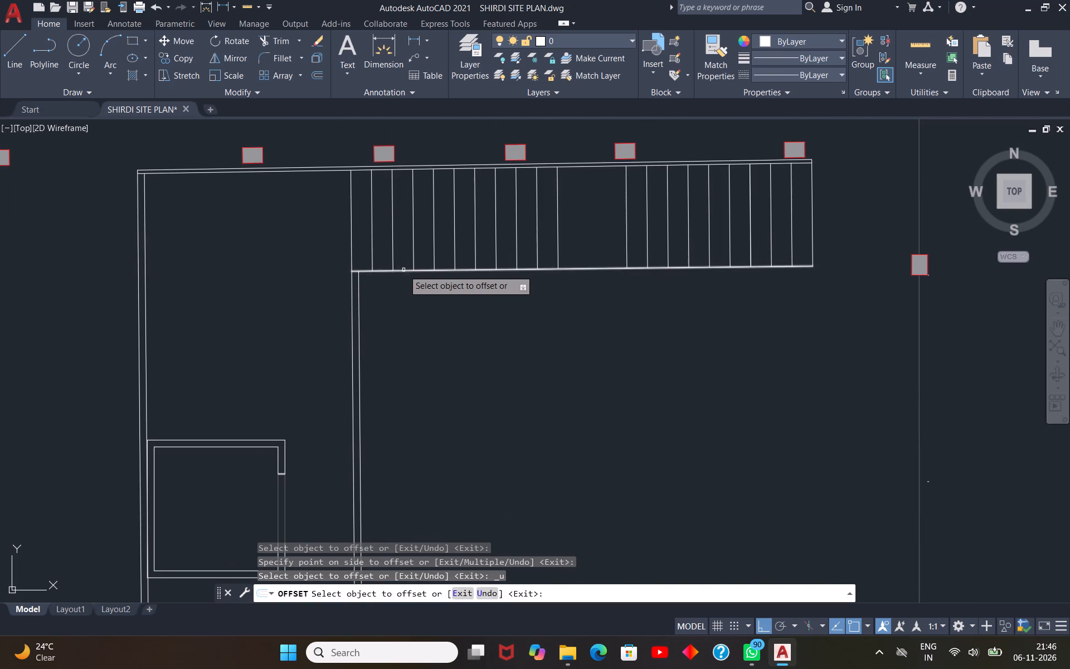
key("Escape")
Offset the north flight's south edge line by 100 to the south.
key("o")
key("space")
type("100")
key("Return")
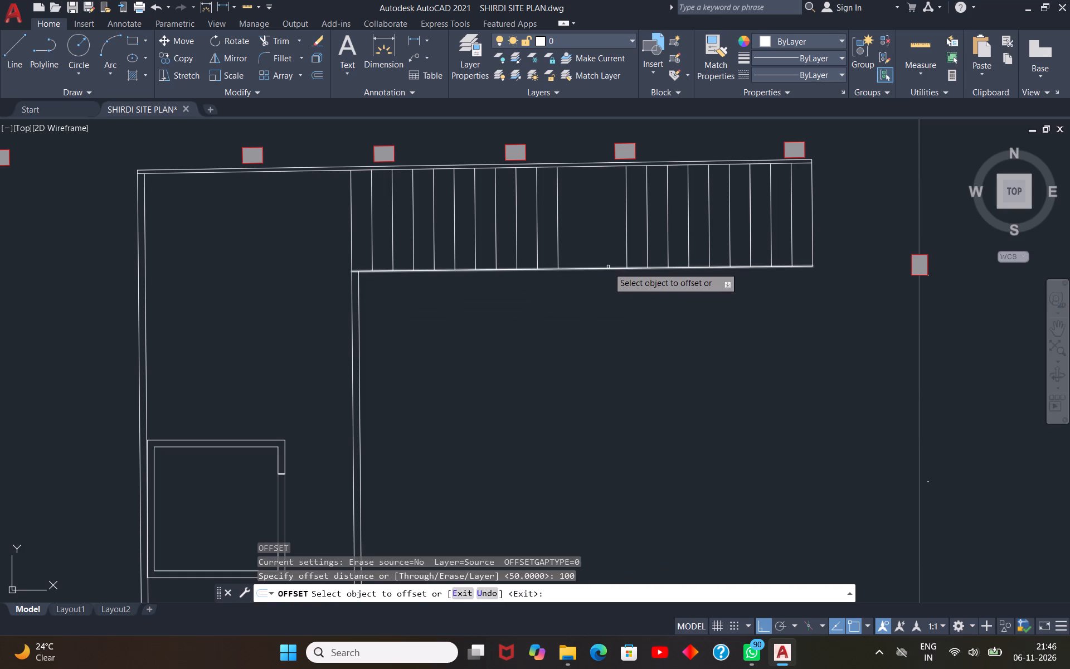
left_click(608, 267)
left_click(609, 307)
key("Escape")
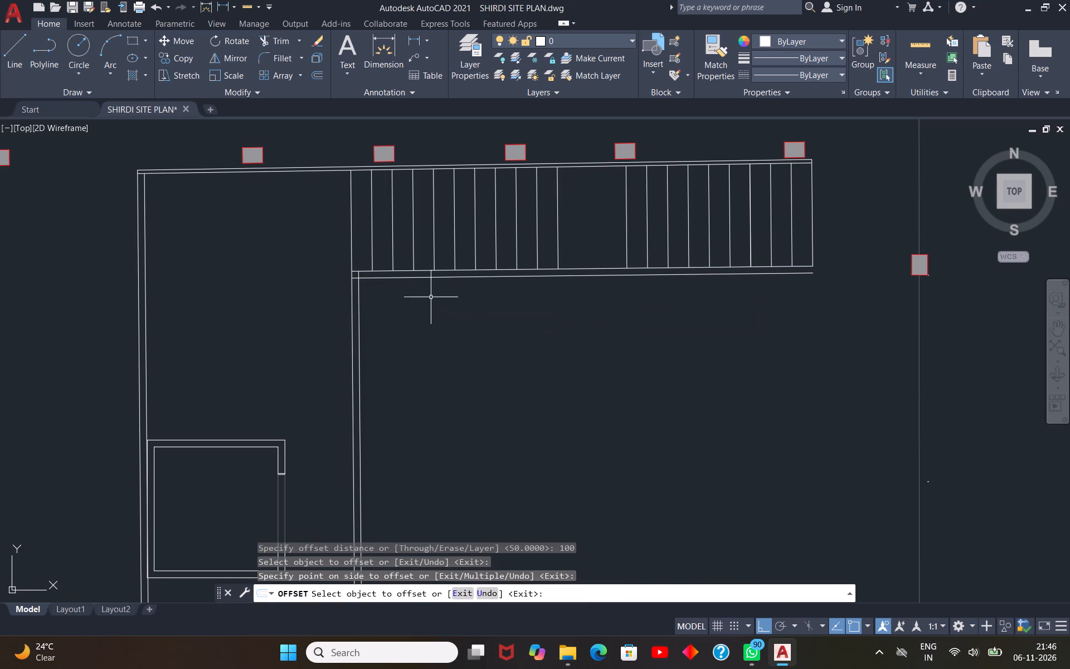
Extend the north flight's east end line down to the new offset line.
type("ex")
key("space")
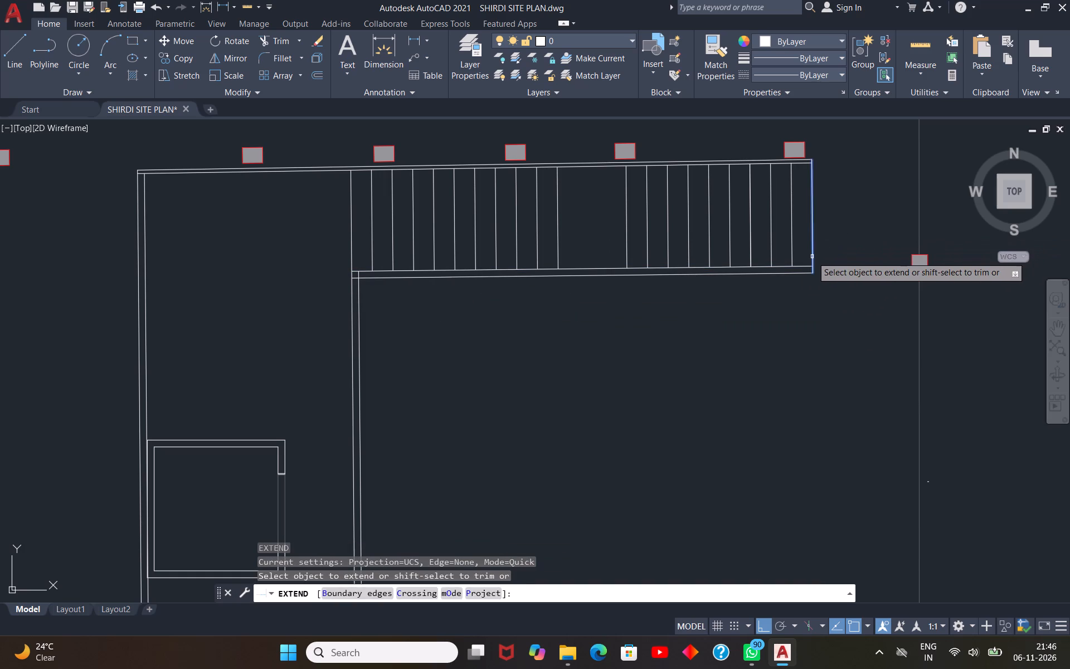
left_click(812, 256)
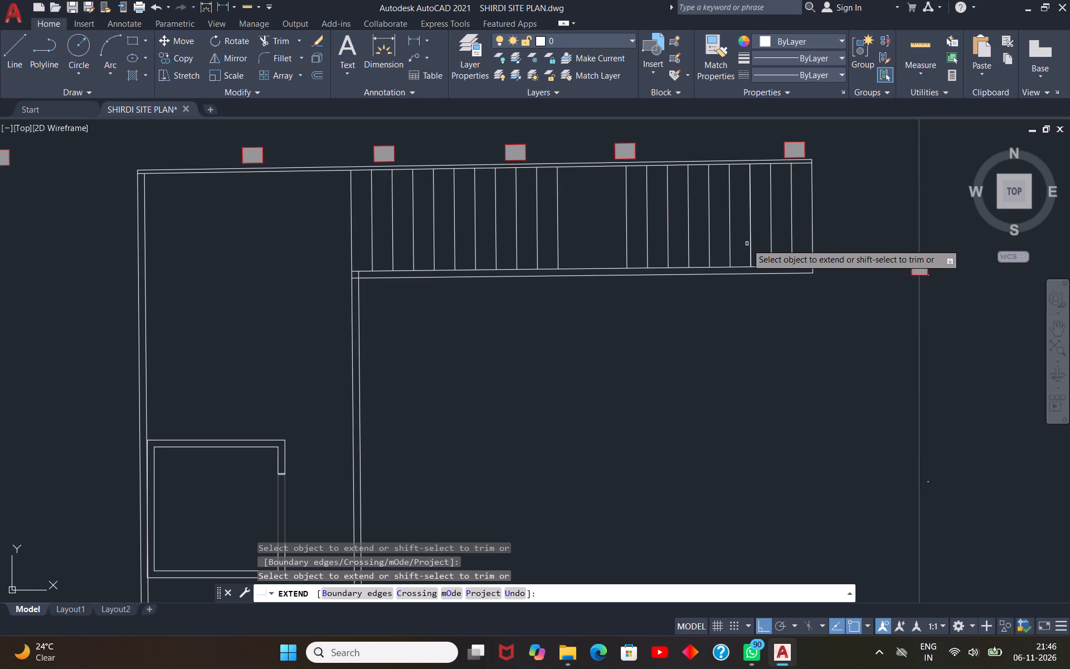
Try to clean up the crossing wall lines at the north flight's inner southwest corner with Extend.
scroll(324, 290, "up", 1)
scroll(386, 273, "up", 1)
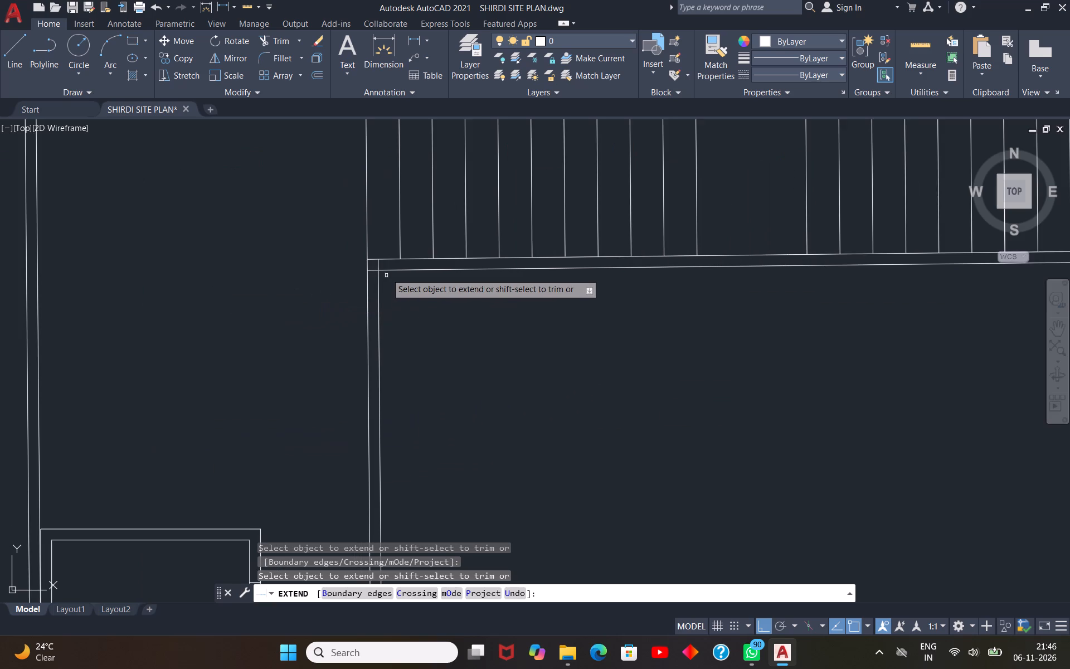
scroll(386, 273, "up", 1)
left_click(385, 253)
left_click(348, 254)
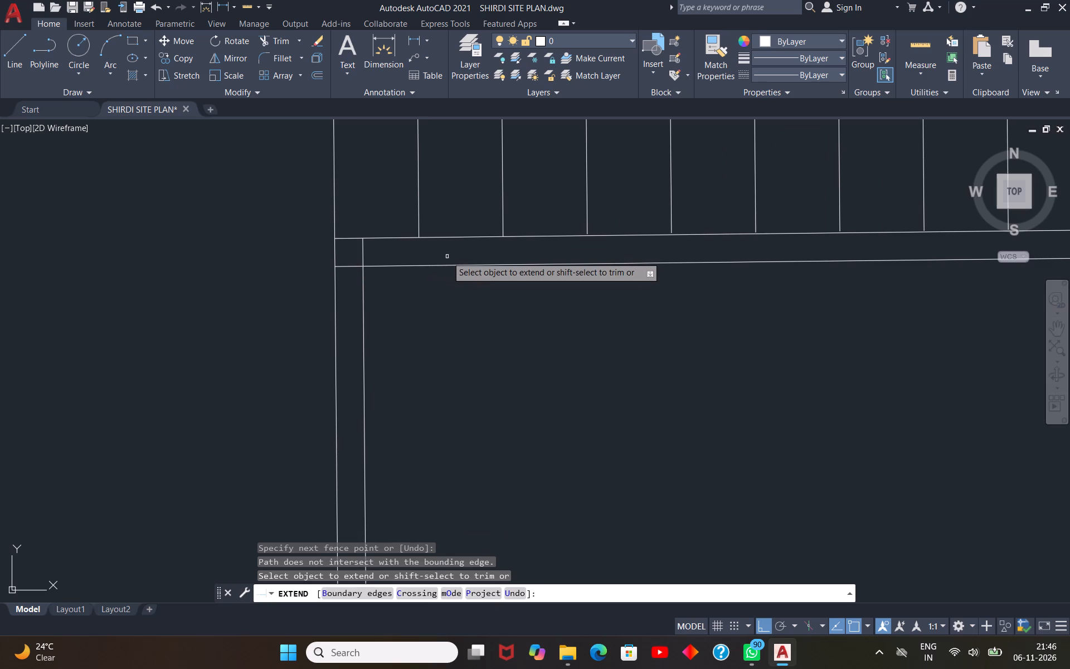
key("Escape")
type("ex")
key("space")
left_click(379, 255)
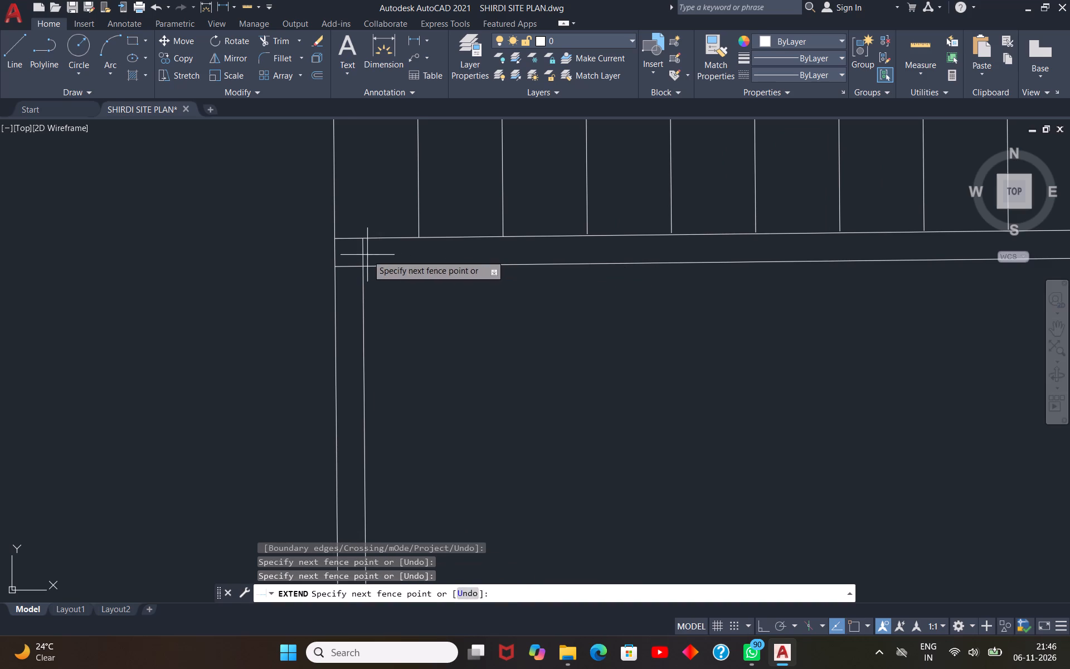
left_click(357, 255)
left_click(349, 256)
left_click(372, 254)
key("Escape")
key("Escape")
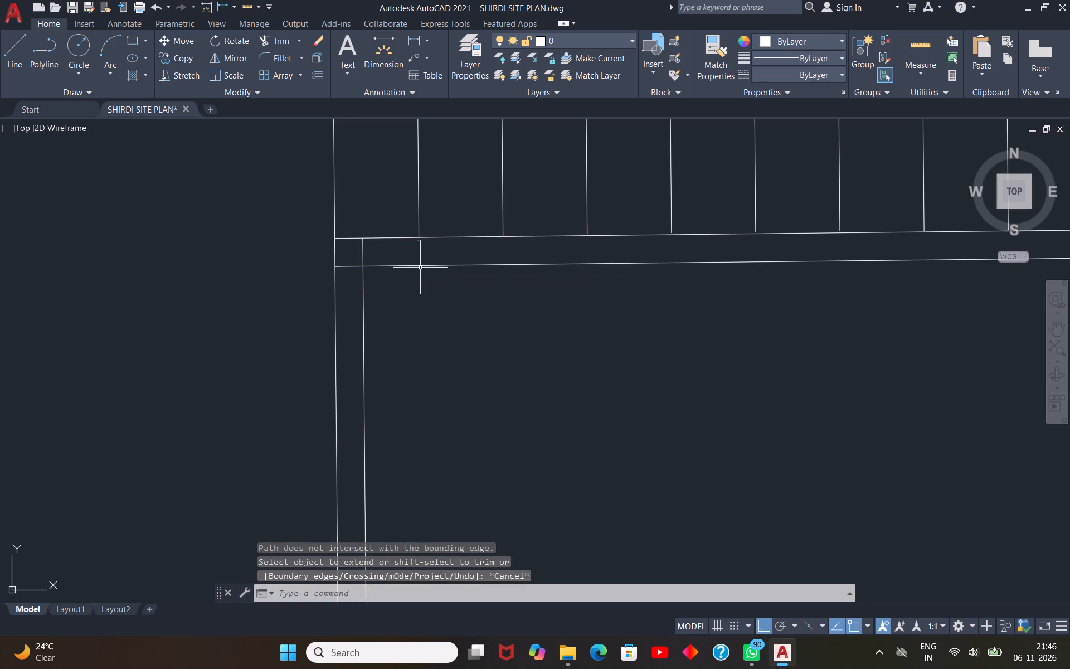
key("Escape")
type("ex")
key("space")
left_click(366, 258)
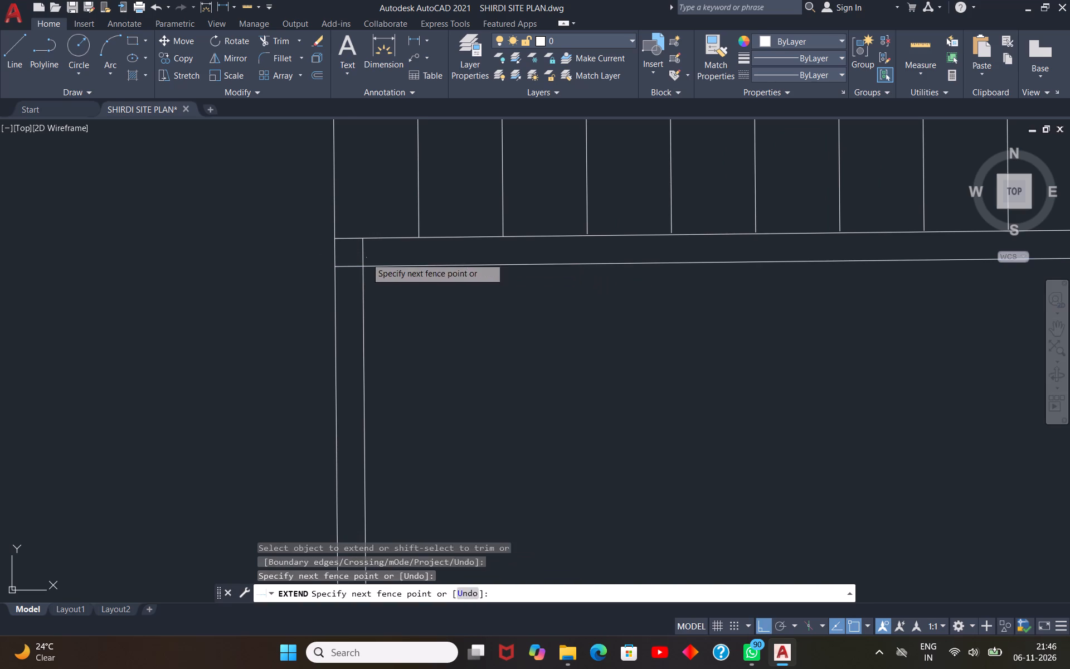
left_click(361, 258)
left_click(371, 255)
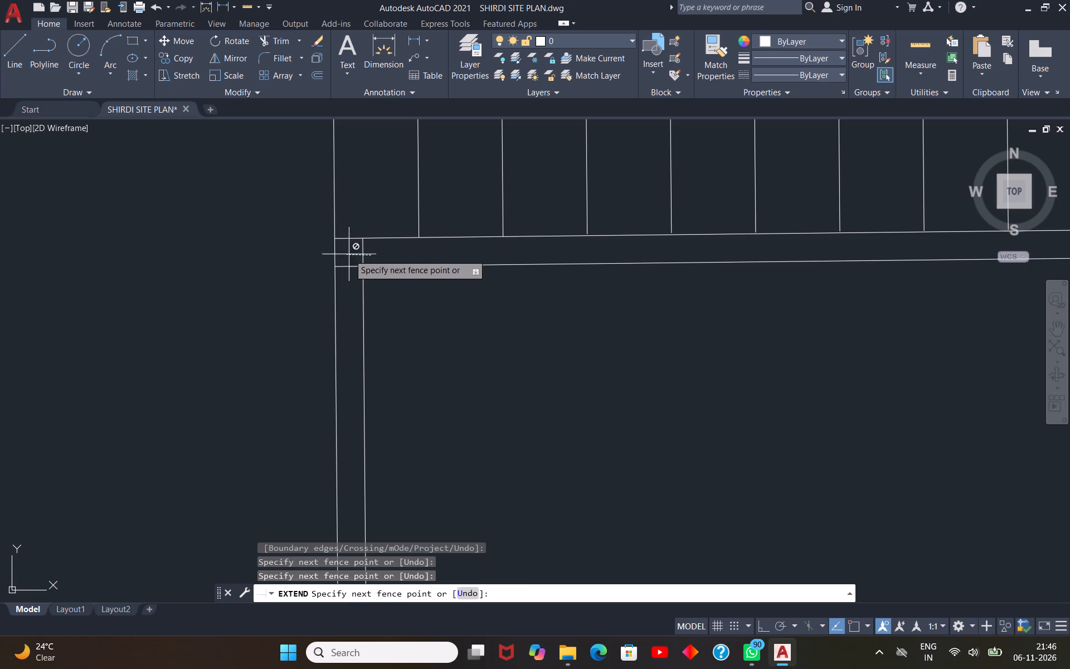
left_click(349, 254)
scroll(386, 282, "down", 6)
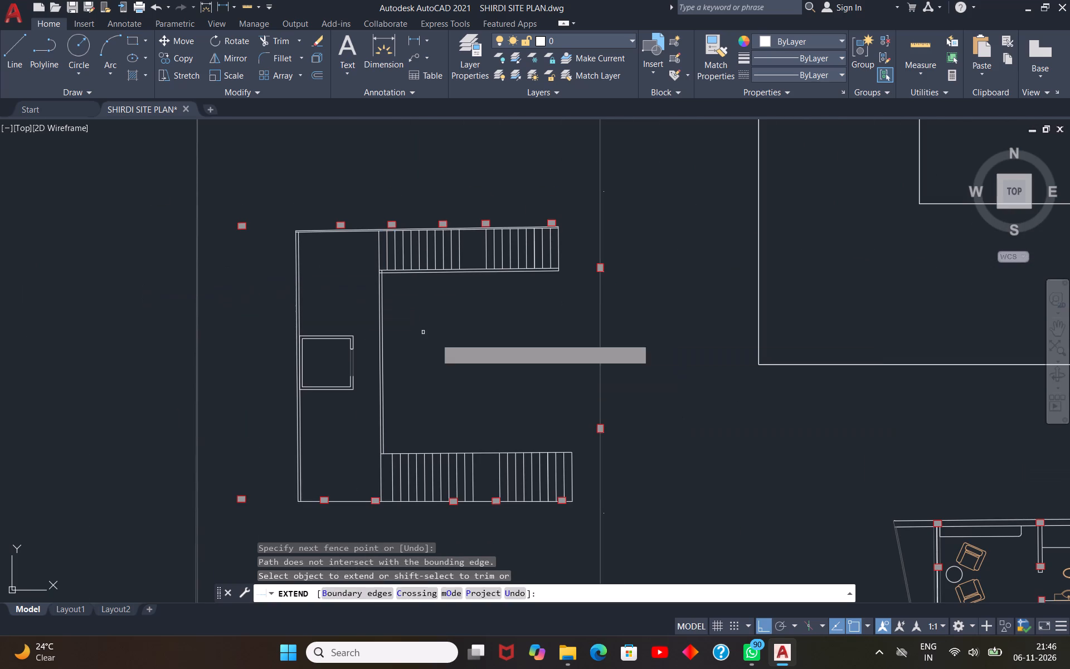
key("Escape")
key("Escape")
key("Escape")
Trim the crossing stubs of the offset line and inner wall line at the north flight's southwest corner into a clean corner.
type("tr")
key("space")
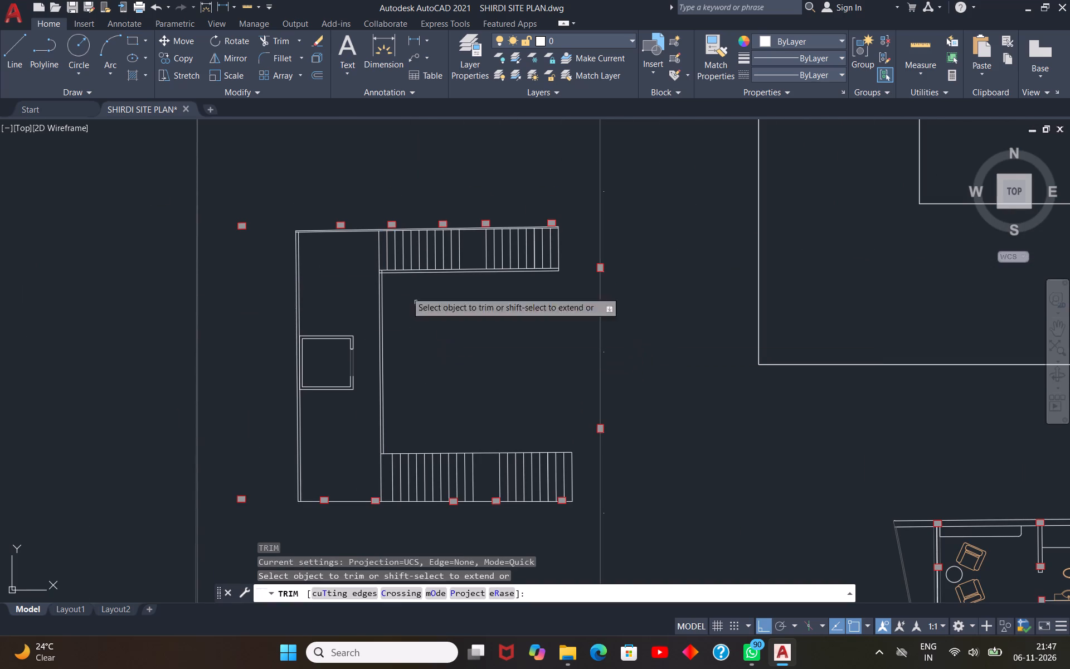
scroll(365, 263, "up", 3)
scroll(450, 302, "up", 2)
left_click(402, 293)
left_click(386, 295)
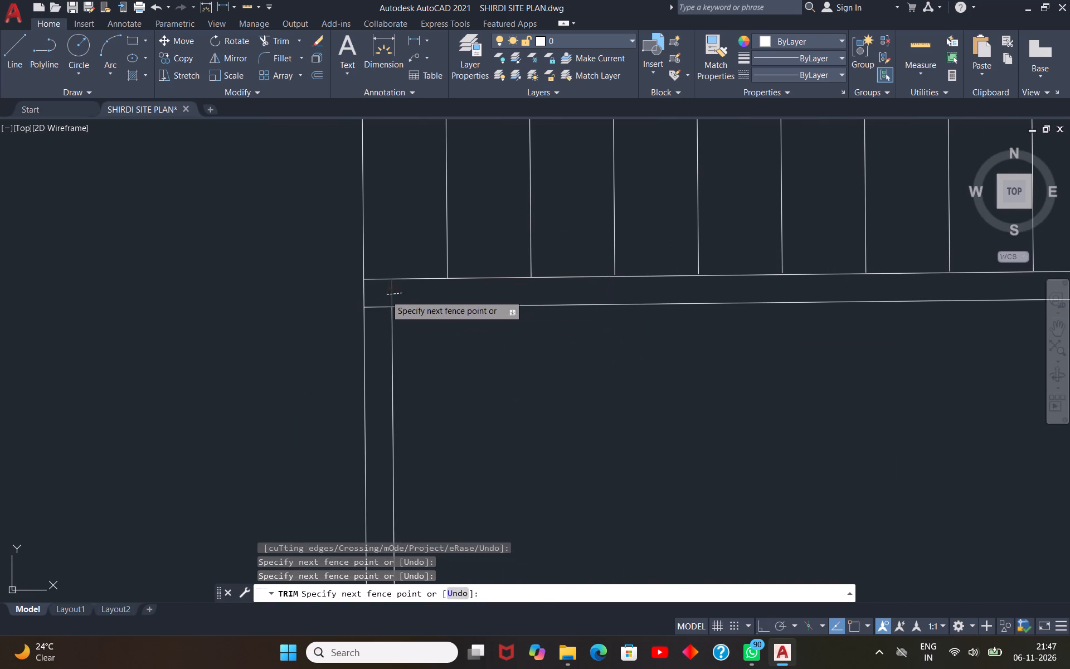
left_click(386, 299)
left_click(379, 316)
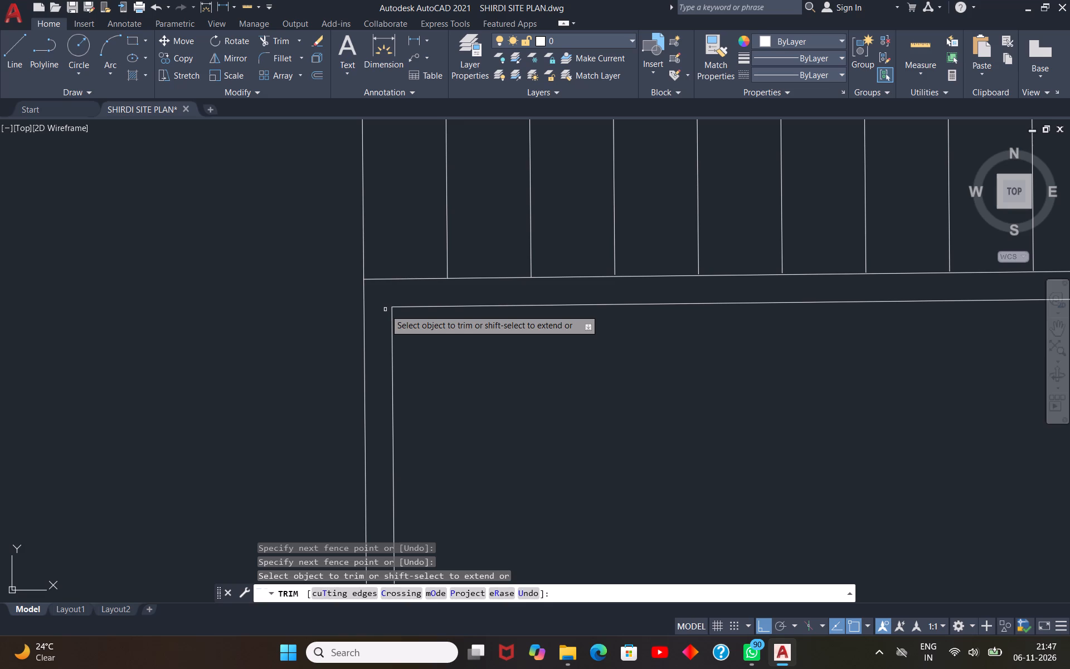
scroll(386, 307, "down", 5)
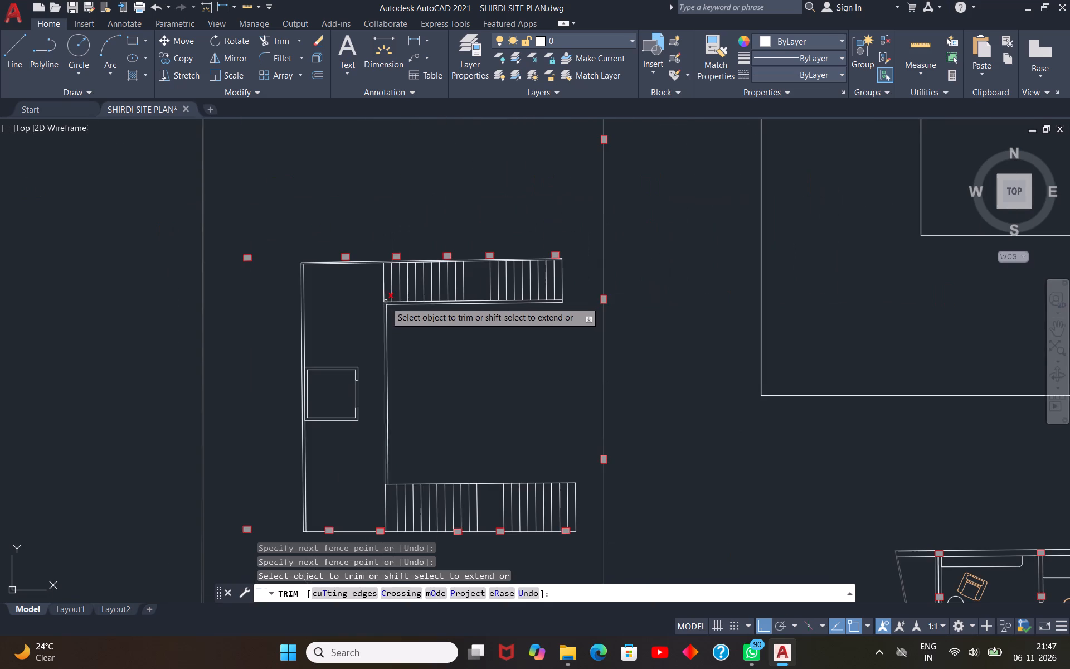
middle_click_drag(422, 401, 450, 287)
scroll(428, 395, "up", 1)
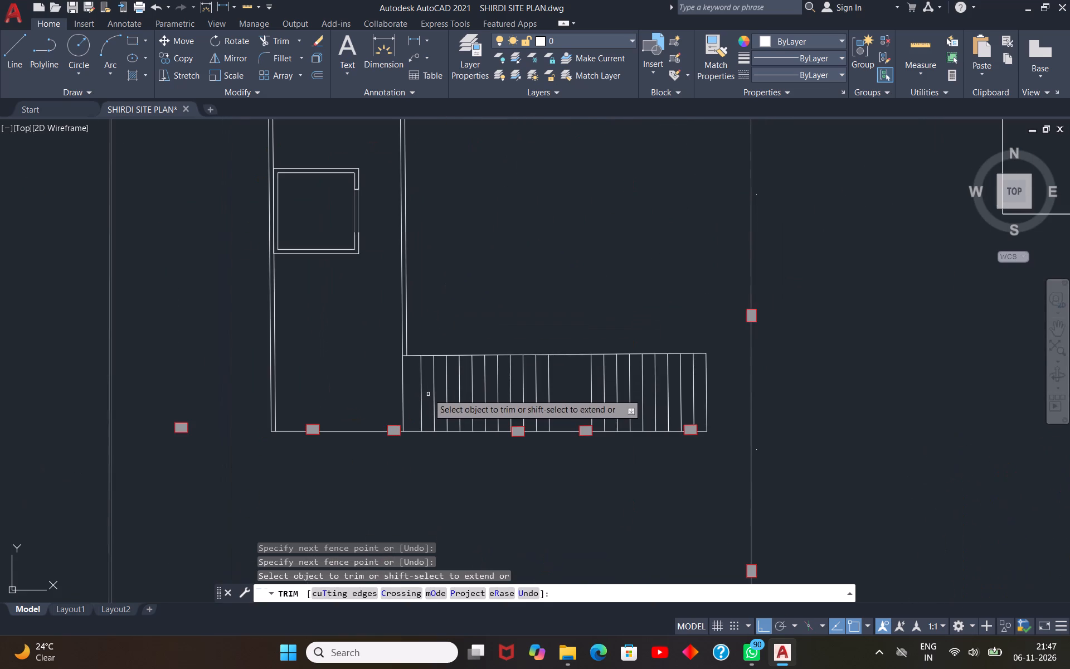
key("Escape")
Offset the south flight's north edge line by 100 to the north.
key("o")
key("space")
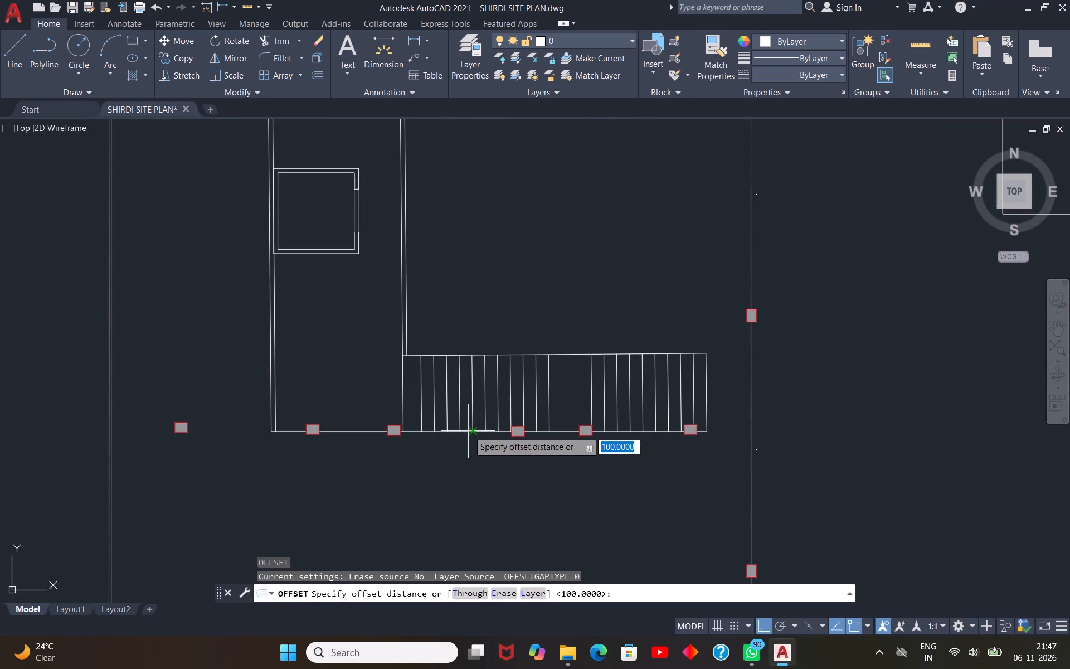
type("100")
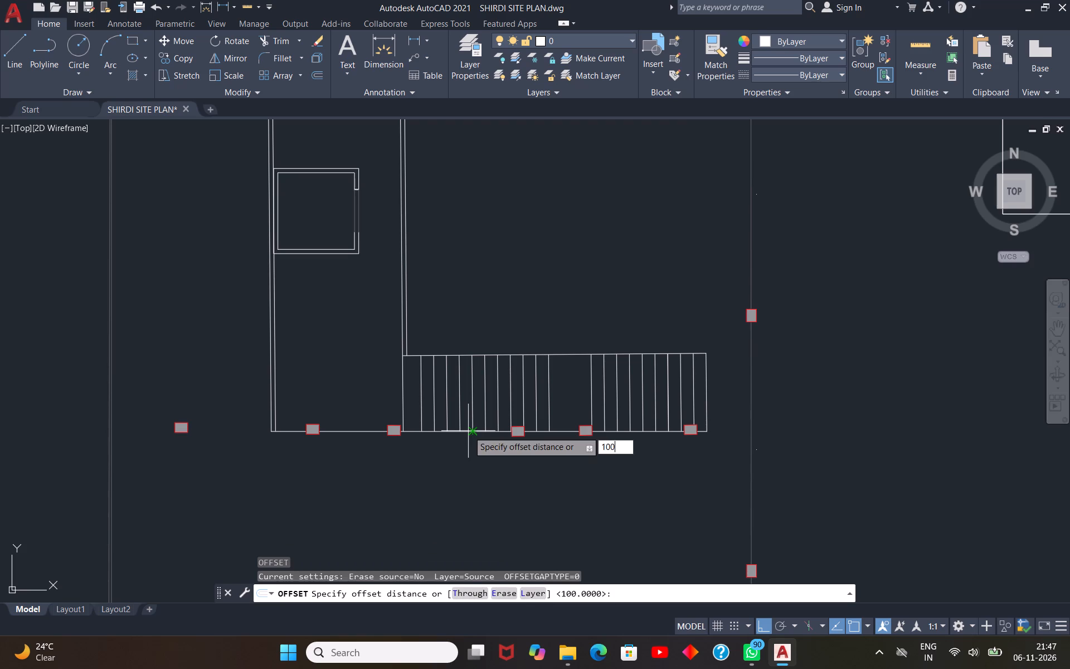
key("Return")
scroll(477, 350, "up", 2)
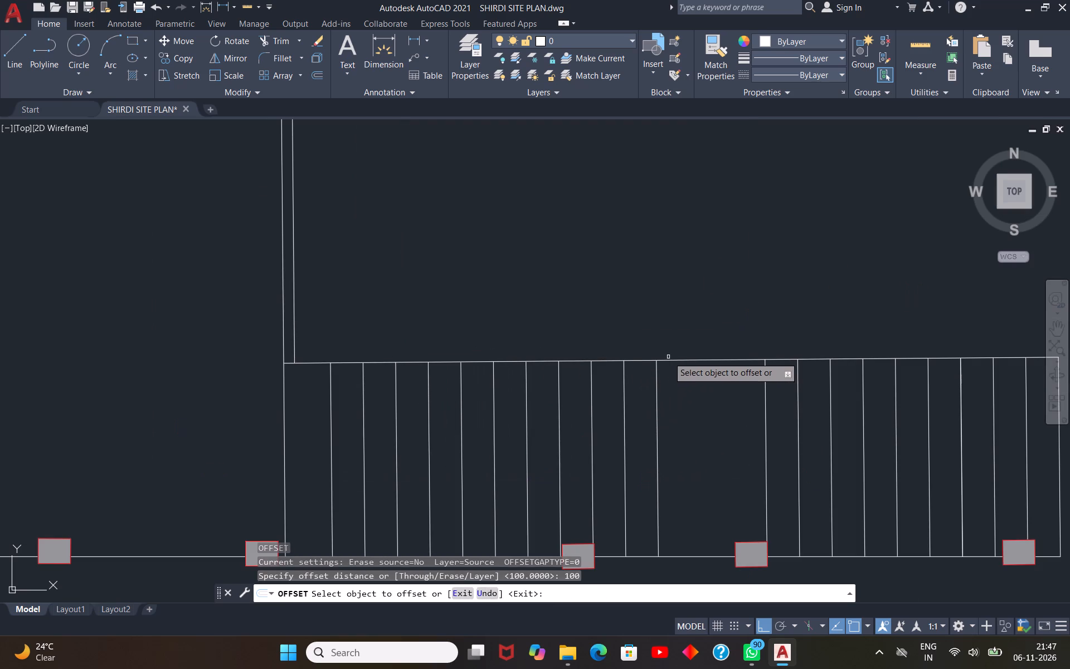
left_click(680, 359)
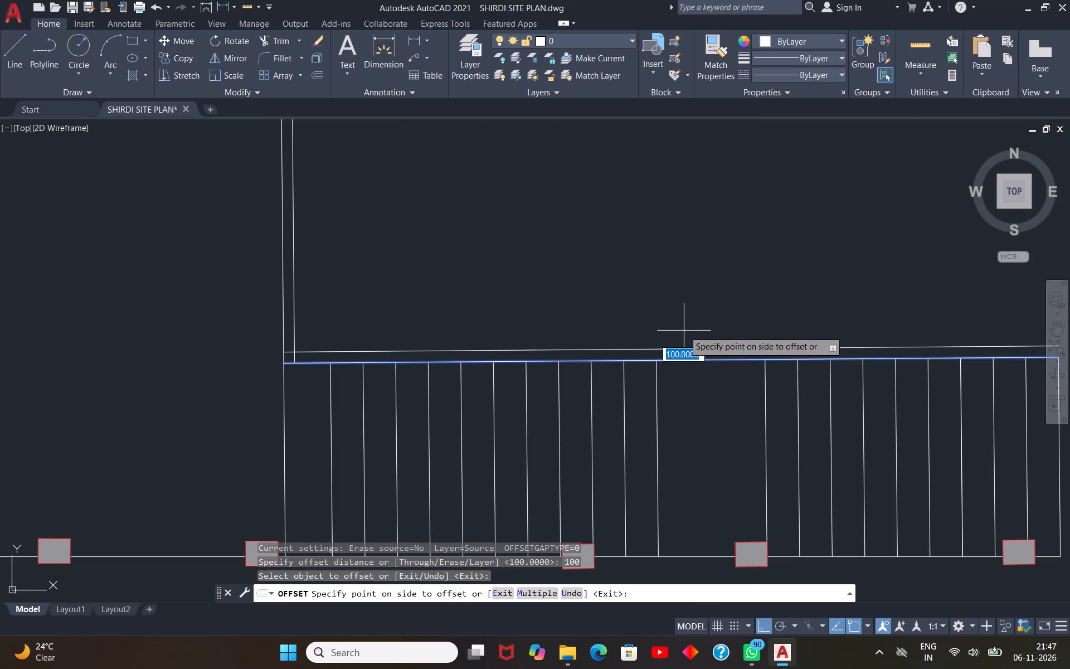
left_click(684, 330)
key("Escape")
Trim the crossing stubs of the offset line and inner wall line at the south flight's northwest corner.
key("t")
key("r")
key("space")
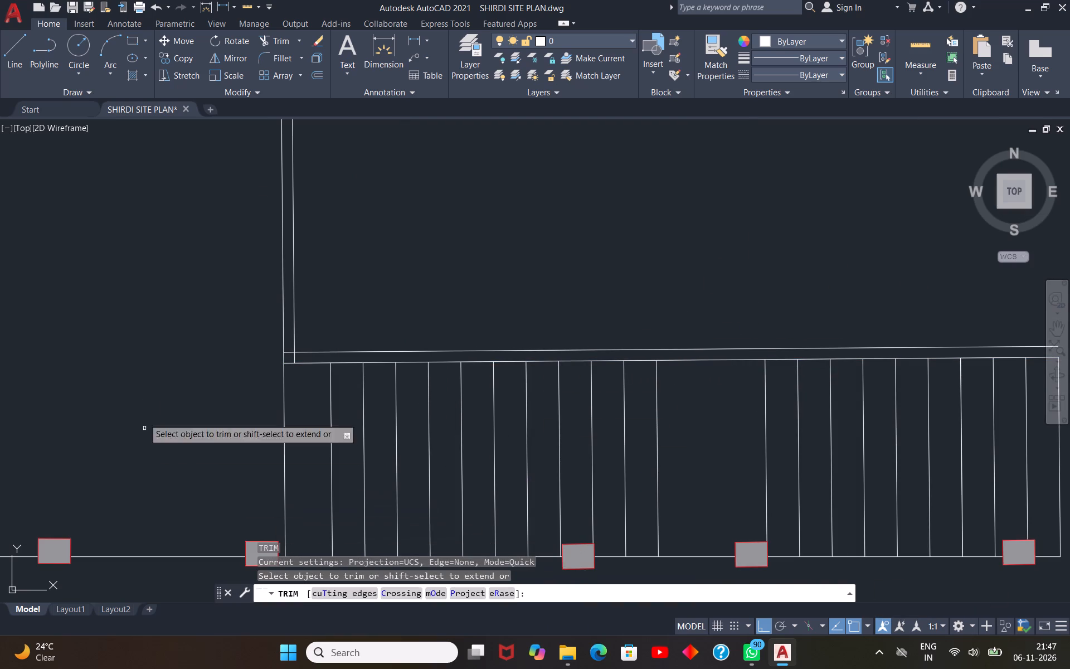
scroll(252, 331, "up", 3)
left_click(415, 425)
left_click(400, 407)
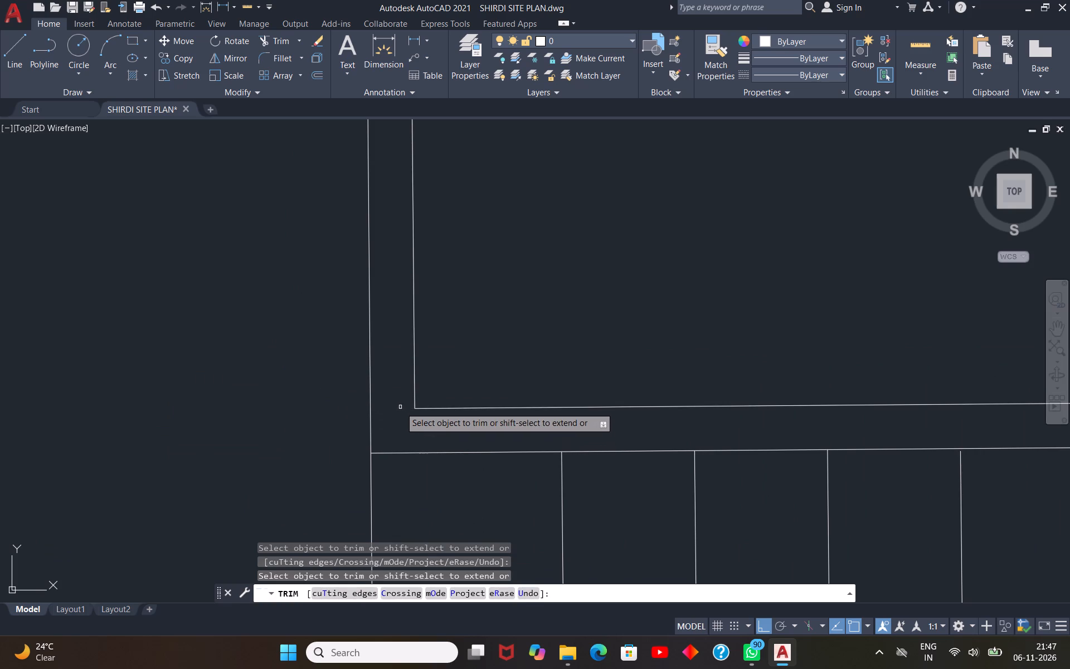
scroll(378, 376, "down", 7)
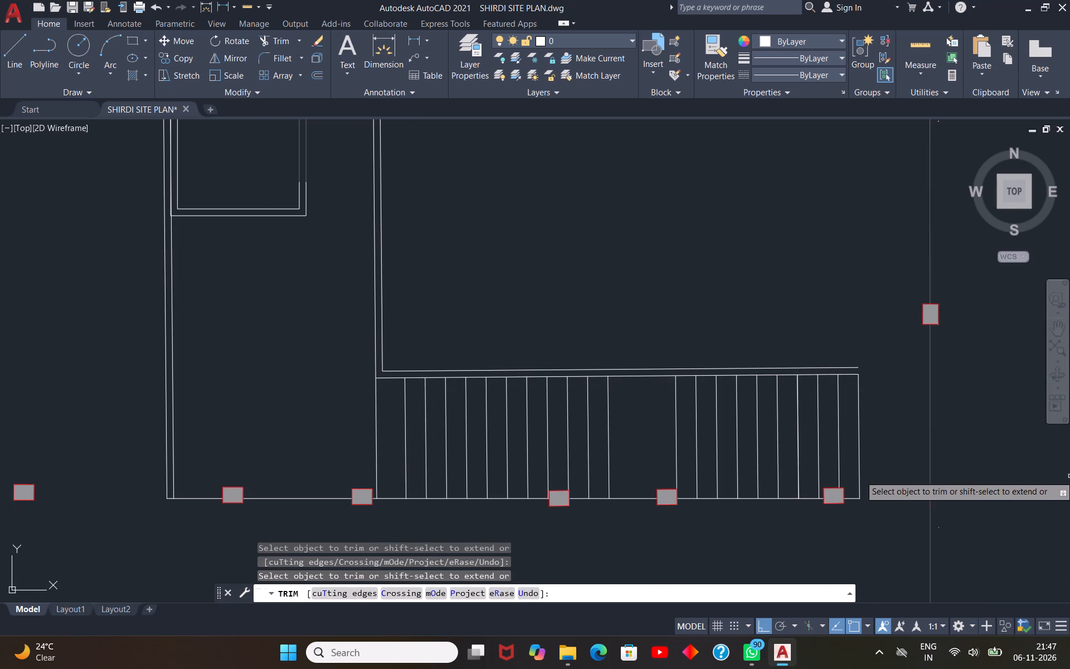
Extend the south flight's east end line up to the new offset line.
key("Escape")
key("e")
key("x")
key("space")
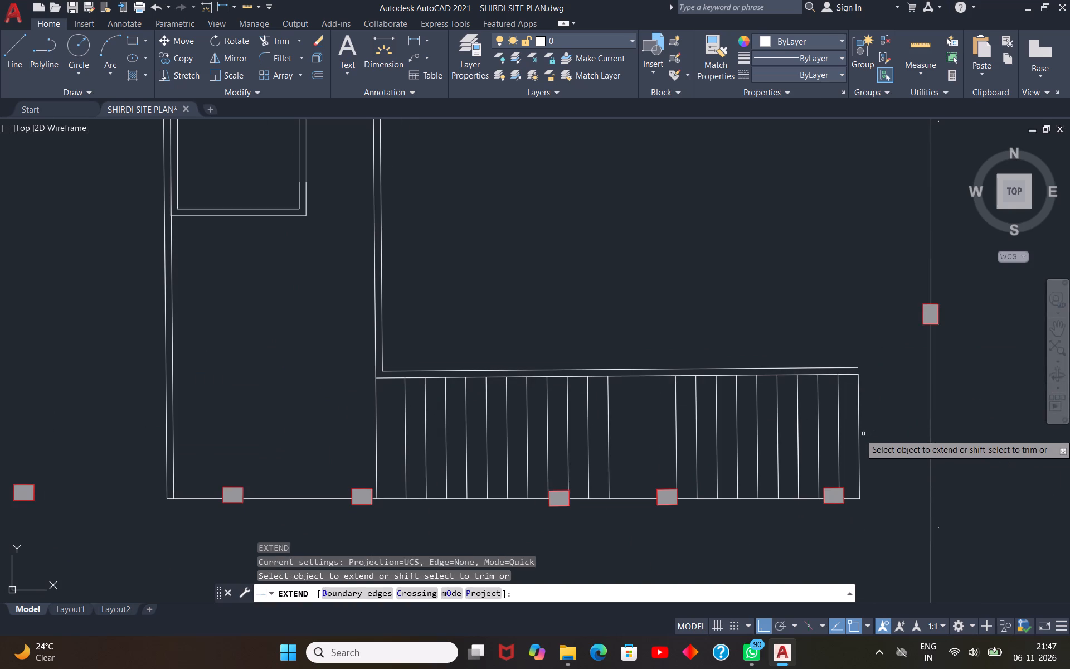
left_click(859, 434)
key("Escape")
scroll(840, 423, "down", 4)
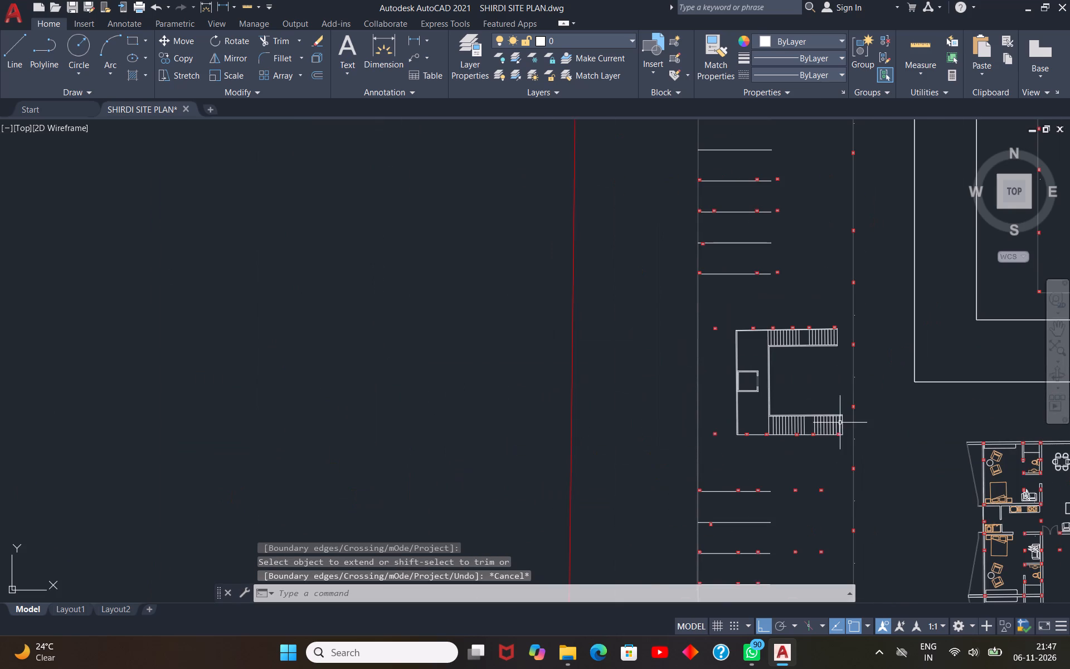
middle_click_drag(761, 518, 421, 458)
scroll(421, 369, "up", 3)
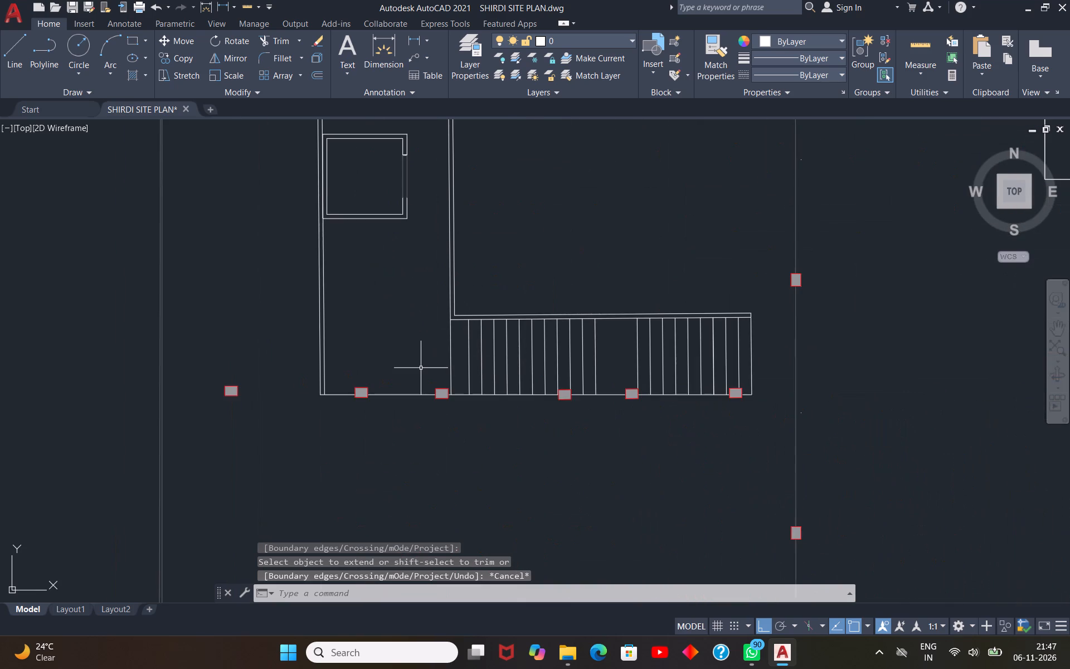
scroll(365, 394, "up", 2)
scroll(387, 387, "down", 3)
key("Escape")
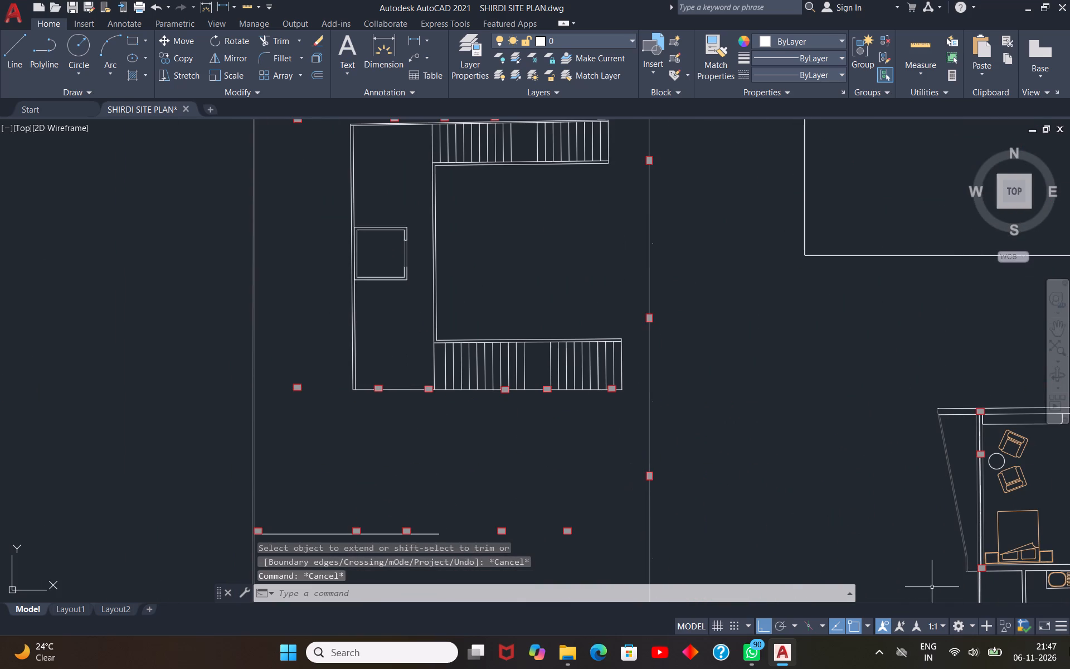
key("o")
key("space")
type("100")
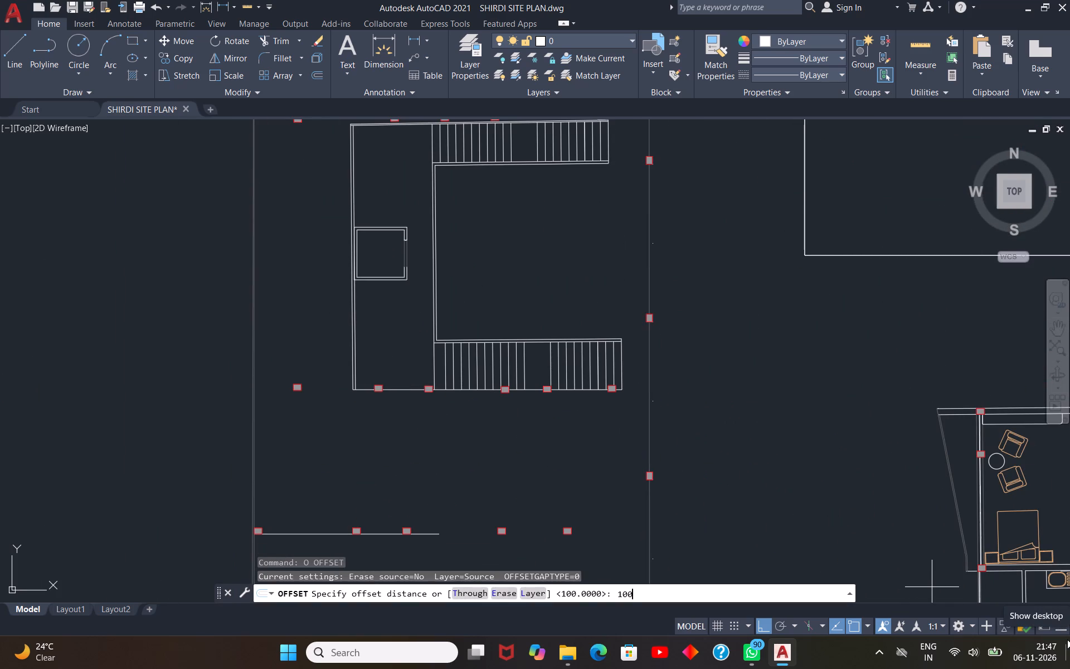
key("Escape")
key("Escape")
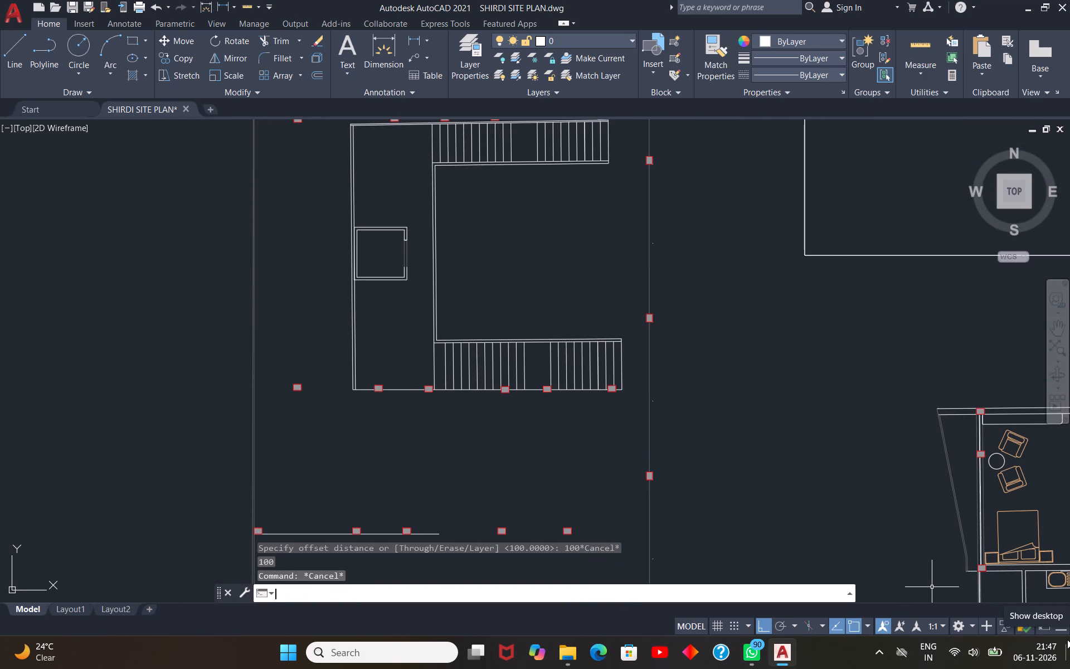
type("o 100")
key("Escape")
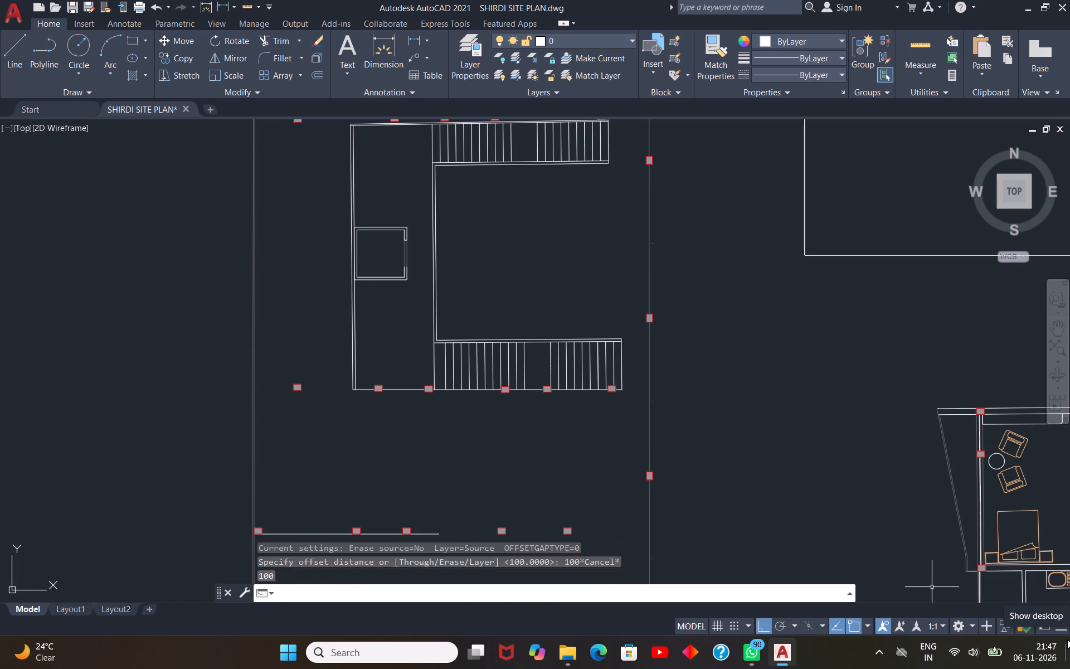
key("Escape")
Offset the staircase's outer south edge line by 50 to the south.
type("o 50")
key("Return")
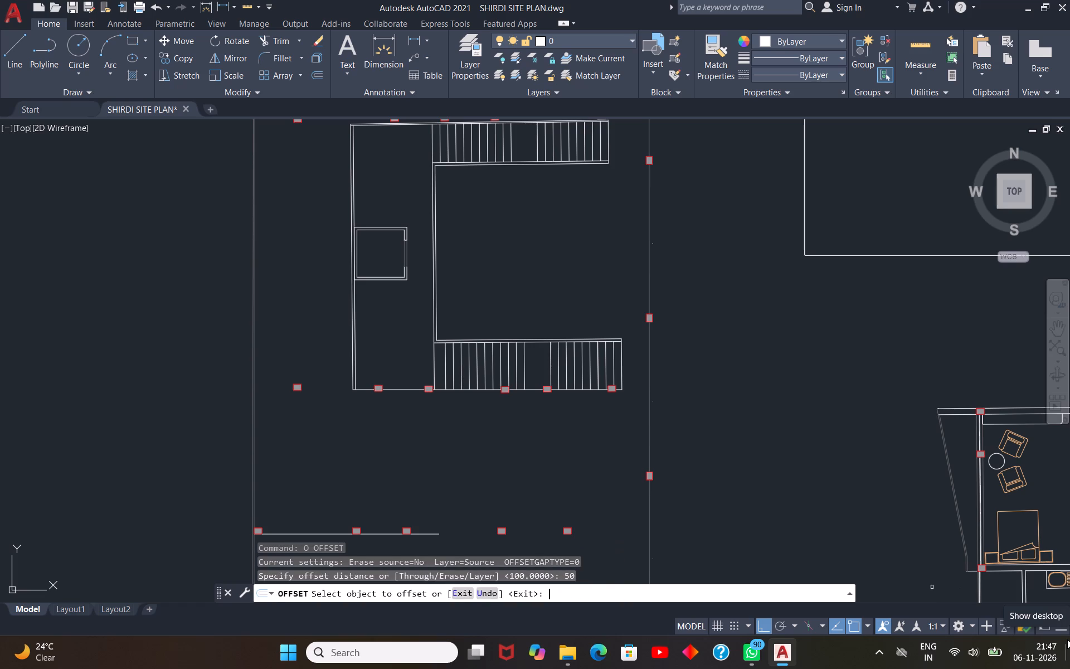
scroll(397, 423, "up", 1)
scroll(396, 366, "up", 2)
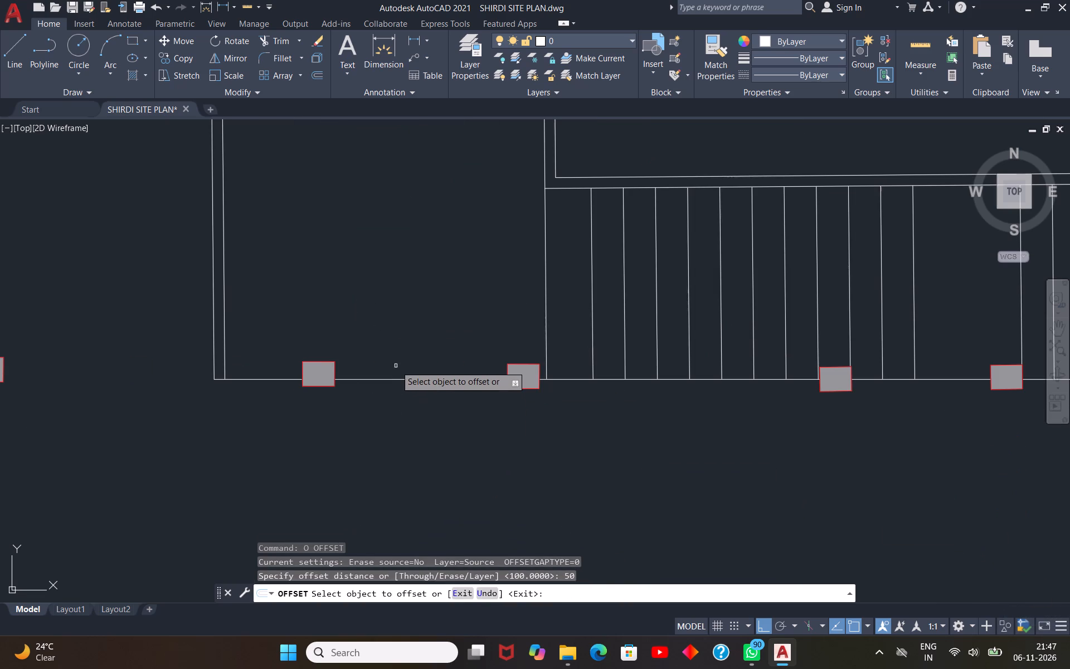
left_click(395, 377)
left_click(395, 390)
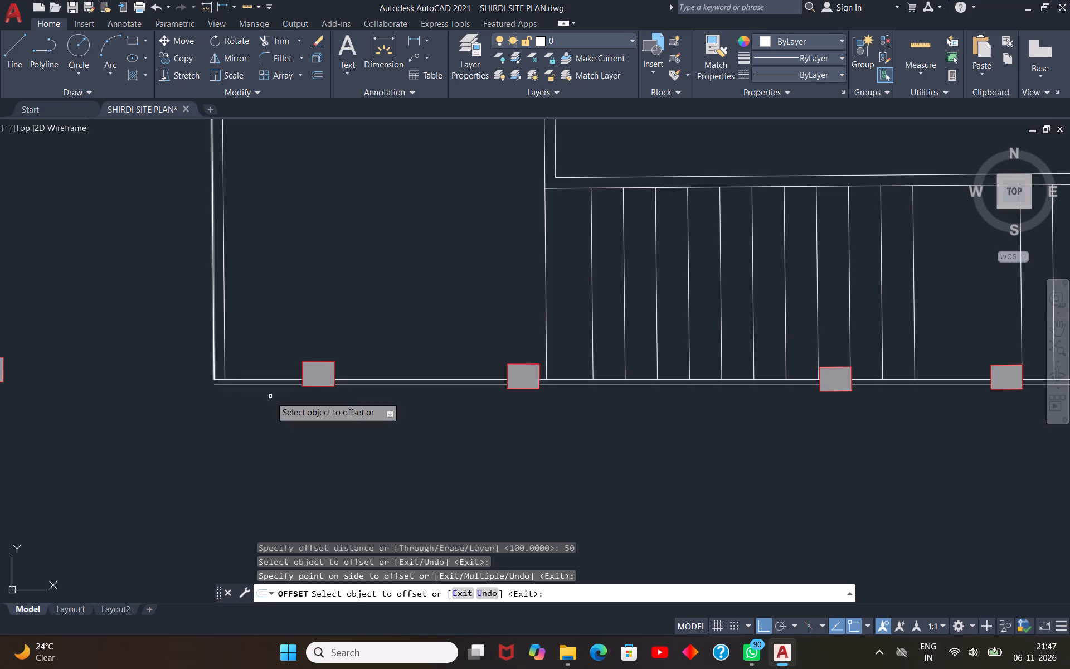
key("Escape")
key("Escape")
Extend the outer west wall line down to the new south offset line.
type("ex")
key("space")
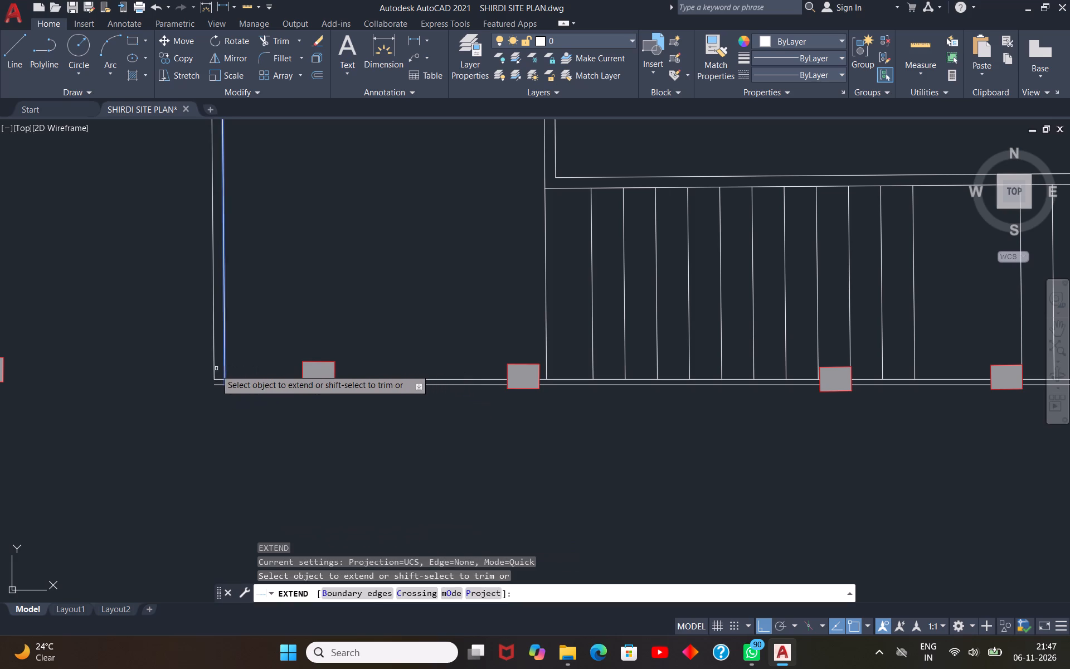
left_click(213, 370)
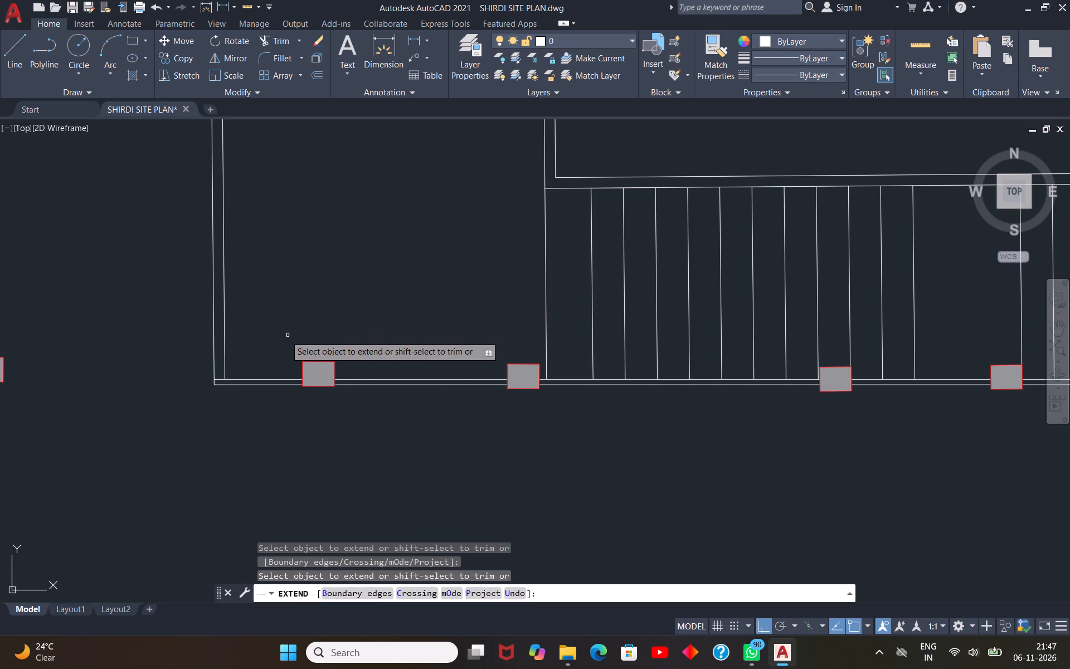
key("Escape")
key("Escape")
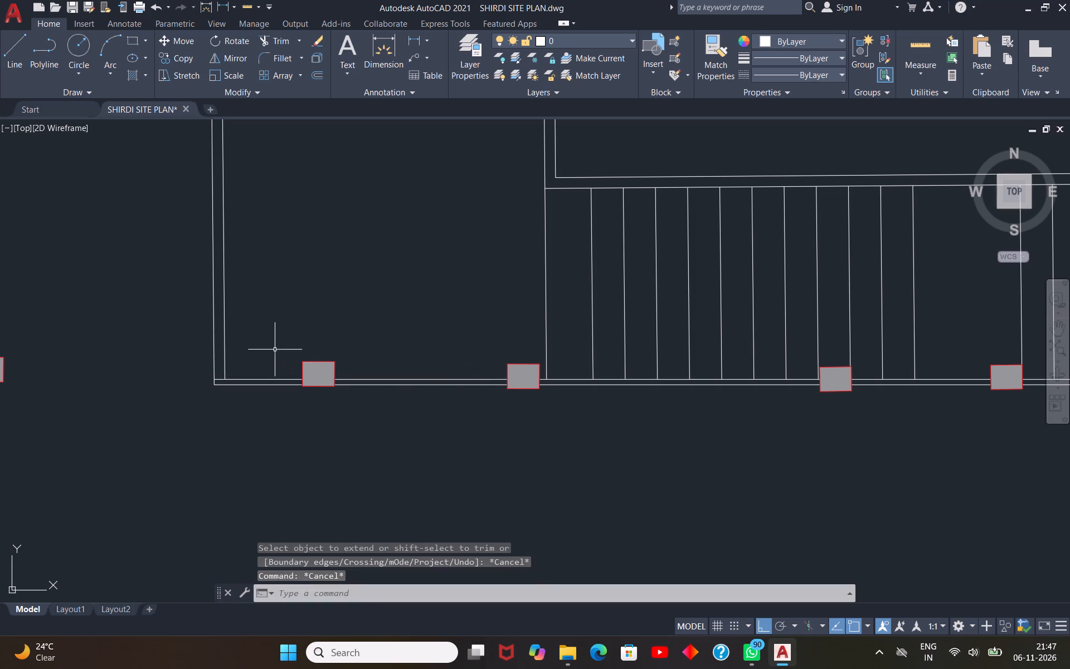
Trim the inner south edge line's stub between the two west wall lines at the staircase's southwest corner.
type("tr")
key("space")
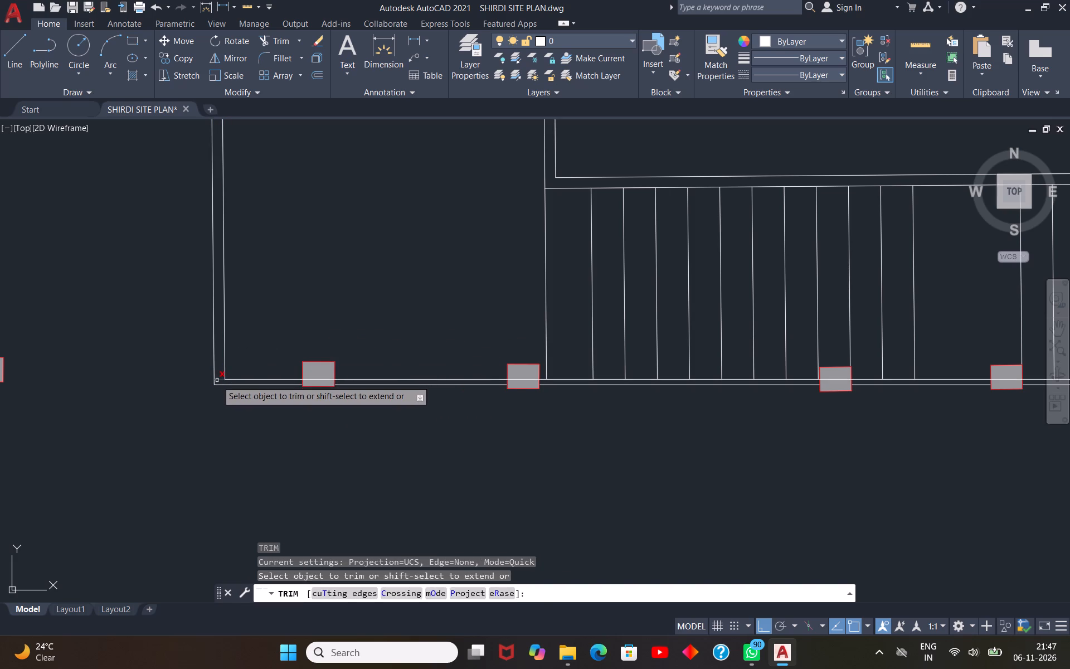
left_click(217, 380)
scroll(347, 402, "down", 3)
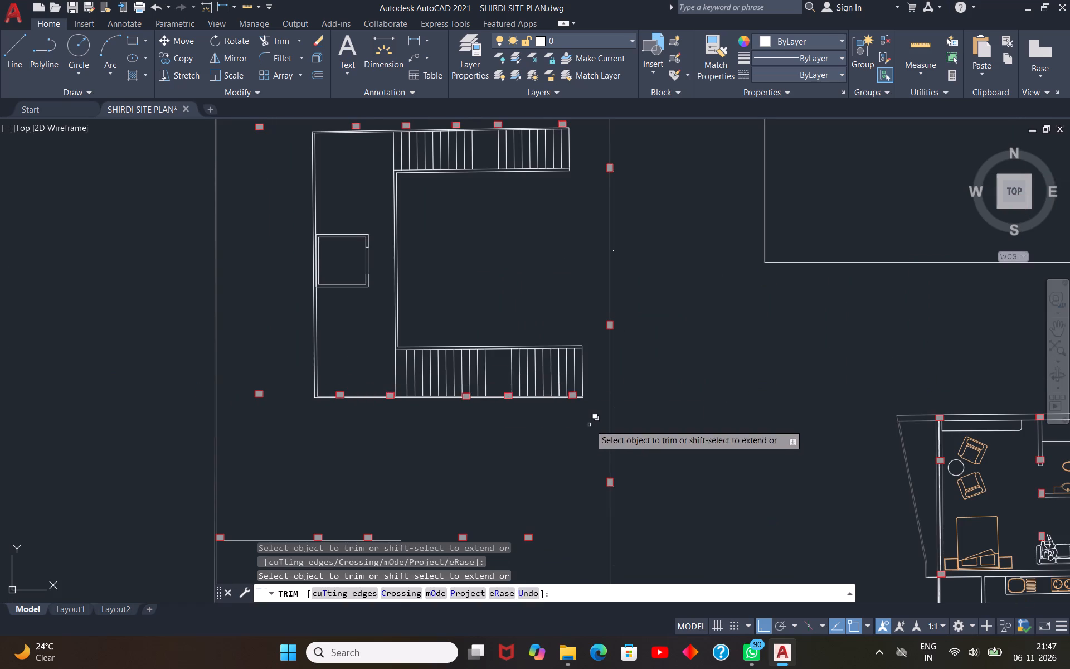
scroll(611, 405, "up", 2)
scroll(540, 384, "up", 3)
key("Escape")
key("Escape")
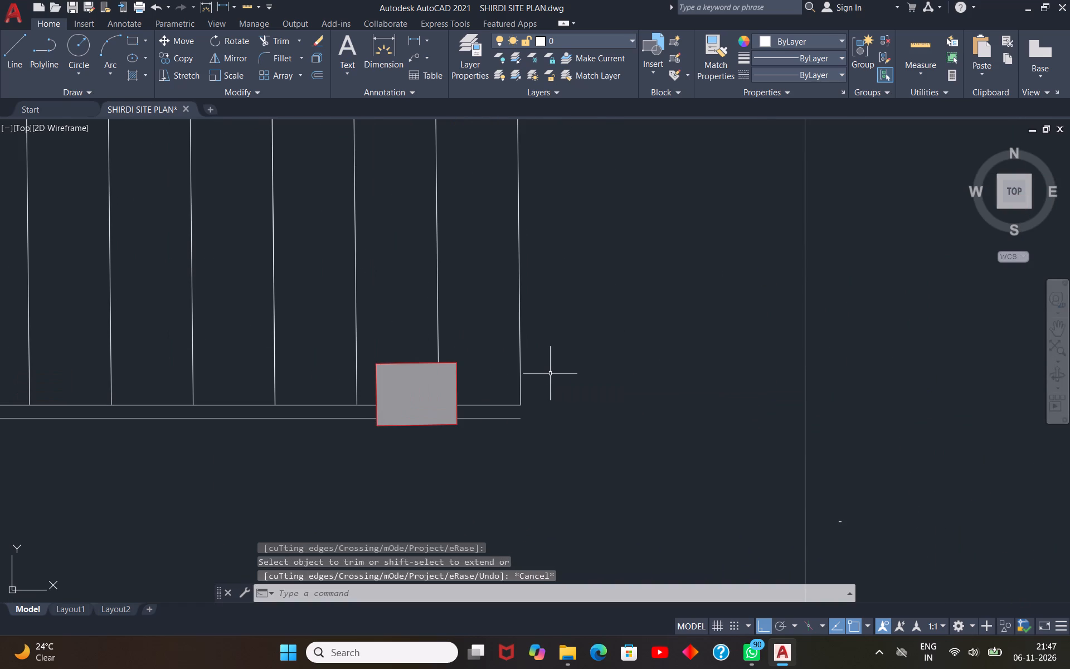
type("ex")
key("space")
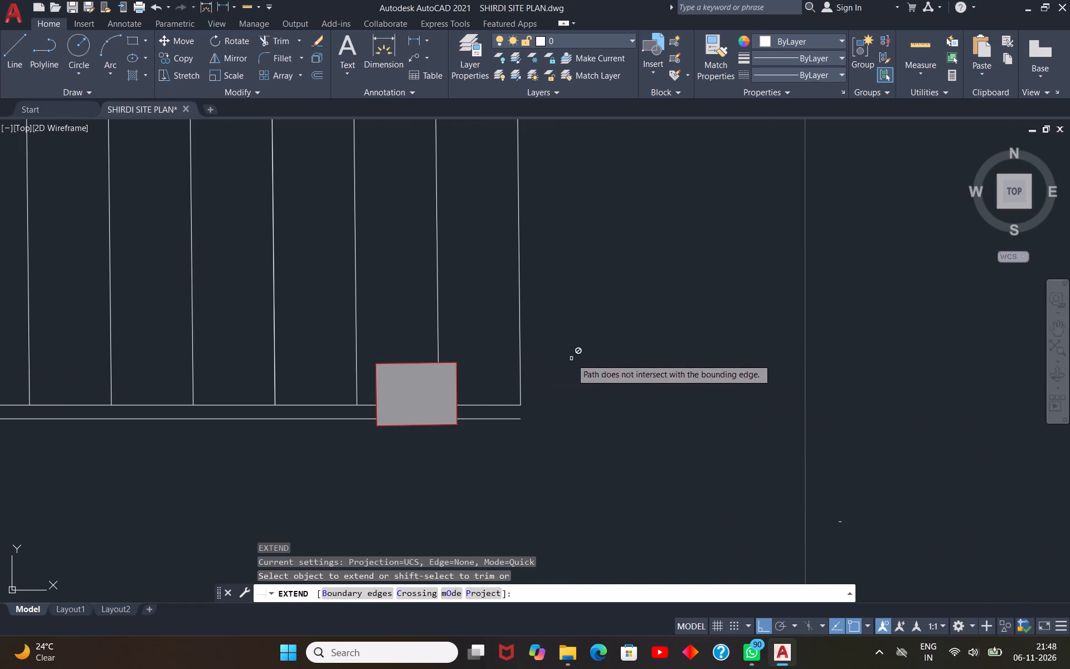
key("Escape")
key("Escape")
Stretch the lower end of the south flight's east end line down to the end of the offset south line.
left_click(521, 358)
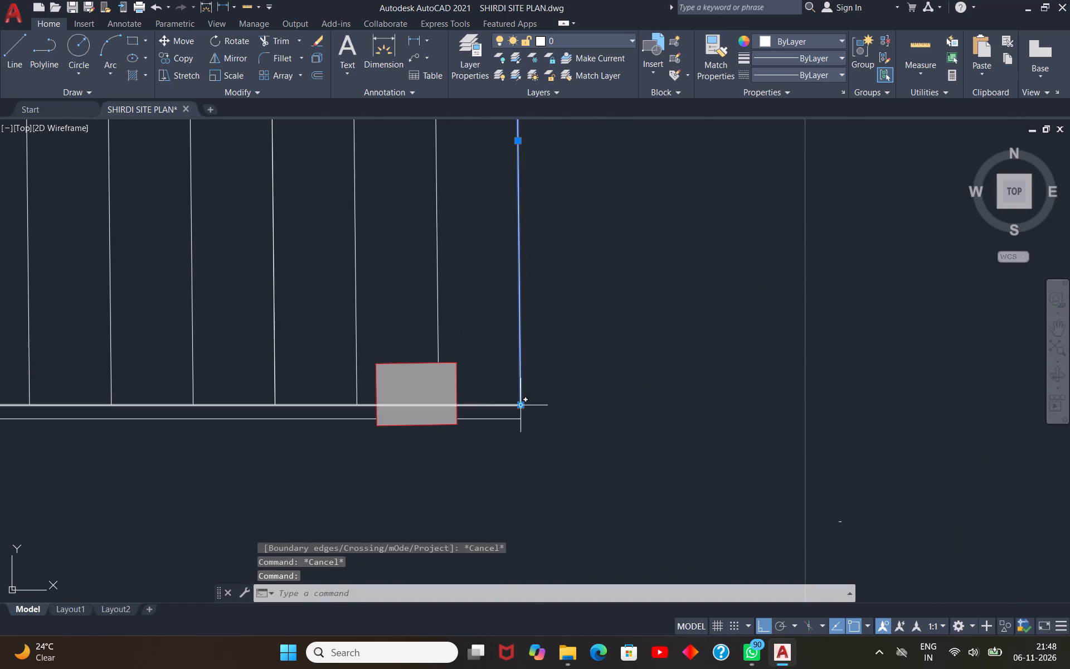
left_click(521, 405)
left_click(526, 421)
key("Escape")
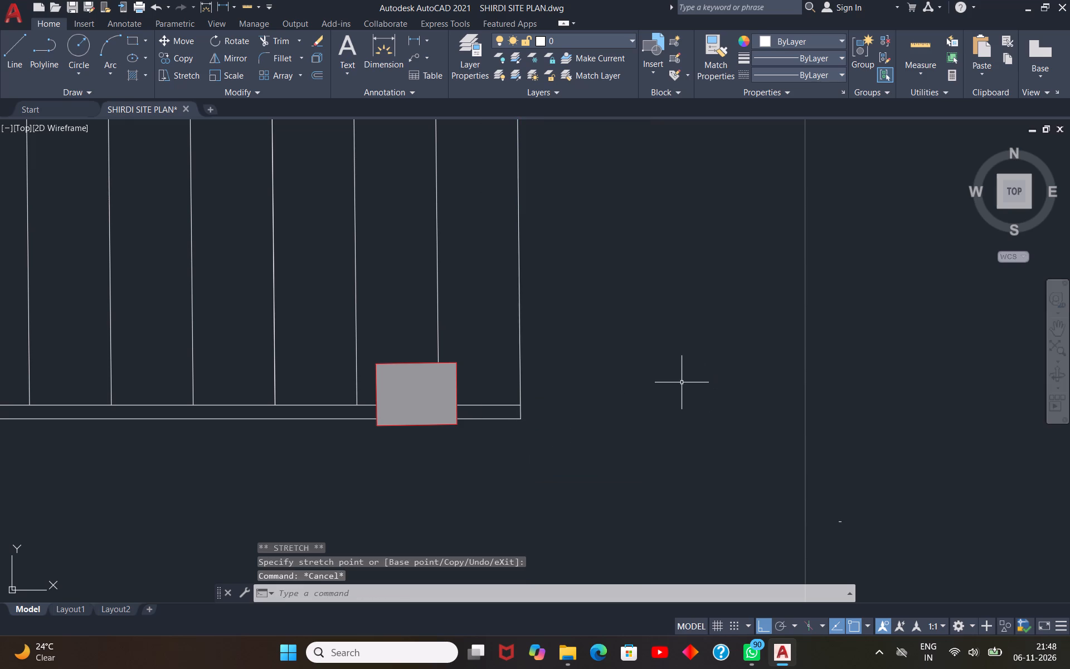
key("Escape")
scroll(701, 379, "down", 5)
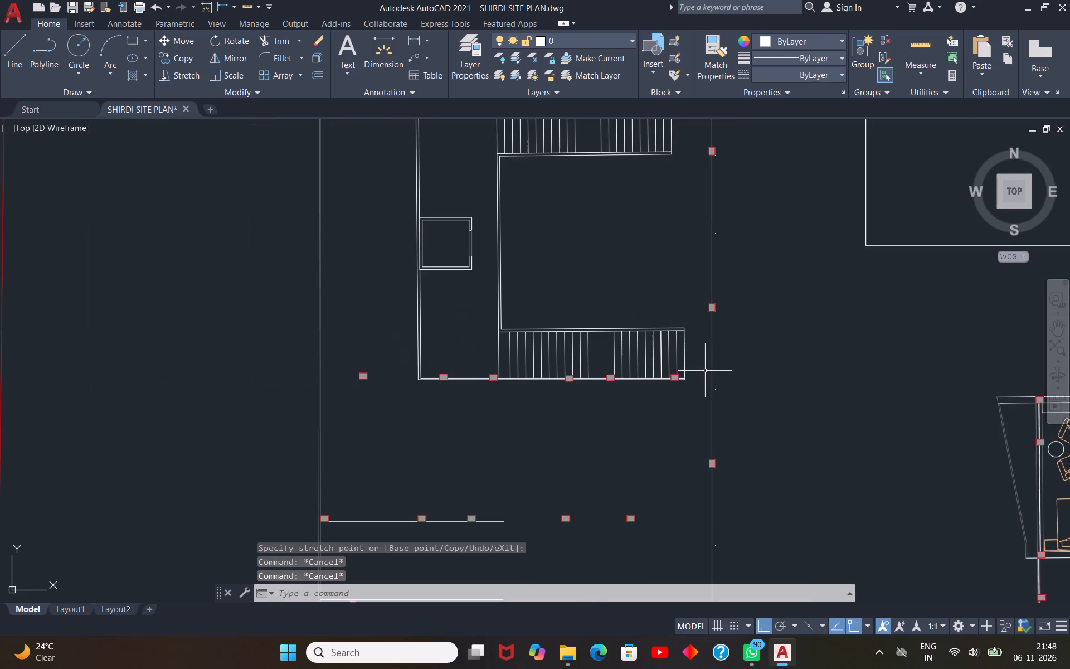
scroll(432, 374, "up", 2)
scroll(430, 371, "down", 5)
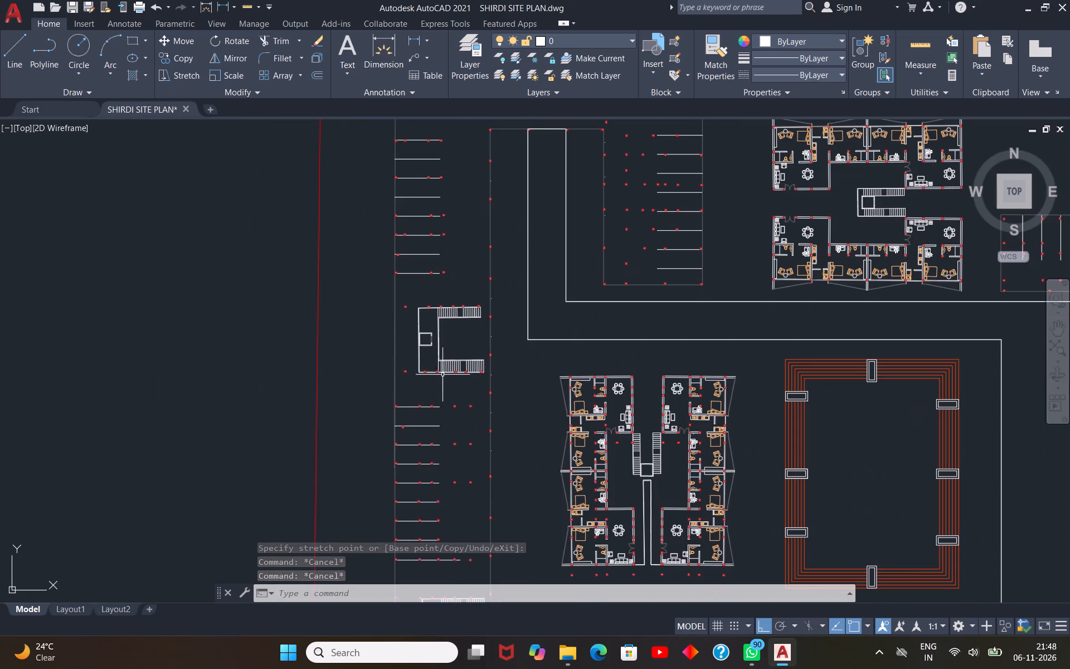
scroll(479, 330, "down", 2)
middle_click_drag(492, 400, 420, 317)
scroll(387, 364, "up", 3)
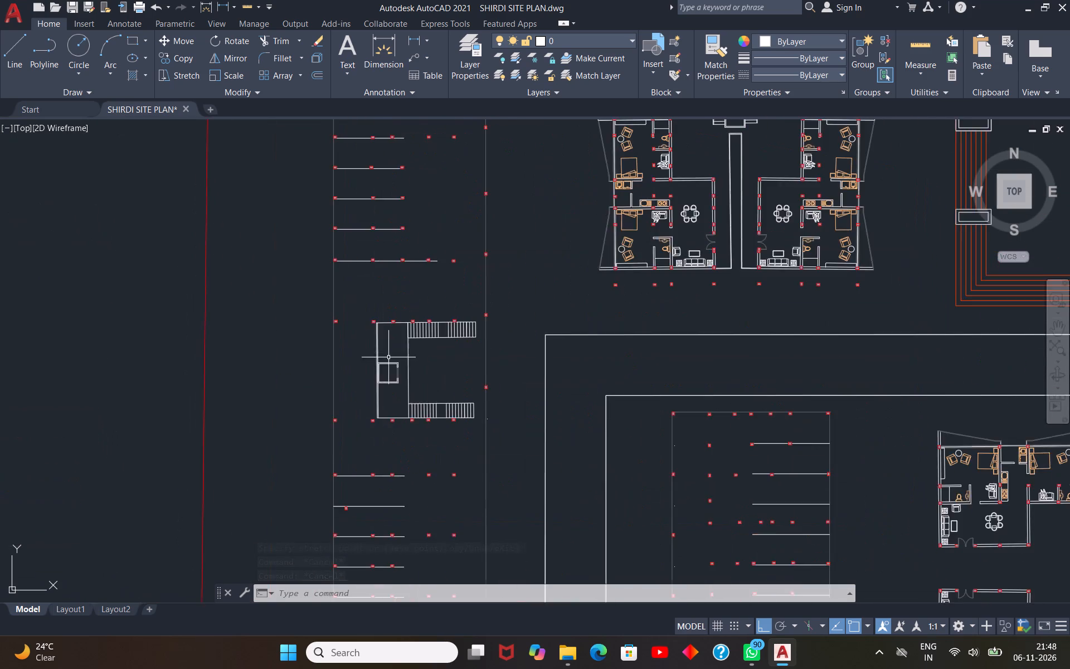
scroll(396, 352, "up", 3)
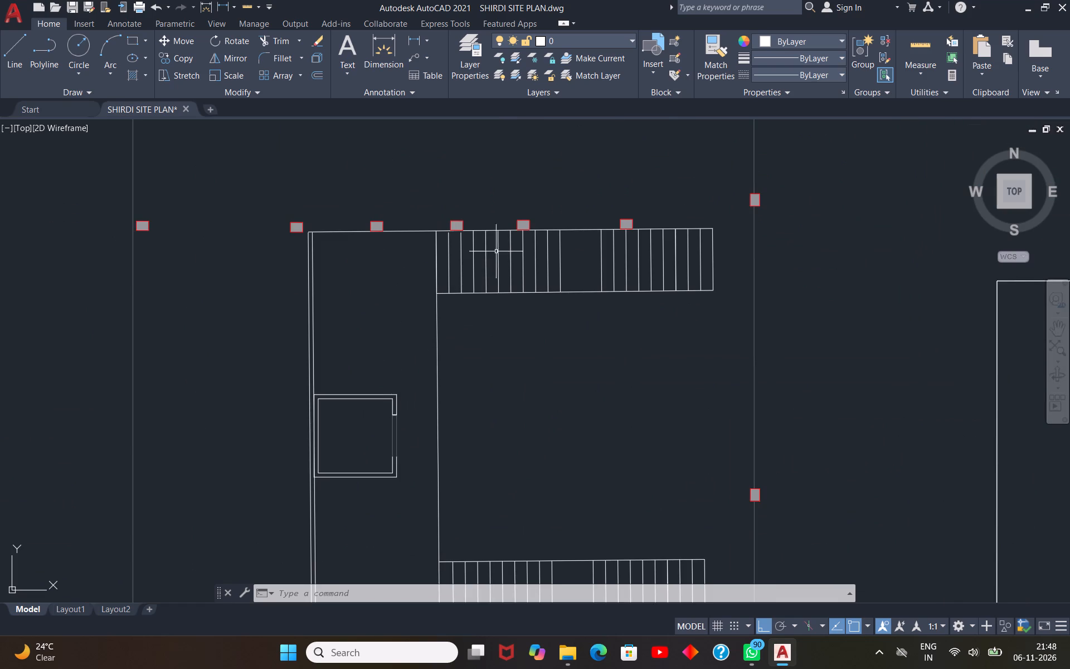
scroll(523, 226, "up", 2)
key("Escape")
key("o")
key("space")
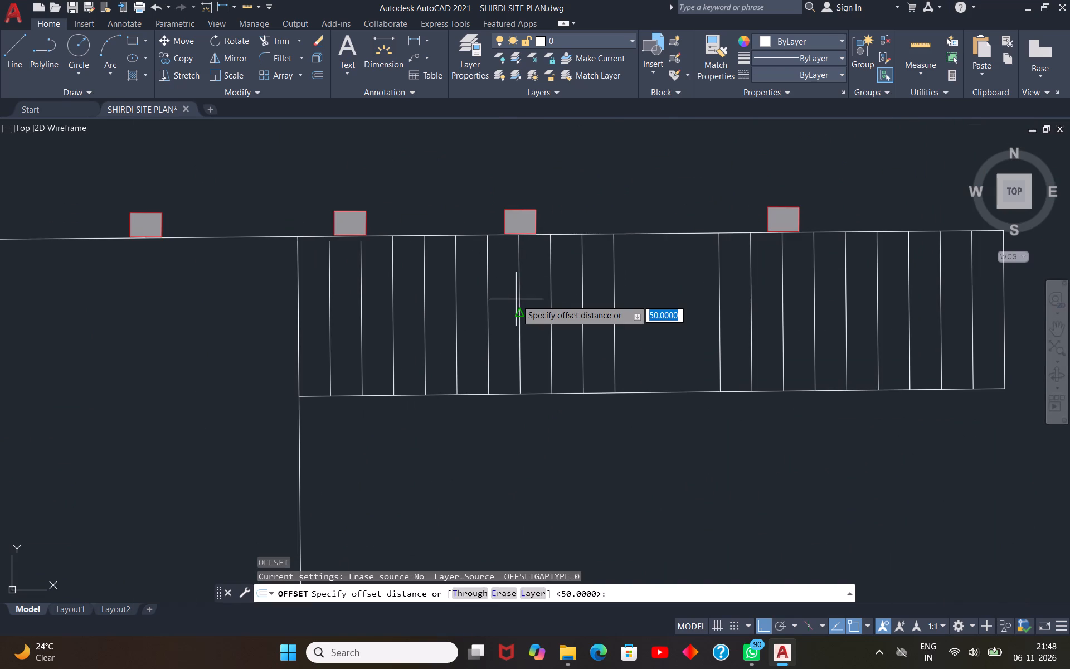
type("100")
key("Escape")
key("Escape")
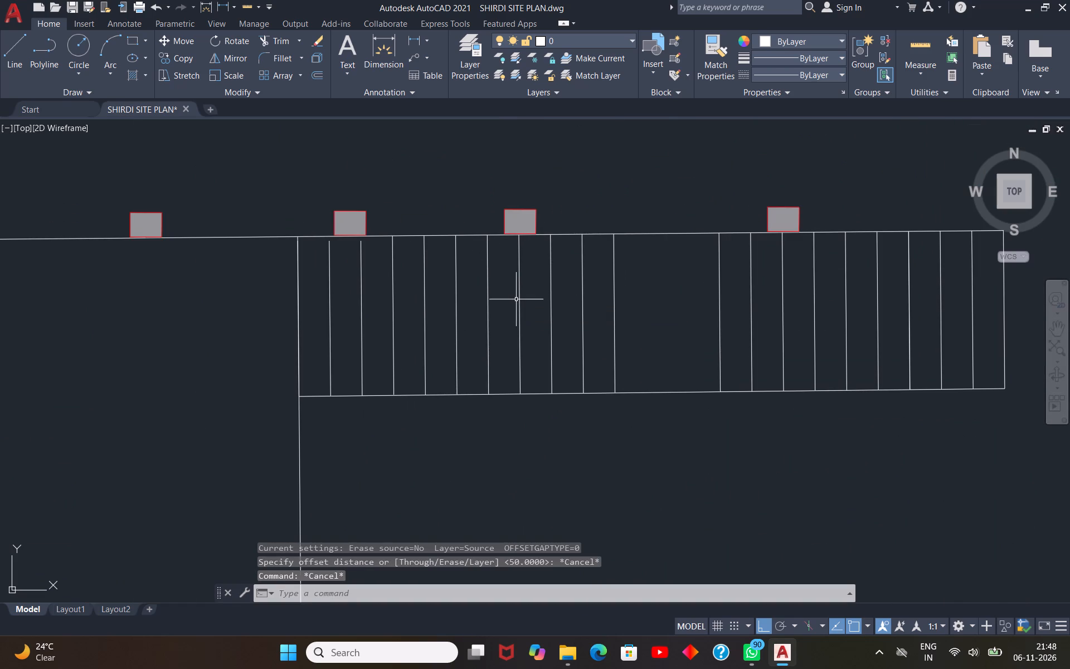
Offset the outer north edge line of the next parking staircase to the south by 50 to the north.
type("o 50")
key("Return")
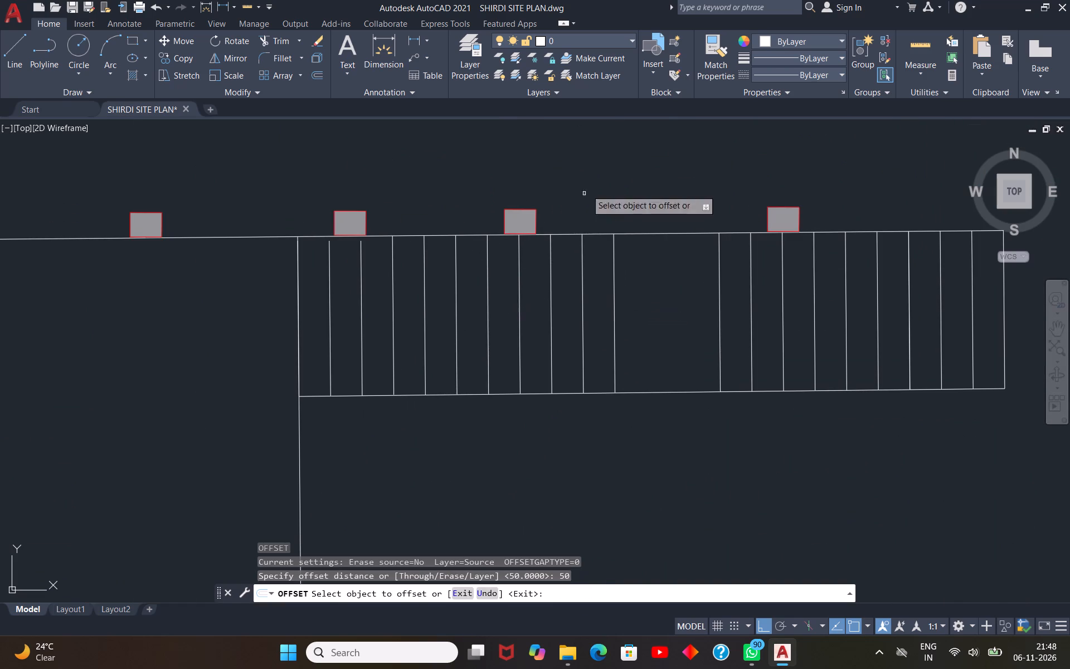
left_click(653, 234)
left_click(658, 203)
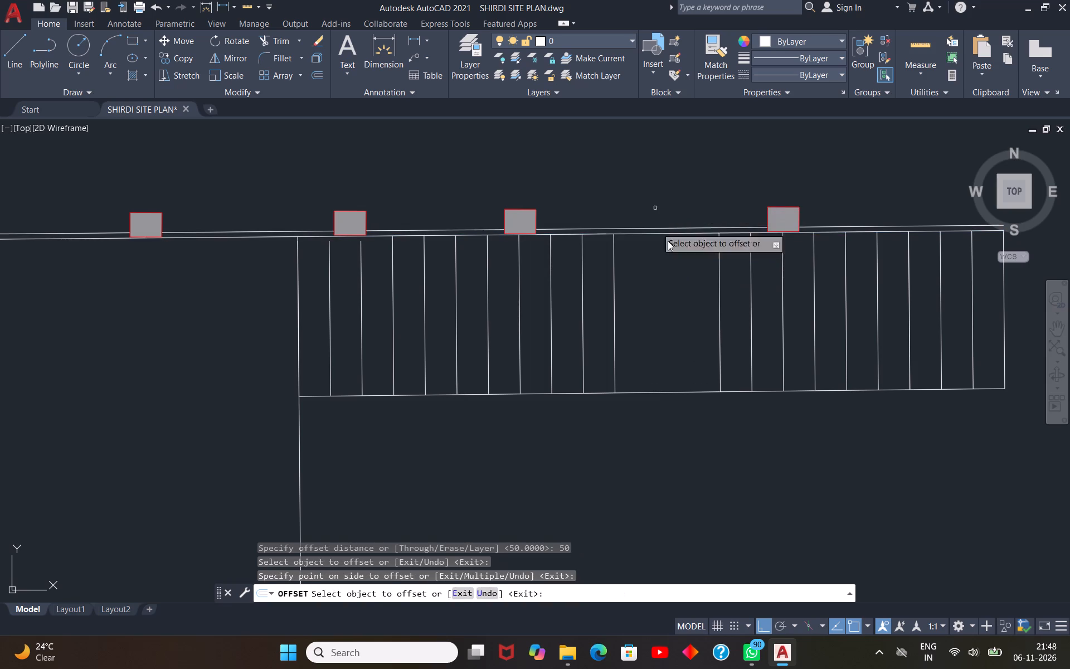
scroll(733, 263, "down", 1)
scroll(153, 239, "up", 2)
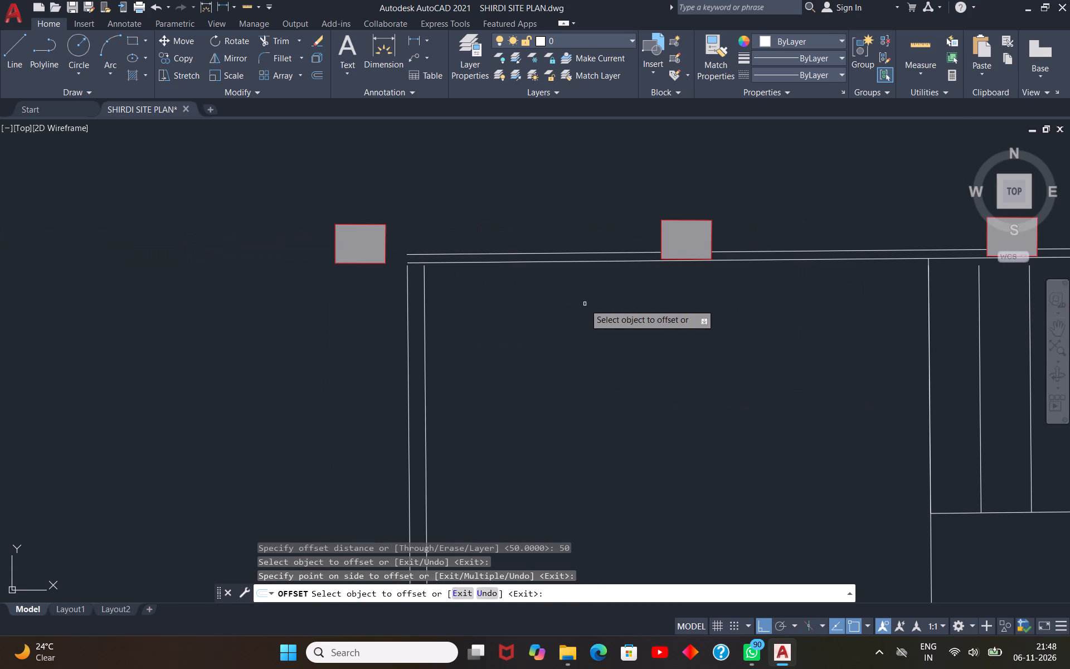
Extend the outer west wall line up to the new north offset line and the inner west wall line up to the inner north edge line.
key("Escape")
key("Escape")
key("Escape")
type("ex")
key("space")
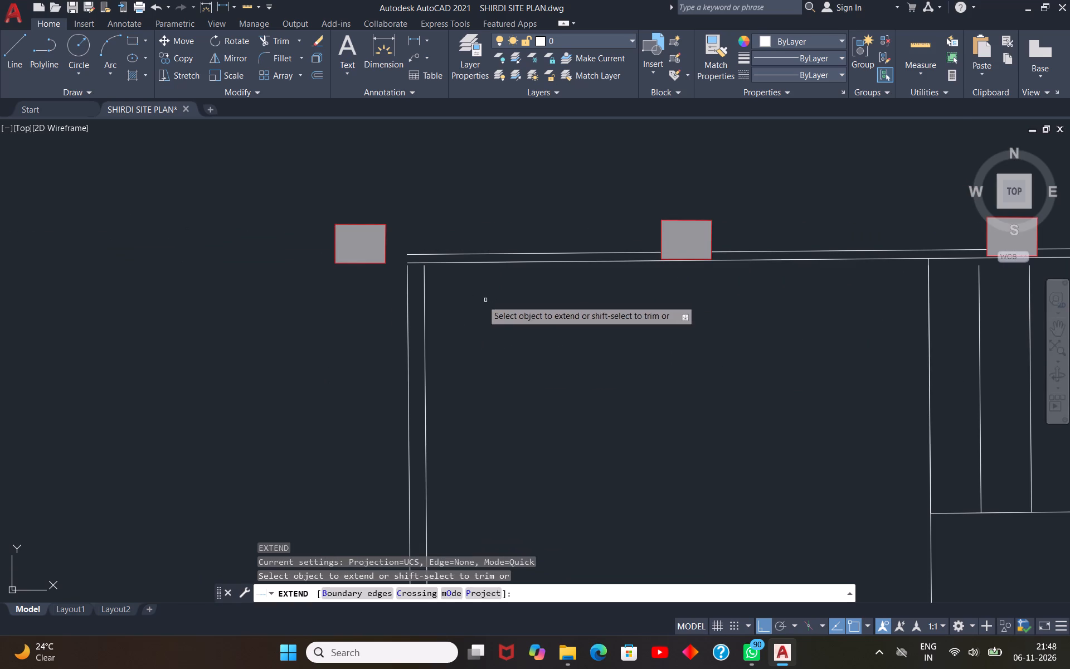
left_click(406, 300)
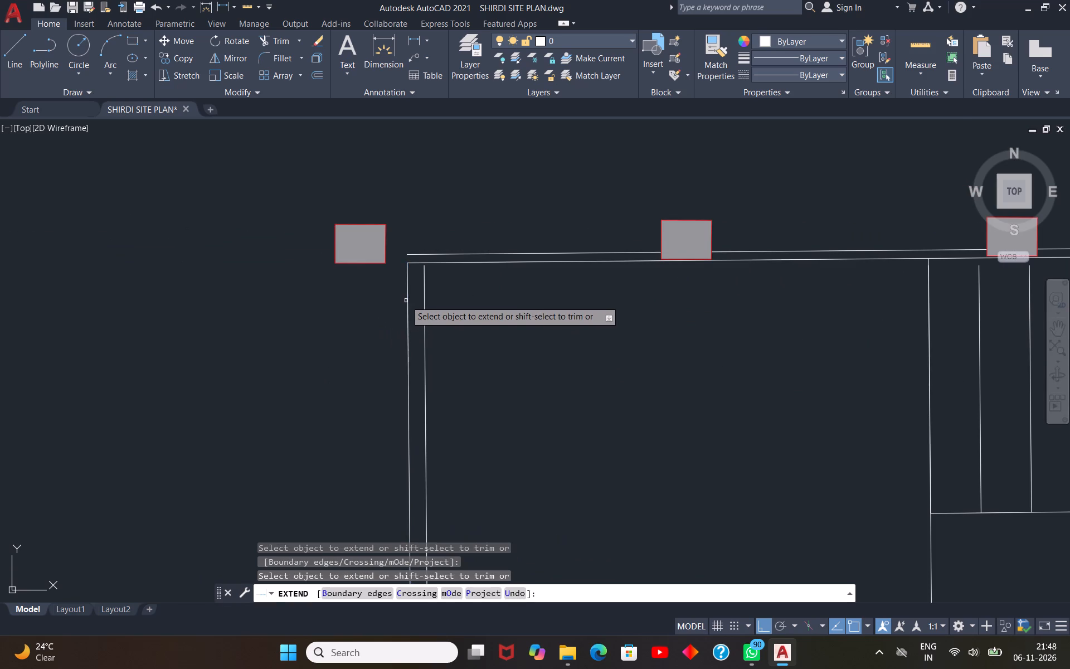
left_click(408, 295)
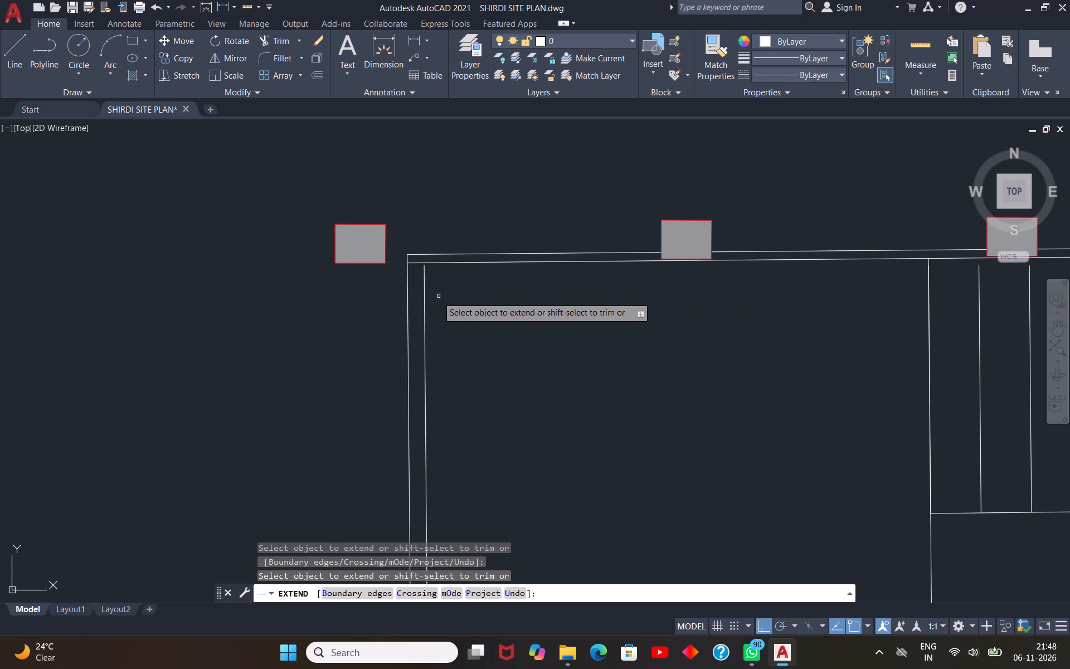
left_click(424, 305)
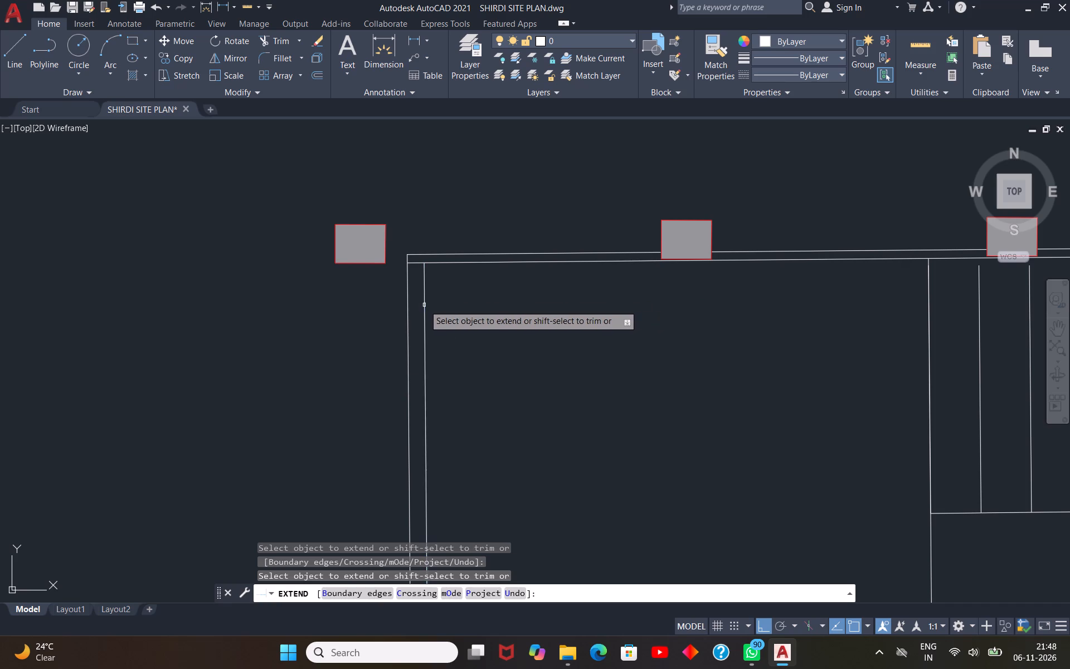
key("Escape")
key("Escape")
Trim the inner north edge line's stub between the two west wall lines at the staircase's northwest corner.
type("tr")
key("space")
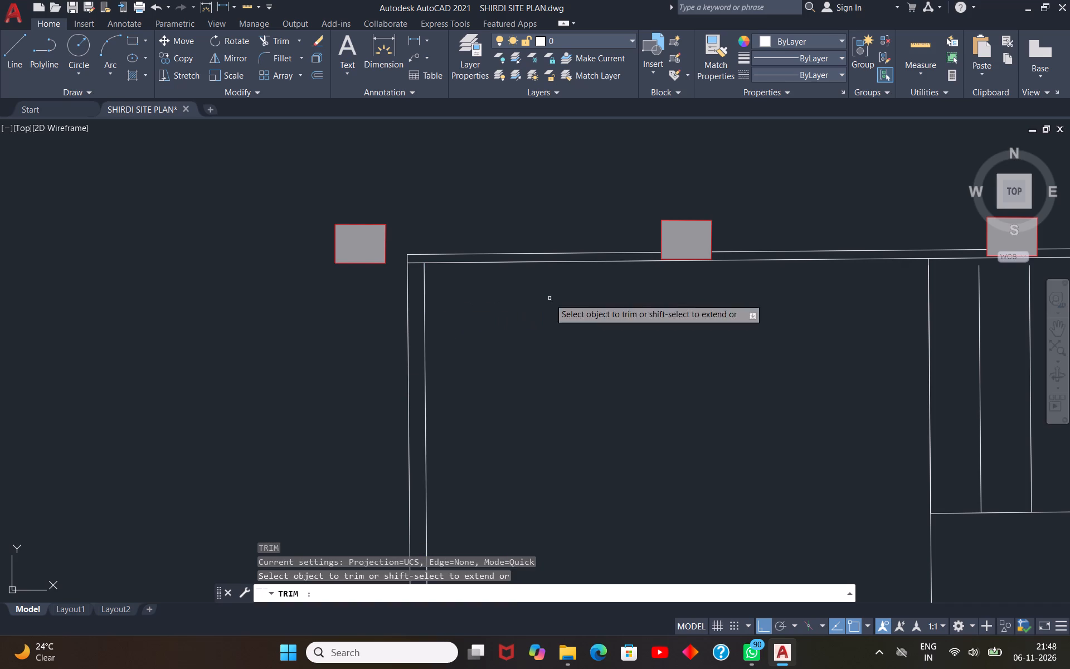
left_click(412, 264)
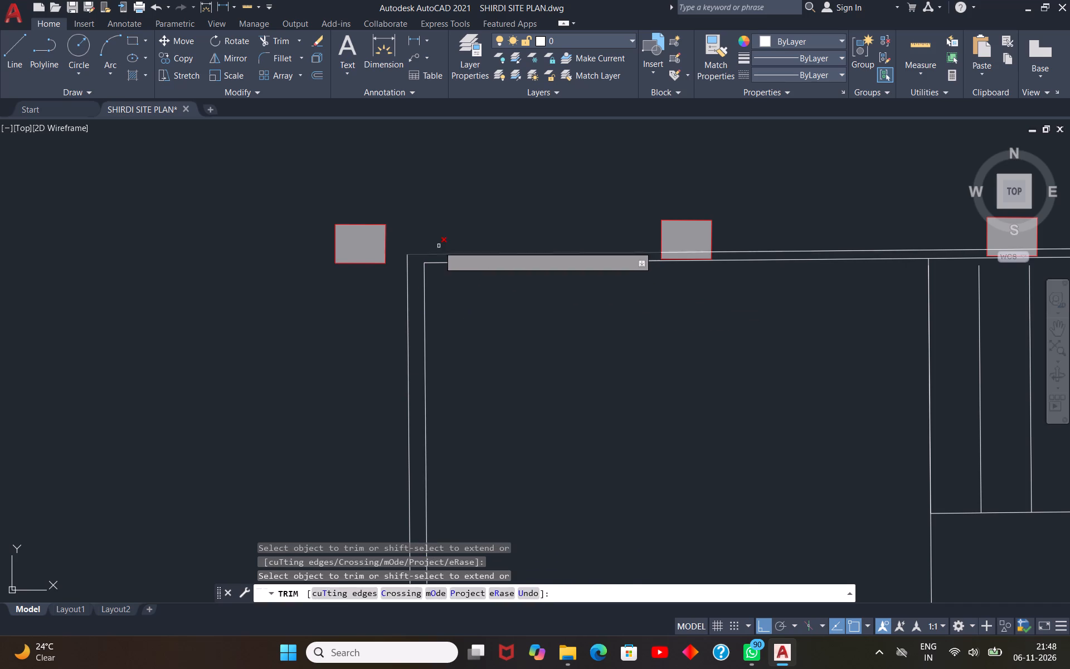
scroll(439, 246, "down", 4)
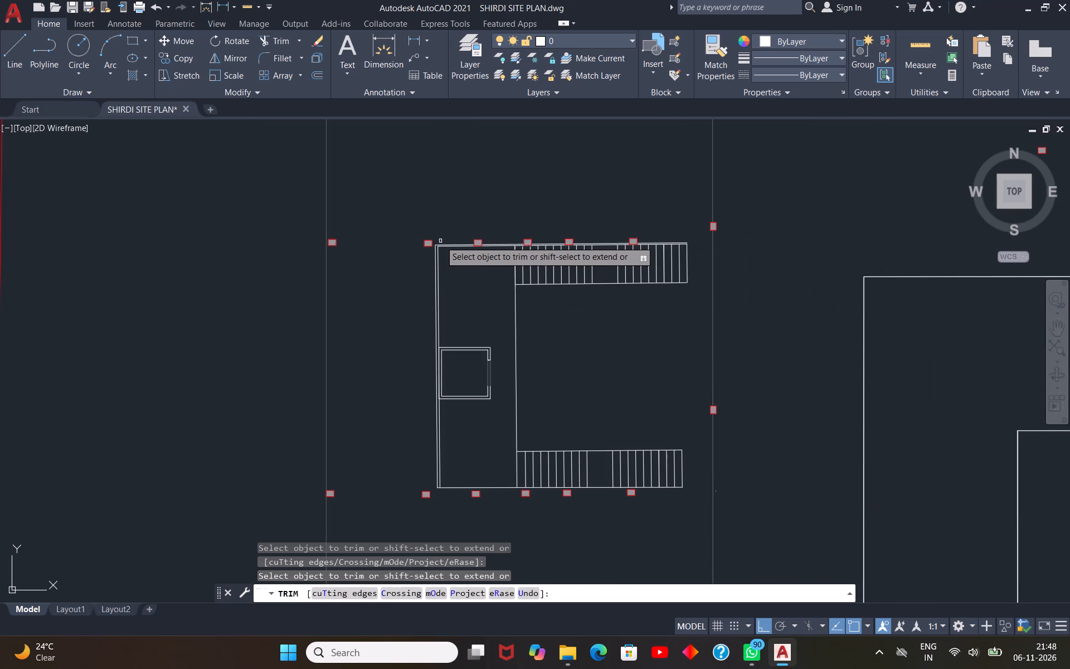
scroll(585, 277, "up", 2)
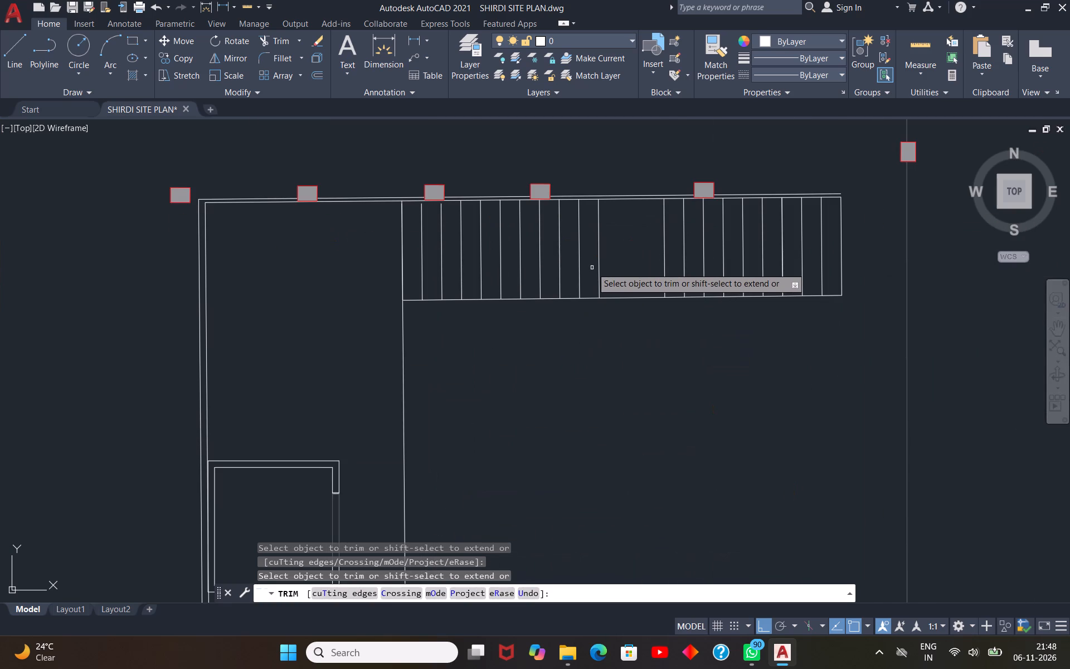
scroll(869, 241, "up", 3)
scroll(870, 237, "down", 3)
key("Escape")
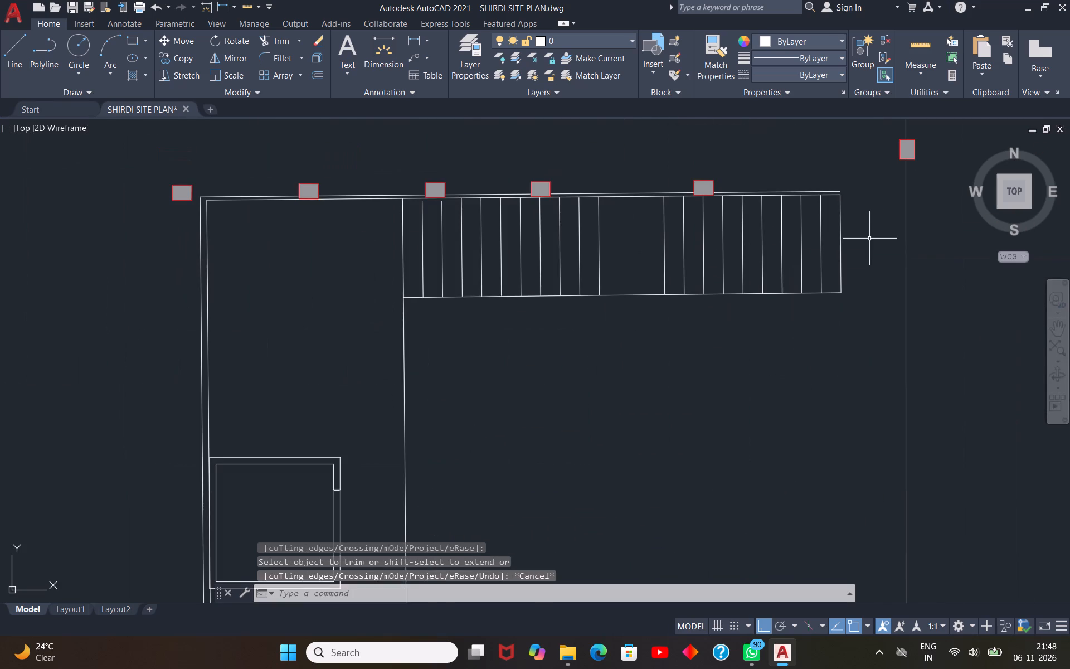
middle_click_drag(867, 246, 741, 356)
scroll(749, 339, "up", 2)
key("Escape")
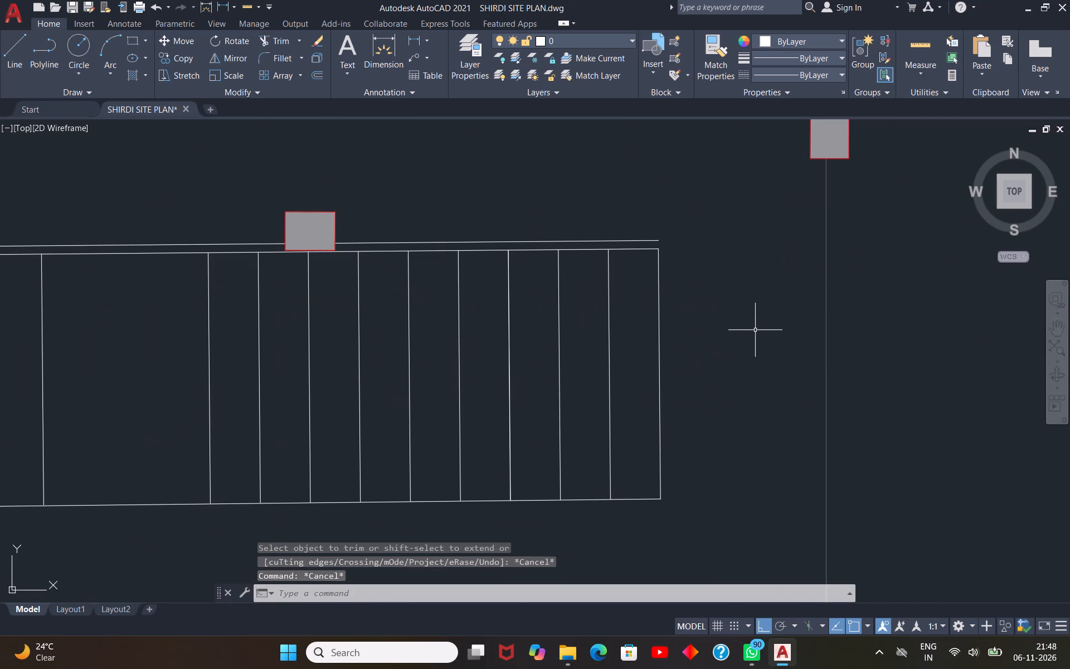
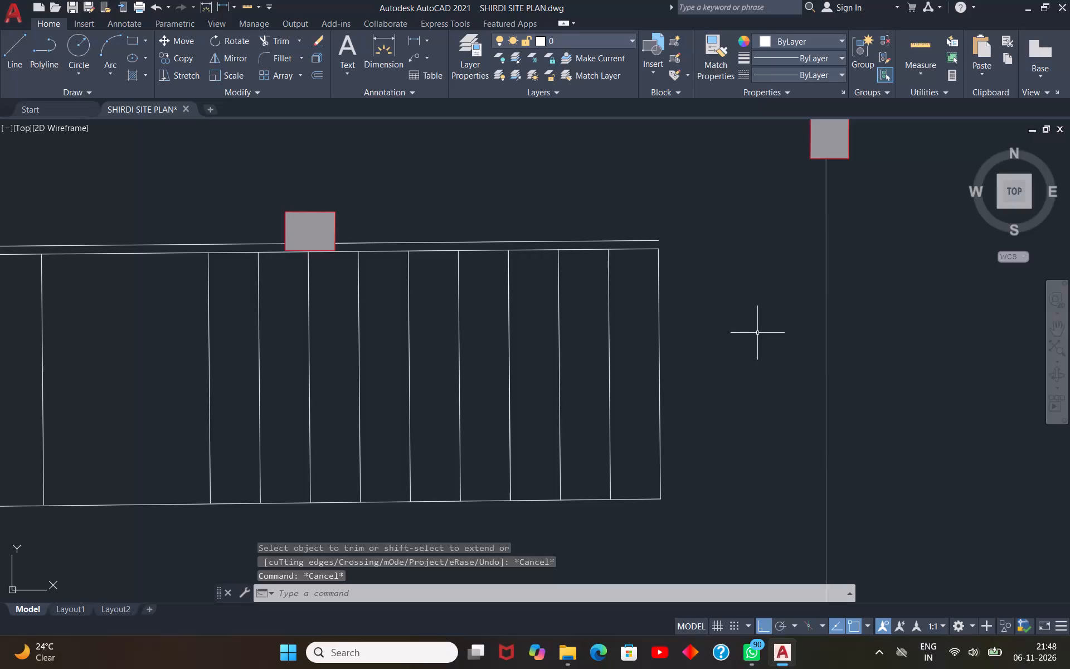
Extend the north flight's east end line up to the offset north line.
key("e")
key("x")
key("space")
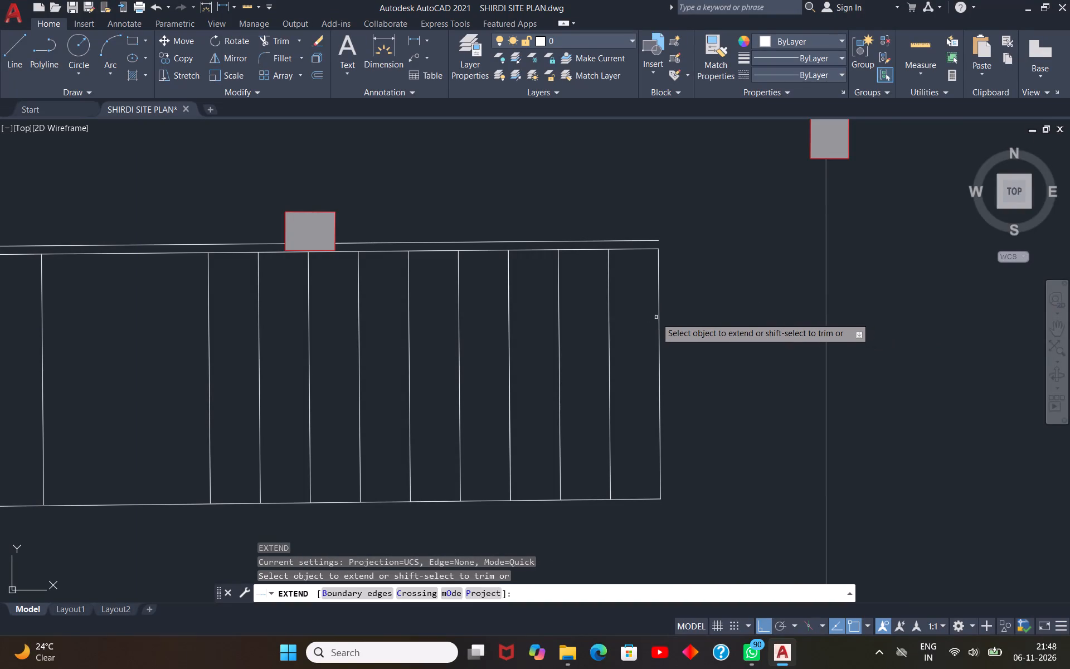
left_click(659, 317)
scroll(742, 270, "down", 6)
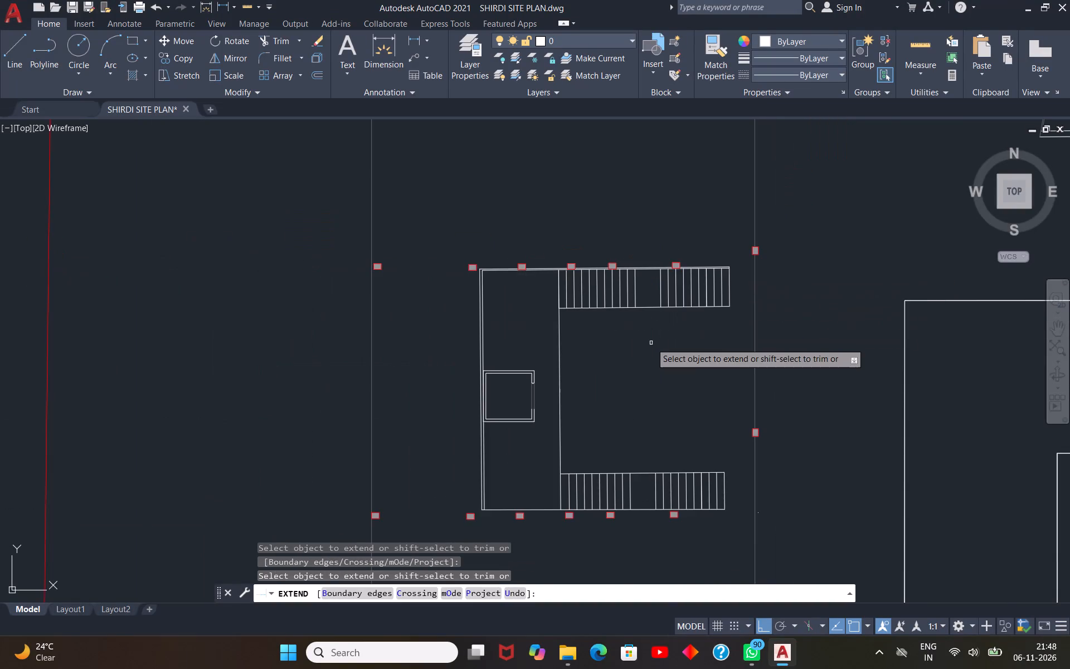
scroll(651, 341, "up", 2)
key("Escape")
Offset the north flight's south edge, the landing's east edge and the south flight's north edge by 100 towards the inner court.
type("o")
key("space")
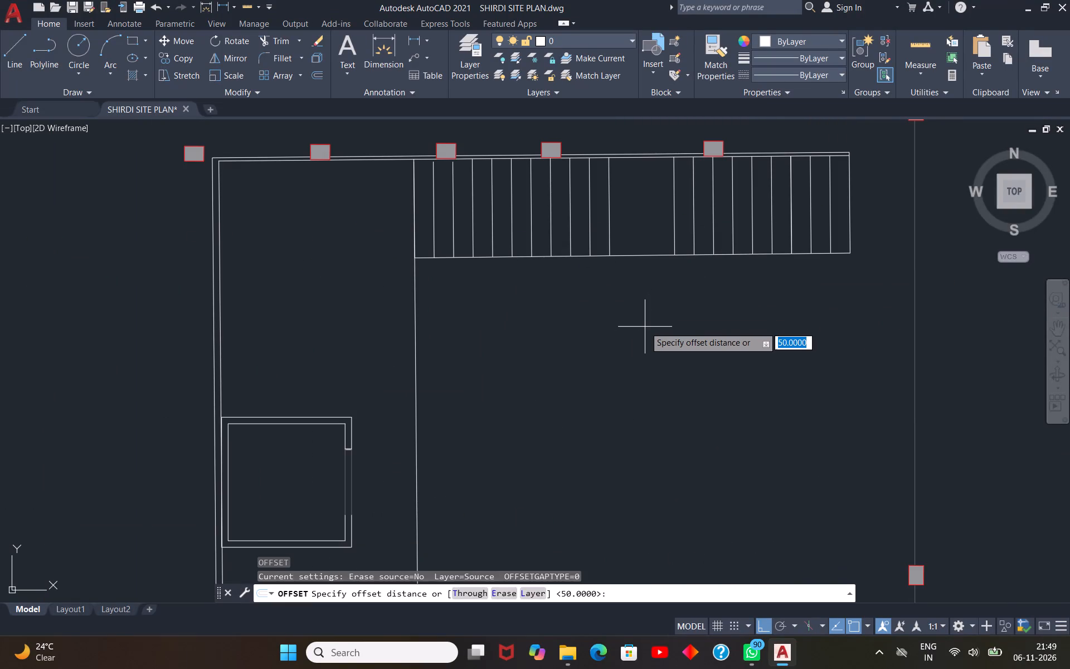
type("100")
key("Return")
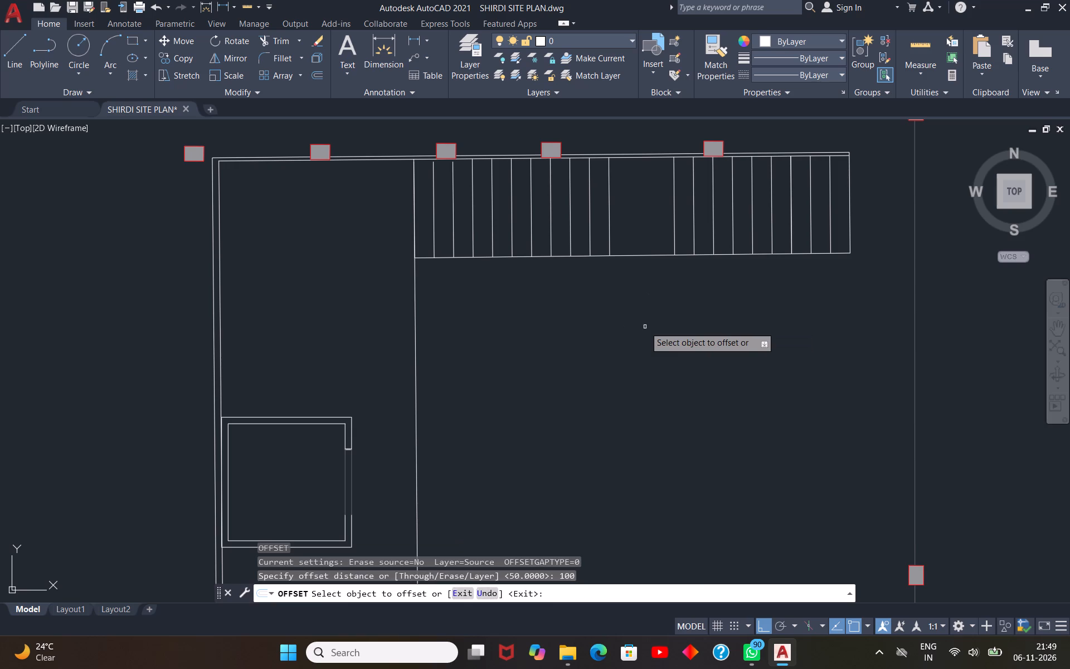
left_click(634, 255)
left_click(638, 288)
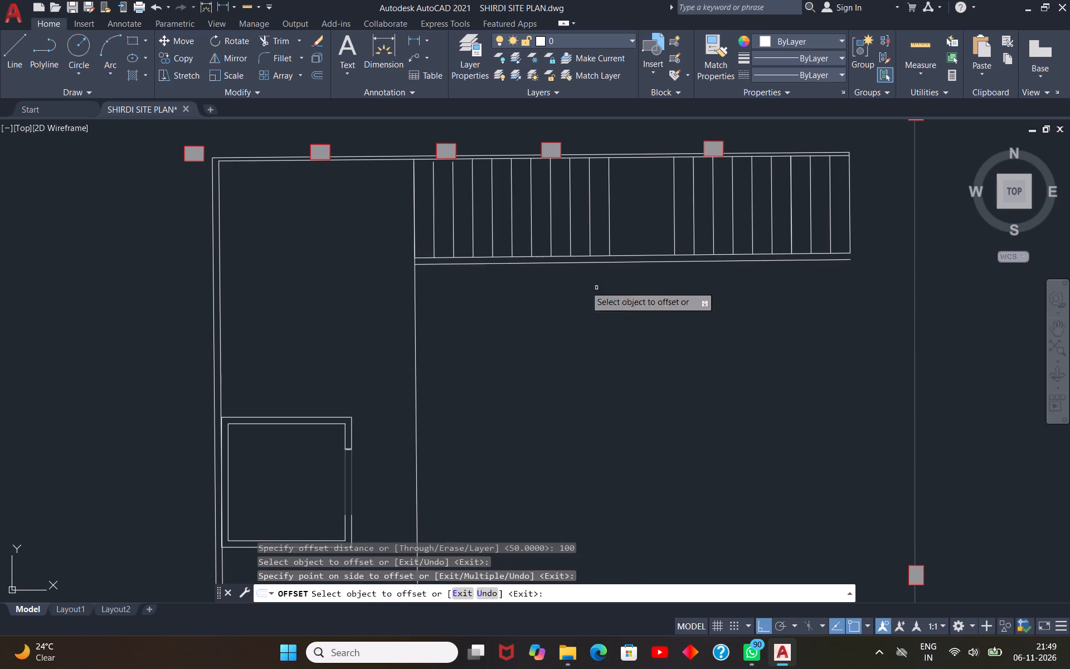
left_click(416, 282)
left_click(499, 294)
scroll(476, 226, "down", 2)
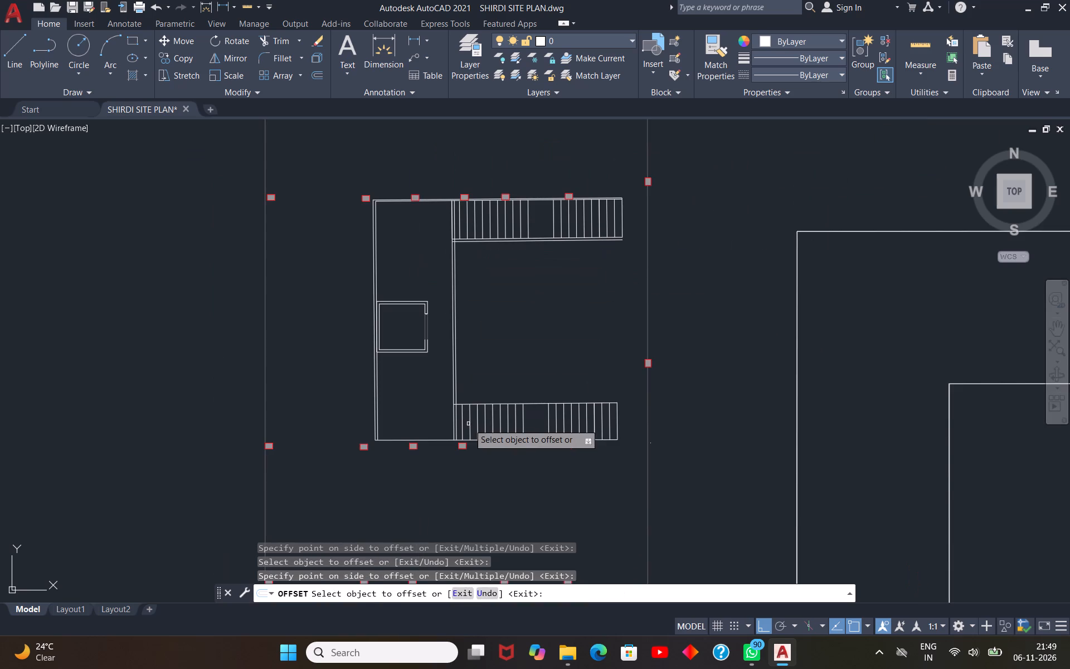
left_click(527, 405)
left_click(534, 378)
scroll(534, 401, "up", 2)
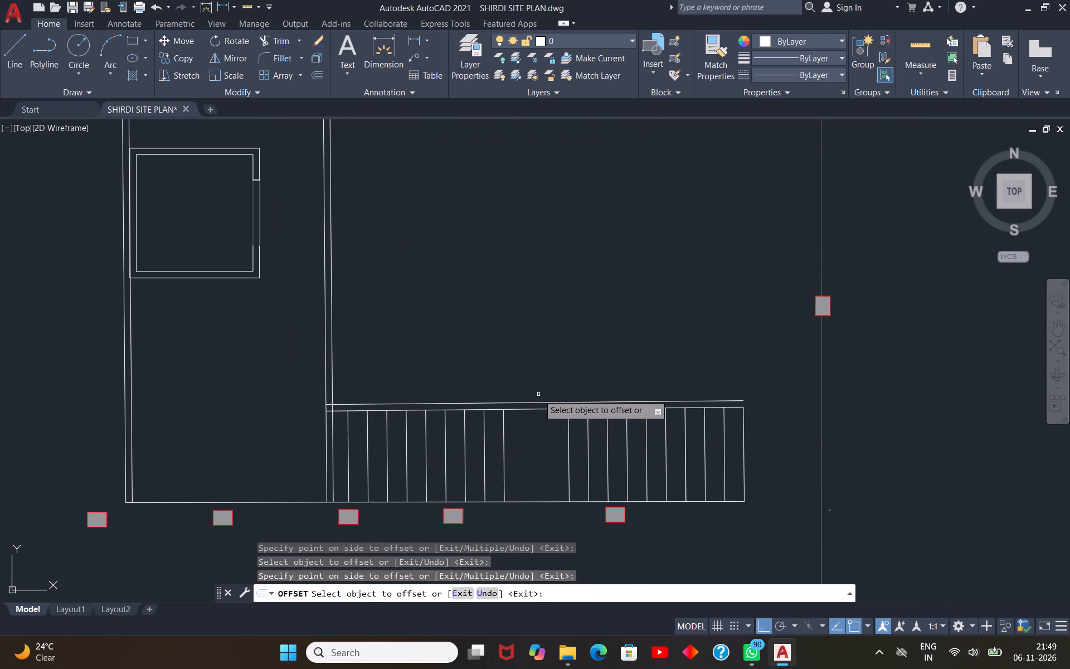
key("Escape")
key("Escape")
Trim the 100 offset lines at the inner corner of the south flight, removing the part crossing the flight and the stub.
type("tr")
key("space")
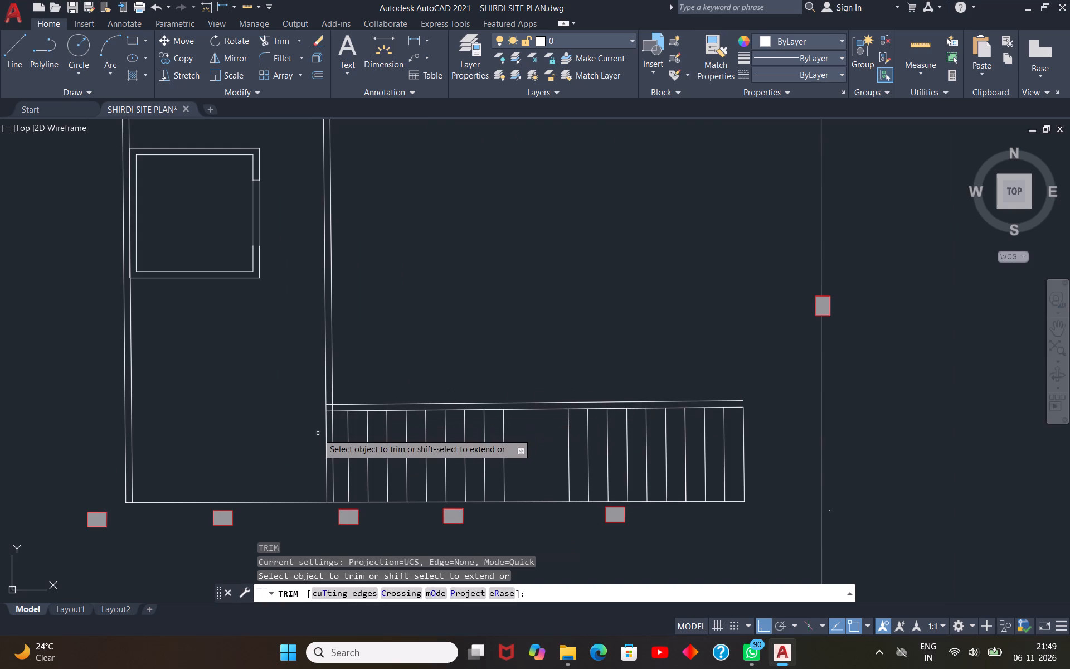
scroll(332, 429, "up", 4)
left_click(333, 426)
left_click(318, 433)
left_click(327, 293)
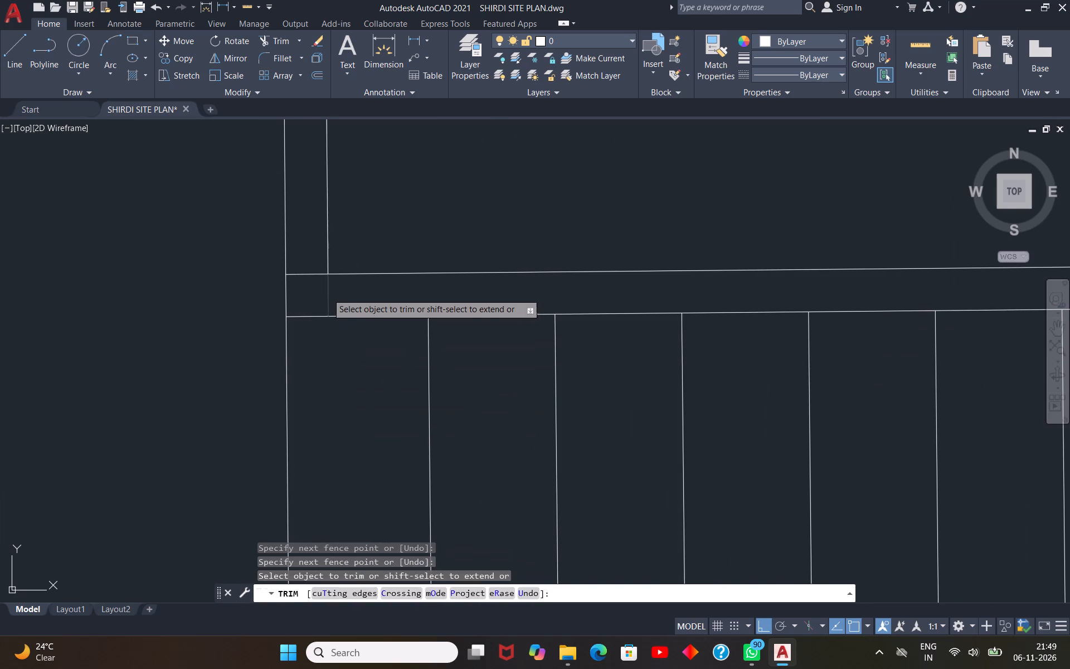
left_click(307, 274)
scroll(307, 321, "down", 8)
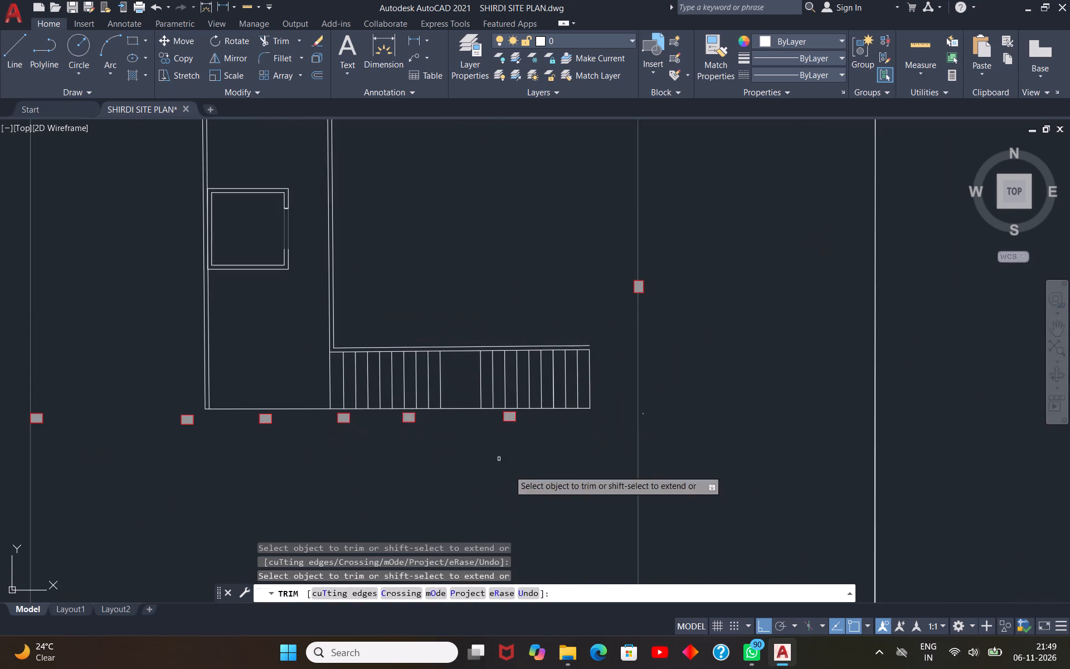
Trim the 100 offset lines at the inner corner of the north flight, removing the part crossing the flight and the stub.
scroll(492, 450, "down", 3)
scroll(465, 376, "up", 3)
scroll(406, 309, "up", 3)
scroll(445, 367, "up", 1)
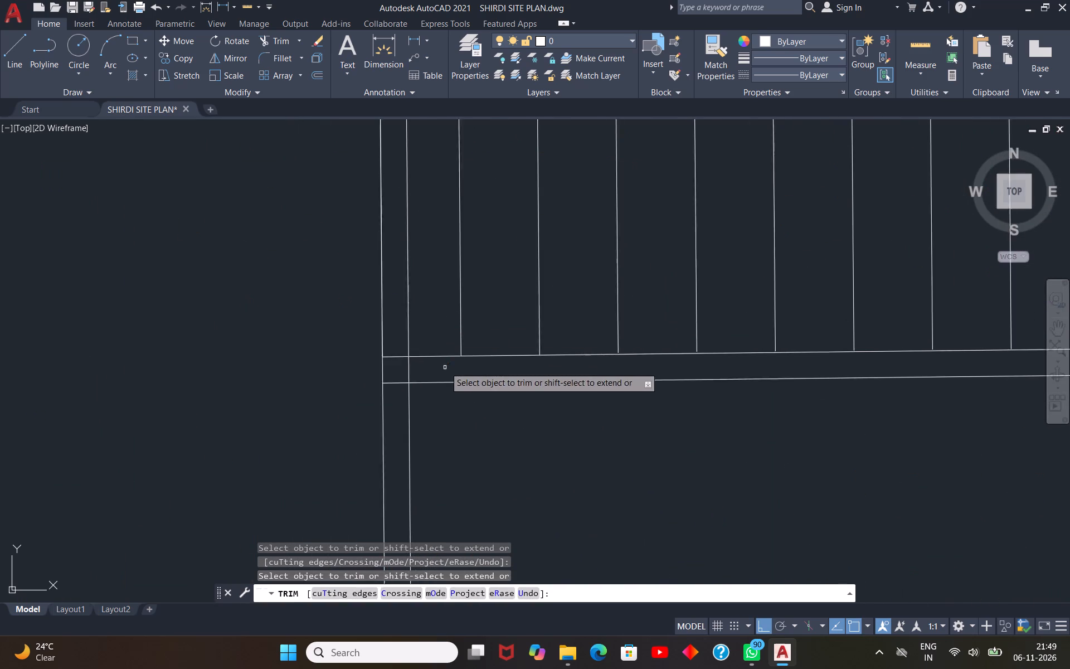
scroll(445, 367, "up", 1)
left_click(422, 365)
double_click(369, 369)
left_click(362, 419)
left_click(396, 311)
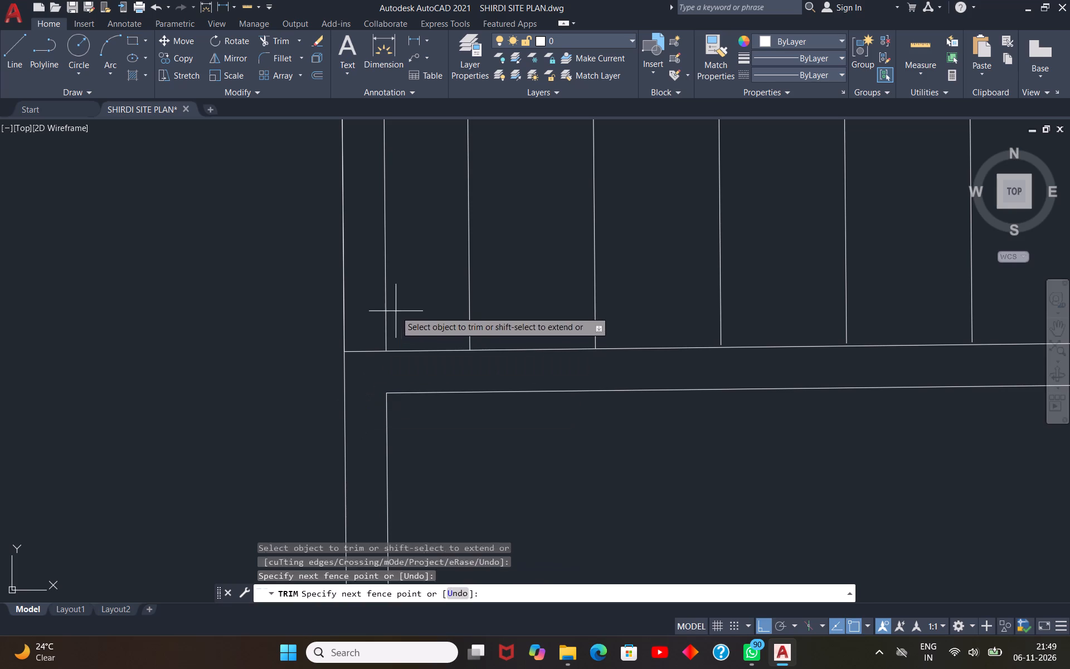
left_click(381, 313)
scroll(374, 316, "down", 7)
scroll(603, 307, "up", 1)
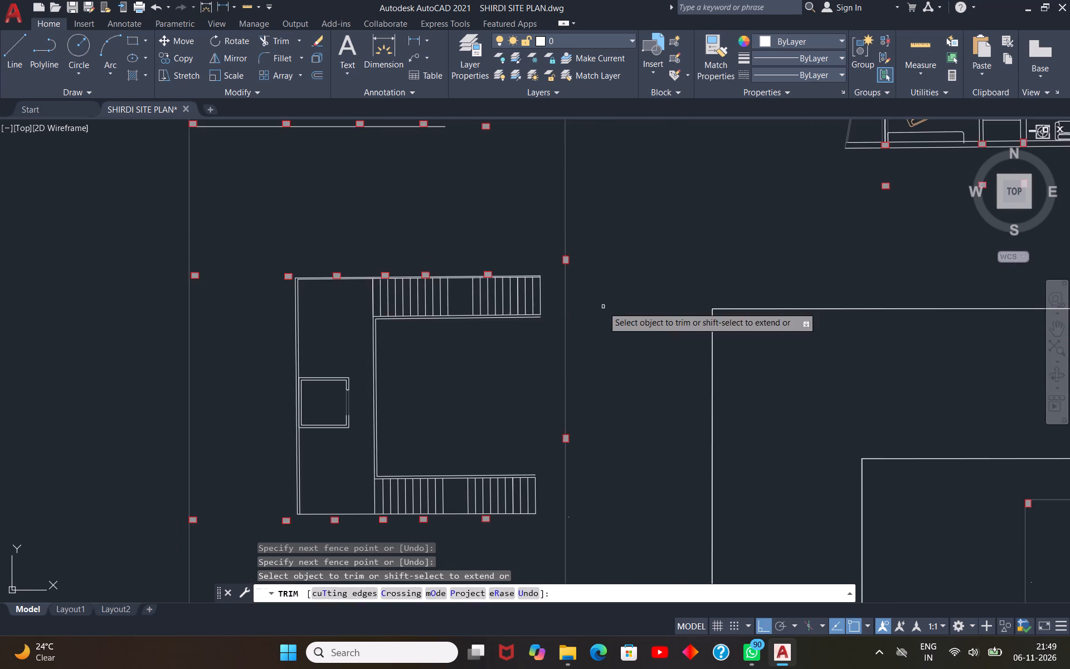
scroll(603, 307, "up", 1)
key("Escape")
key("Escape")
Extend the east end lines of both stair flights to the new inner offset lines.
type("ex")
key("space")
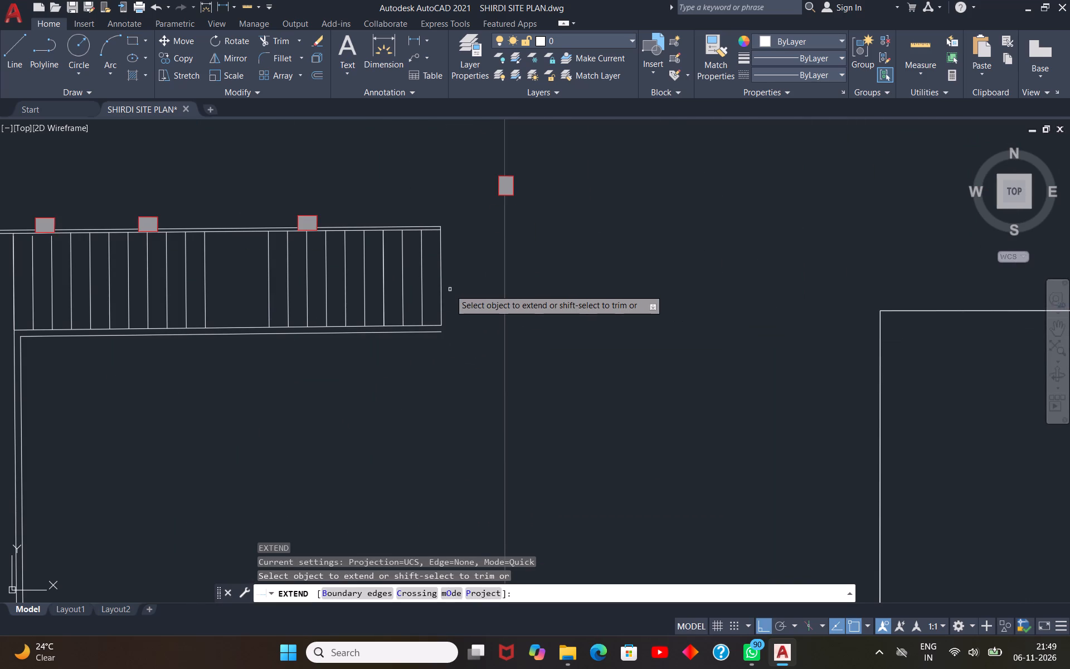
left_click(440, 292)
scroll(469, 277, "down", 3)
scroll(411, 515, "up", 2)
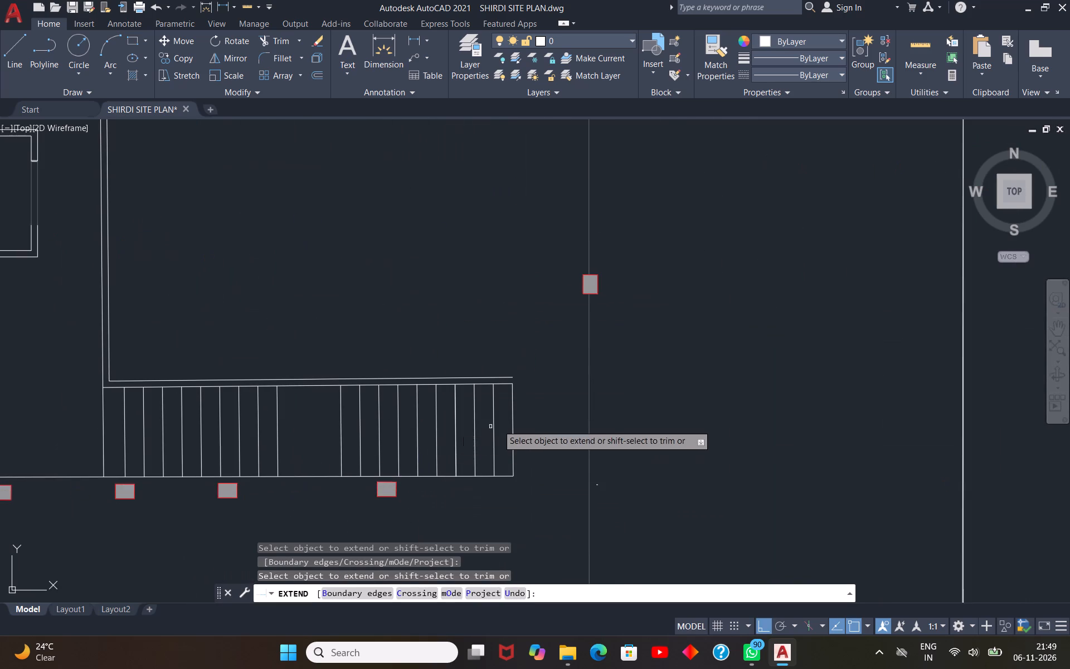
left_click(512, 418)
key("Escape")
Offset the staircase's south edge line by 50 to the south.
scroll(581, 398, "down", 4)
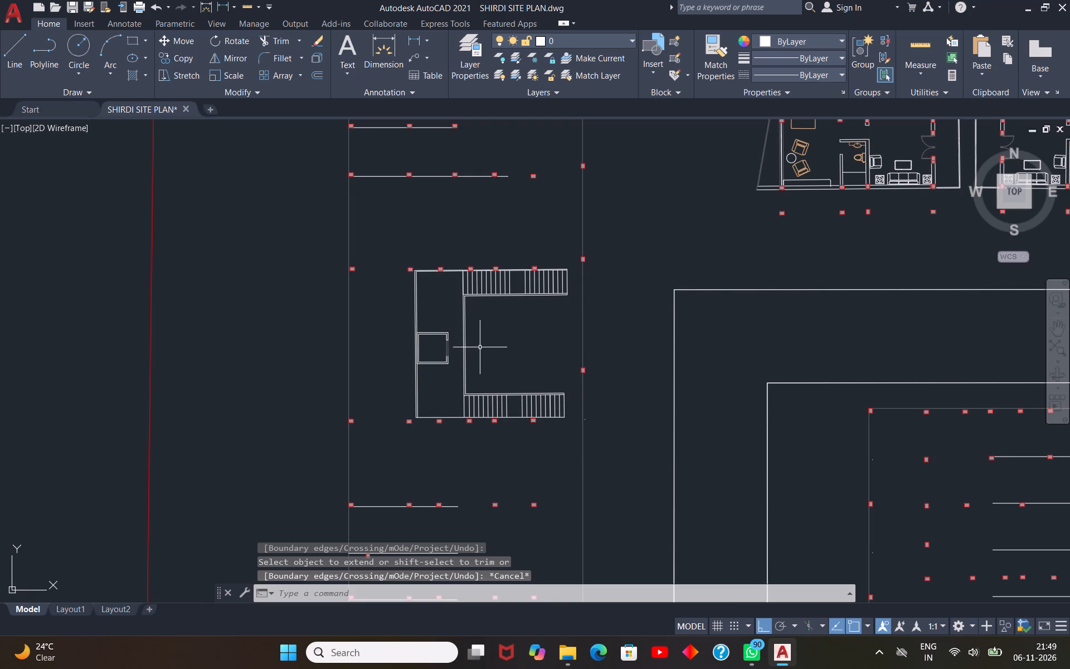
scroll(380, 434, "up", 3)
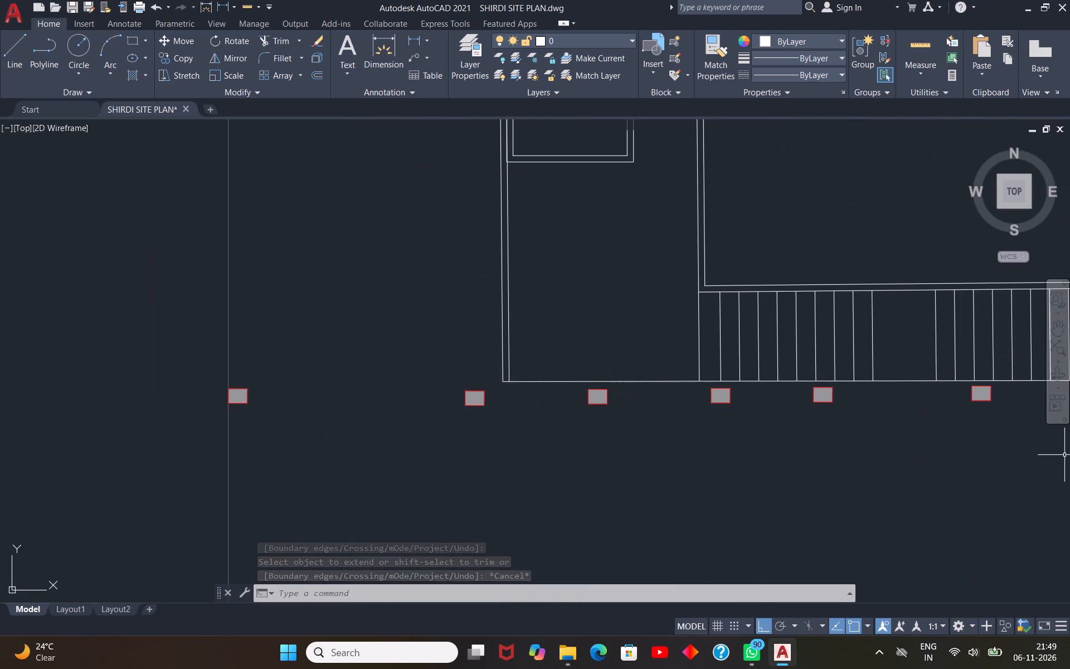
key("Escape")
key("o")
key("space")
type("50")
key("Return")
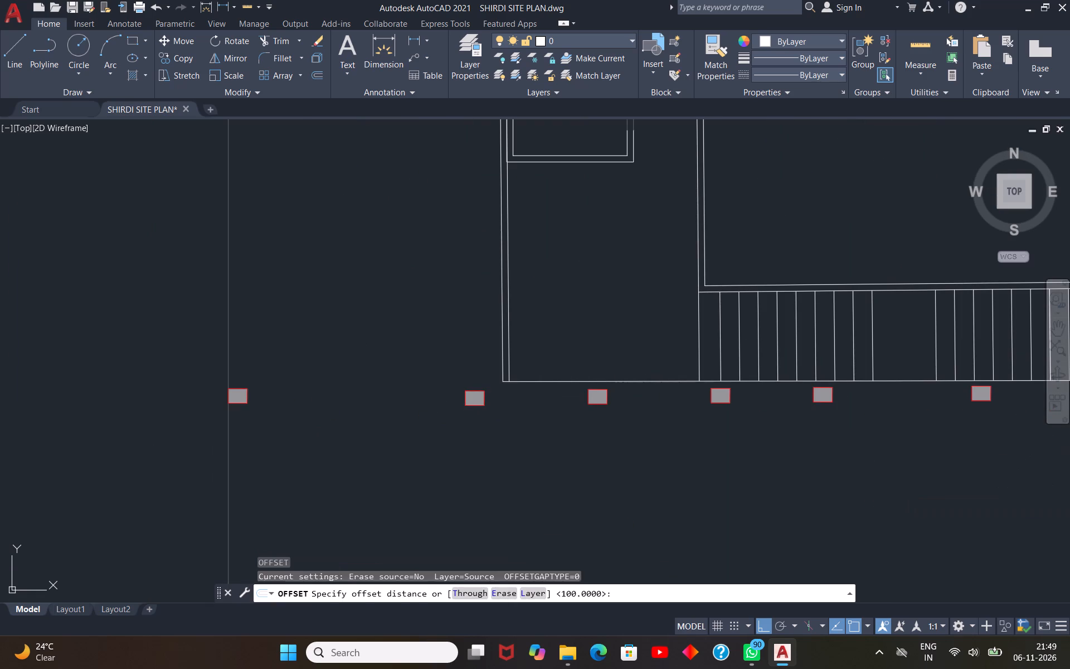
left_click(652, 381)
left_click(645, 405)
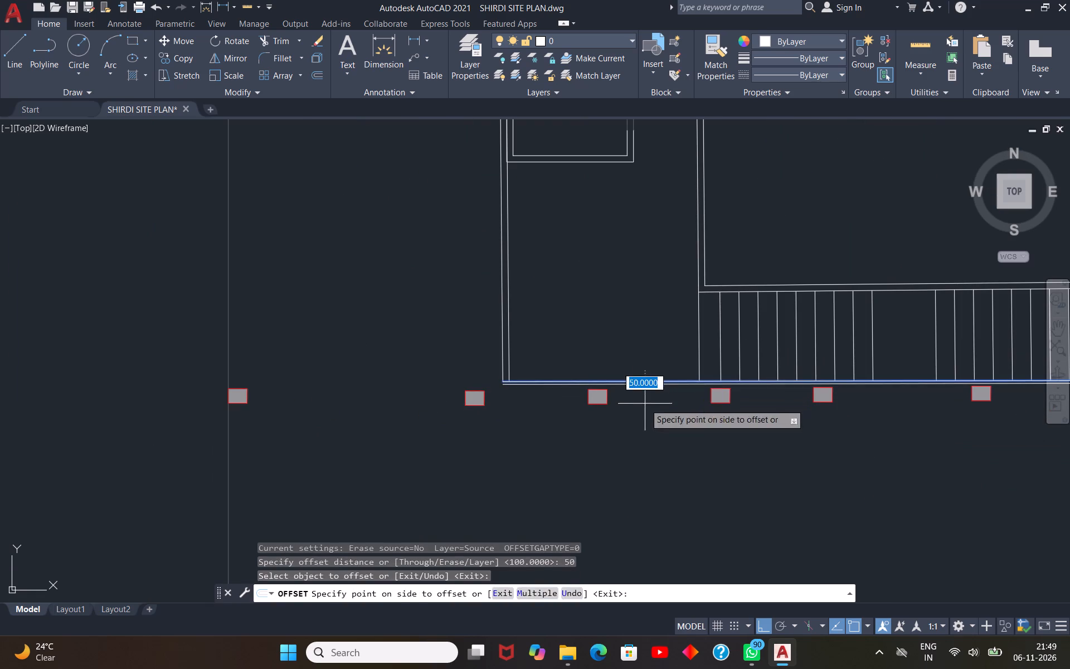
scroll(519, 388, "up", 2)
key("Escape")
Extend the outer west wall line down to the new south offset line.
key("e")
key("x")
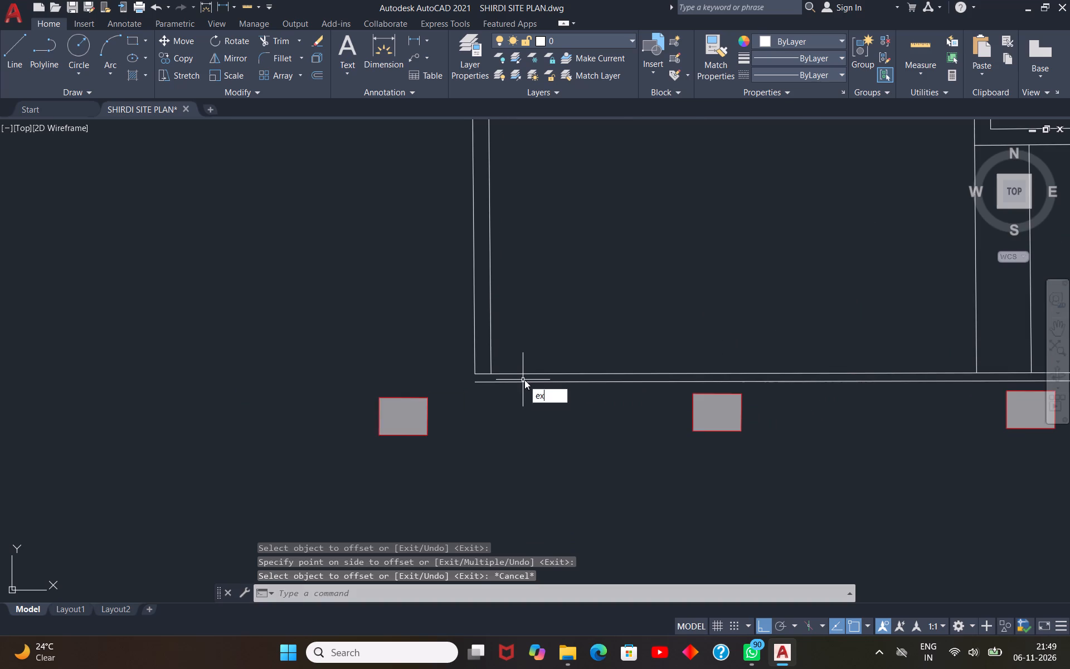
key("space")
left_click(475, 355)
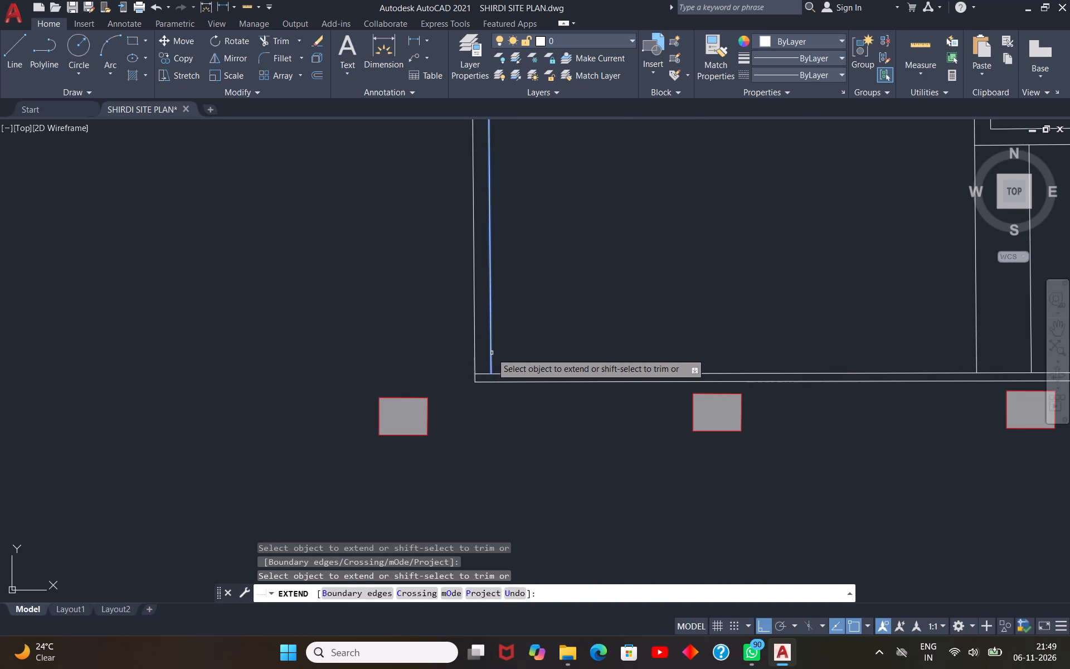
key("Escape")
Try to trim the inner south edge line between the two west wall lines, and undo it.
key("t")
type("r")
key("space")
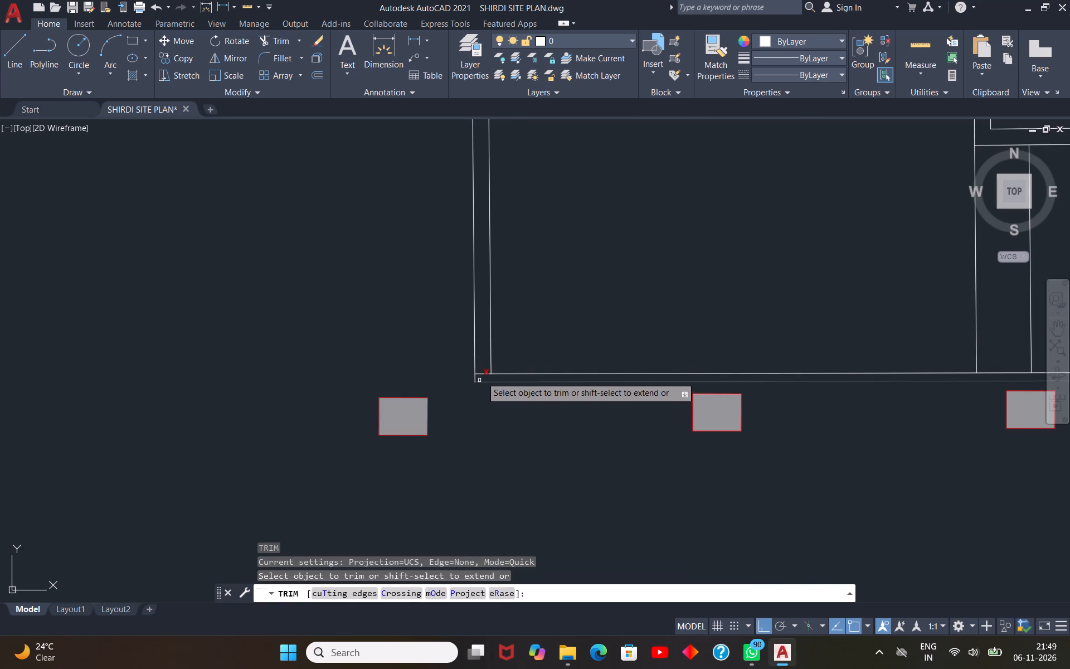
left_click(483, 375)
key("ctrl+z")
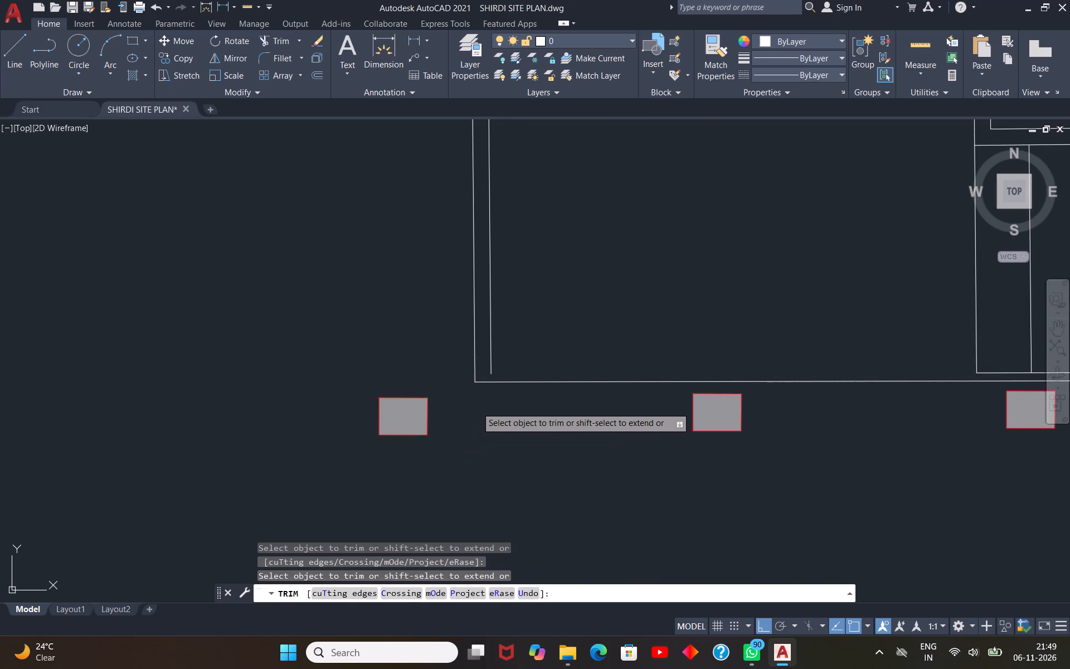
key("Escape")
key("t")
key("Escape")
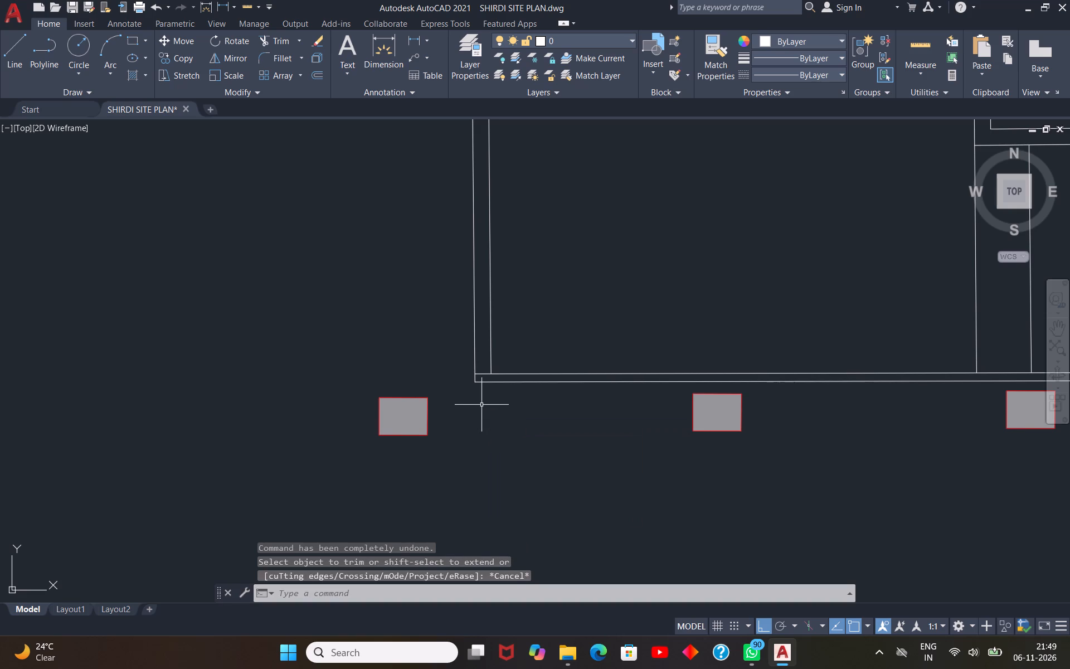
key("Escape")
Extend the inner west wall line down to the inner south edge line.
type("ex")
key("space")
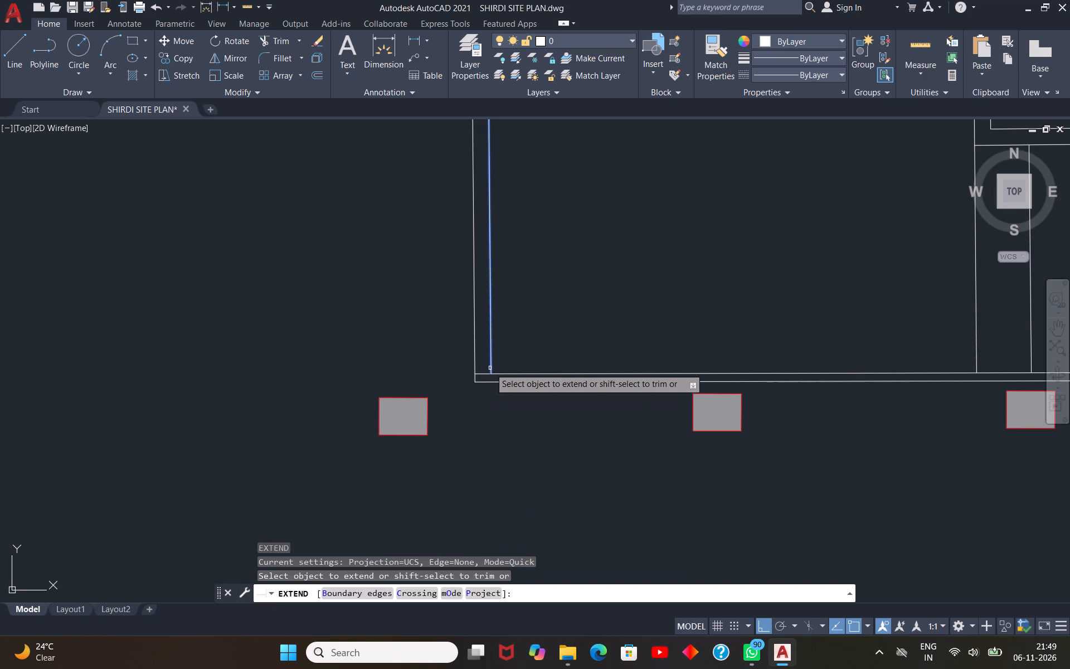
left_click(490, 368)
key("Escape")
Trim the inner south edge line's stub between the two west wall lines at the staircase's southwest corner.
type("tr")
key("space")
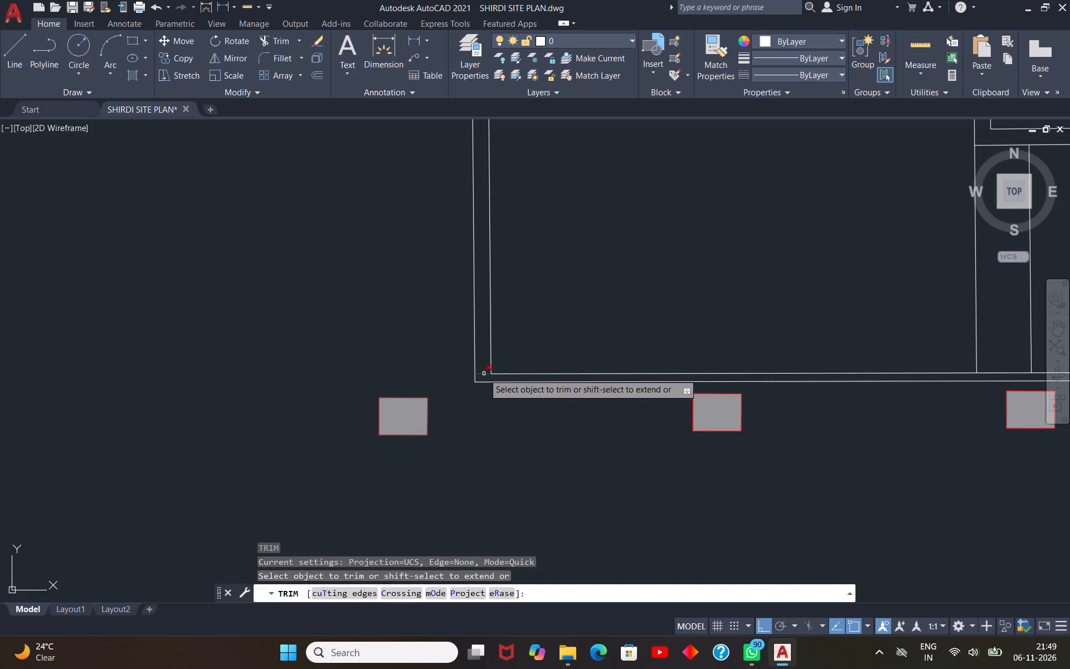
left_click(484, 374)
scroll(359, 418, "down", 5)
scroll(612, 406, "up", 1)
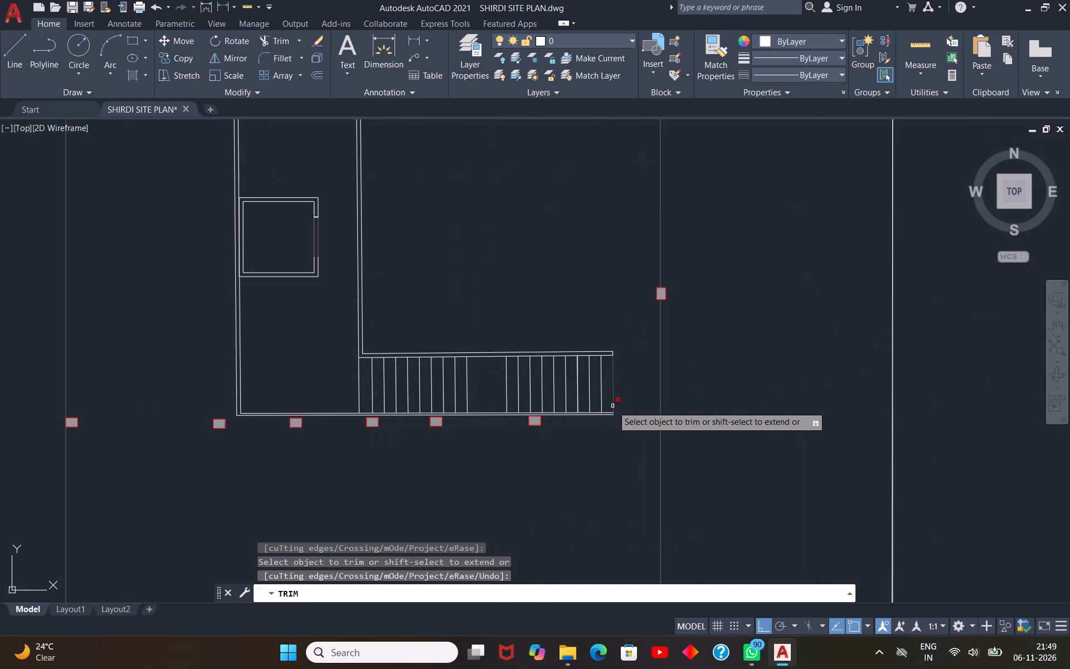
key("Escape")
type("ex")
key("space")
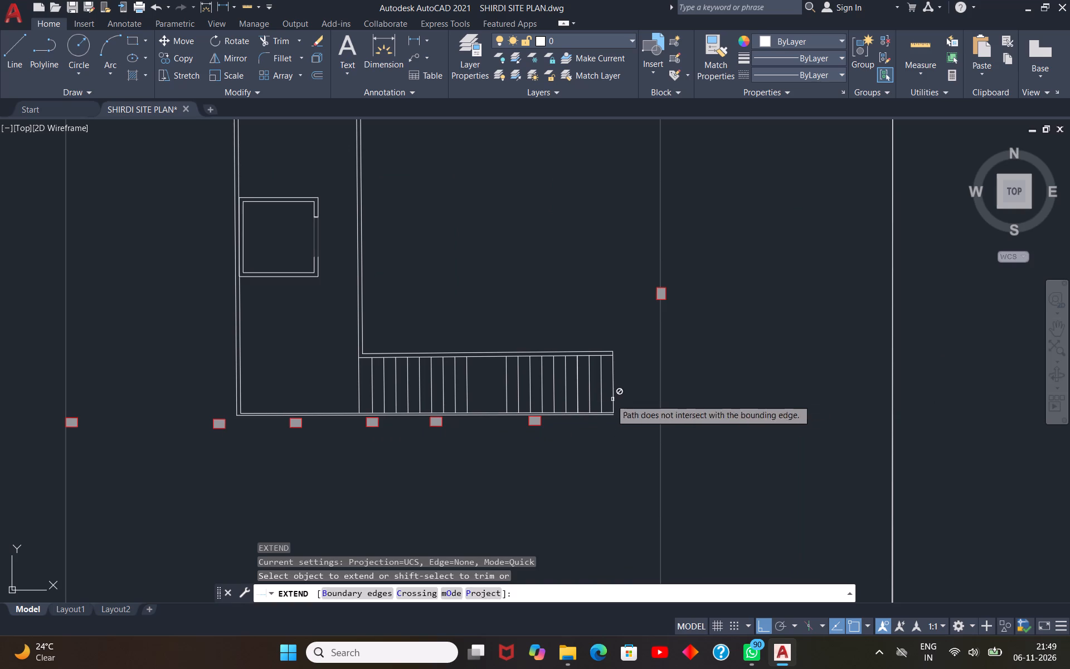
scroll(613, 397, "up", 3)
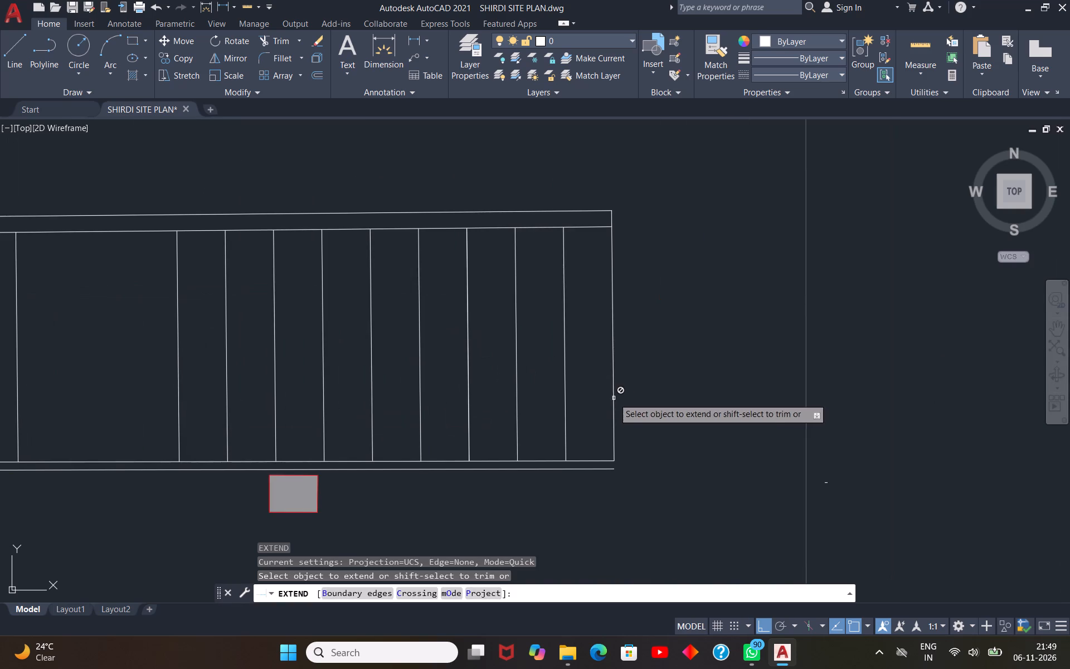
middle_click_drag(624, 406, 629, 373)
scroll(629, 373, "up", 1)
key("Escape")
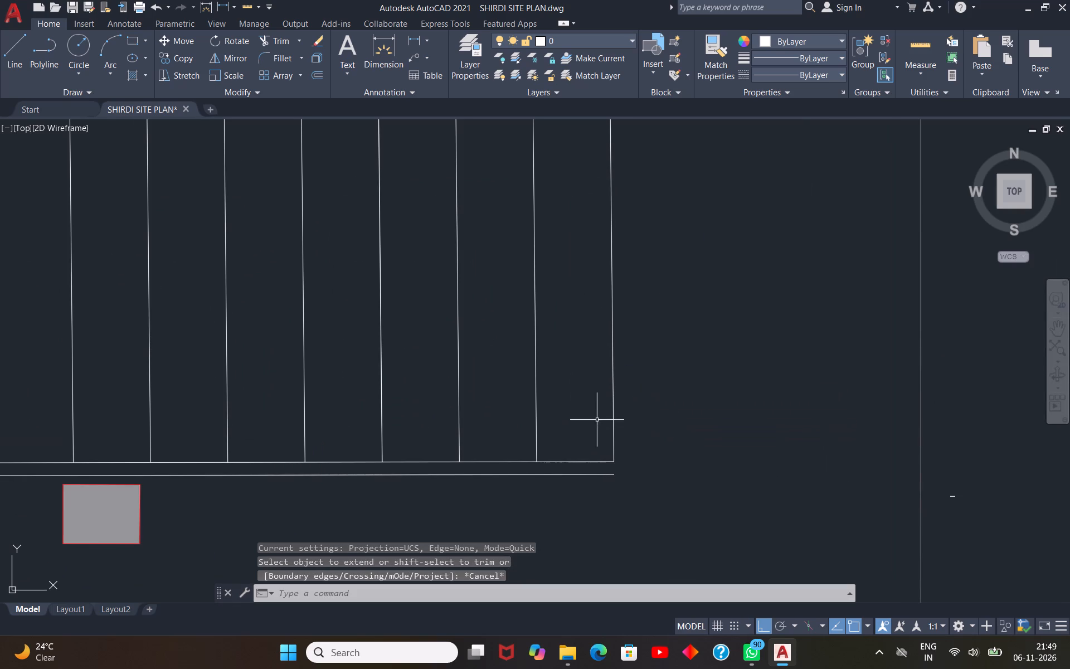
Stretch the lower end of the south flight's east end line down to the end of the offset south line.
left_click(615, 411)
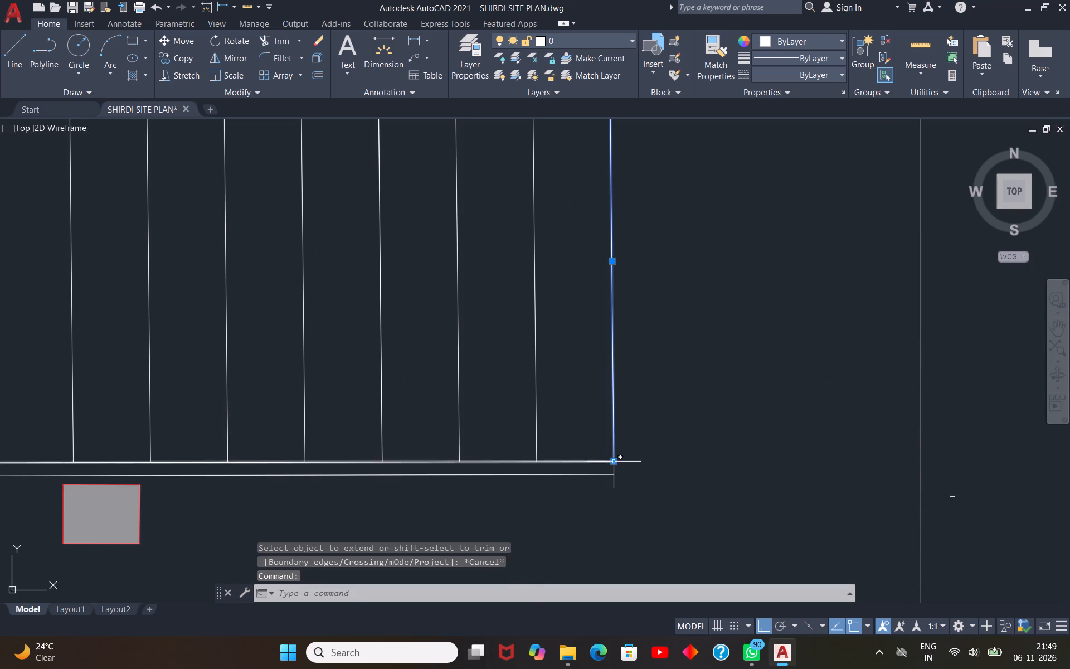
left_click(615, 462)
left_click(615, 476)
key("Escape")
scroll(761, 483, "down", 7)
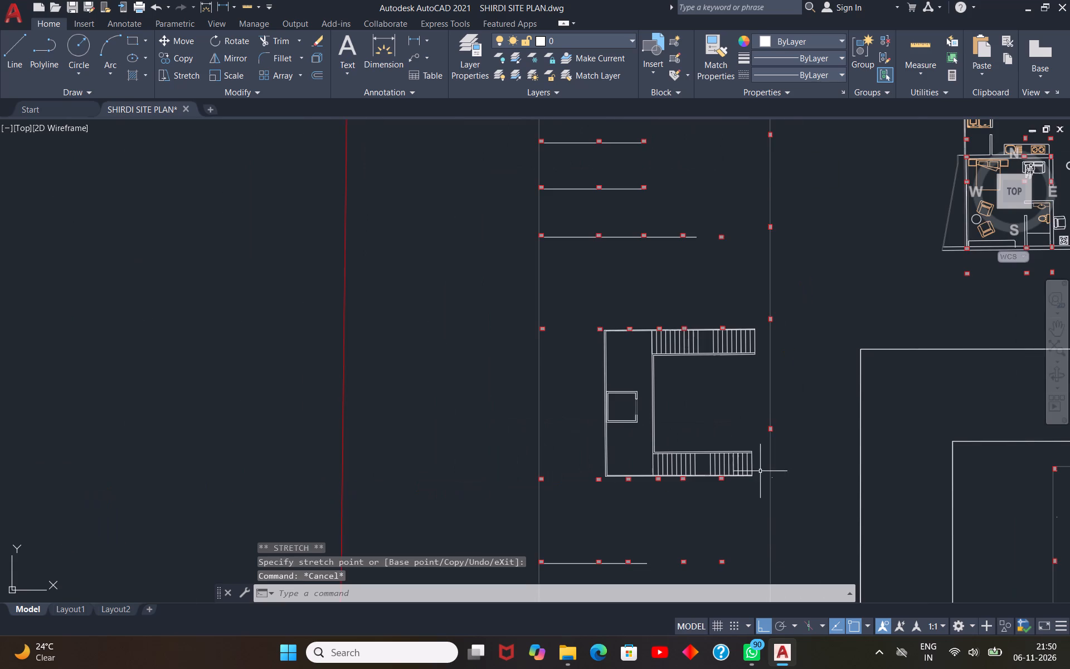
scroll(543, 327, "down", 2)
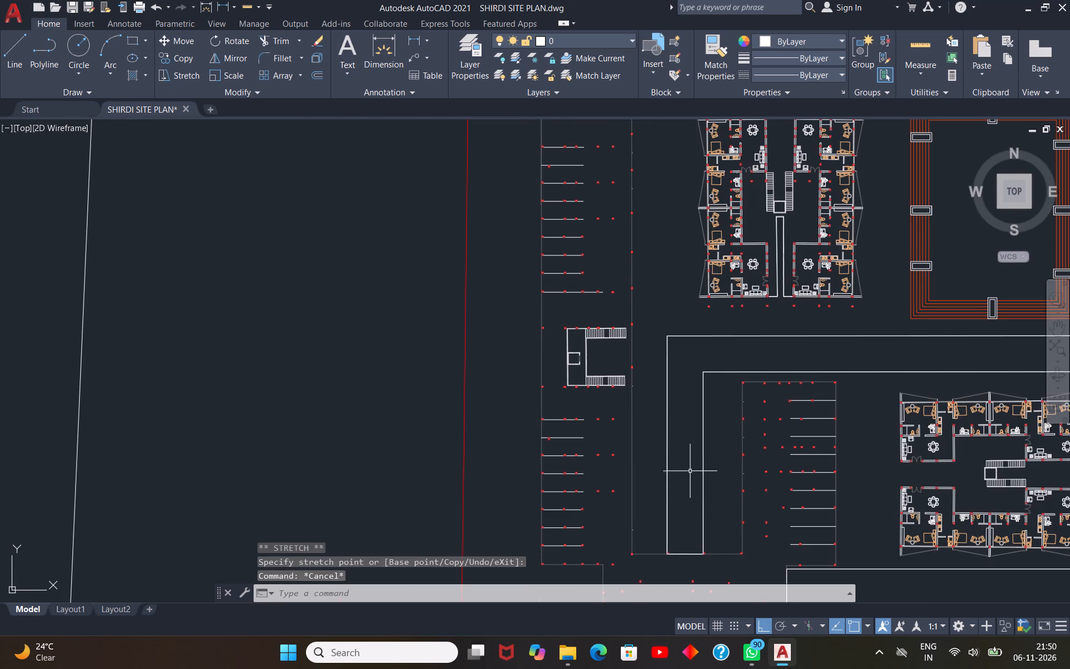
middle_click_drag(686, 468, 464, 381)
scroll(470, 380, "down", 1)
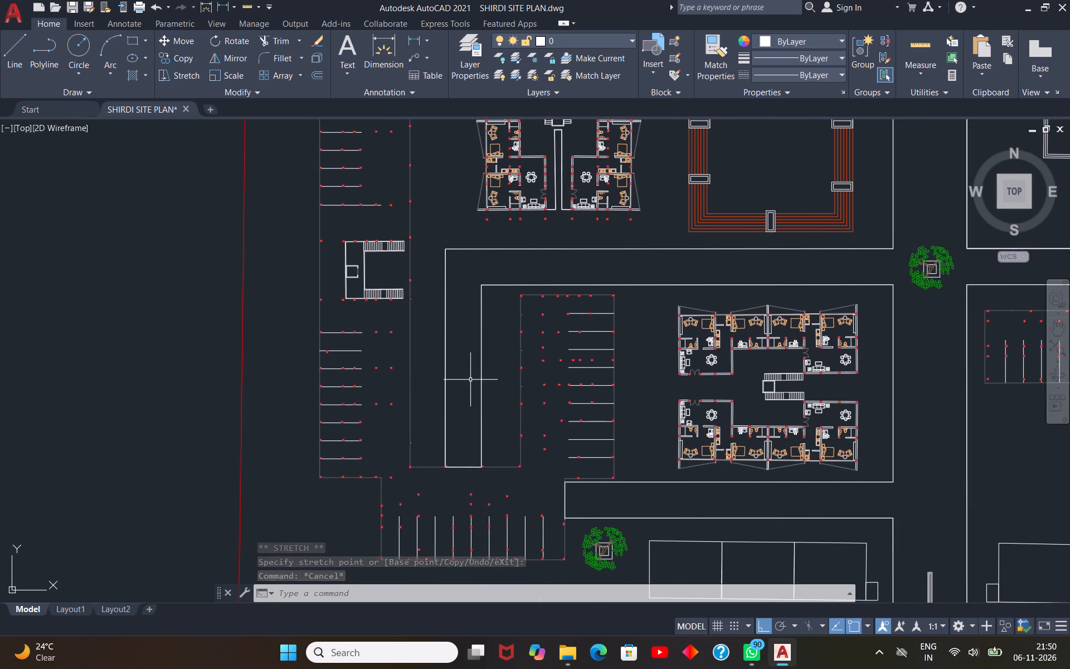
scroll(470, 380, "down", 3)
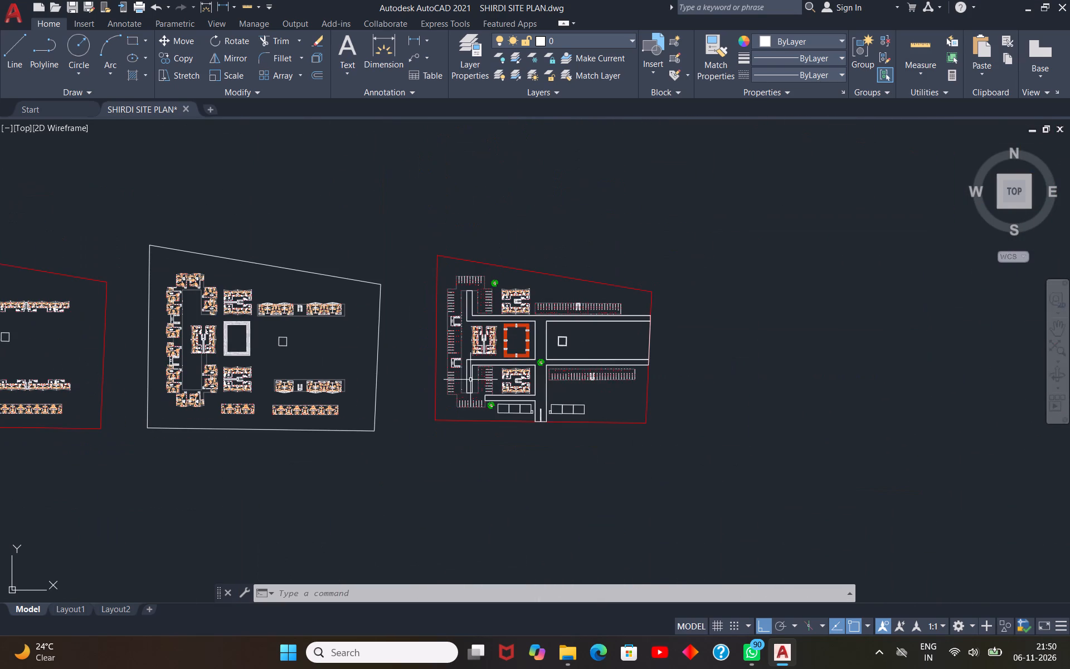
Review the edited easternmost site plan, checking its paving lines, parking rows and central court, alongside the other two plans.
scroll(507, 376, "up", 3)
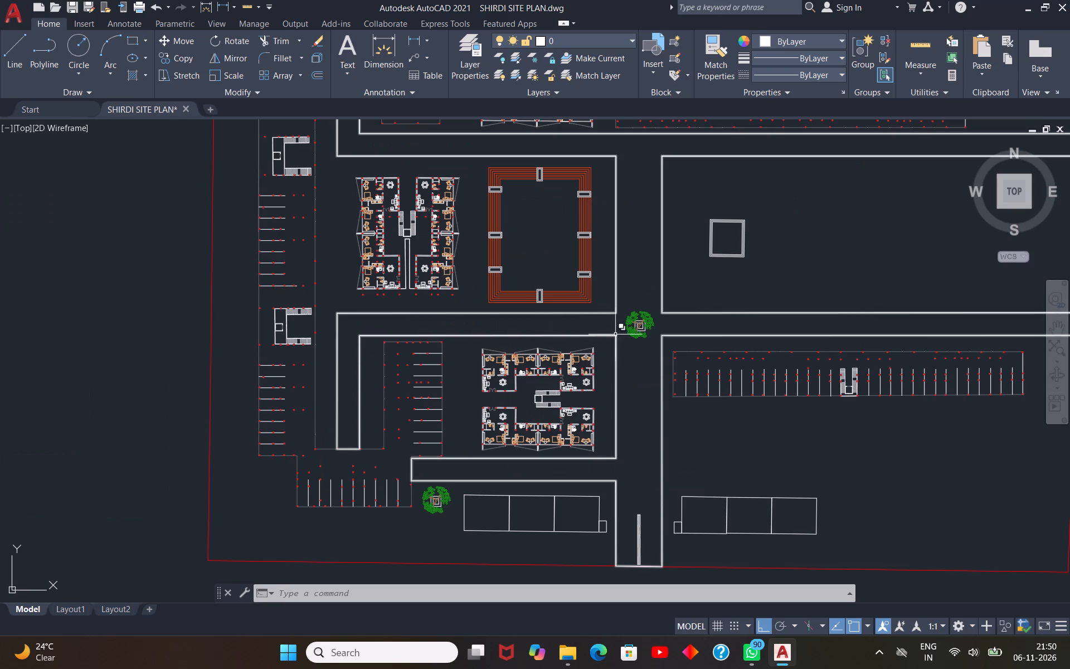
scroll(596, 342, "down", 2)
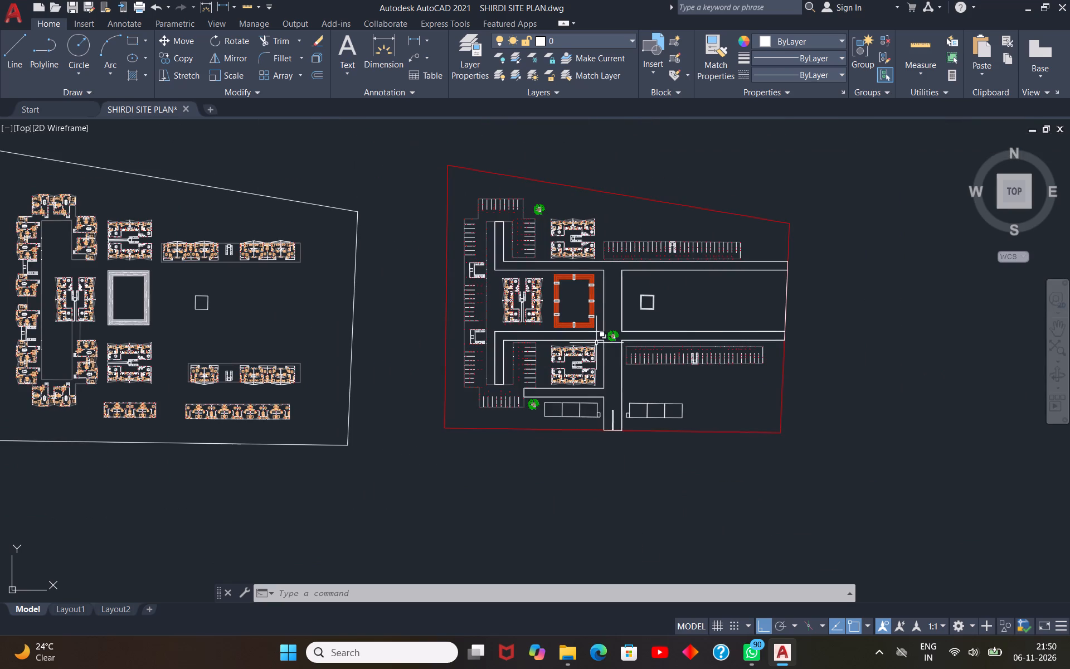
scroll(581, 428, "down", 1)
middle_click_drag(581, 428, 566, 533)
scroll(560, 448, "up", 5)
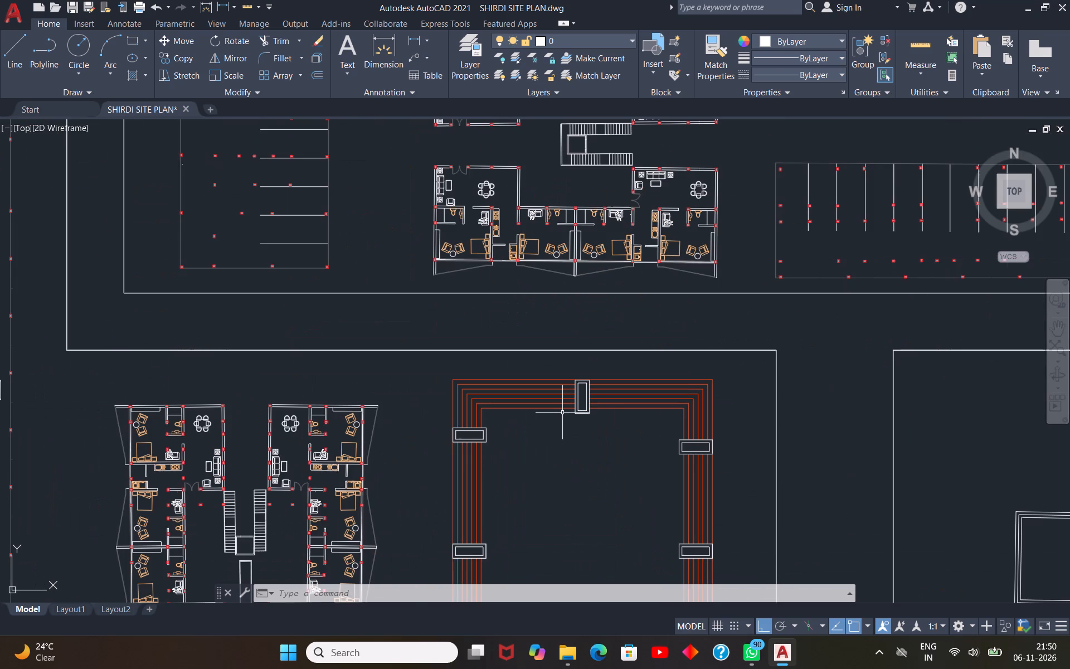
scroll(562, 413, "down", 4)
middle_click_drag(616, 471, 616, 469)
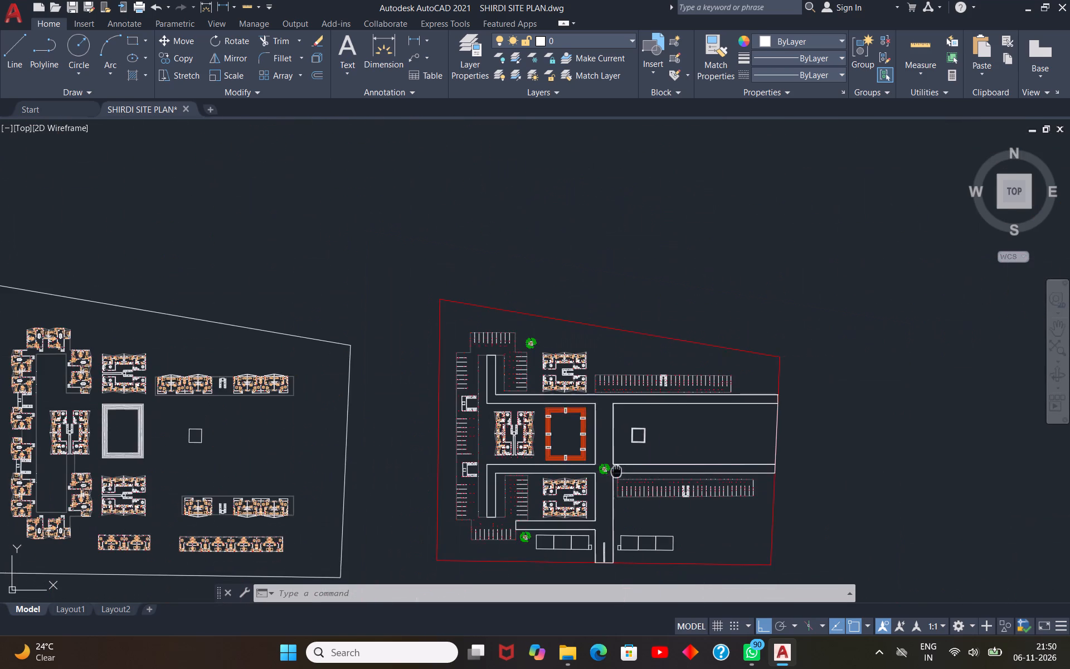
middle_click_drag(616, 469, 674, 304)
scroll(757, 385, "down", 1)
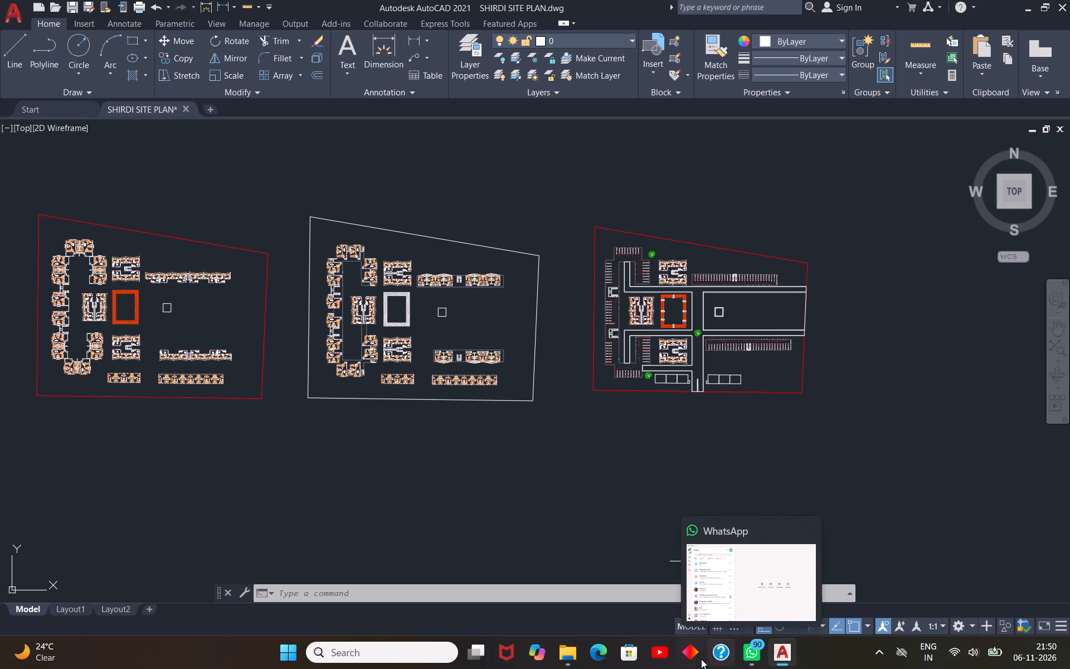
Save the site plan drawing.
key("ctrl+s")
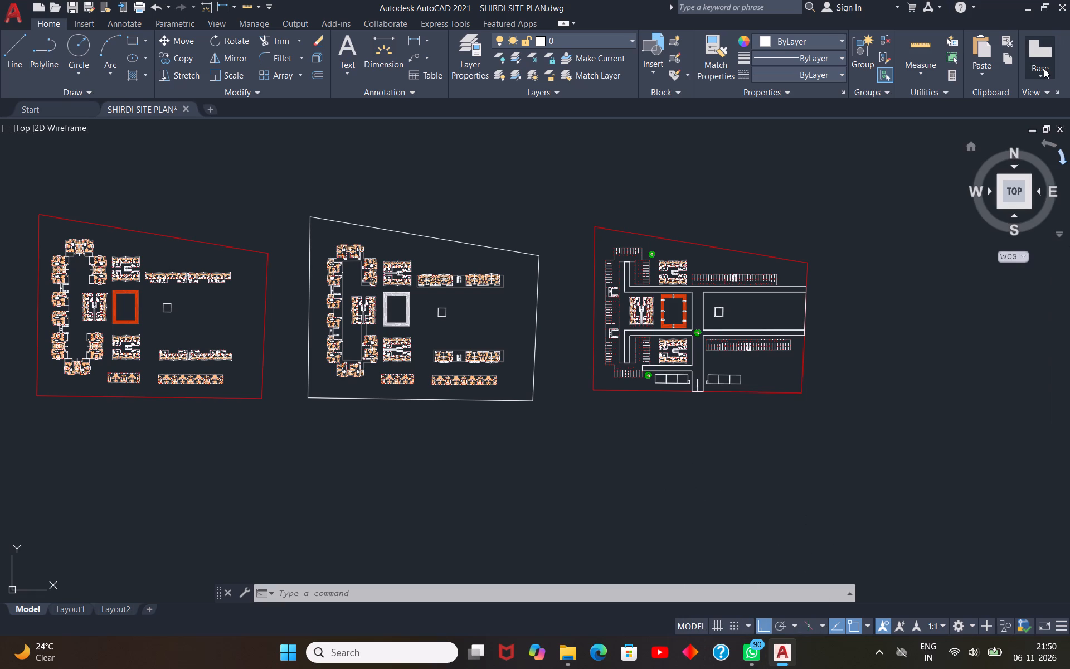
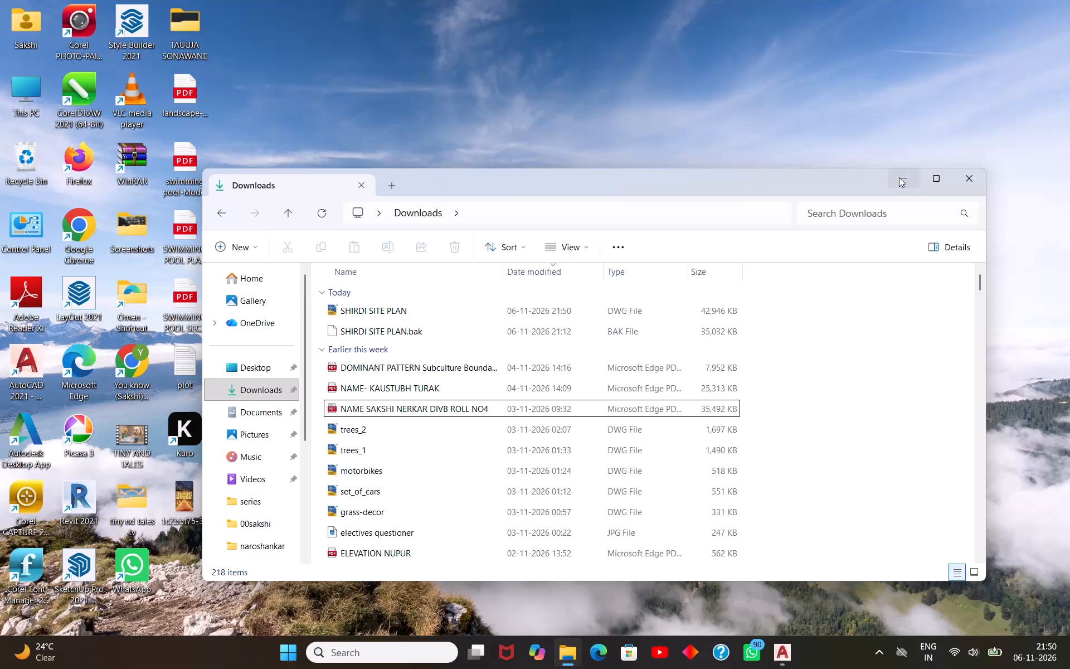
Close the Downloads folder window.
left_click(966, 177)
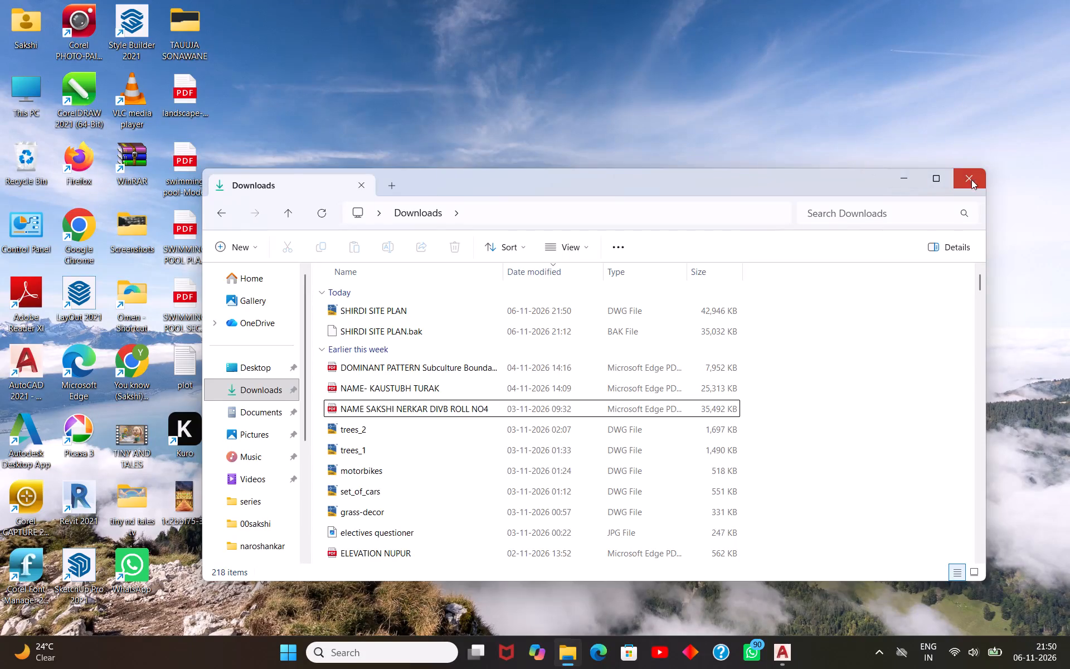
Switch to Google Chrome, search Google for pinterest, and open the Pinterest home page.
double_click(87, 225)
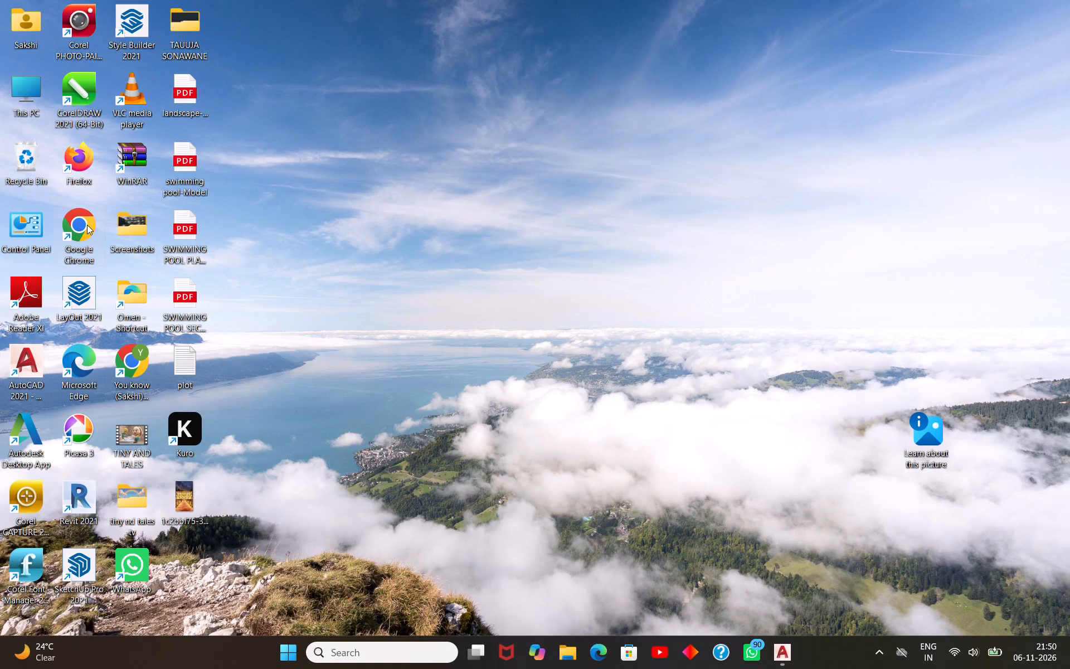
double_click(552, 379)
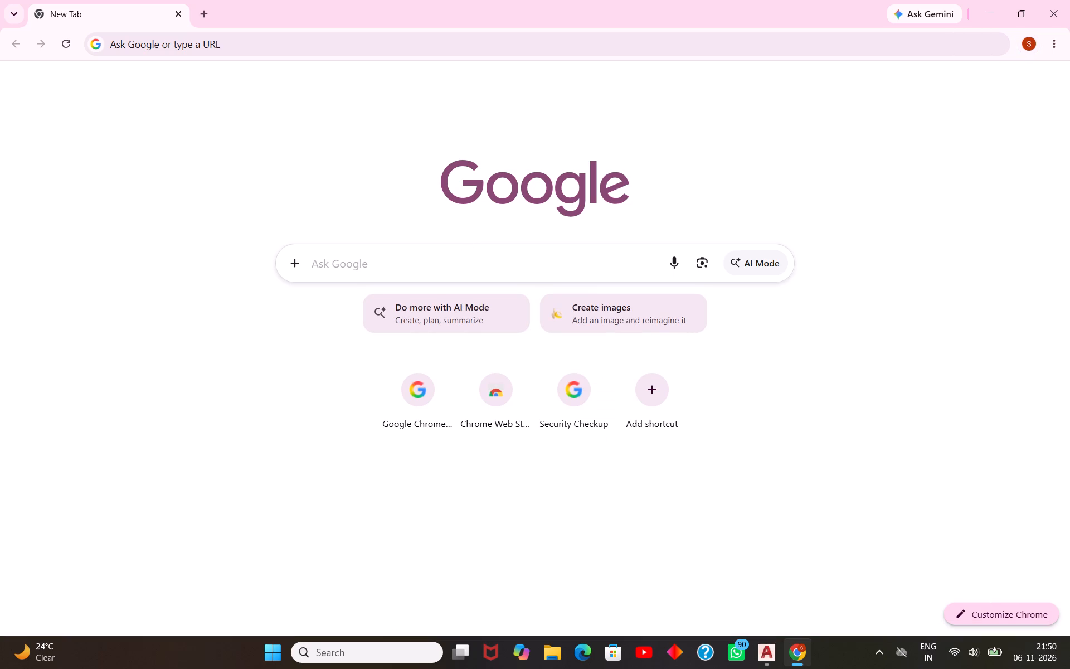
left_click(420, 267)
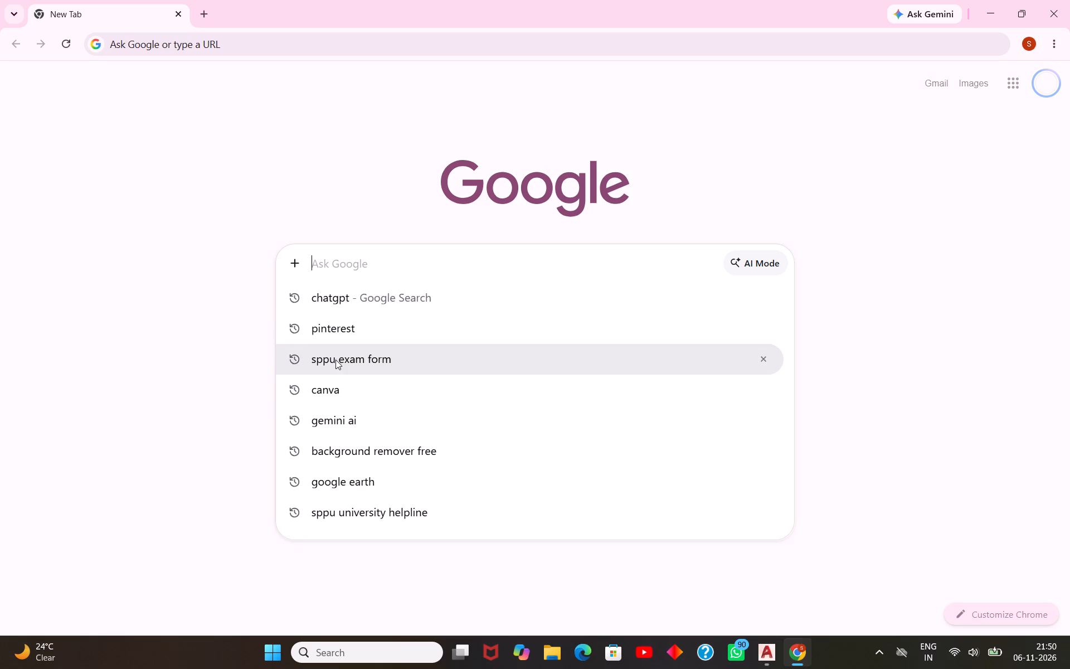
left_click(362, 327)
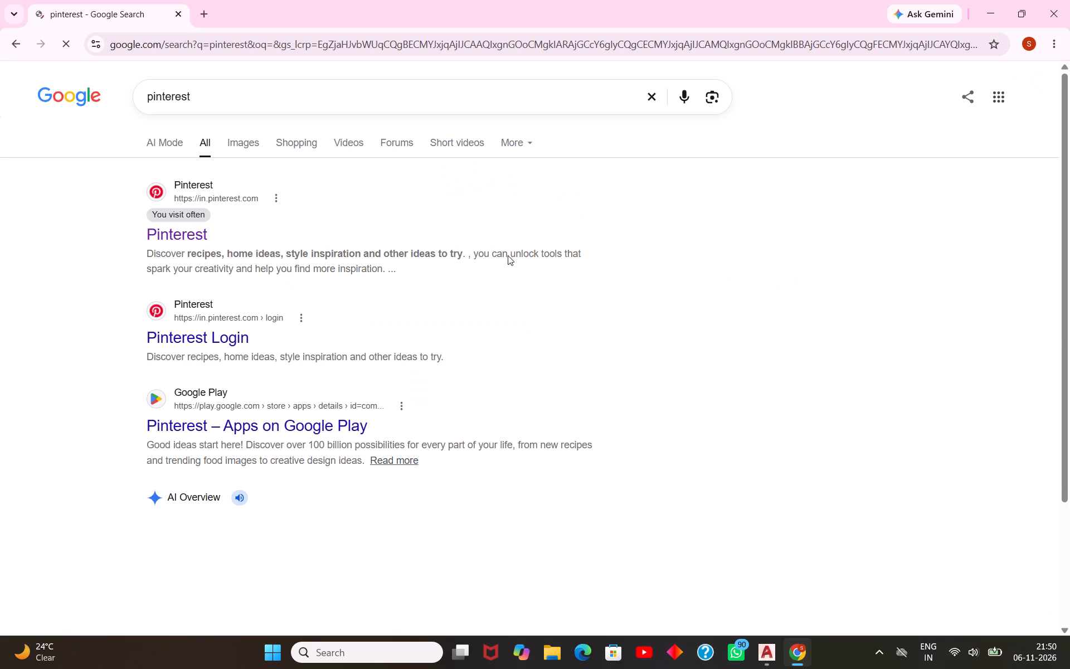
double_click(191, 236)
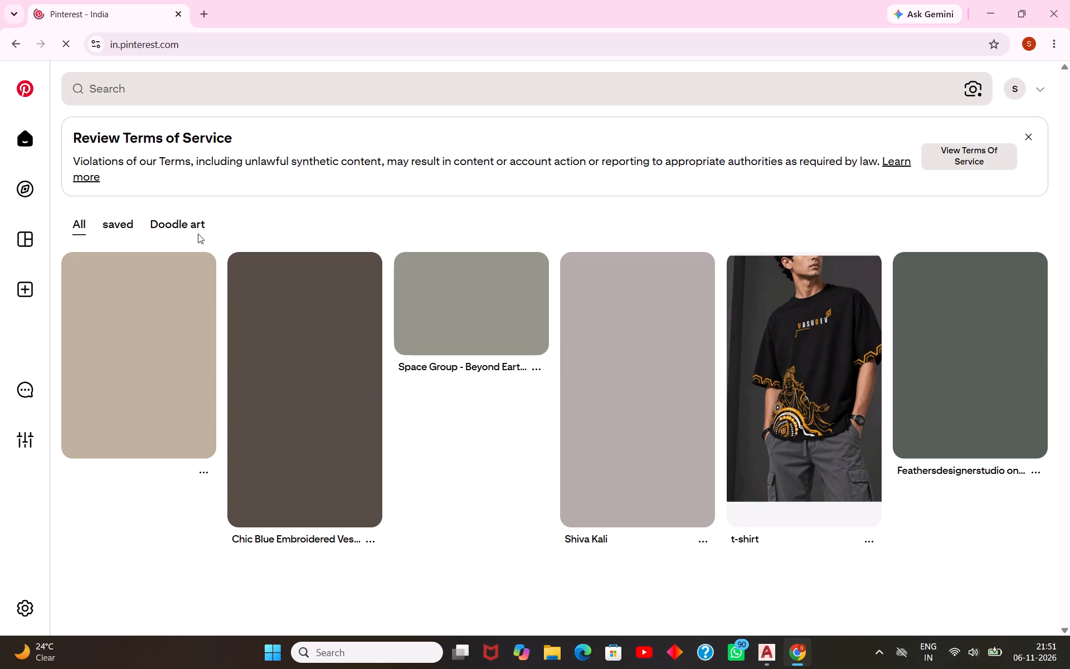
Search Pinterest for "housing project jury sheets".
left_click(391, 87)
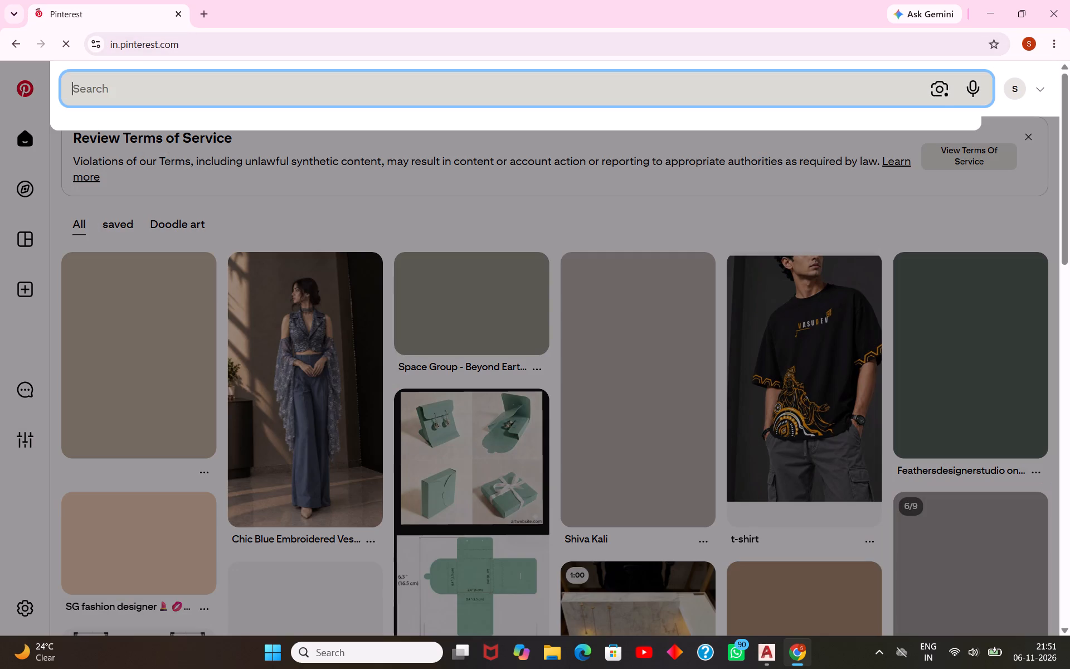
type("housing")
key("space")
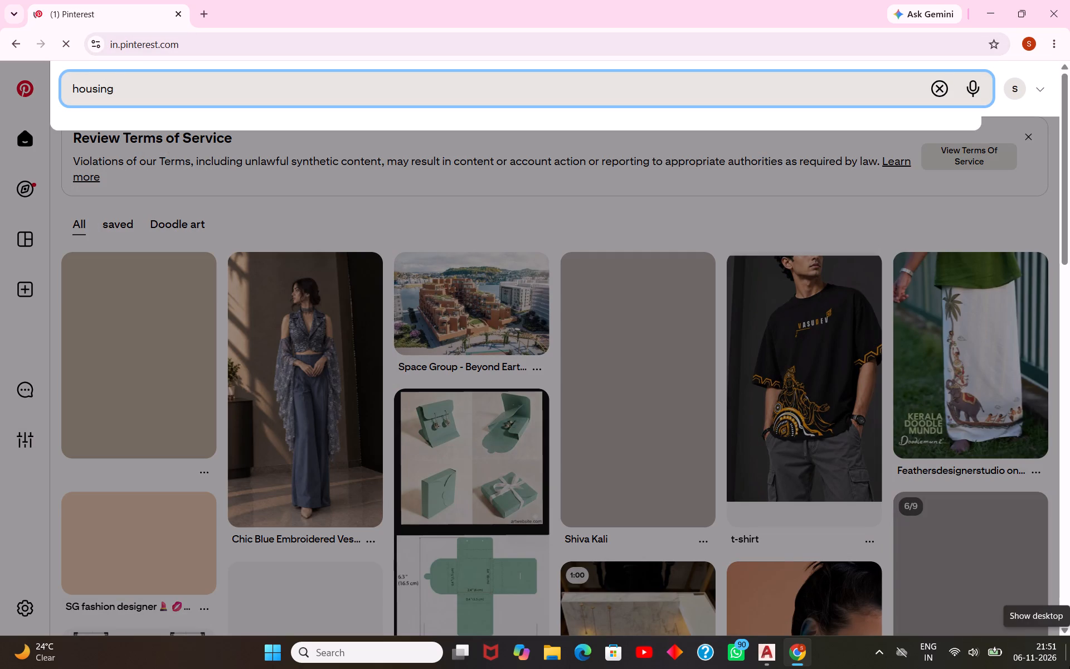
type("project")
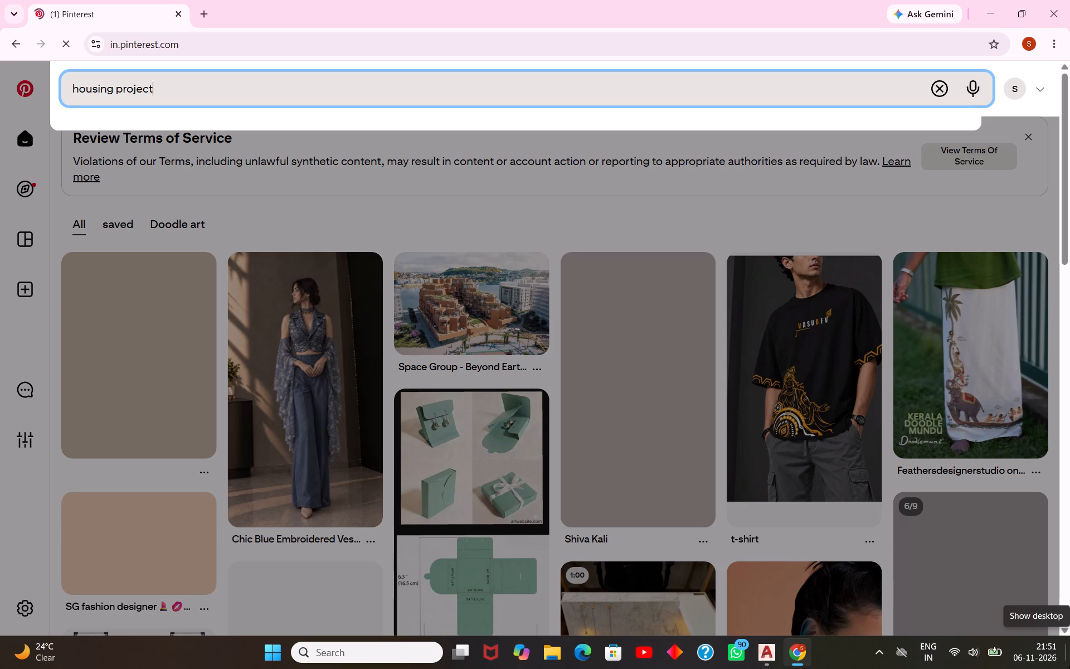
key("space")
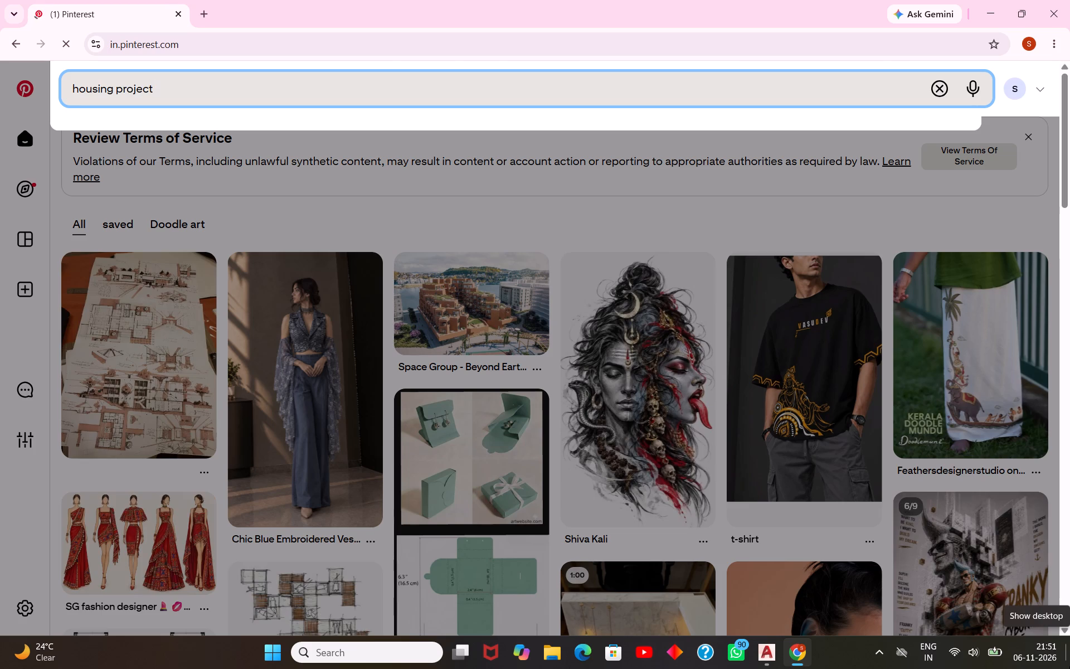
type("jury sheets")
key("Return")
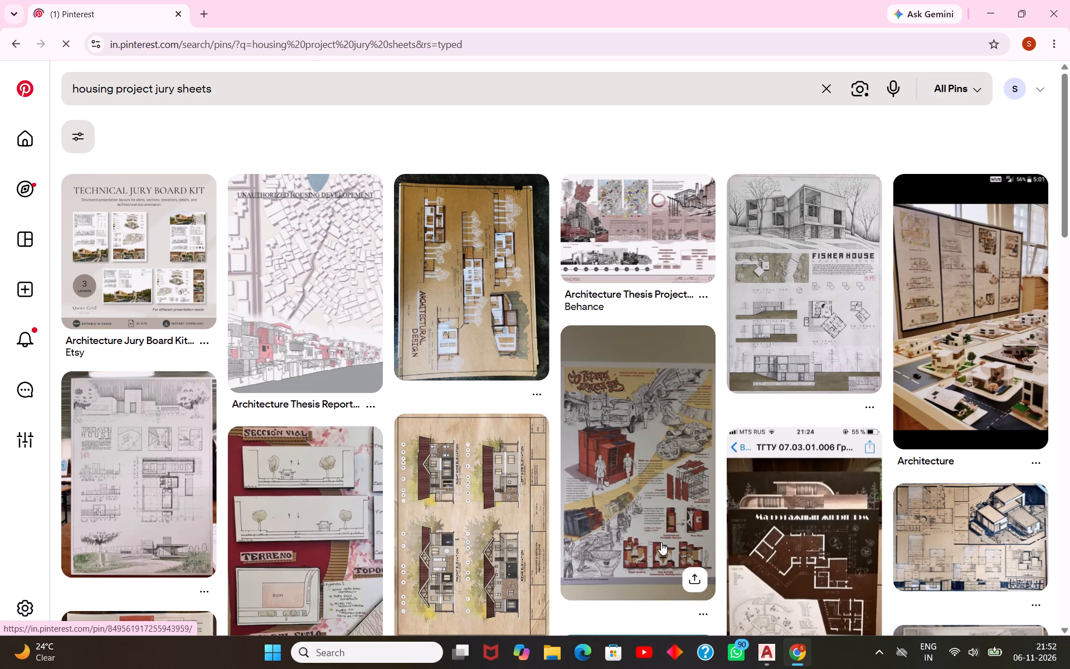
scroll(661, 542, "down", 2)
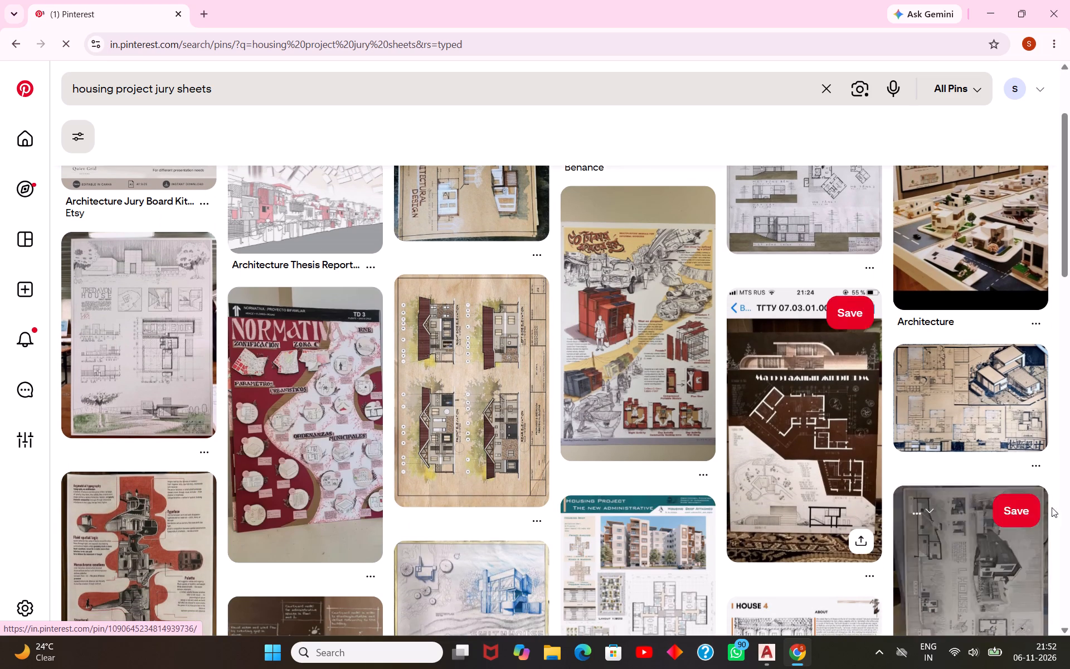
left_click(985, 423)
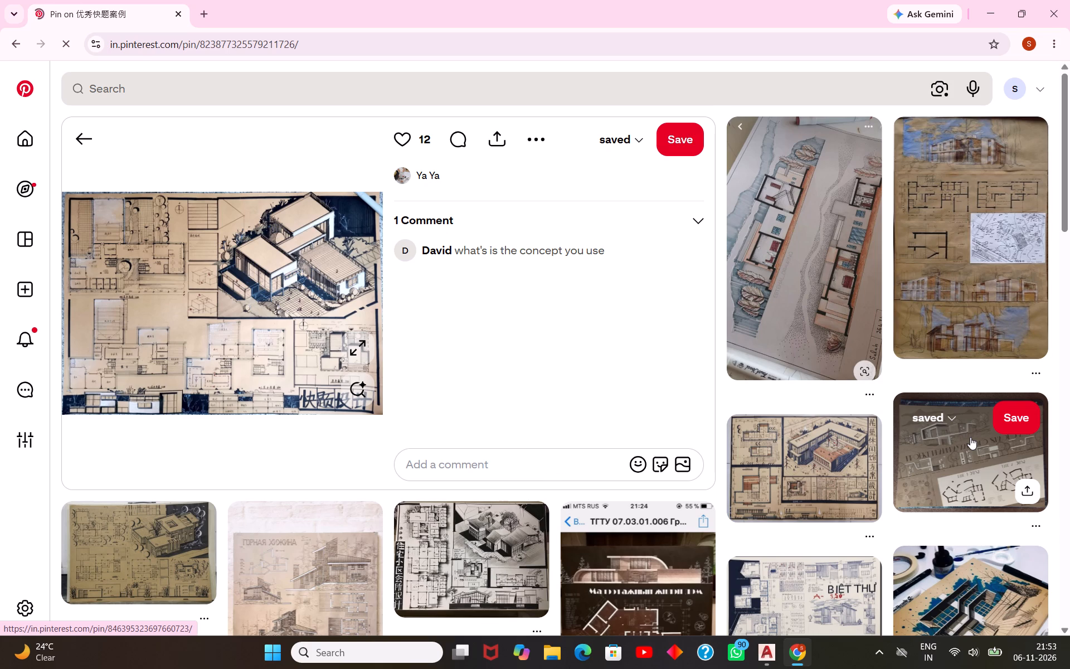
scroll(334, 395, "down", 2)
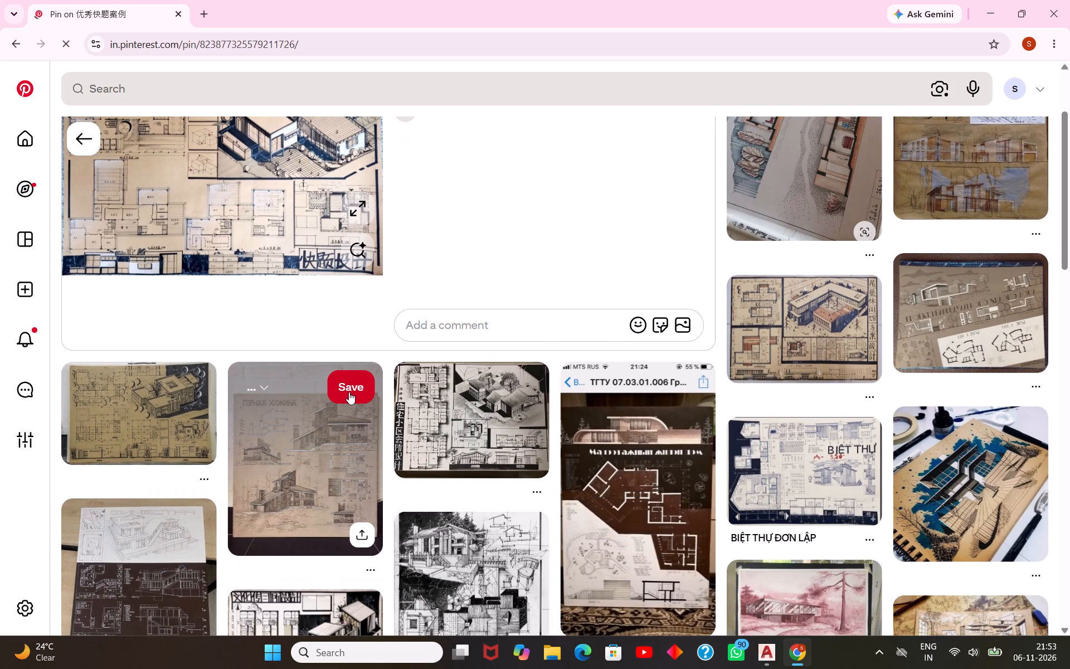
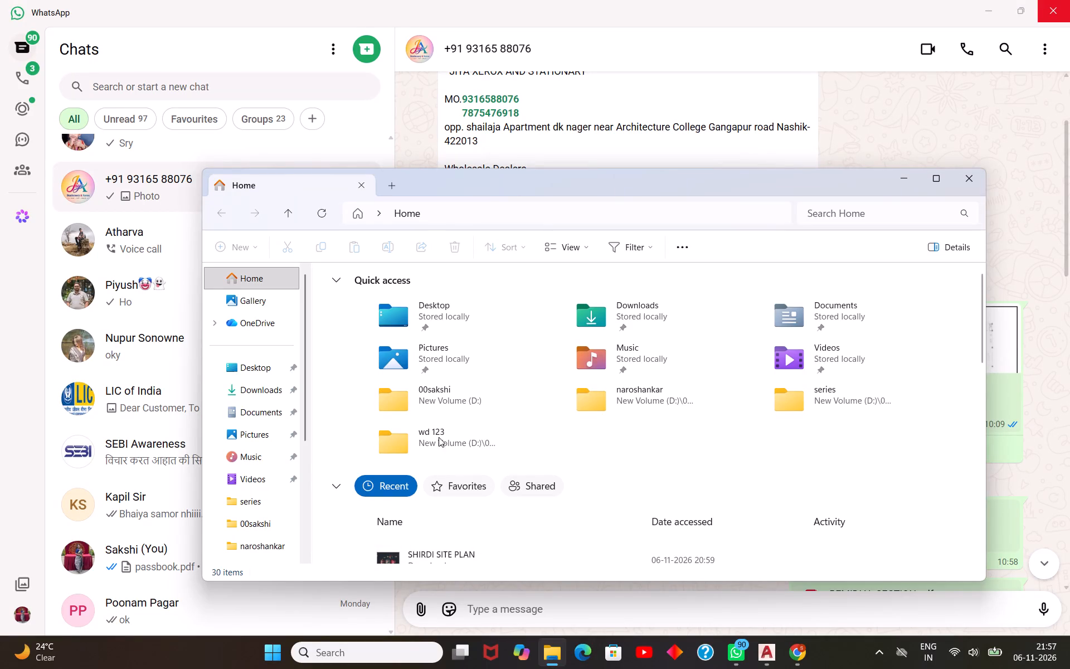
left_click(266, 393)
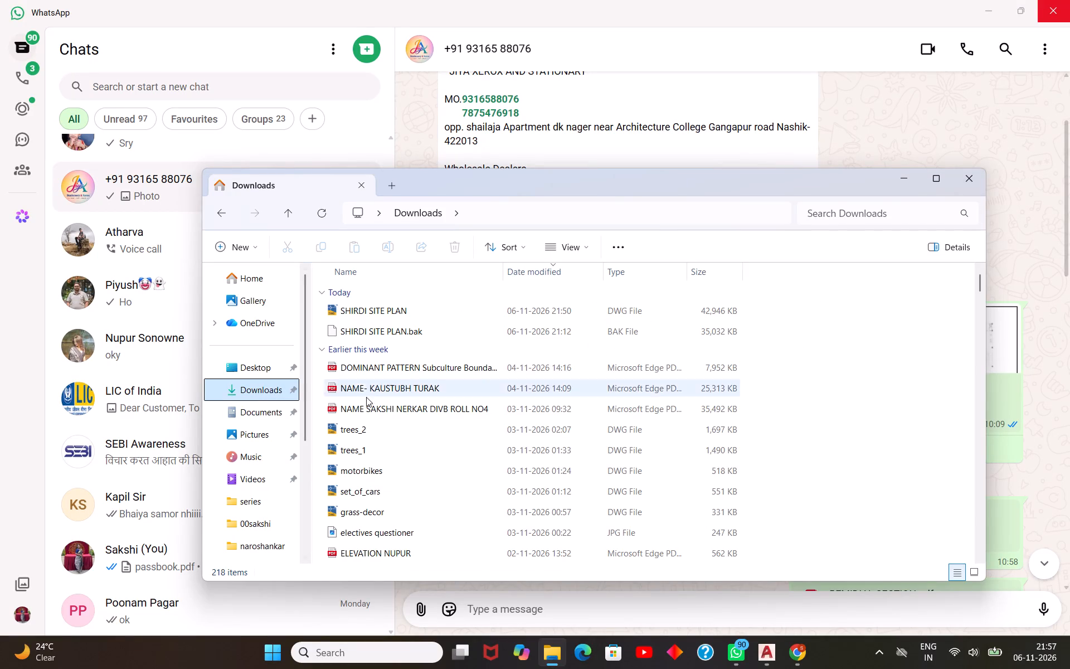
scroll(358, 420, "down", 2)
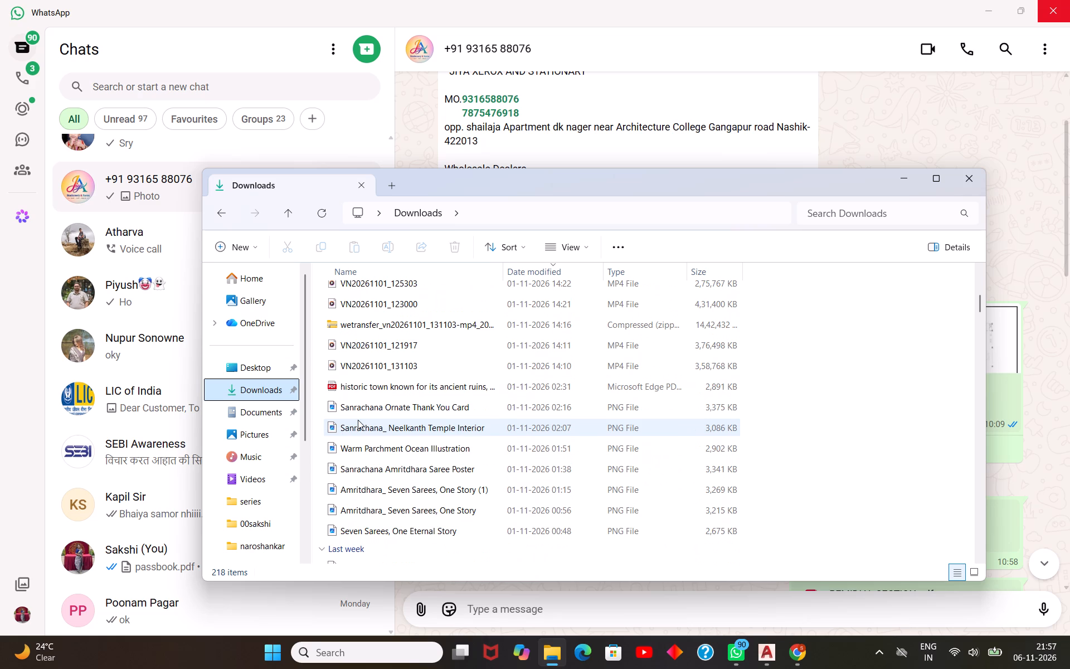
scroll(358, 420, "up", 1)
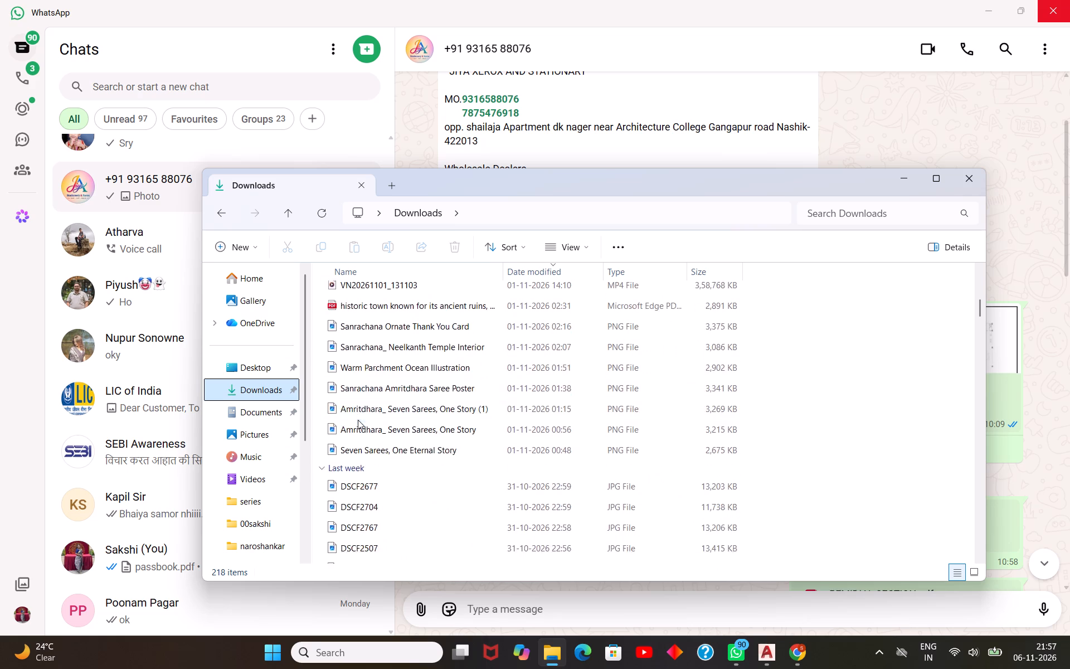
scroll(358, 420, "up", 2)
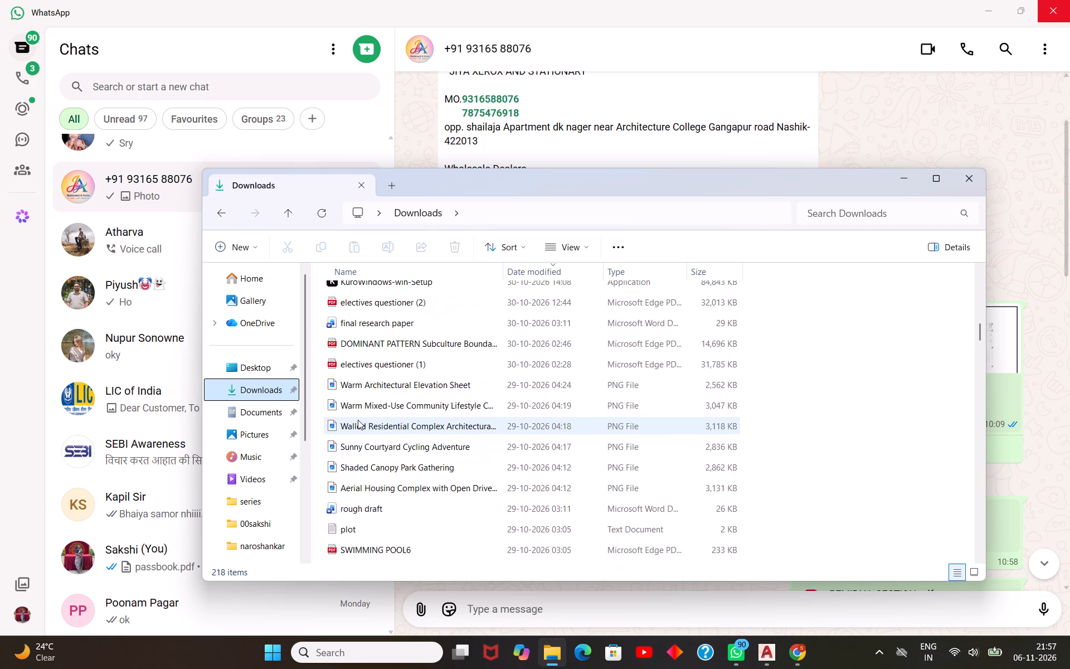
scroll(358, 420, "up", 3)
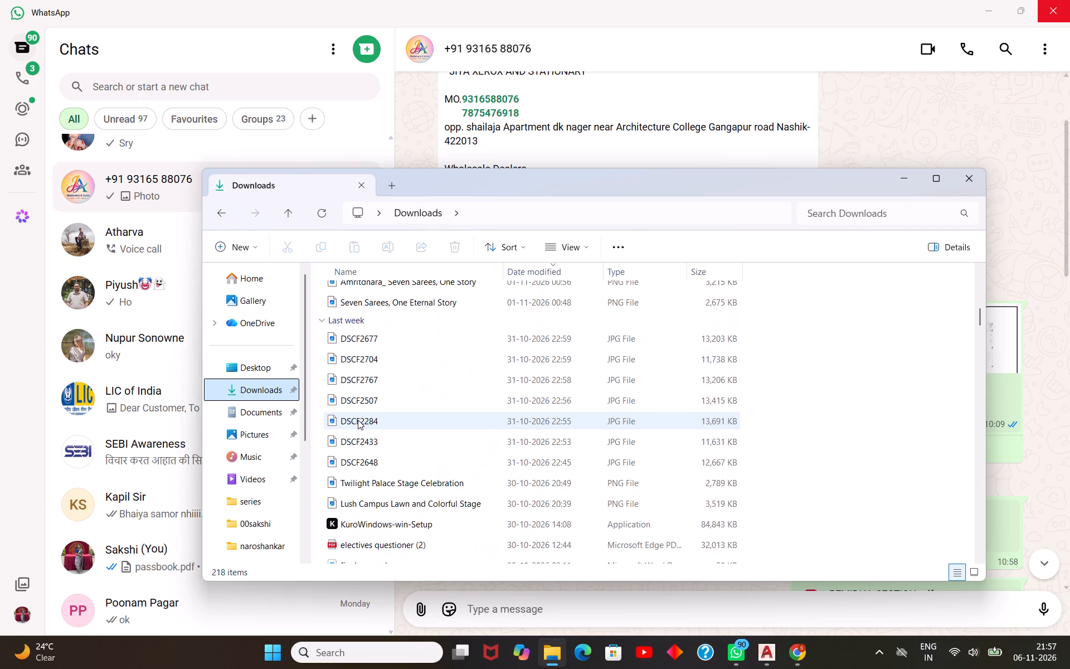
scroll(358, 420, "up", 4)
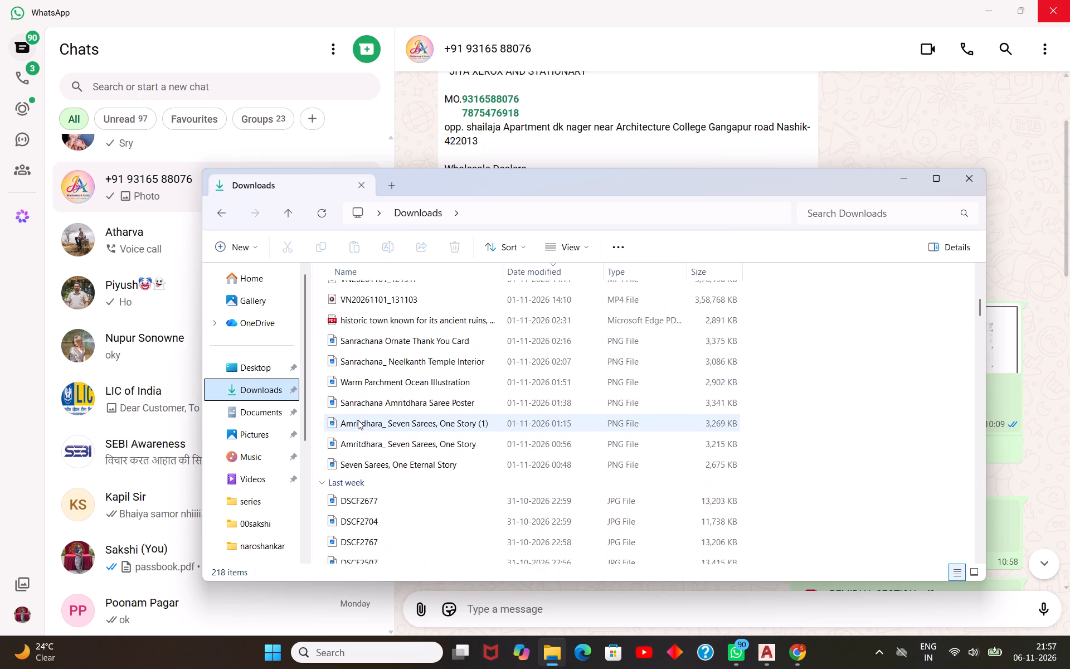
scroll(358, 420, "up", 3)
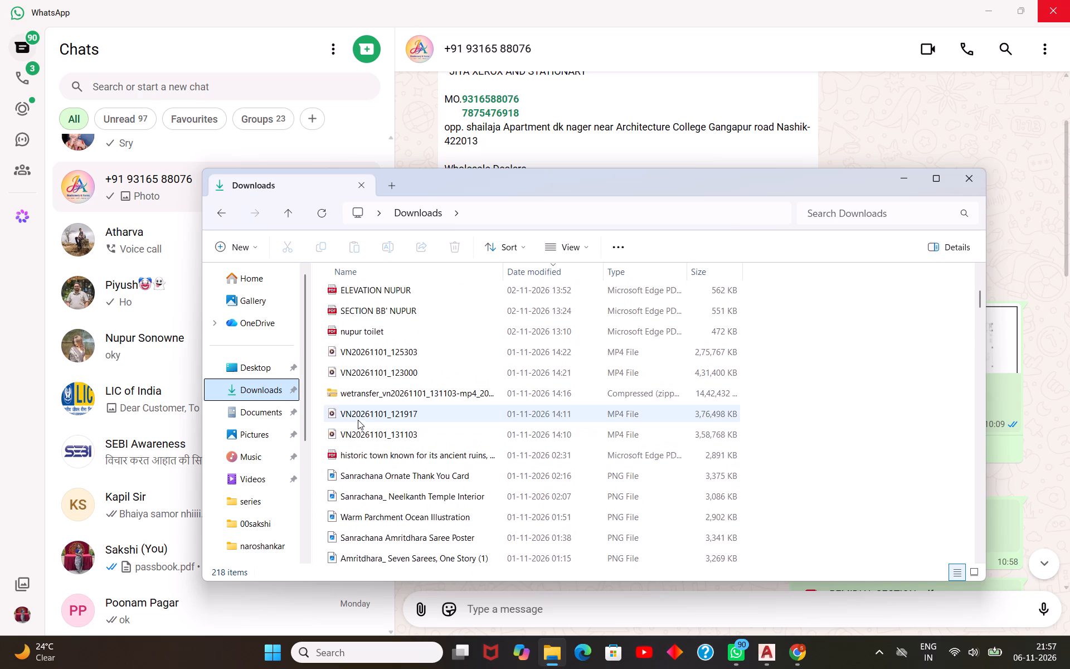
scroll(358, 420, "up", 4)
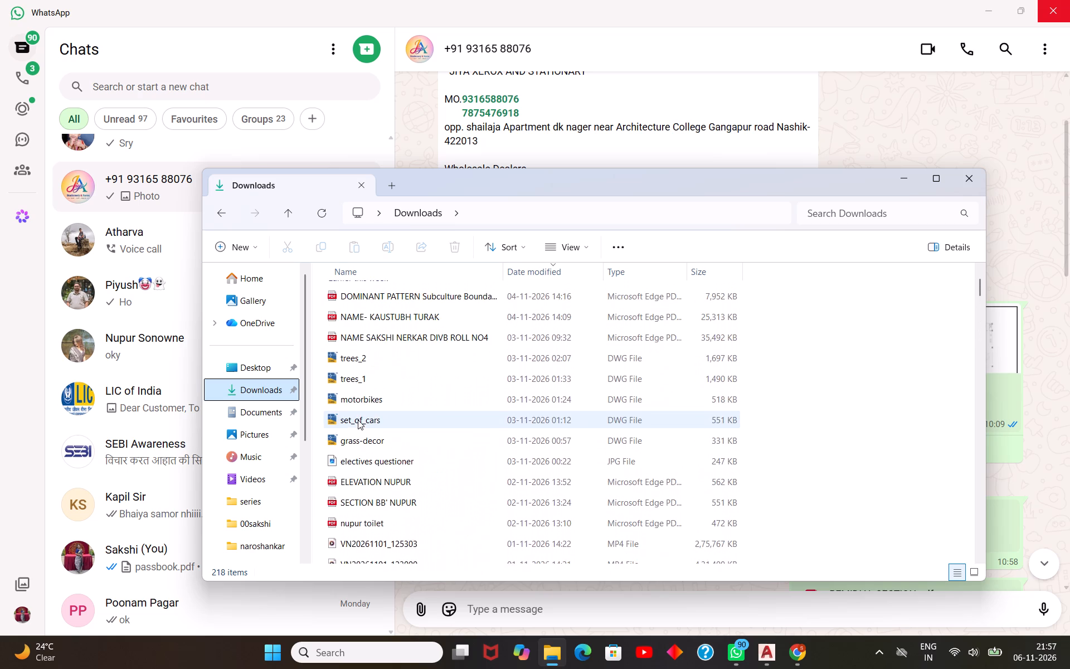
left_click(396, 361)
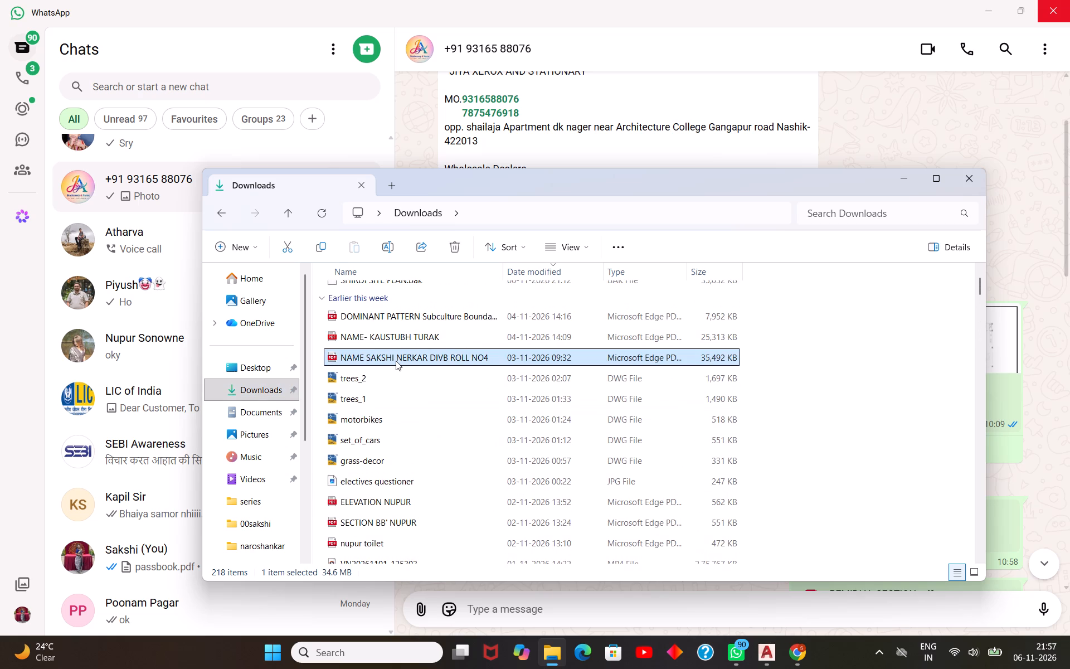
double_click(396, 361)
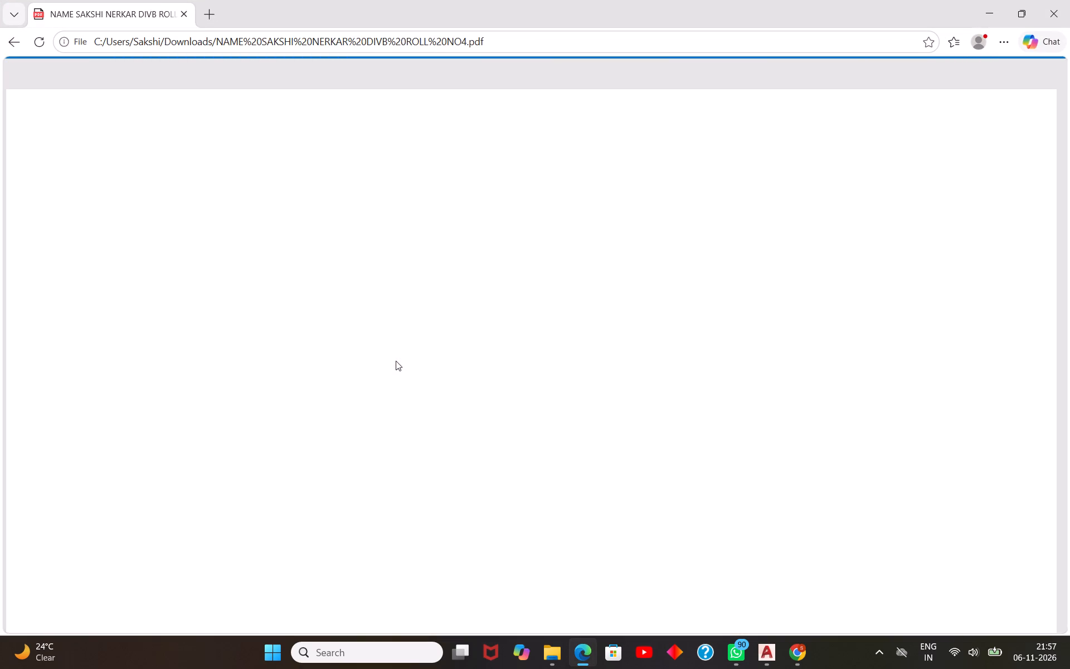
Review the housing project PDF from the floor and unit plan sheet through the site plan sheet to the aerial render on page 3.
scroll(396, 361, "down", 3)
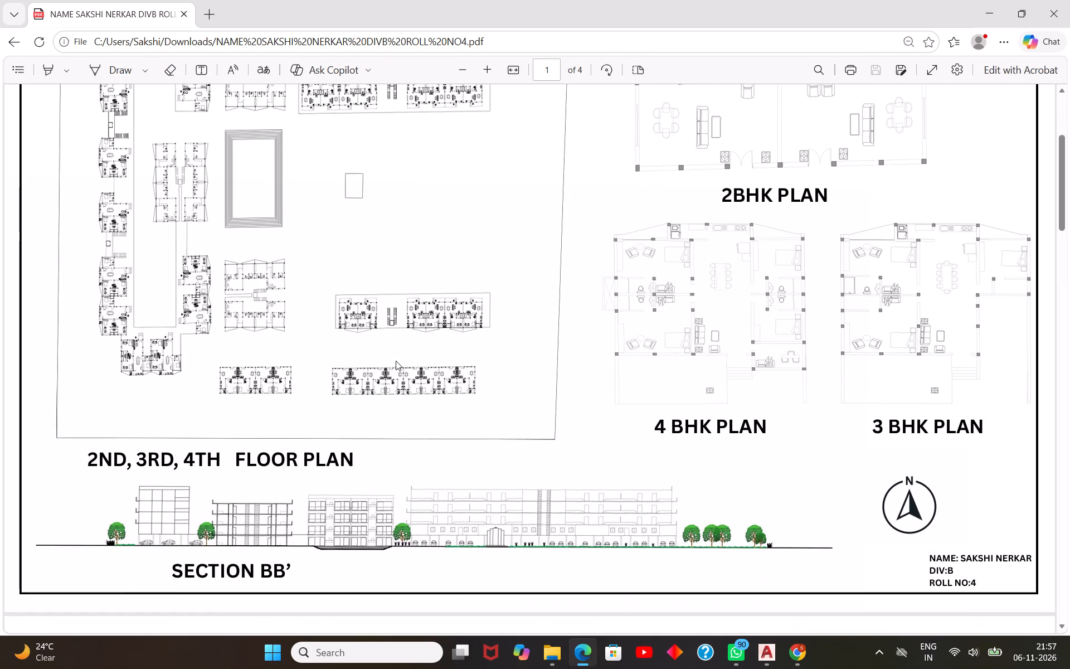
scroll(396, 361, "up", 3)
scroll(396, 361, "down", 2)
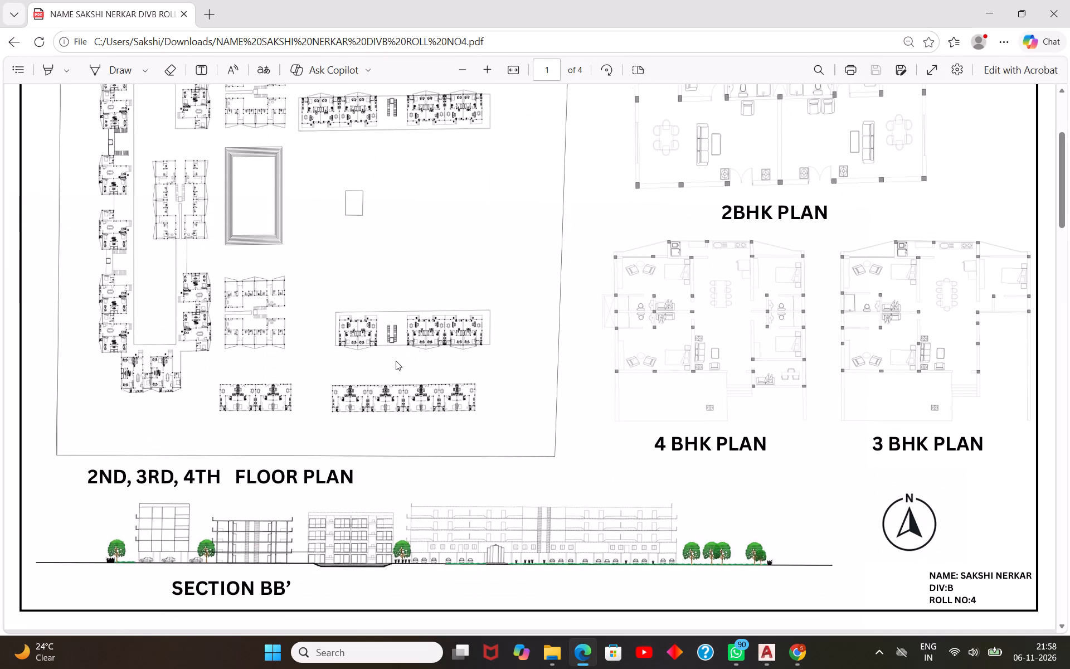
scroll(396, 361, "up", 2)
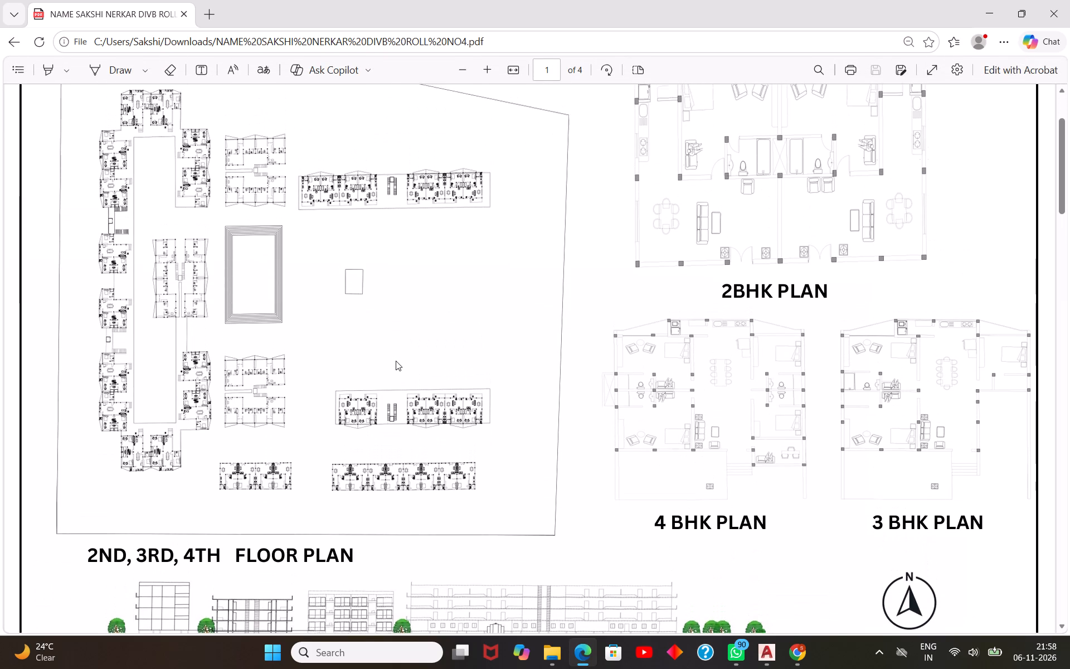
scroll(396, 361, "up", 1)
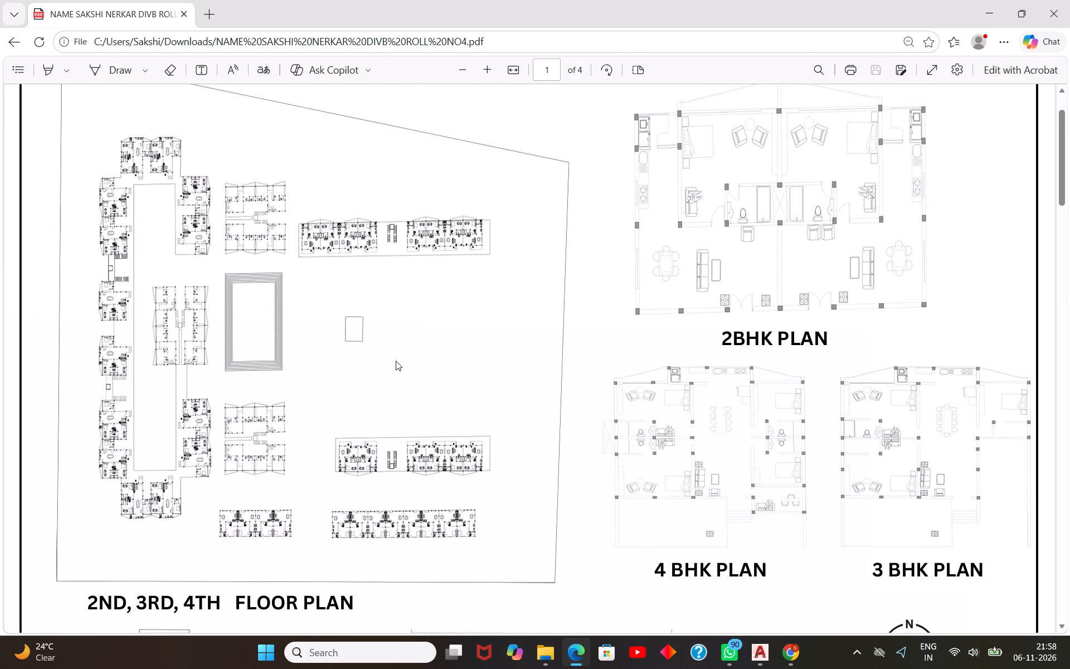
scroll(396, 361, "down", 7)
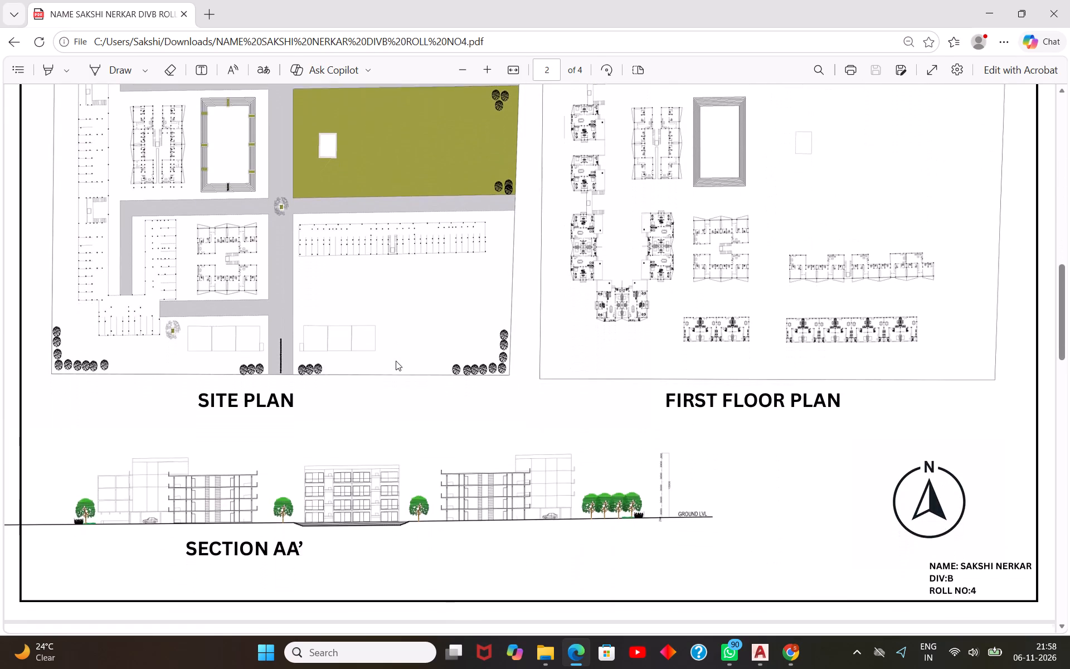
scroll(396, 361, "down", 4)
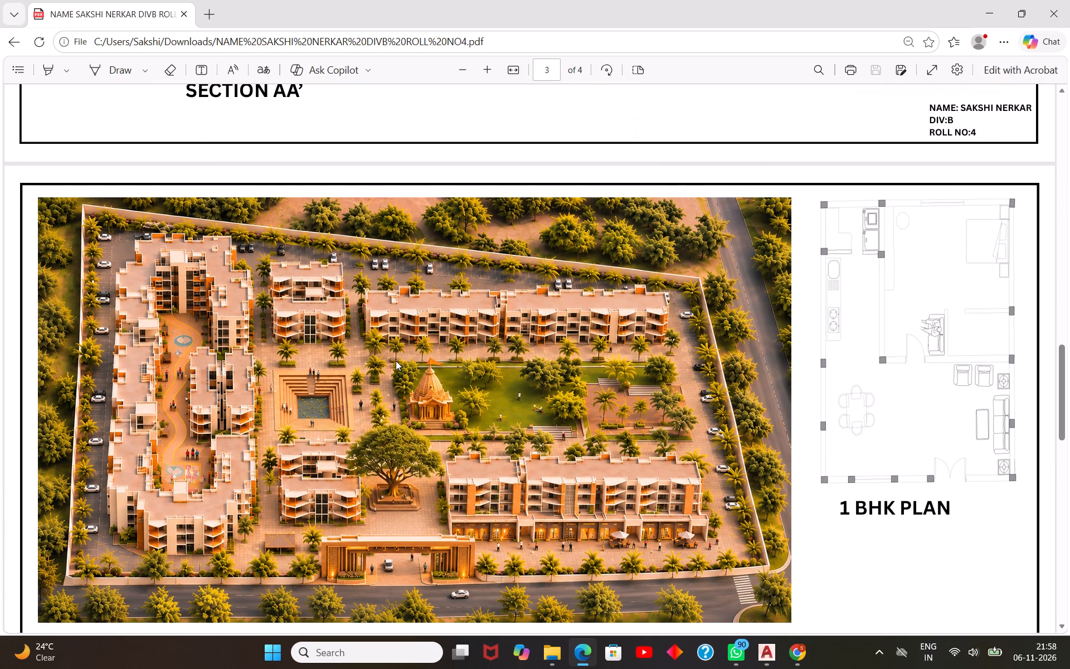
scroll(396, 361, "up", 2)
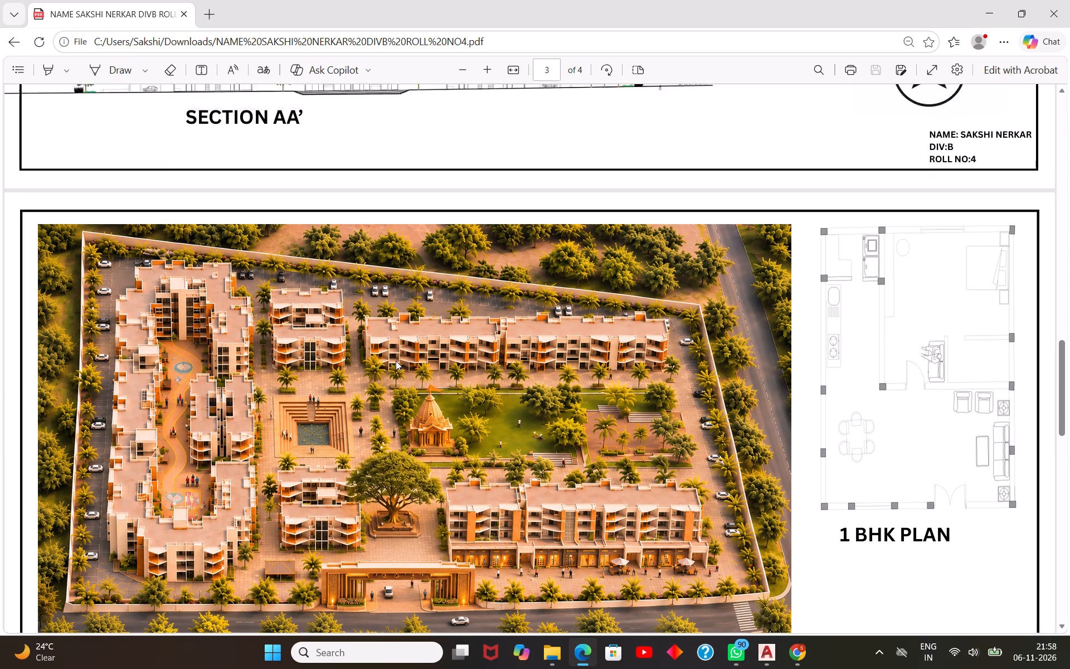
scroll(396, 361, "up", 7)
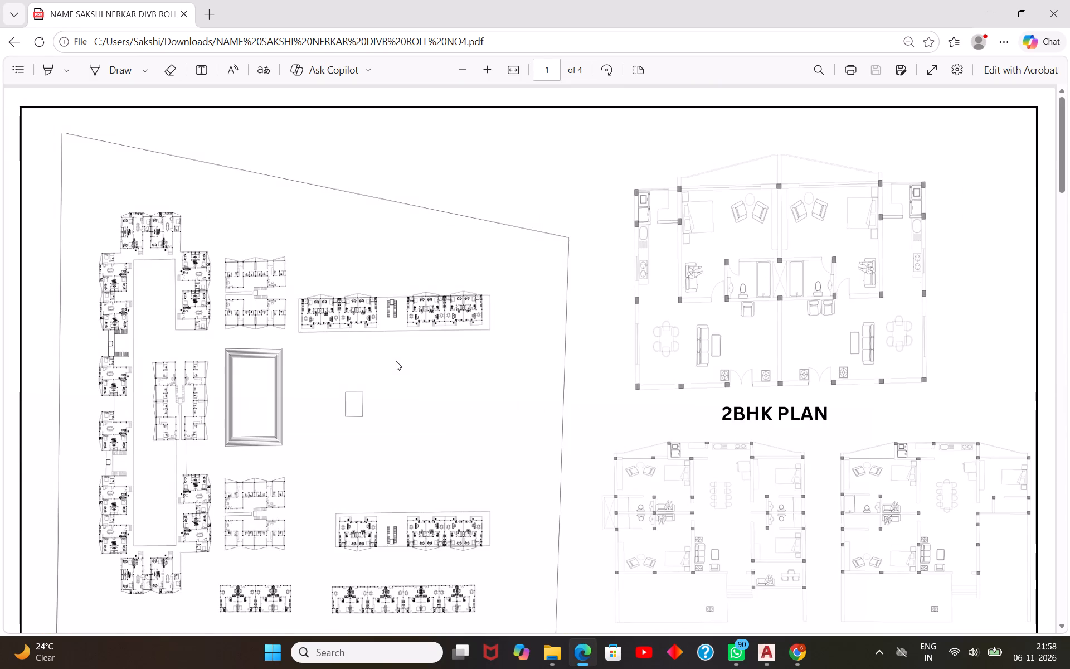
Re-examine the first sheet's 2nd, 3rd, 4th floor plan, BHK unit plans and Section BB', continuing to the top of the site plan sheet.
scroll(396, 361, "down", 2)
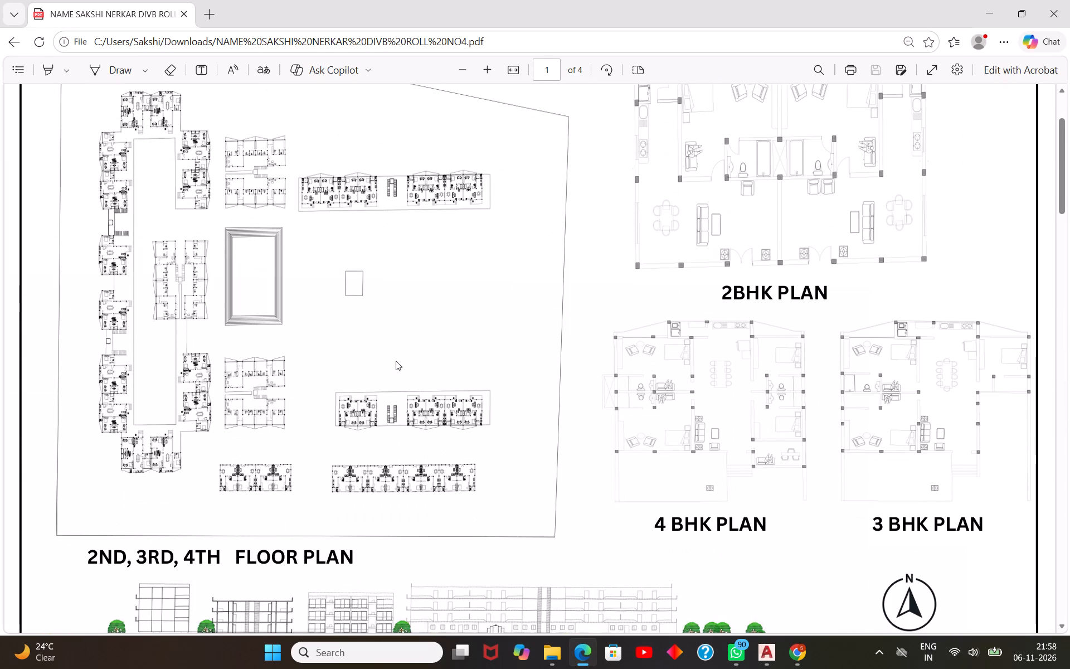
scroll(396, 361, "up", 1)
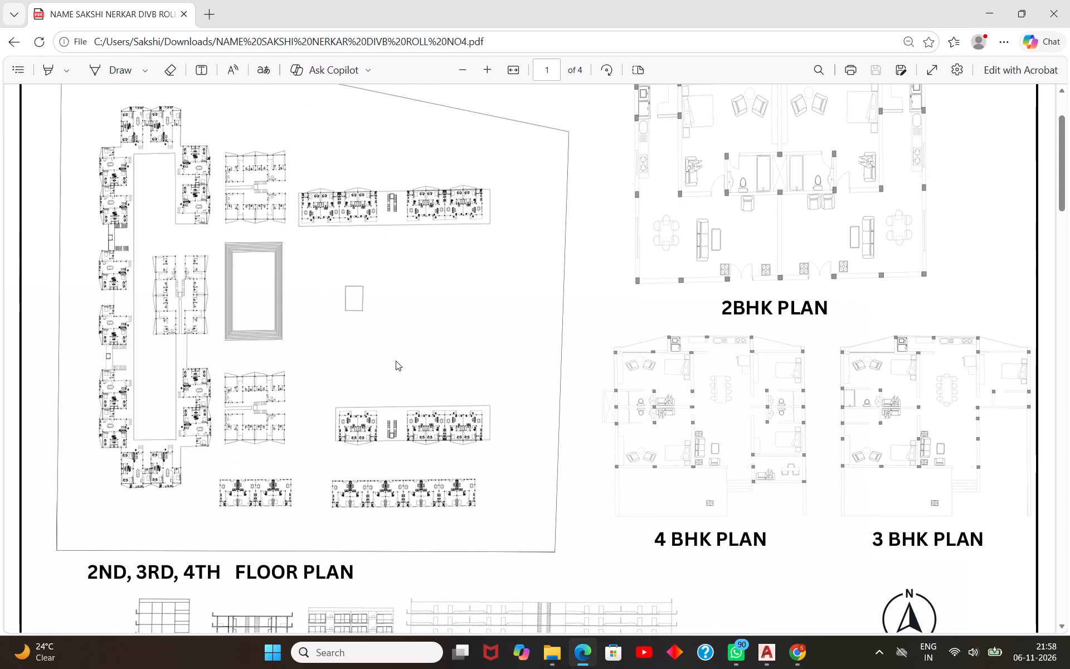
scroll(396, 361, "up", 1)
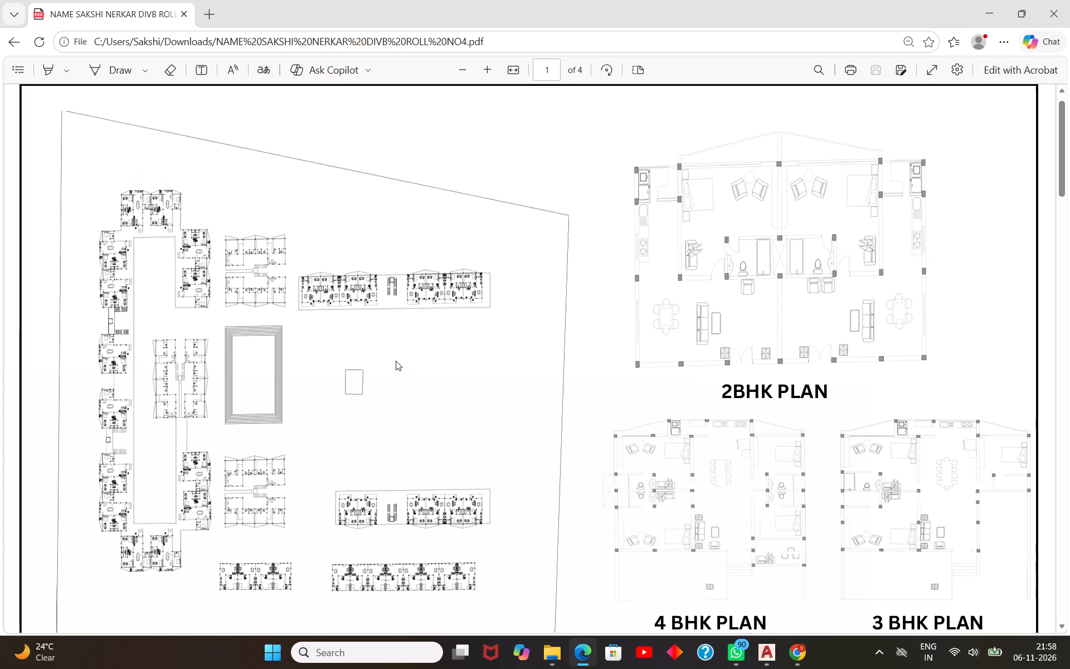
scroll(396, 361, "up", 1)
scroll(396, 361, "down", 3)
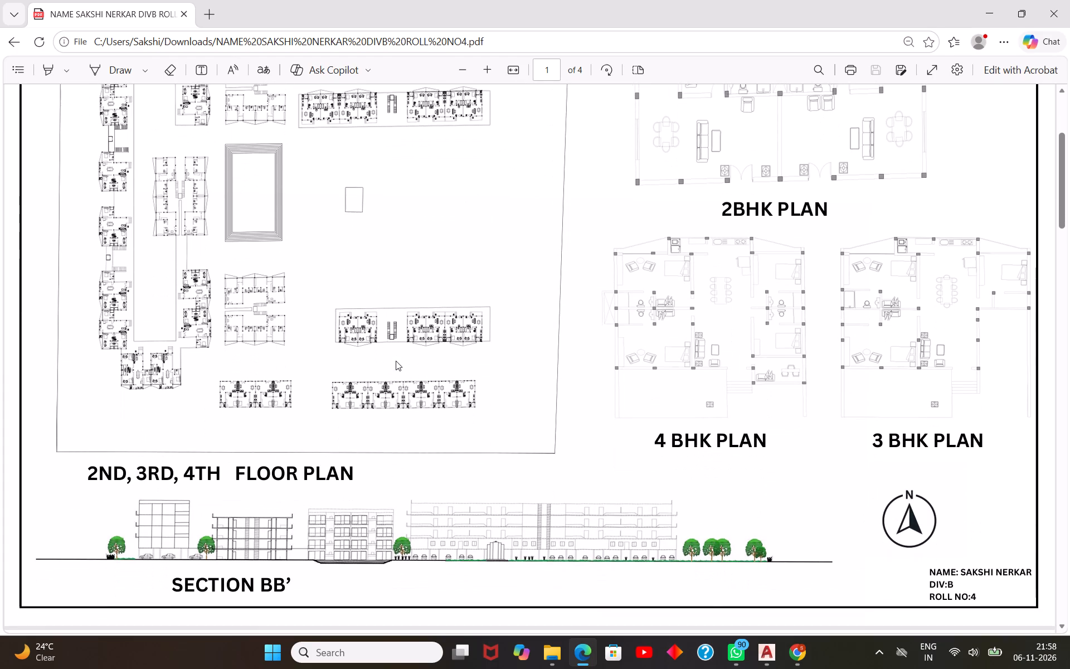
left_click(396, 361)
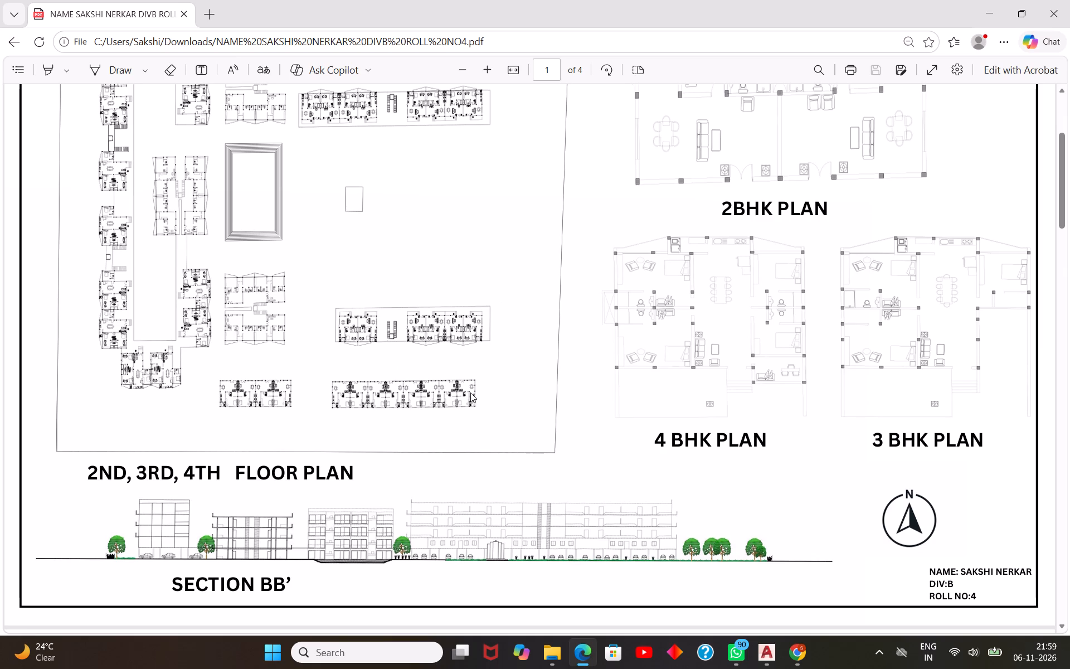
scroll(470, 394, "down", 2)
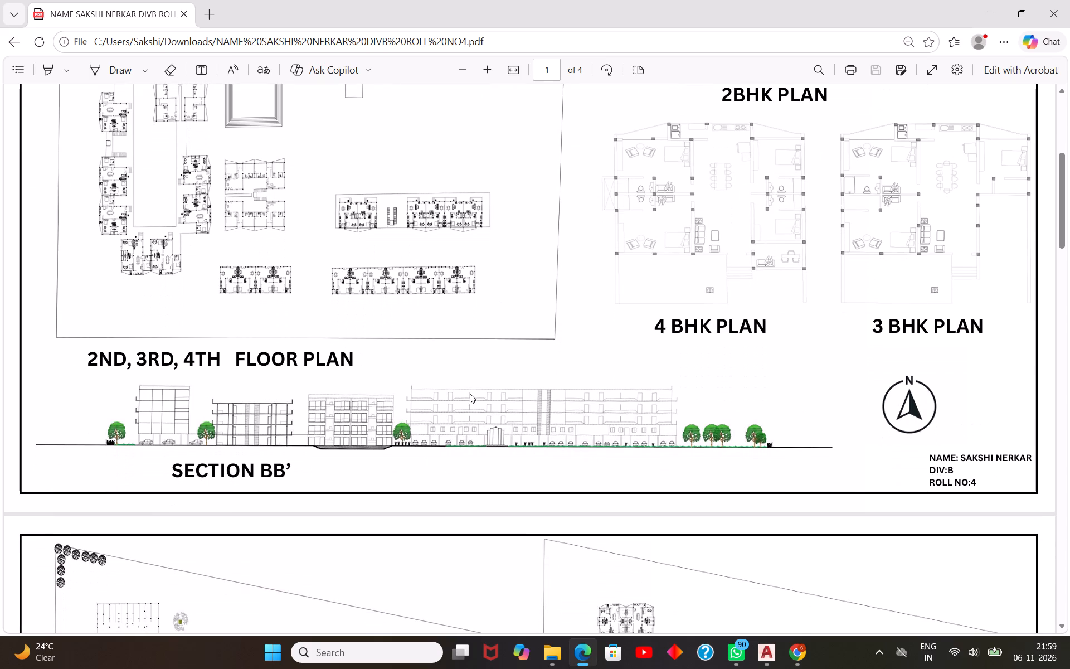
scroll(470, 394, "up", 2)
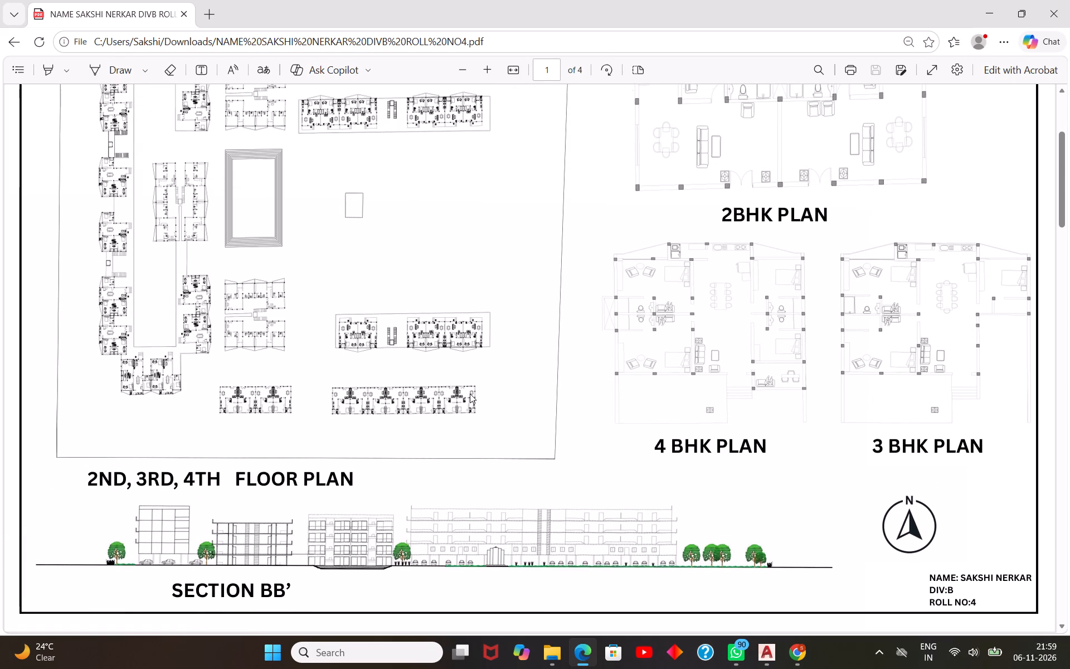
scroll(470, 394, "up", 2)
scroll(470, 394, "down", 3)
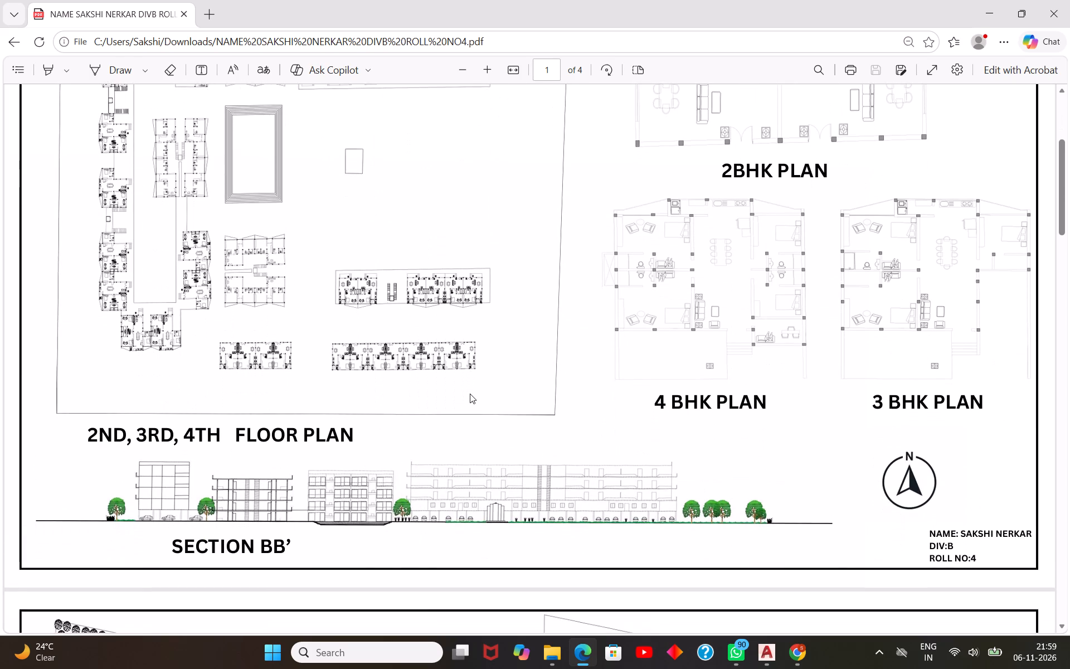
scroll(471, 389, "down", 3)
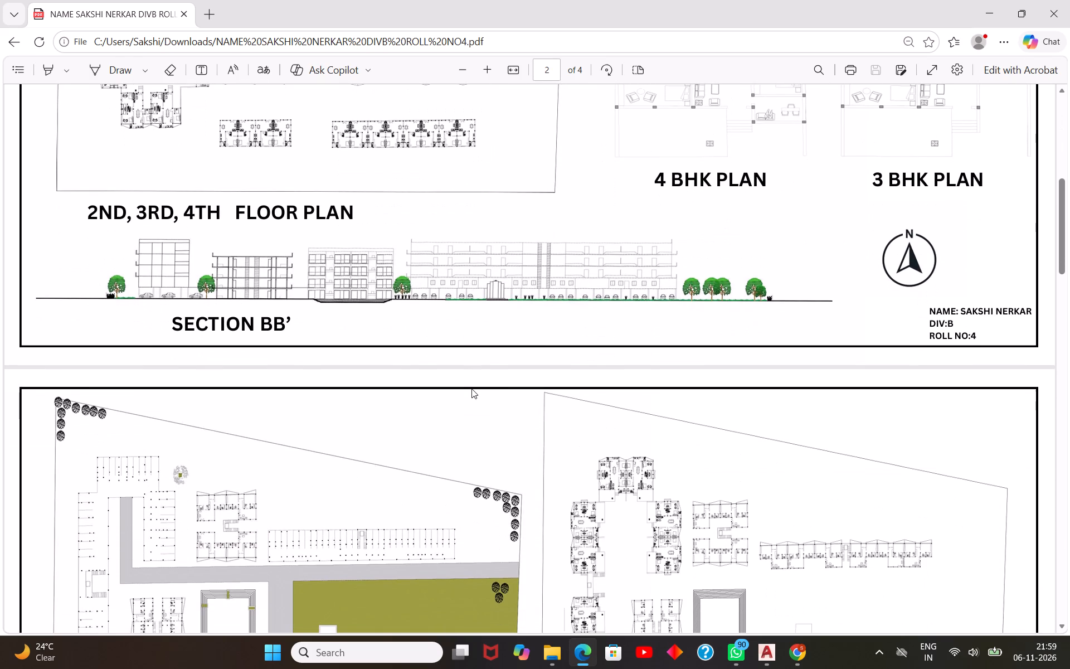
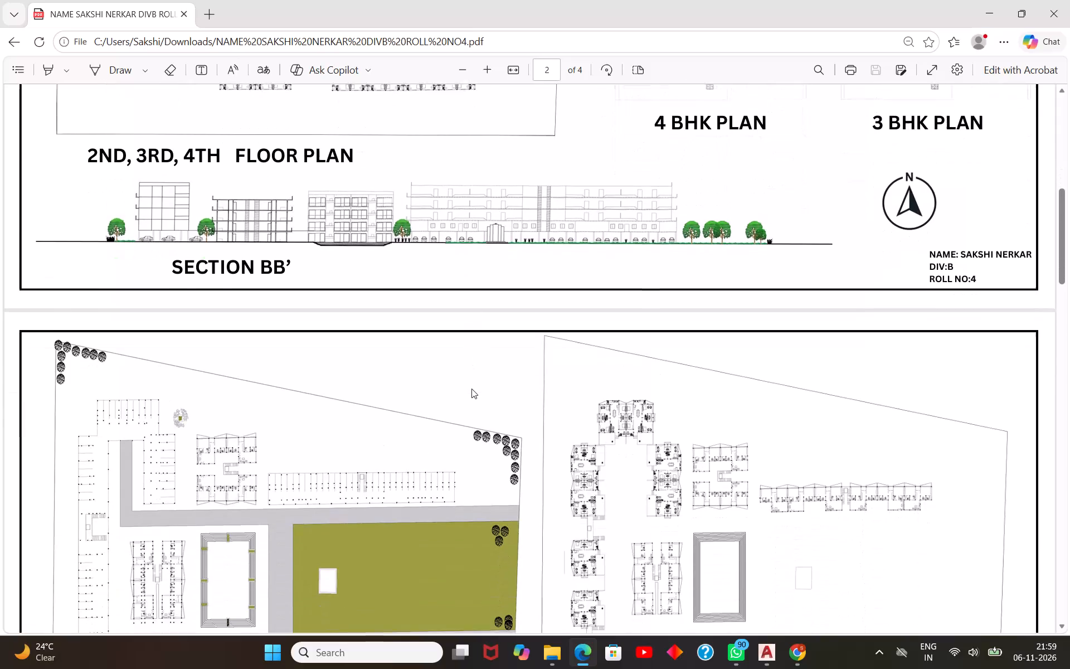
Review the housing PDF around the aerial render, Section AA', site plan and first floor plan, returning to the first sheet.
scroll(471, 389, "down", 4)
scroll(471, 389, "up", 1)
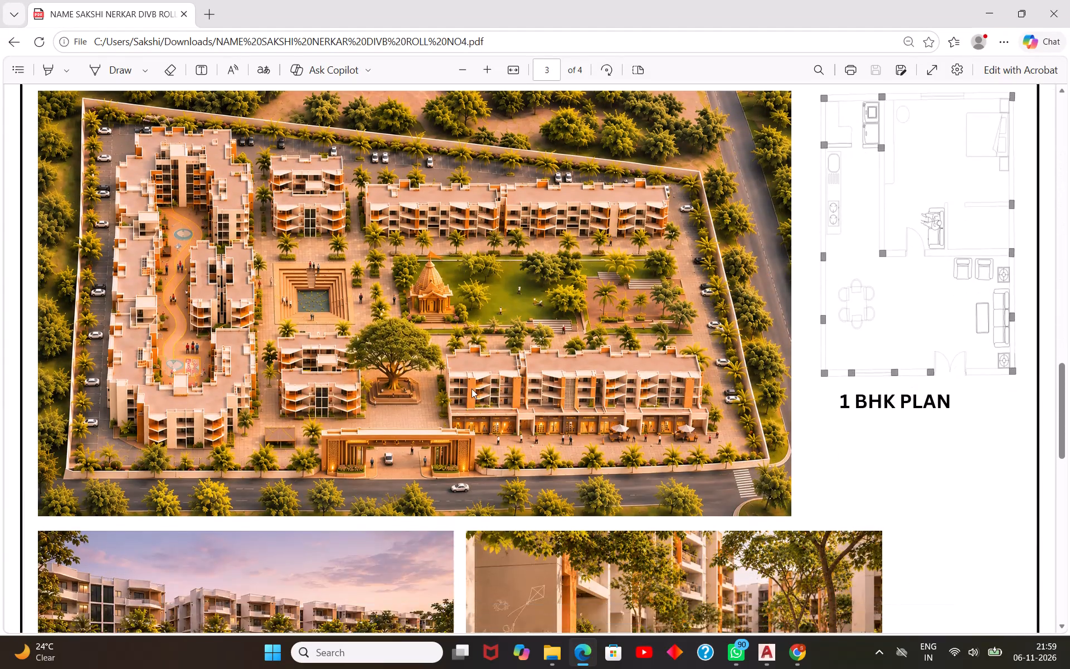
scroll(471, 389, "up", 2)
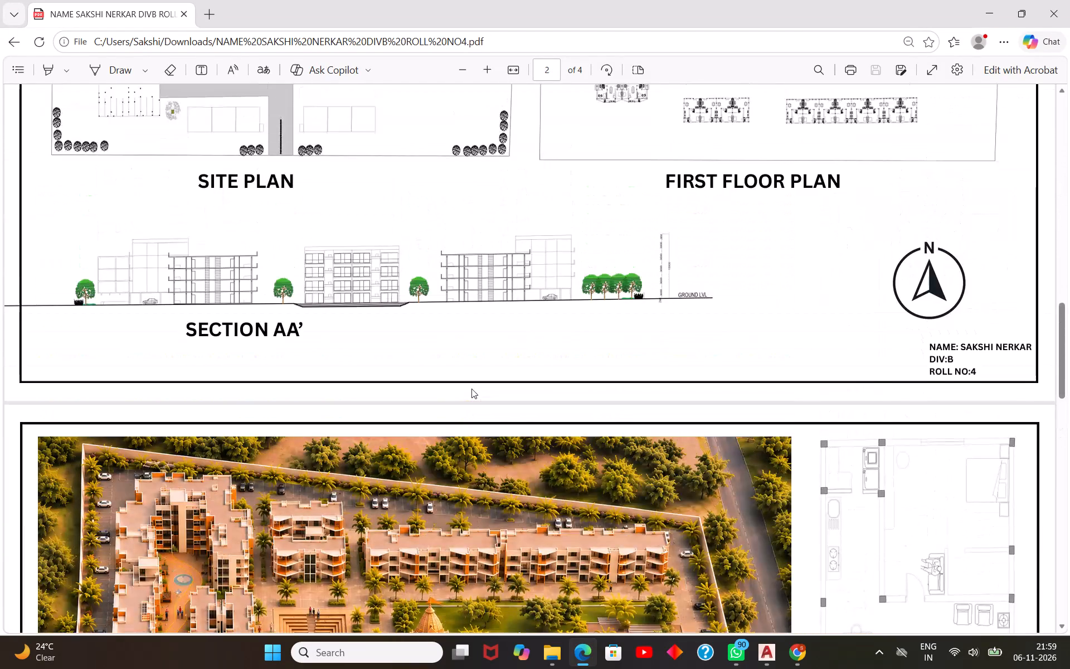
scroll(471, 389, "up", 4)
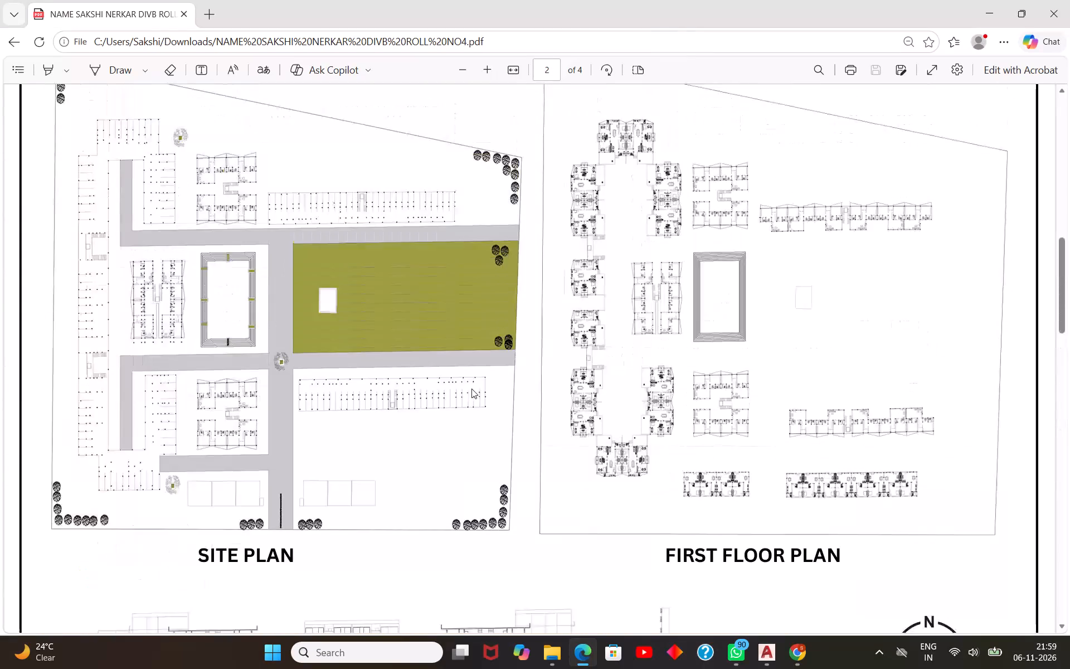
scroll(471, 389, "up", 1)
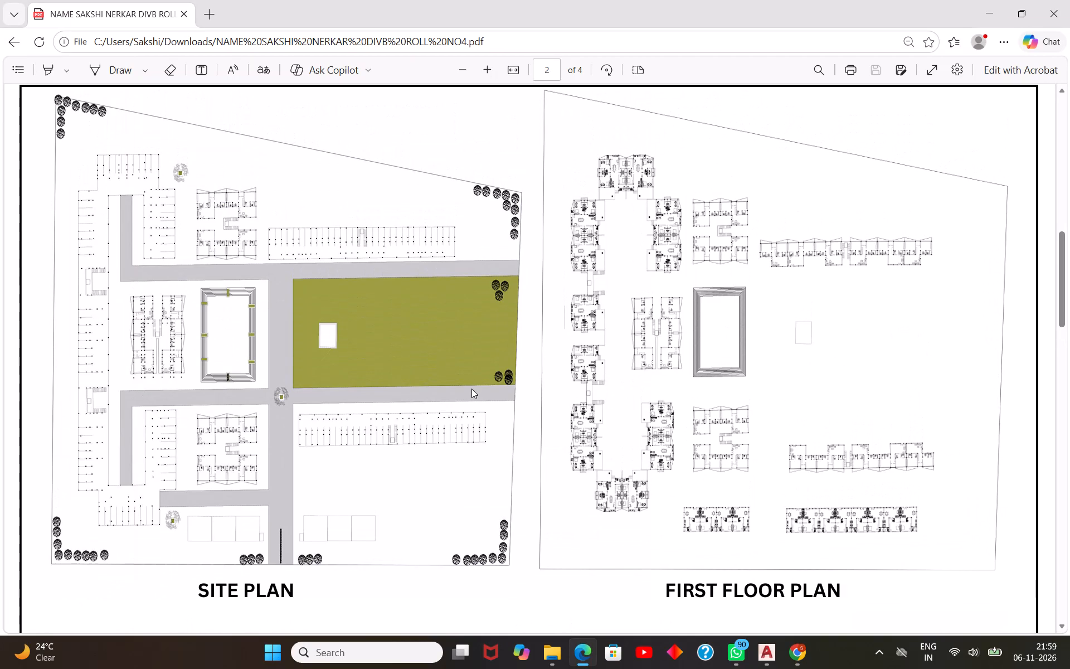
scroll(471, 389, "up", 3)
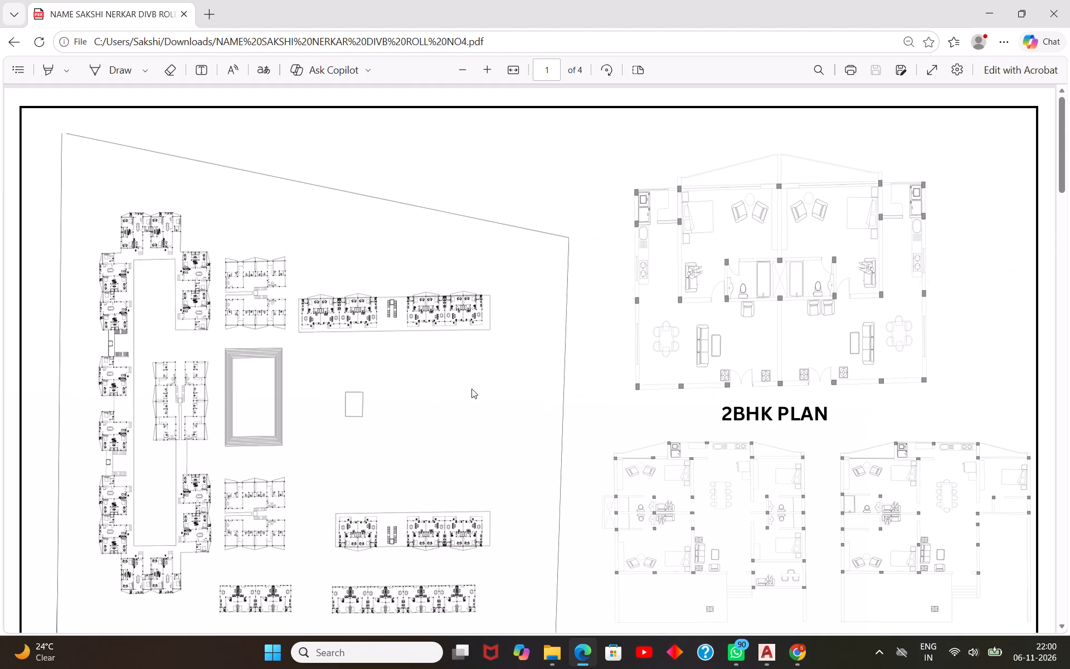
Examine the last sheet's "Reimagning Chawl" concept diagrams, aerial render and east, west and south elevations.
scroll(471, 389, "down", 3)
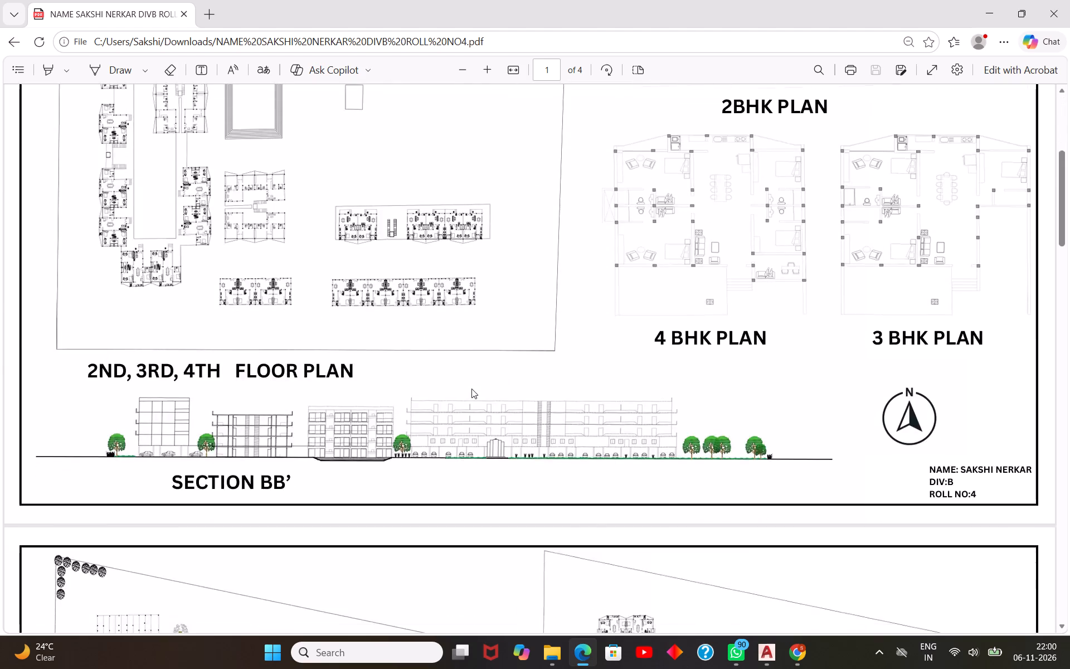
scroll(471, 389, "down", 5)
scroll(471, 389, "up", 2)
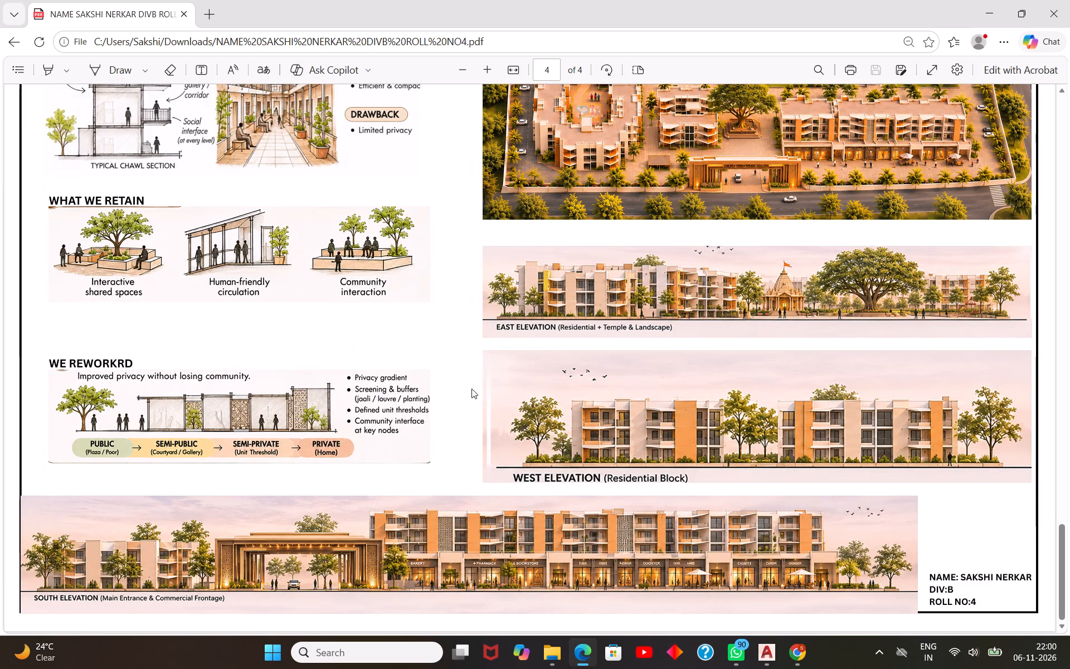
scroll(471, 389, "up", 2)
scroll(471, 389, "down", 3)
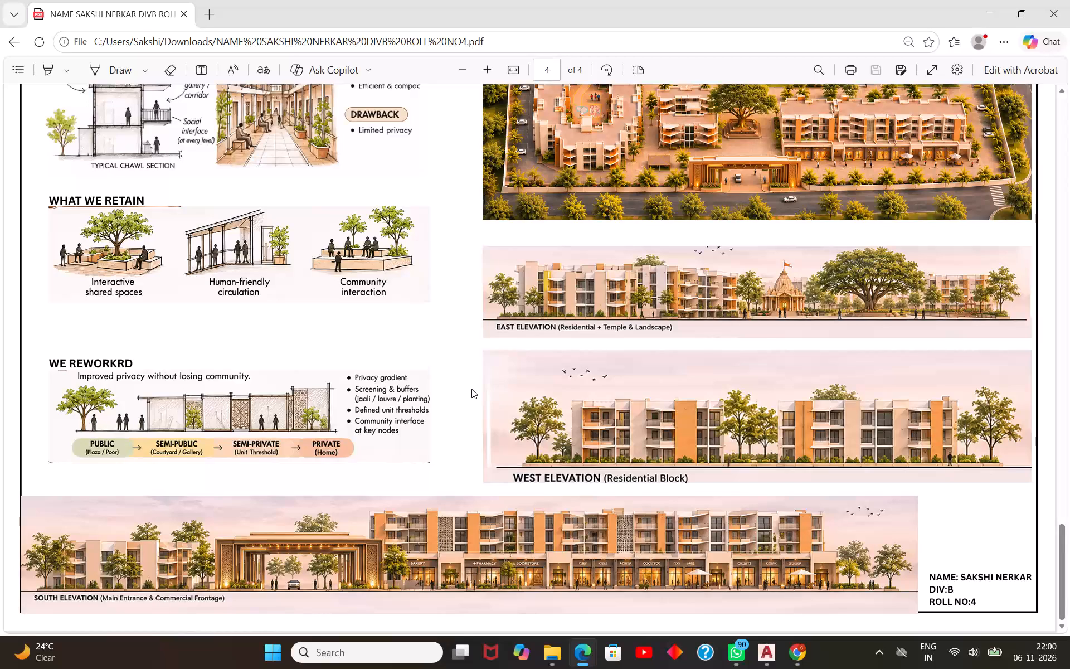
scroll(471, 389, "down", 4)
scroll(471, 389, "up", 3)
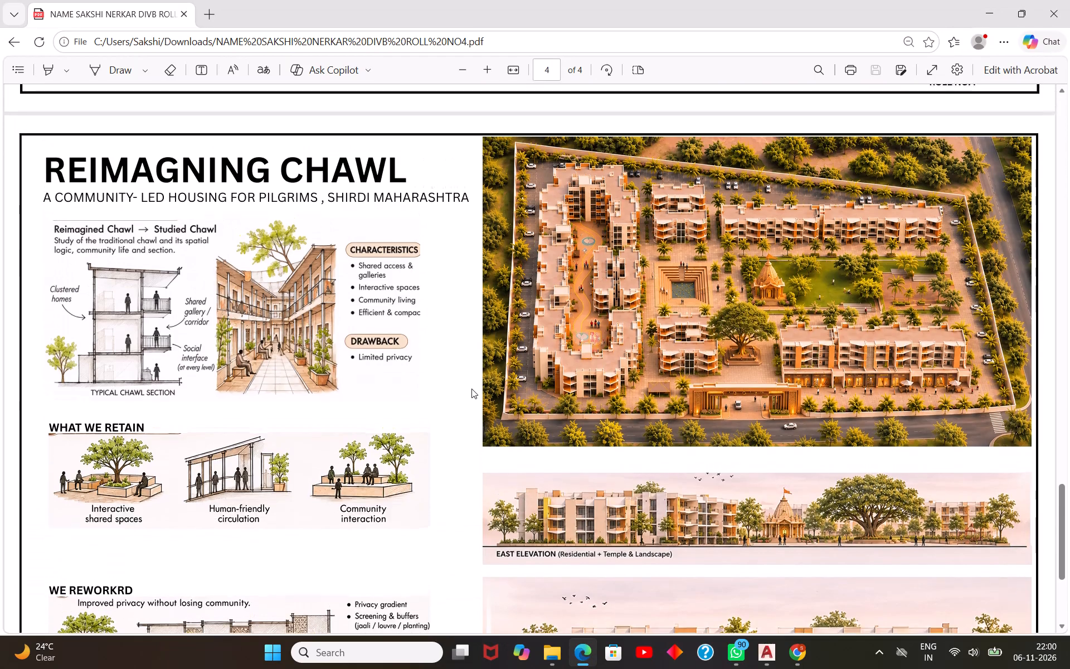
scroll(471, 389, "up", 2)
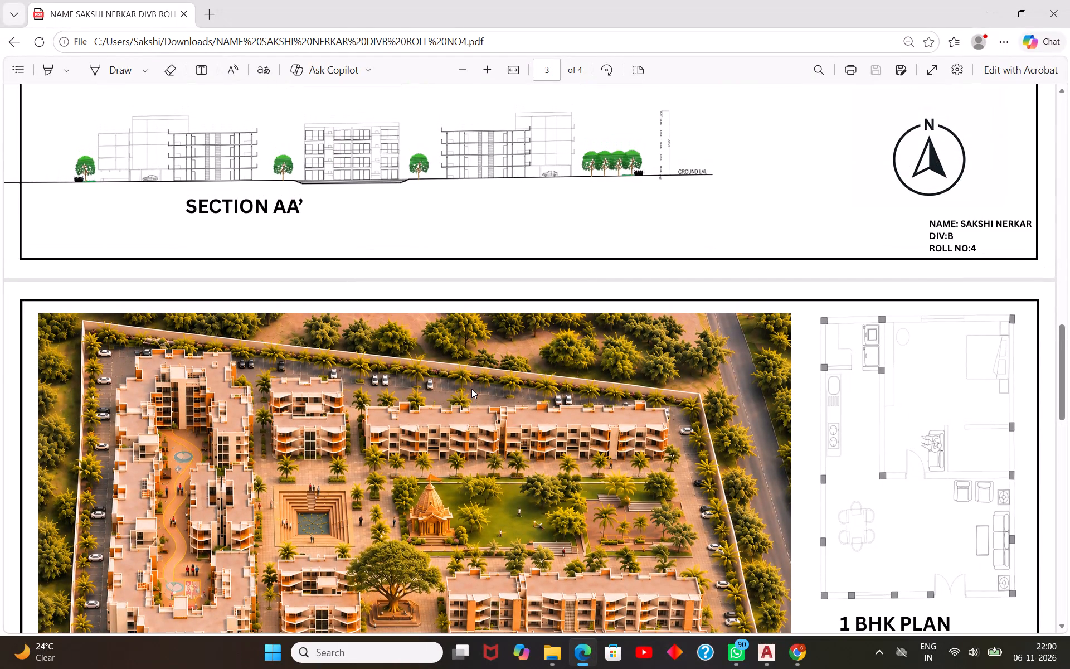
Re-check the site plan and first floor plan sheet, plus the first sheet's upper floor plan, BHK unit plans and Section BB'.
scroll(471, 389, "up", 6)
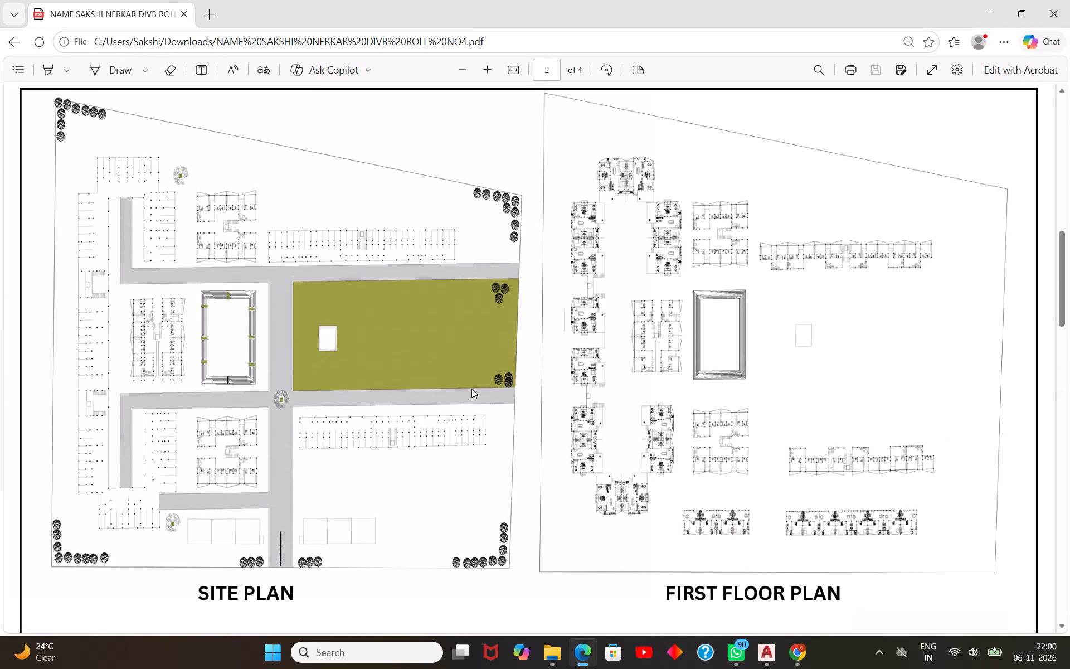
scroll(471, 389, "up", 7)
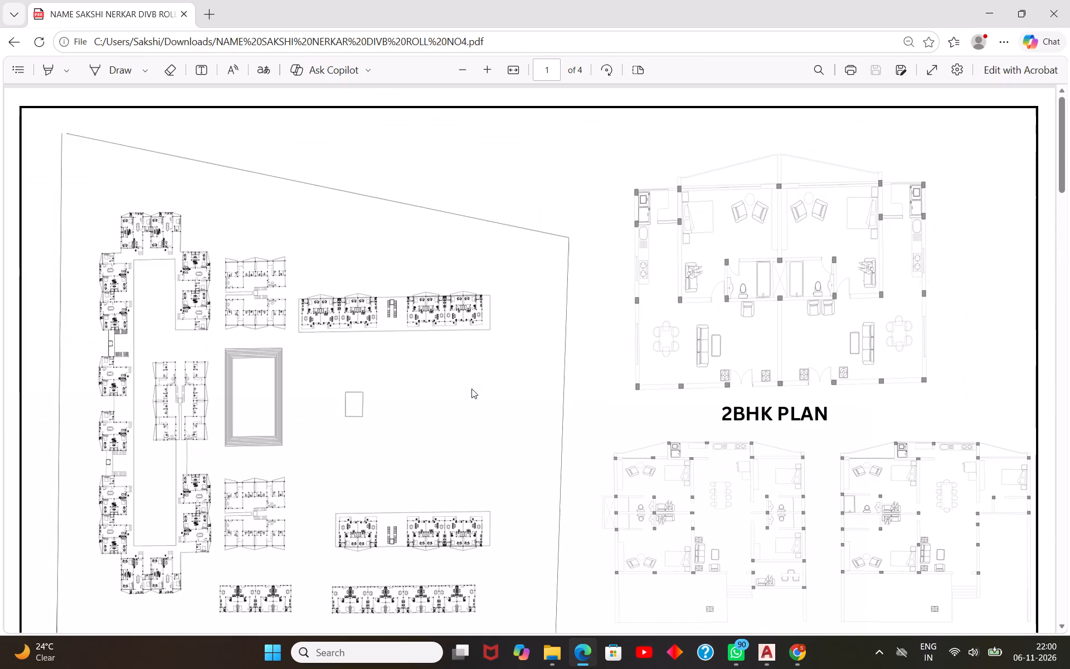
scroll(471, 389, "up", 1)
key("Escape")
scroll(449, 114, "down", 3)
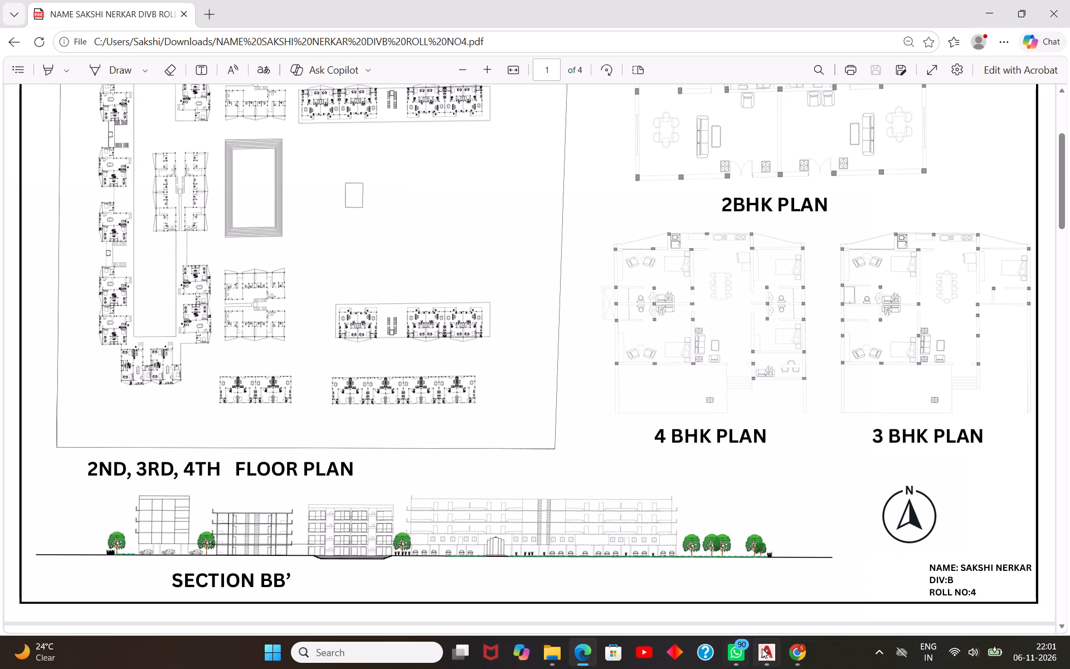
Switch to Chrome and browse the Pinterest pins related to the architectural presentation sheet for layout references.
left_click(793, 648)
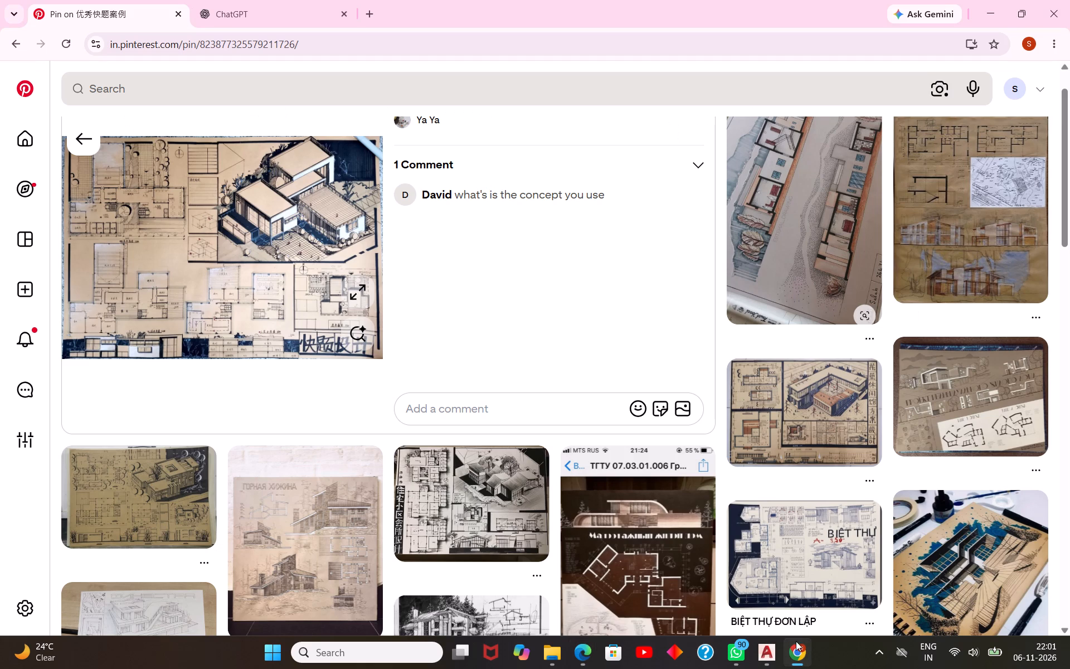
scroll(392, 265, "down", 1)
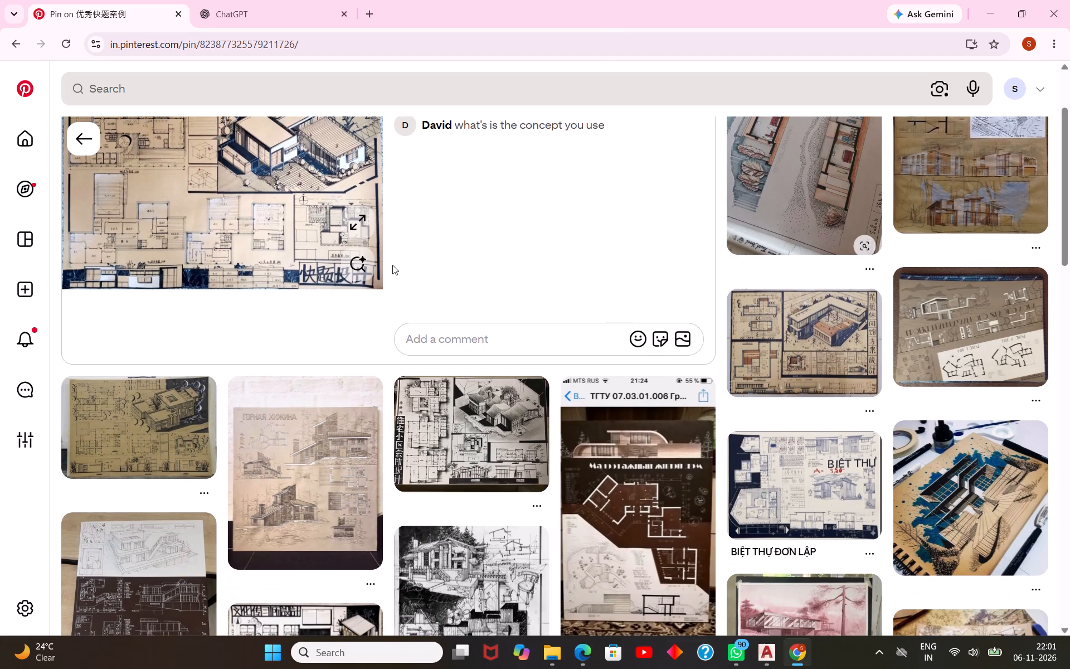
scroll(392, 265, "down", 4)
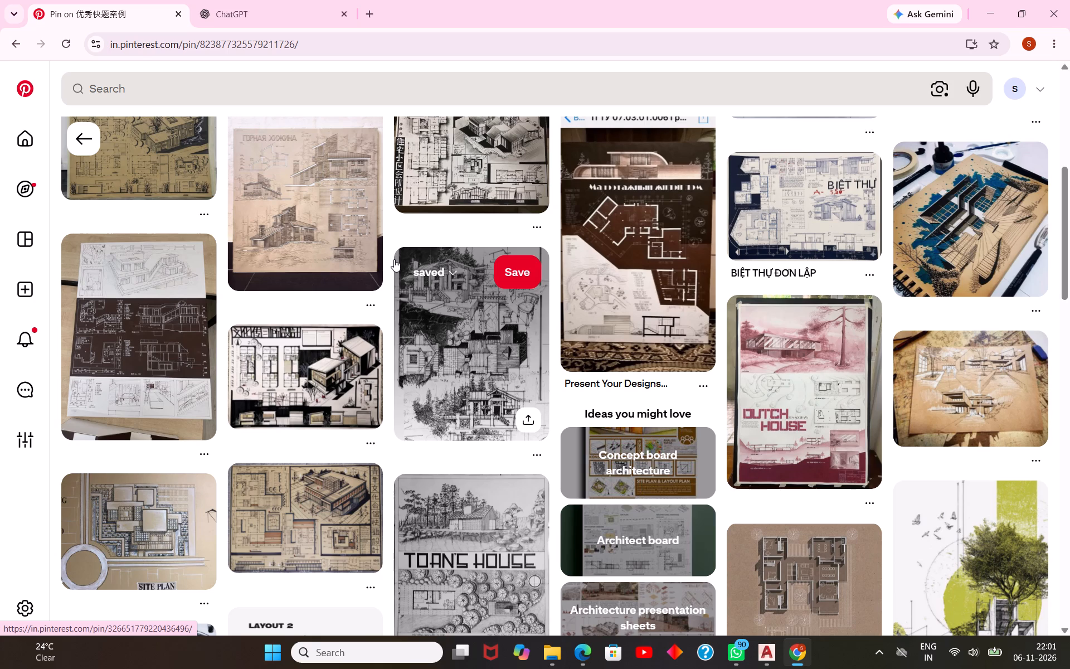
scroll(394, 259, "down", 1)
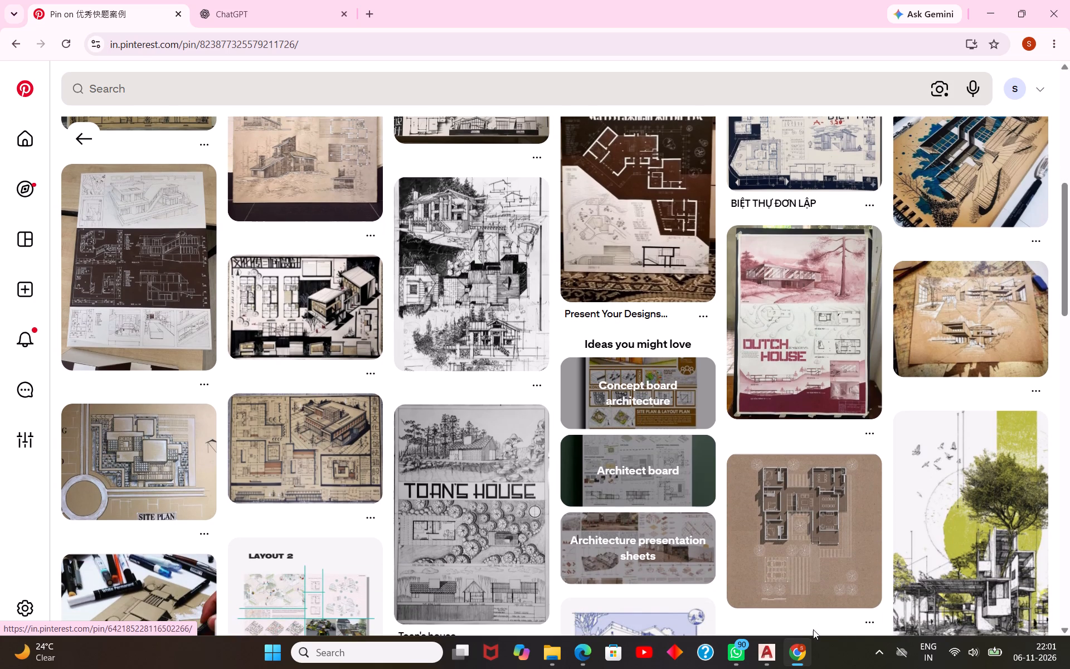
Switch to AutoCAD and inspect the lower row's unhatched site plan and adjacent floor plans in the Shirdi site plan drawing.
left_click(771, 643)
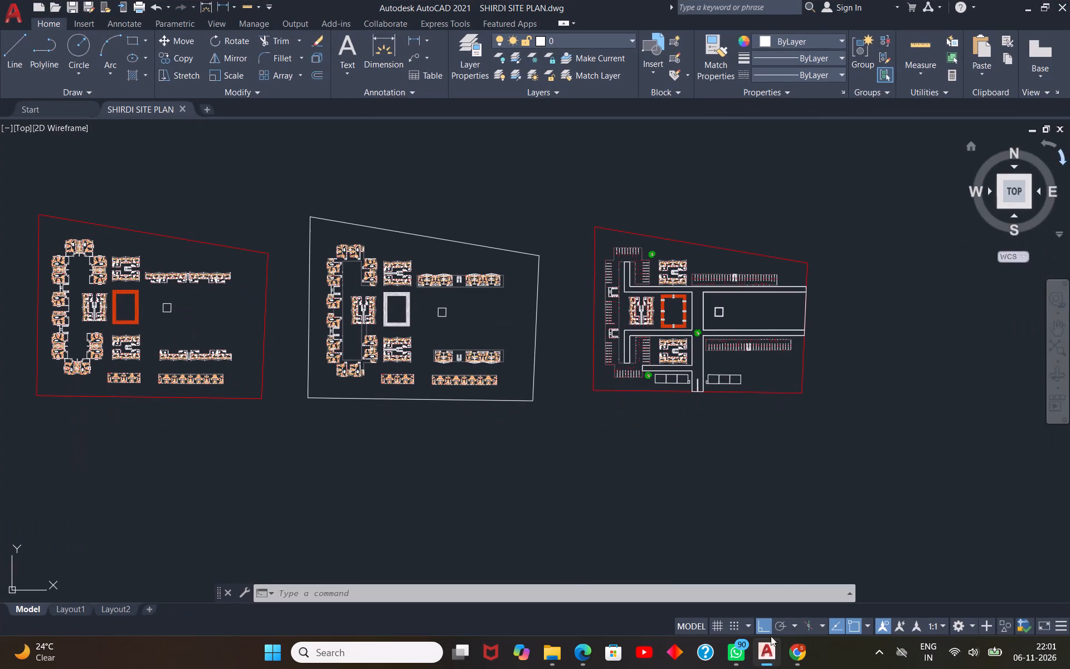
scroll(704, 255, "up", 2)
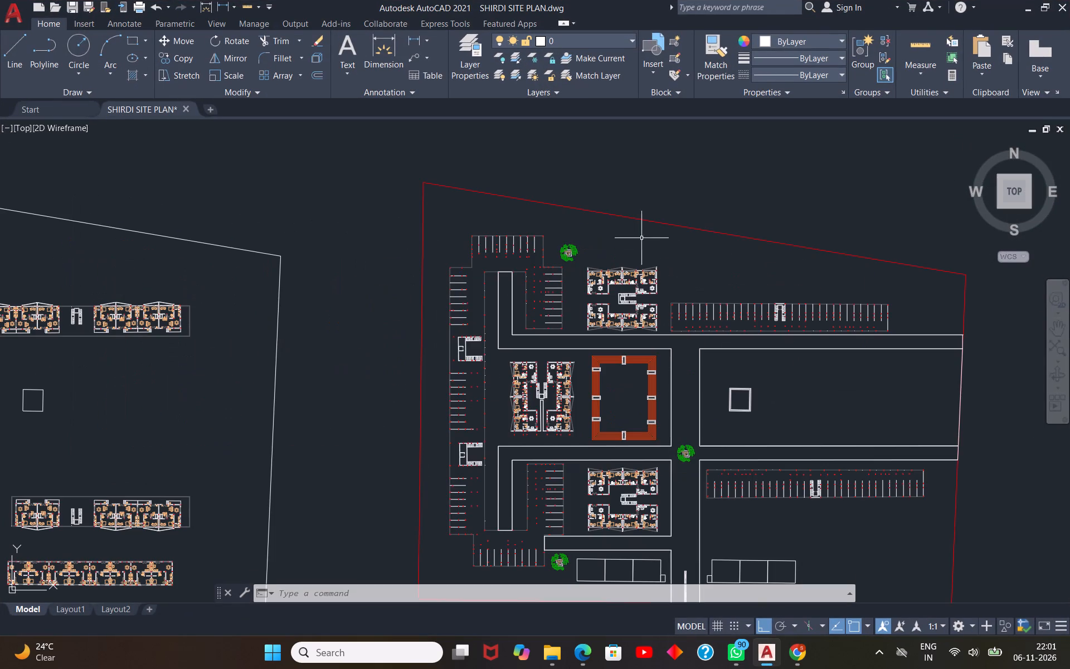
scroll(570, 164, "down", 2)
scroll(633, 254, "up", 2)
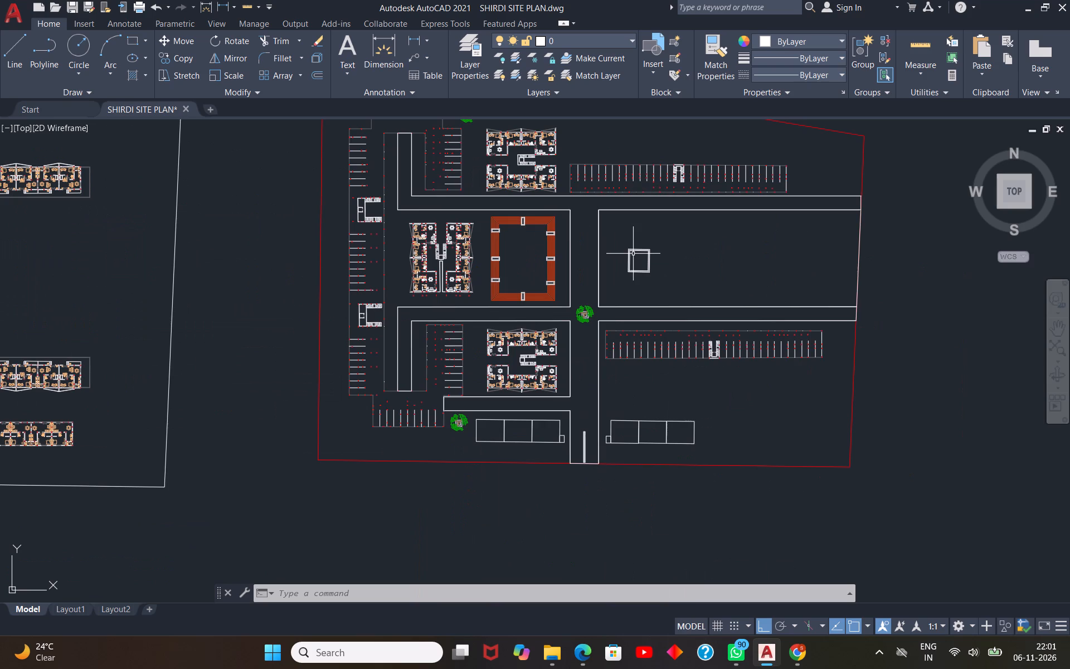
scroll(638, 253, "down", 5)
scroll(660, 196, "up", 2)
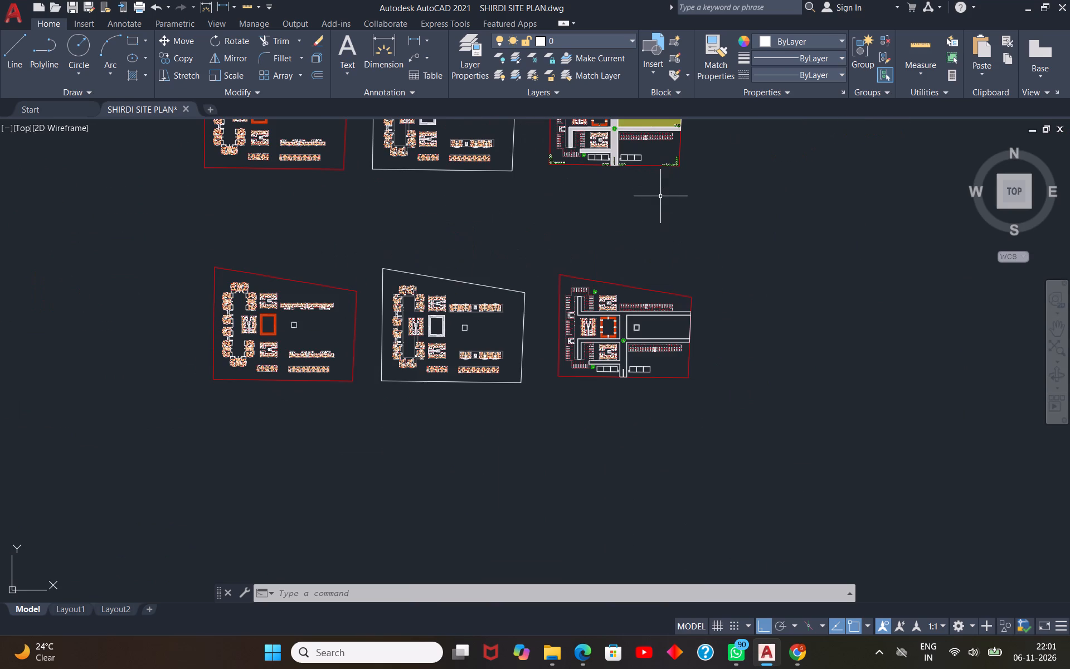
scroll(287, 325, "up", 2)
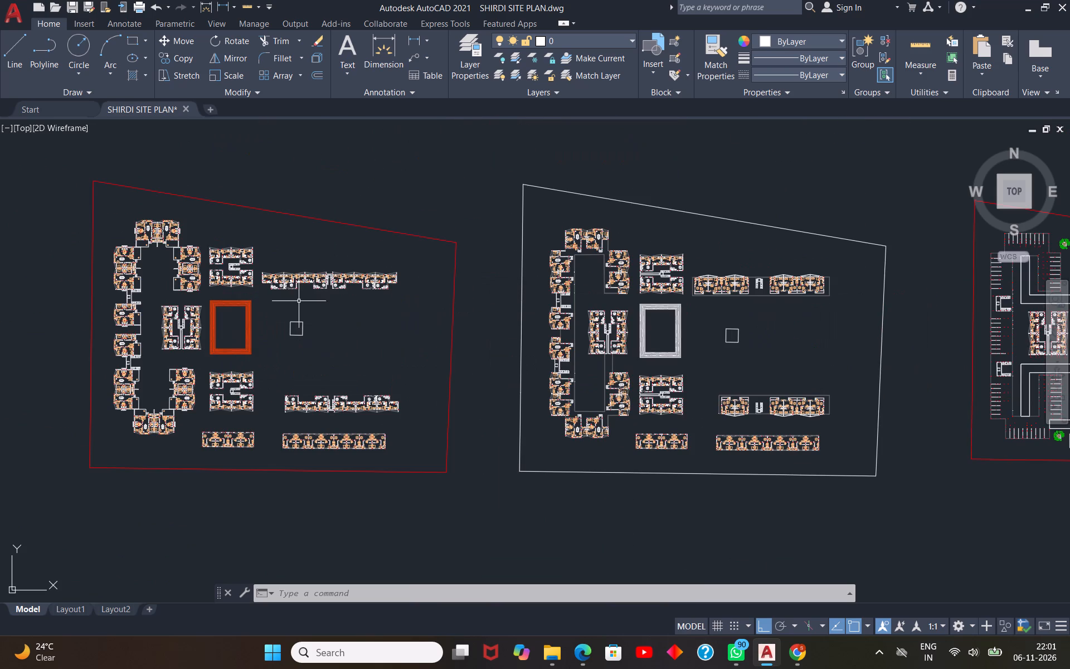
Examine the white-bordered floor plan's central residential block, including its staircases, lift and unit layouts beside the stepped tank.
scroll(299, 301, "down", 1)
scroll(500, 303, "up", 5)
scroll(500, 303, "down", 2)
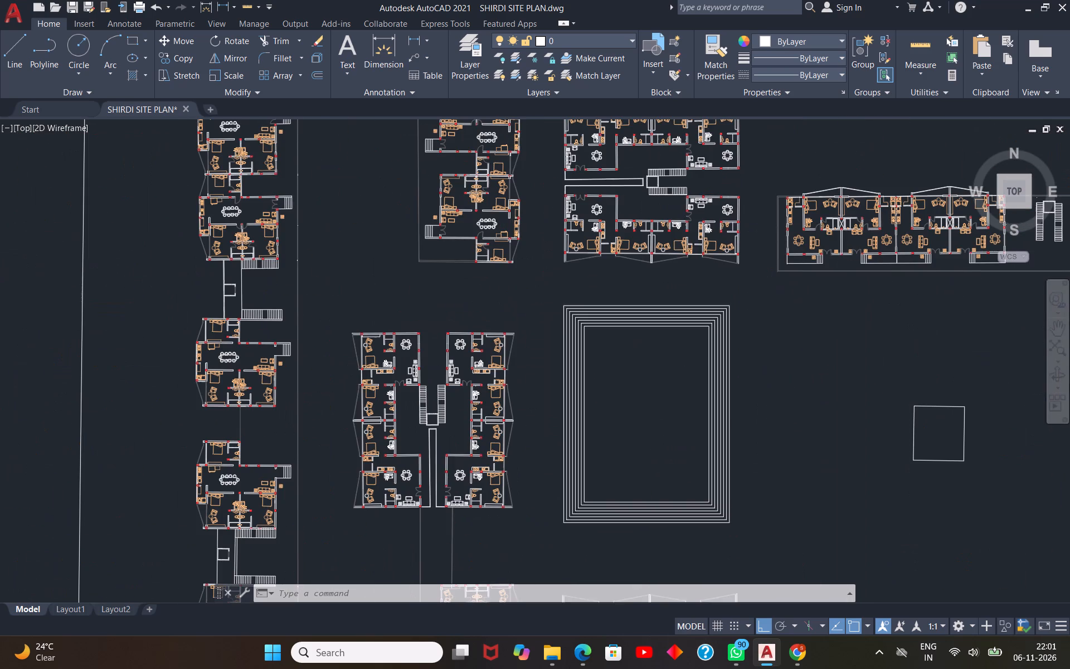
scroll(521, 389, "up", 1)
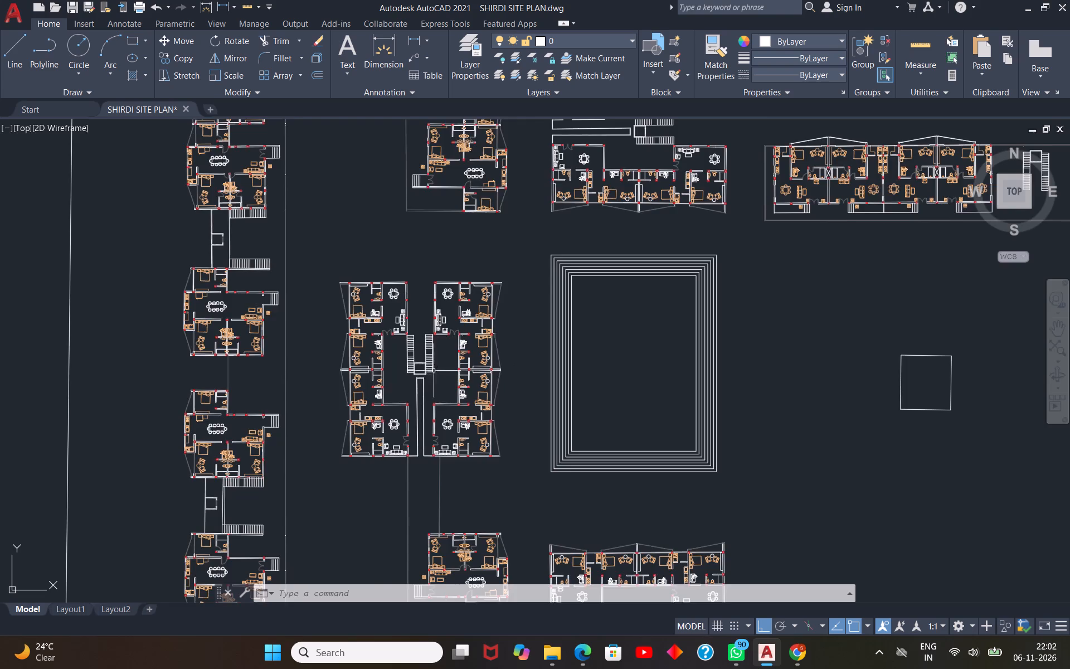
scroll(427, 369, "up", 4)
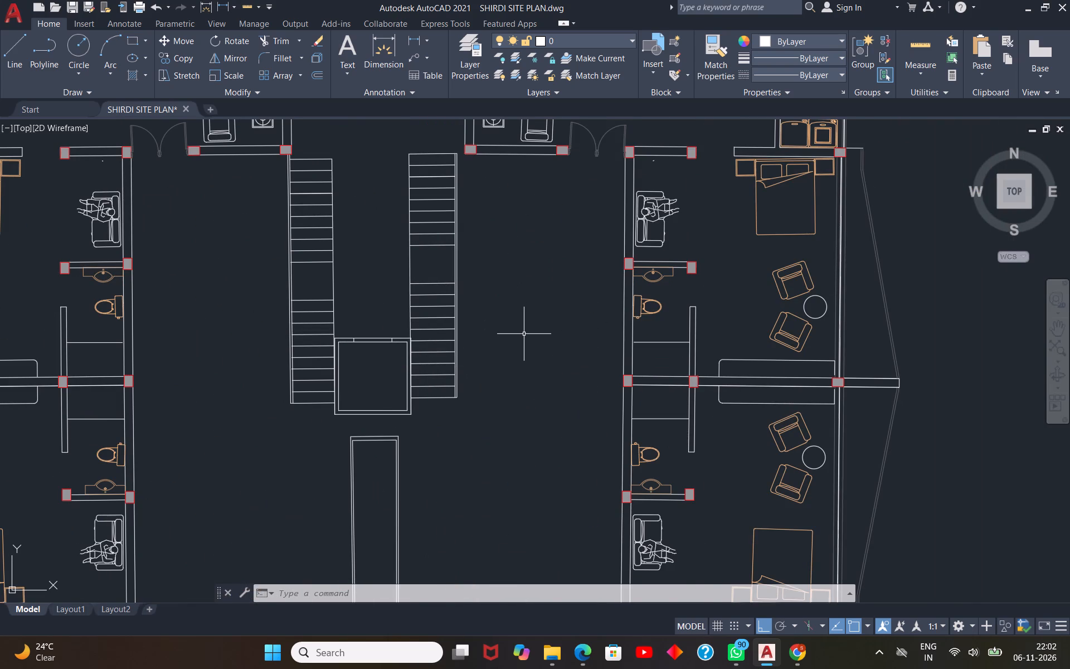
scroll(524, 334, "down", 3)
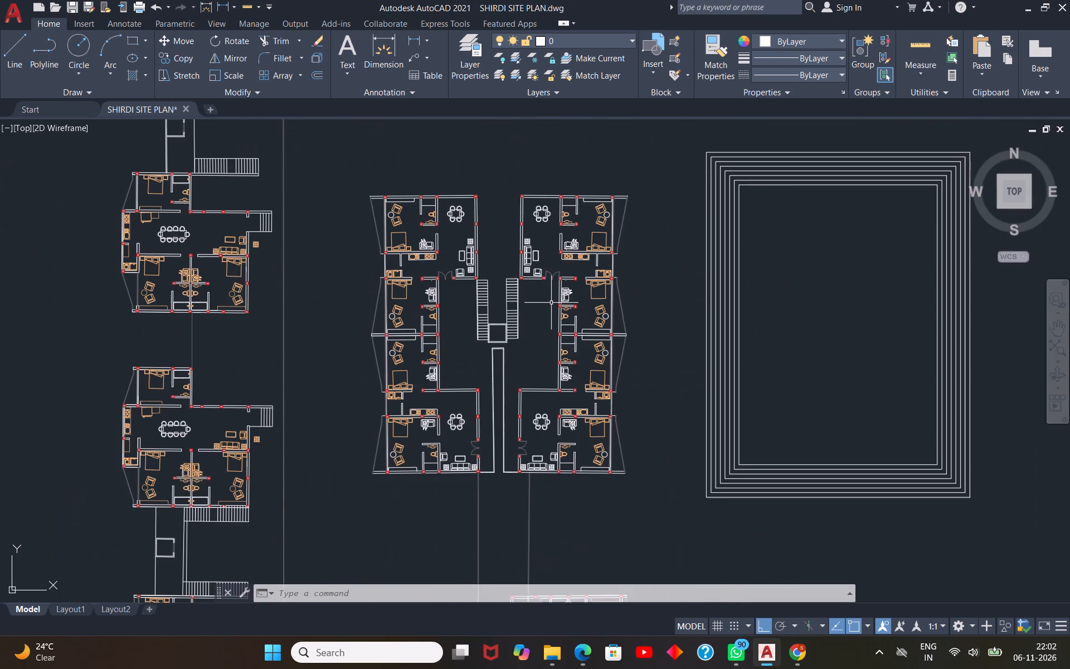
scroll(551, 303, "down", 1)
scroll(508, 454, "up", 3)
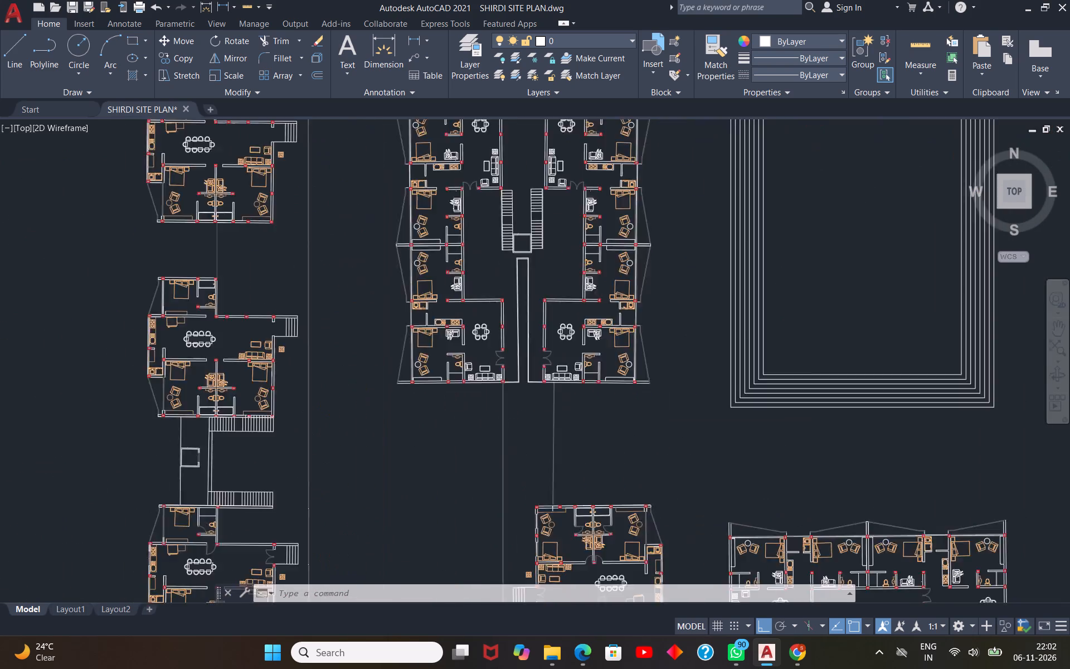
scroll(508, 454, "up", 3)
scroll(541, 395, "down", 9)
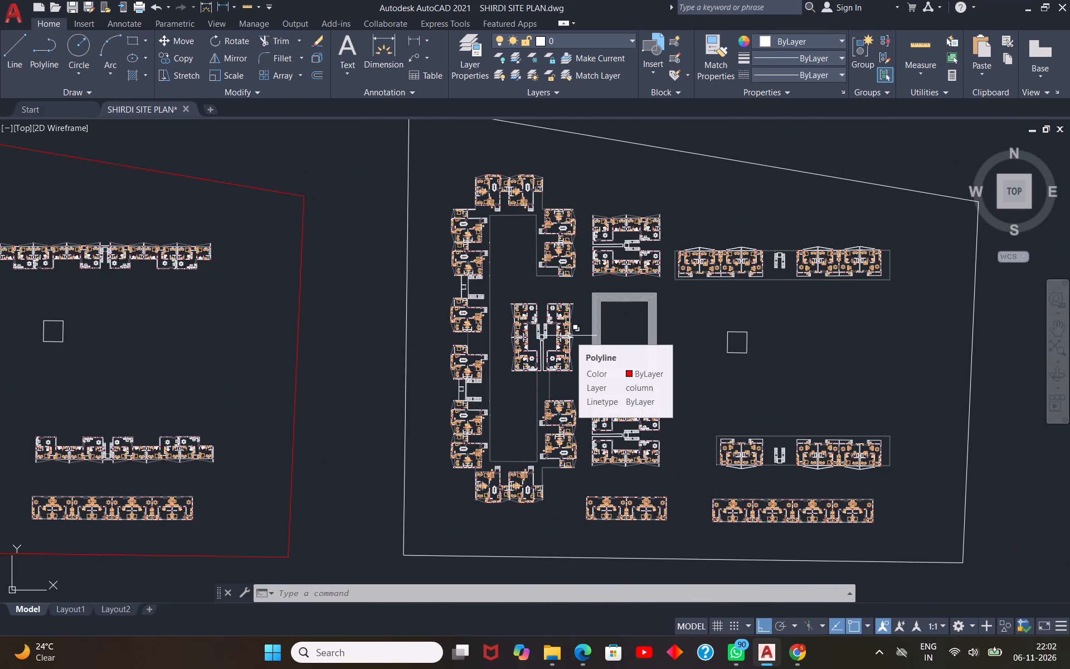
Compare the upper and lower rows of site and floor plans, including the red to-do notes beside them.
scroll(570, 336, "down", 3)
scroll(690, 289, "up", 1)
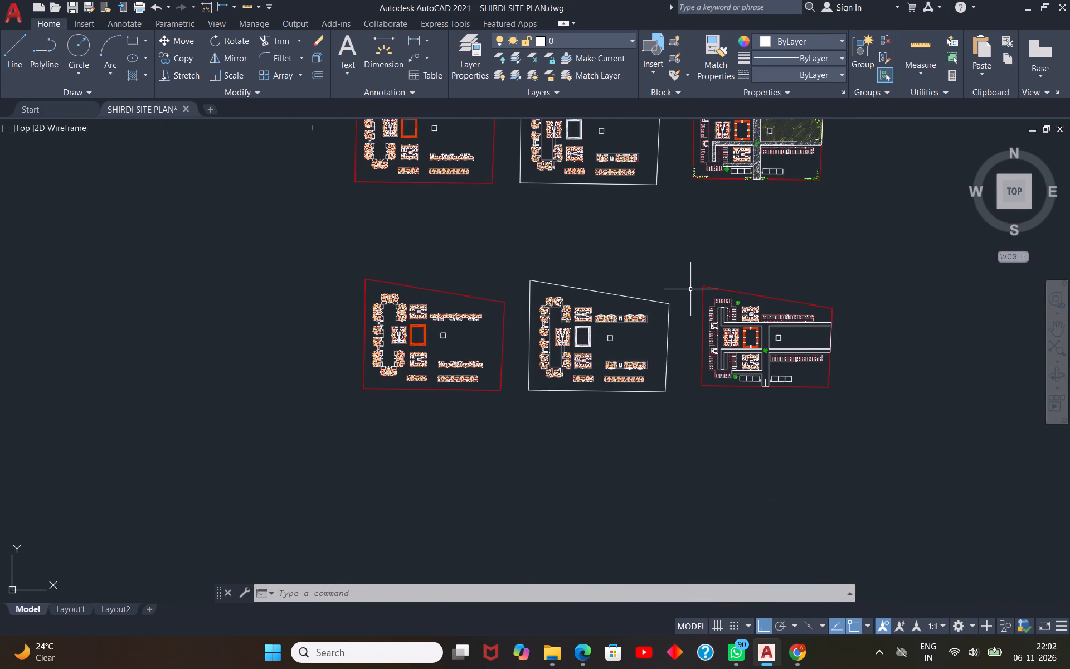
scroll(690, 289, "up", 2)
scroll(690, 289, "down", 1)
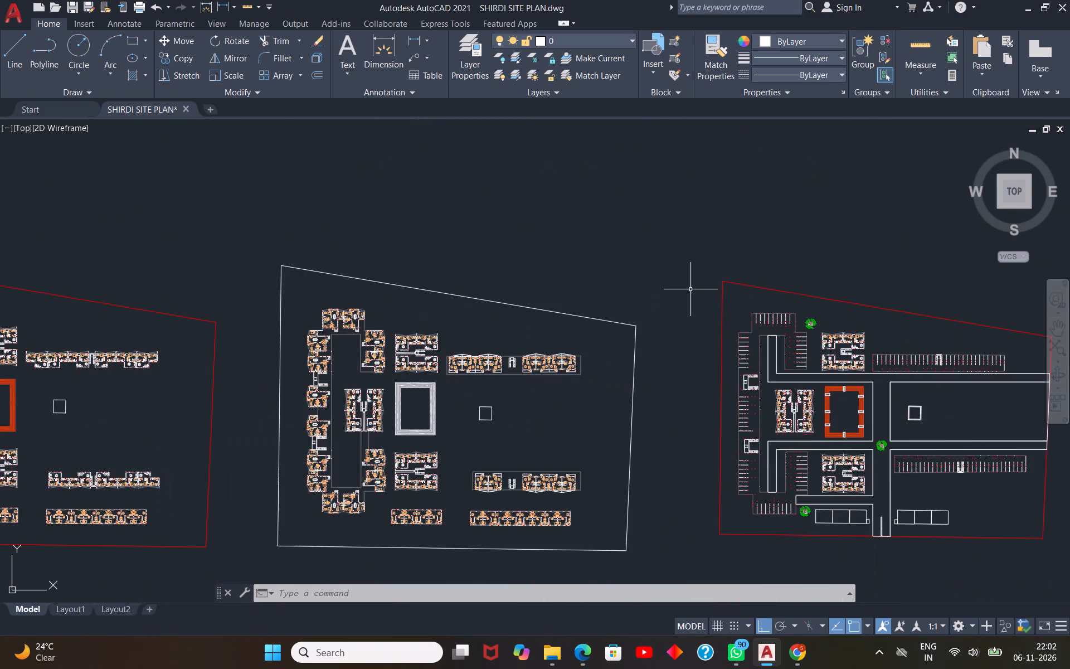
scroll(690, 289, "down", 3)
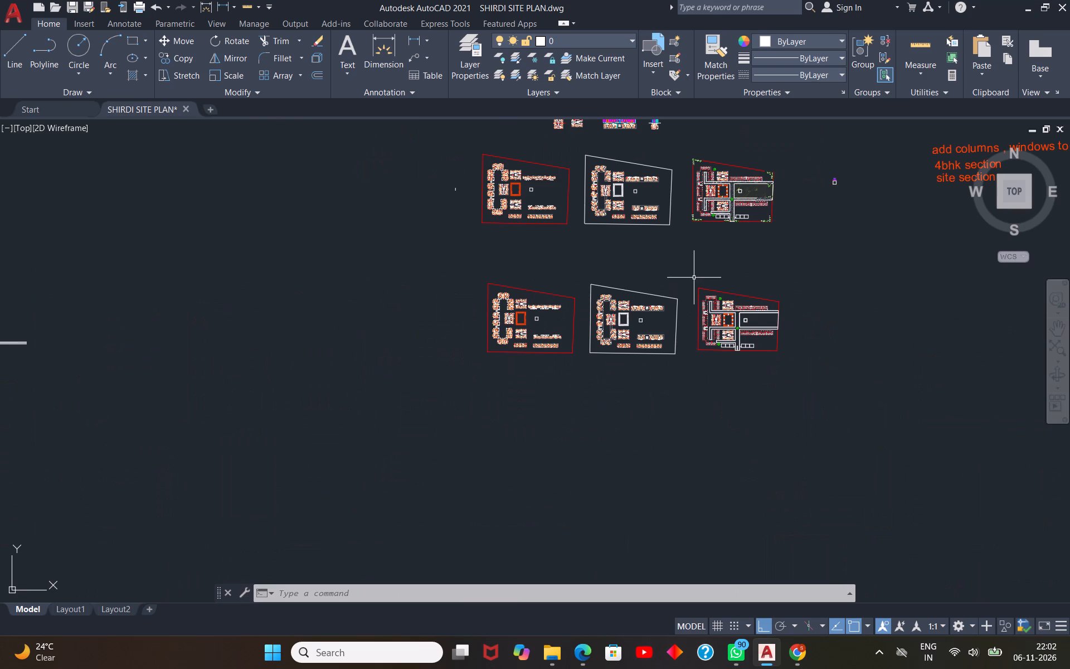
middle_click_drag(694, 278, 498, 316)
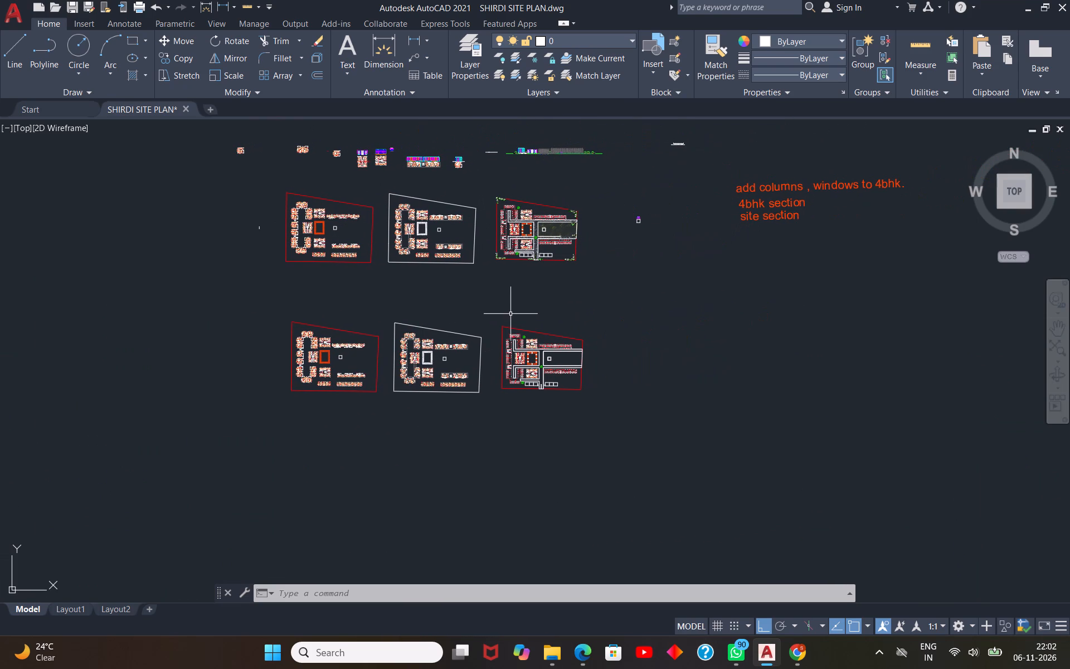
scroll(490, 317, "up", 1)
key("Escape")
key("Escape")
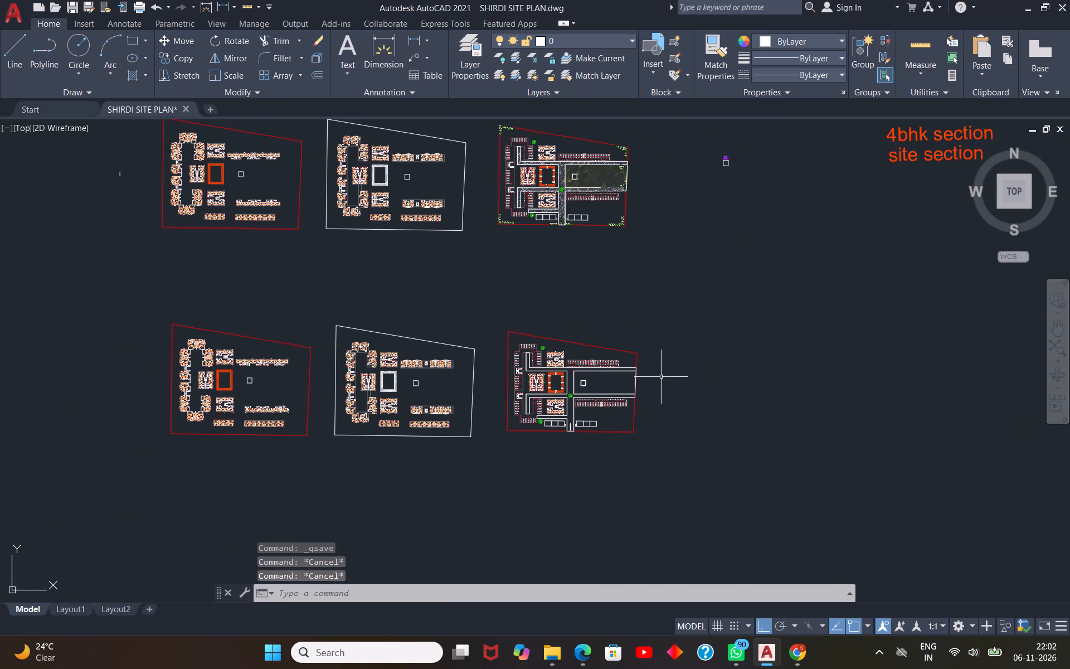
Start a plot with the previous plot's settings and window the lower row's unhatched, red-bordered site plan as the plot area.
scroll(661, 377, "up", 1)
key("ctrl+p")
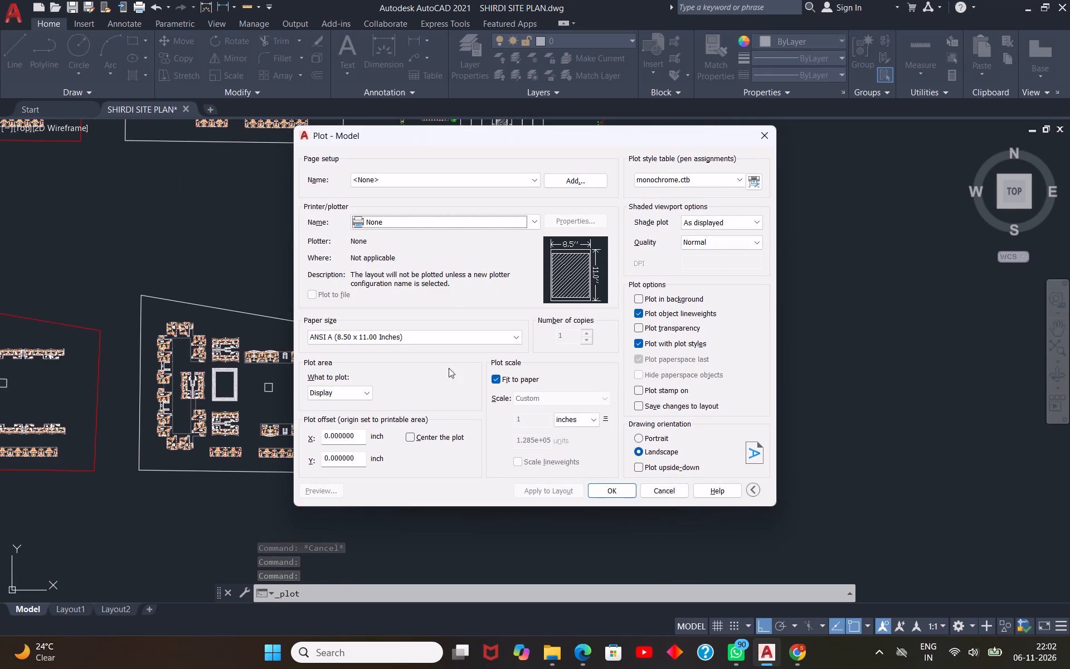
left_click(451, 187)
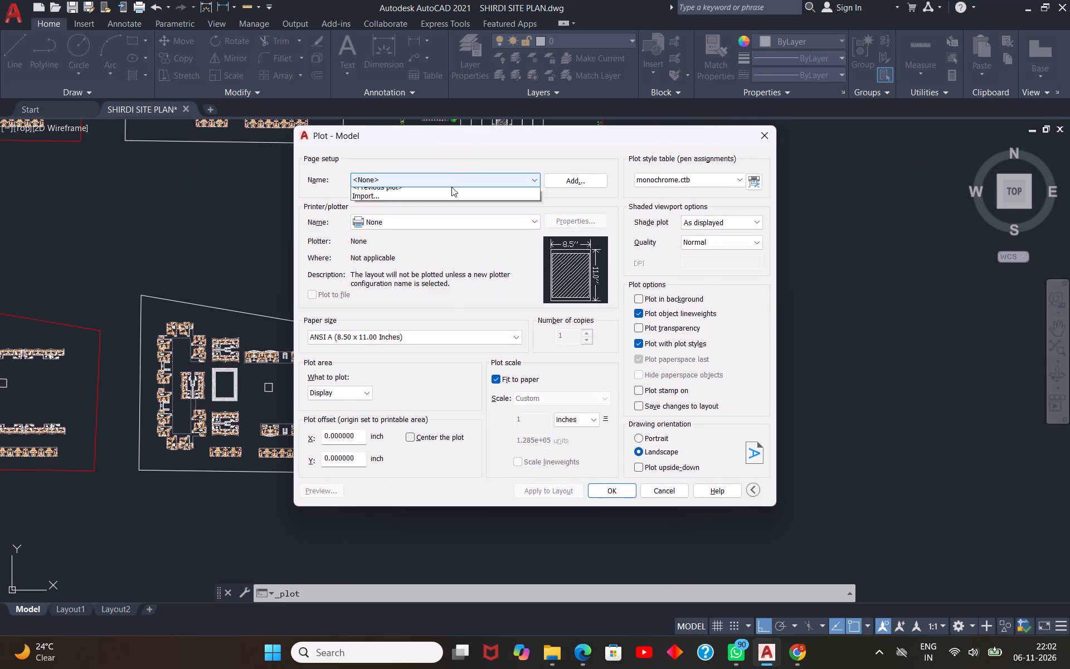
left_click(396, 202)
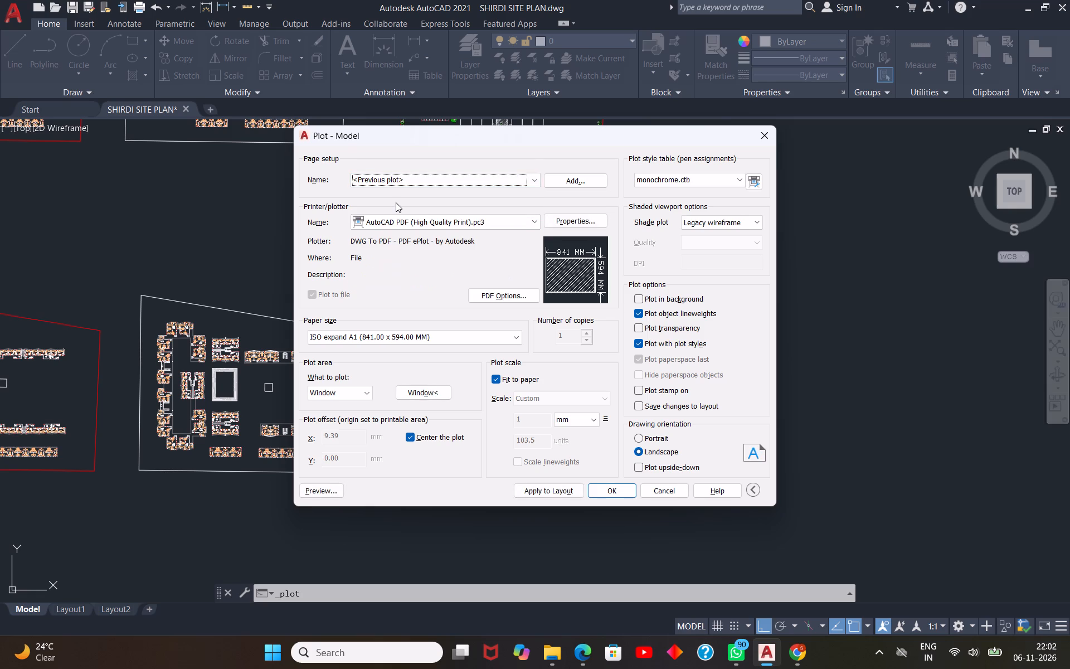
left_click(417, 392)
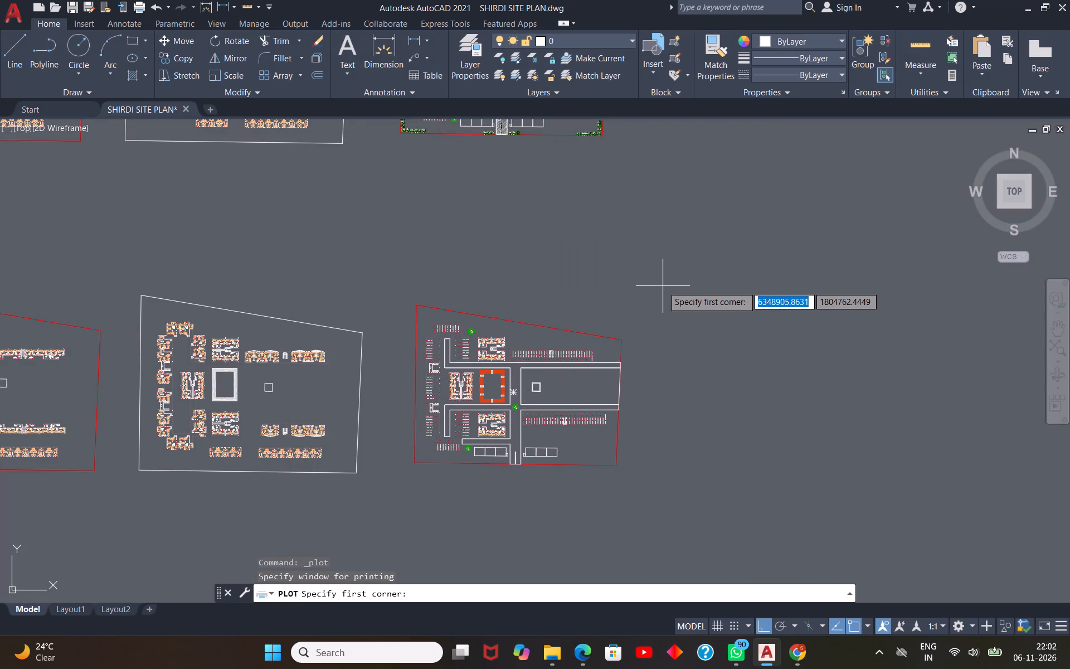
left_click(663, 286)
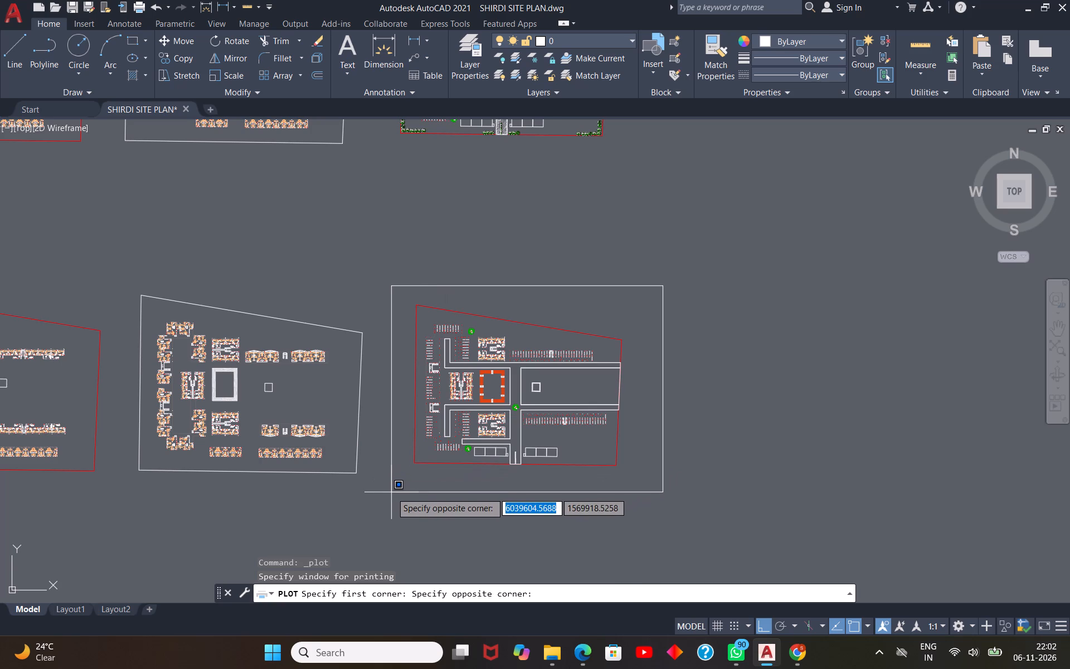
left_click(391, 492)
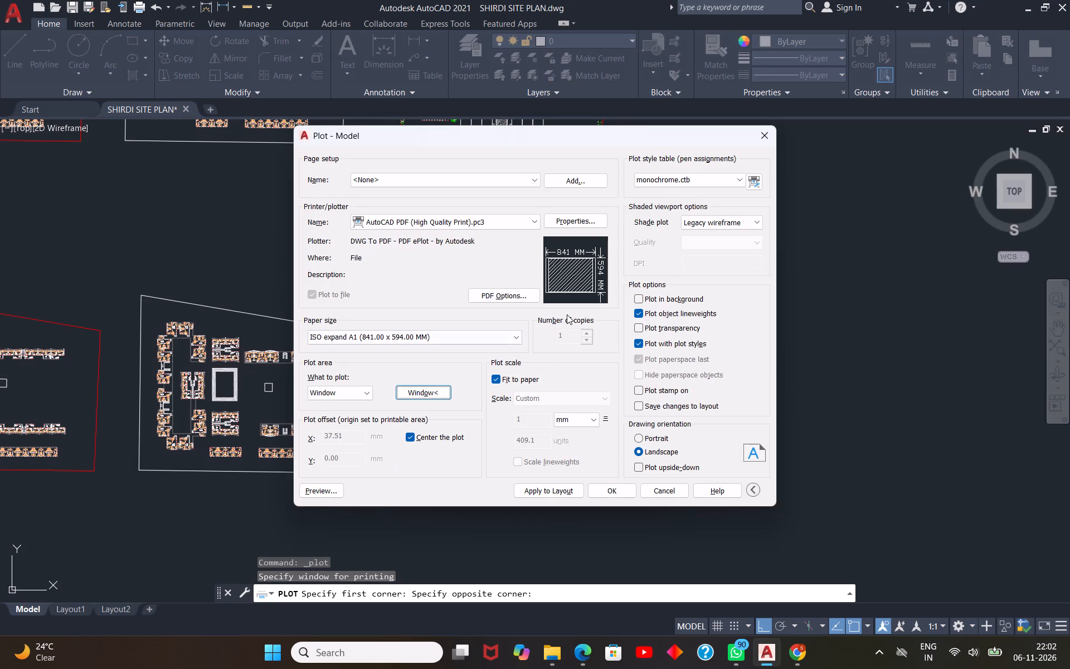
Preview the plot and examine the site plan's parking bays, residential blocks, stepped tank and roads on the sheet.
left_click(332, 495)
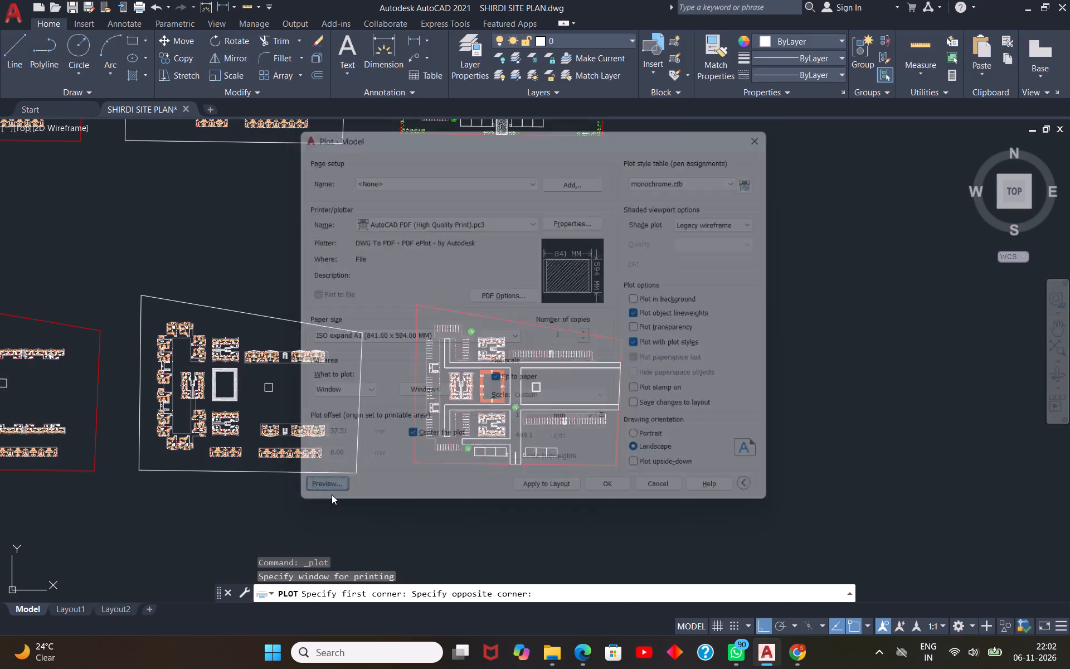
scroll(395, 388, "up", 2)
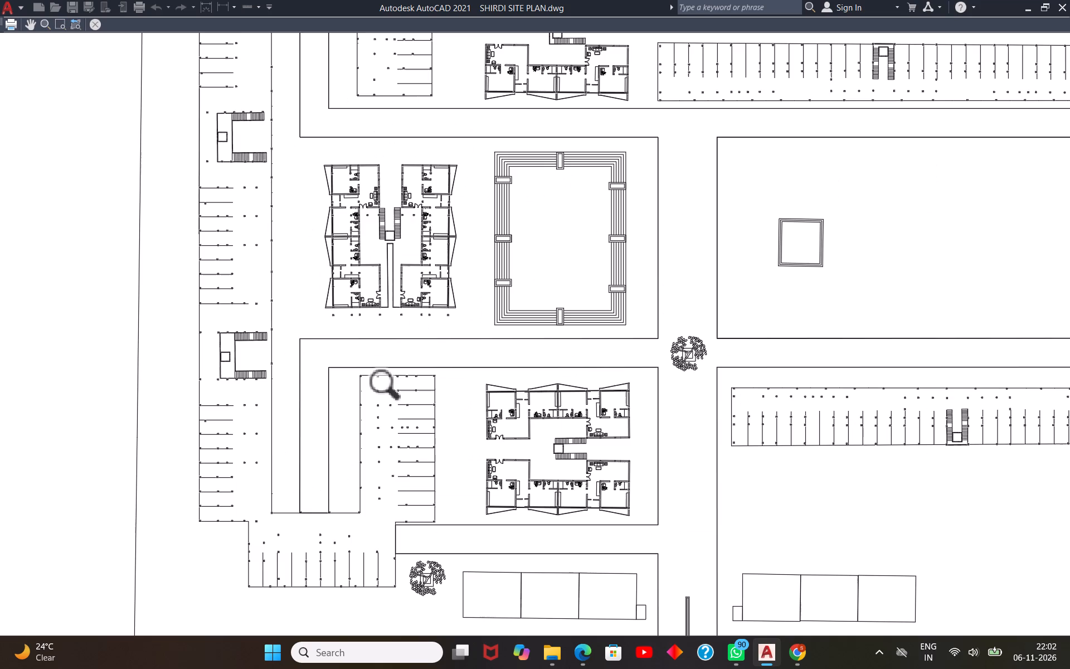
scroll(395, 388, "down", 1)
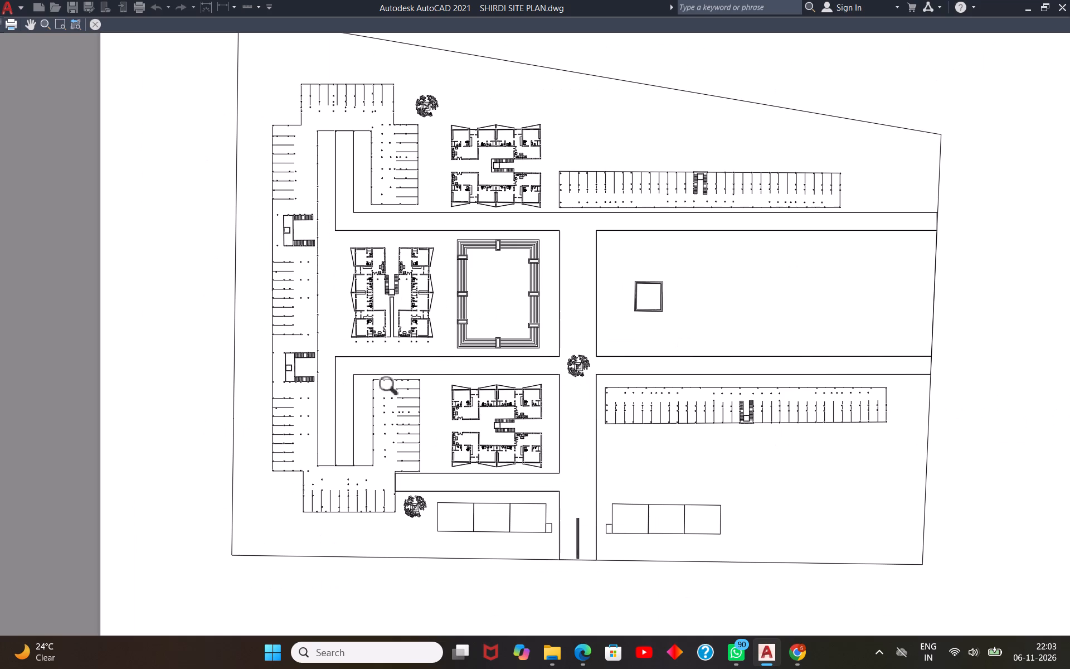
scroll(395, 388, "down", 1)
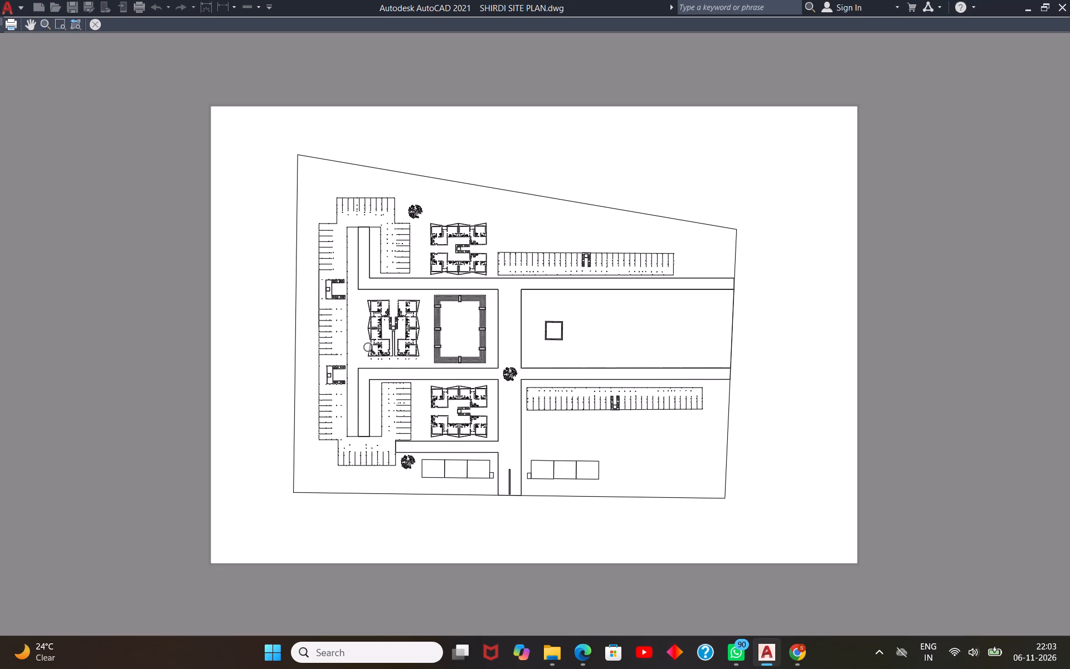
scroll(471, 366, "up", 1)
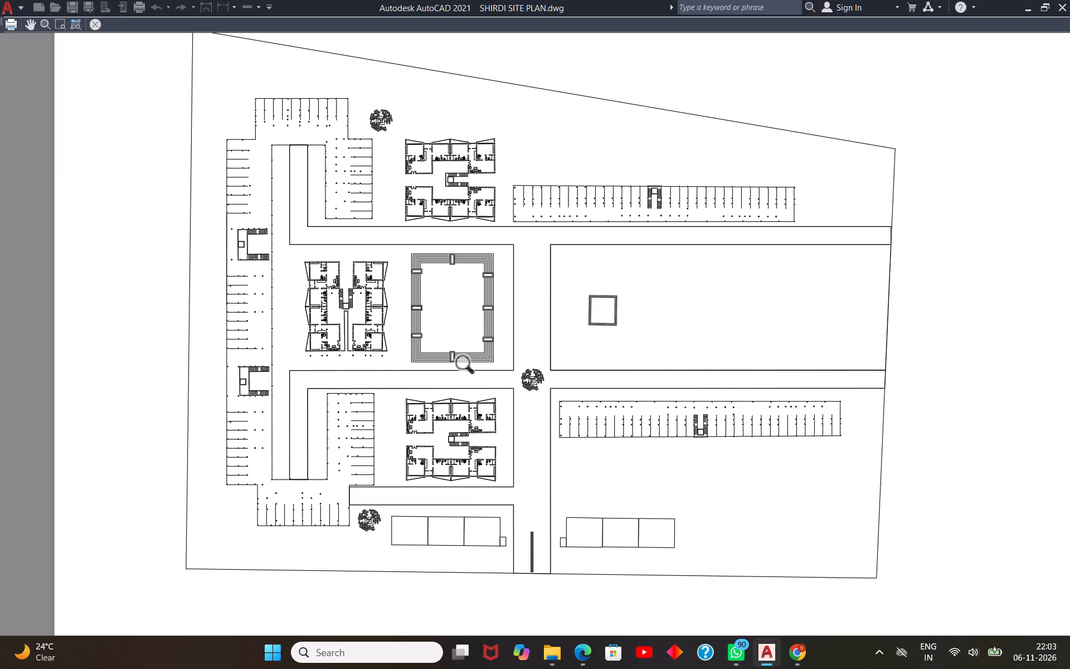
scroll(471, 366, "up", 1)
scroll(234, 134, "up", 1)
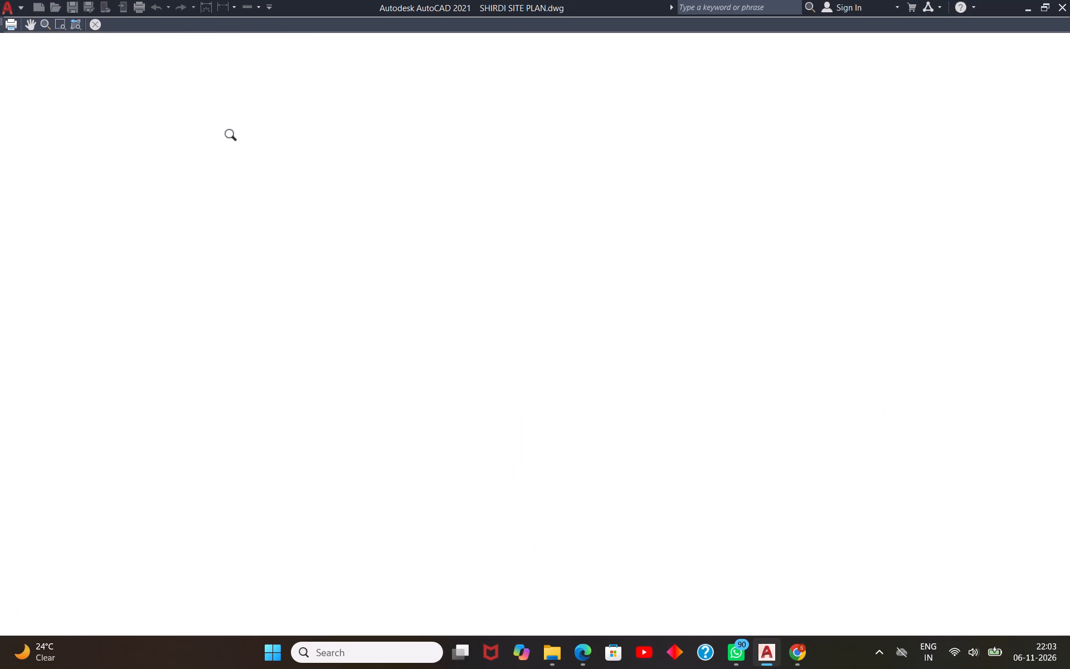
scroll(236, 167, "up", 2)
scroll(263, 282, "down", 5)
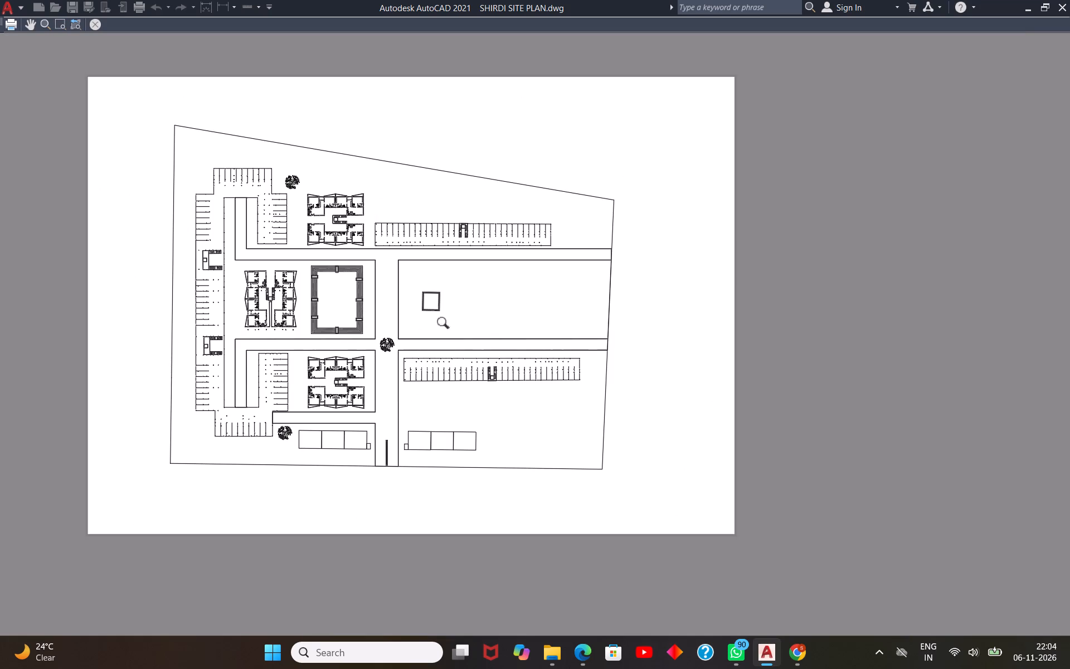
key("Escape")
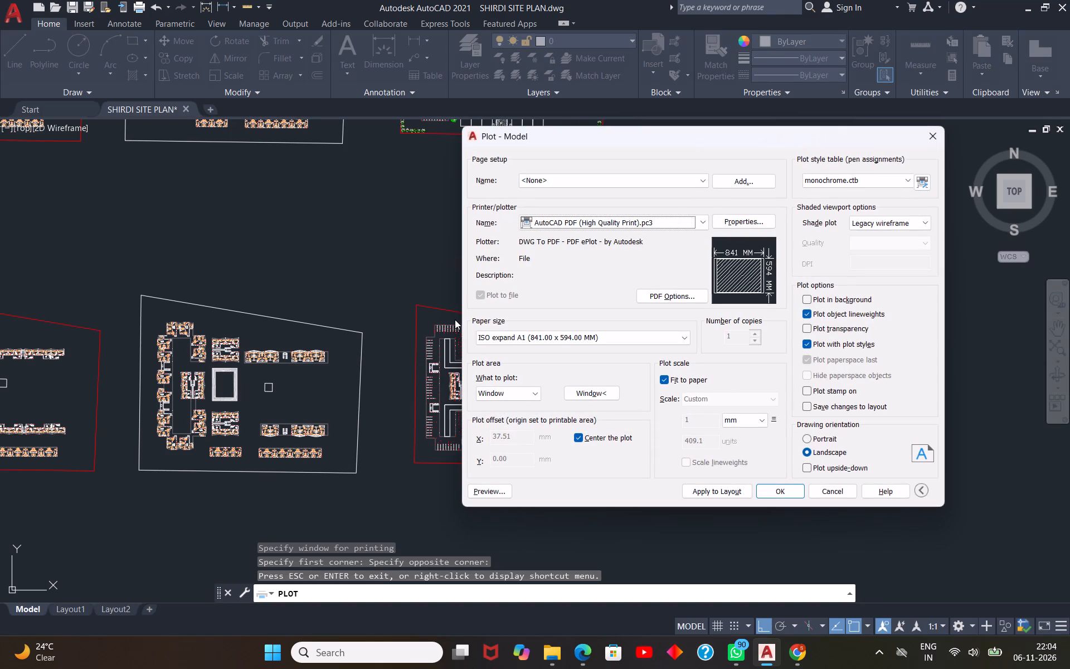
Plot the site plan from the preview to a PDF named hnji plan in the Documents folder.
left_click(495, 494)
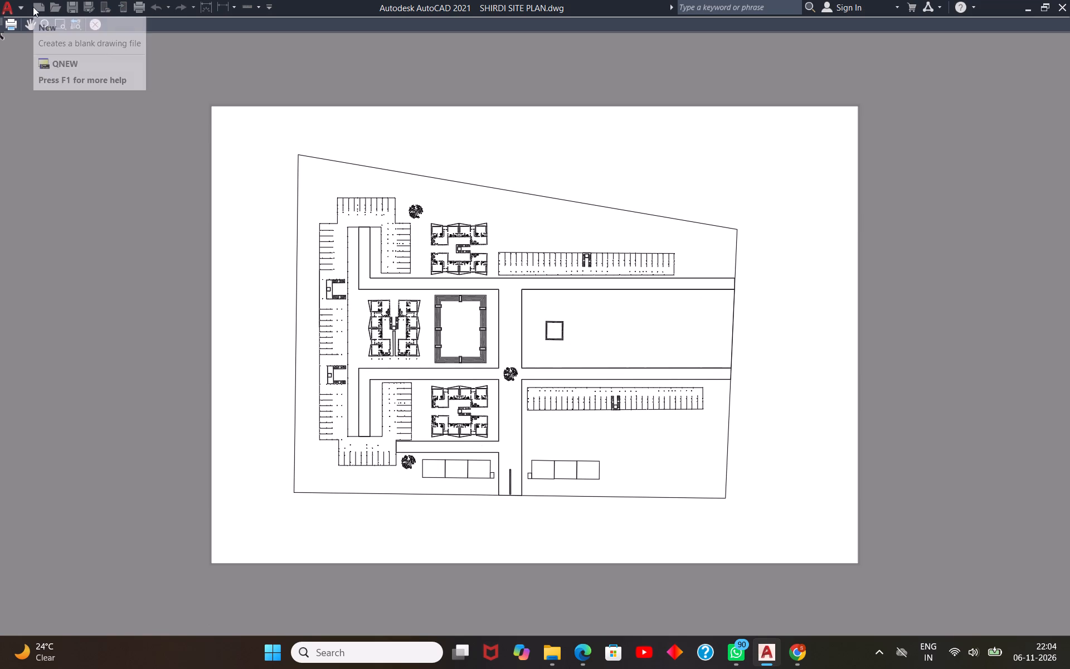
left_click(10, 27)
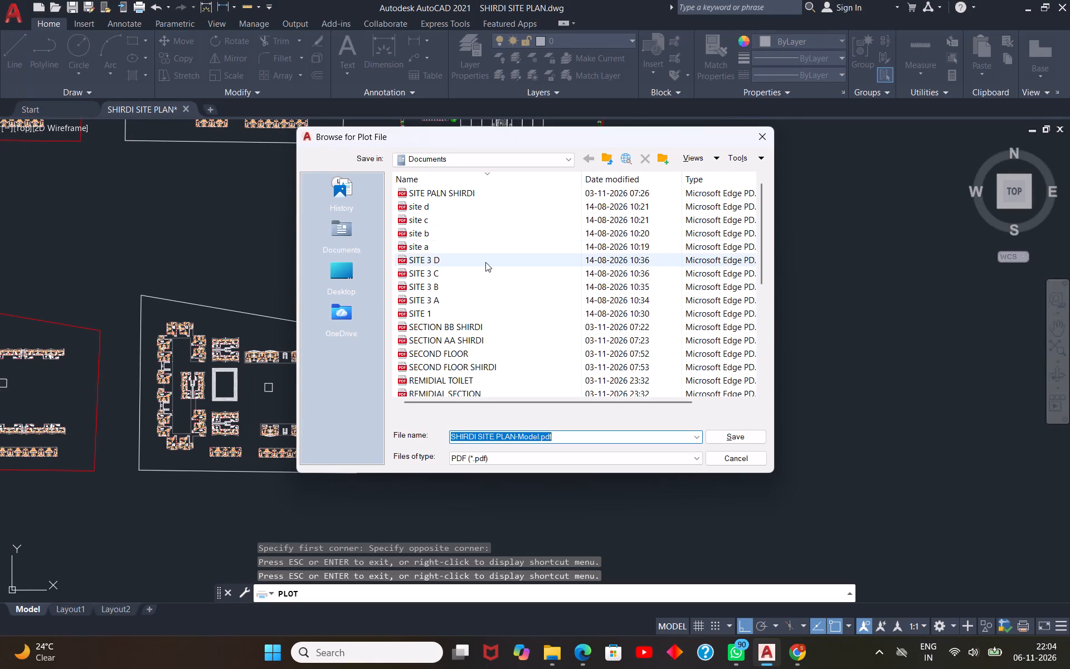
scroll(493, 288, "down", 6)
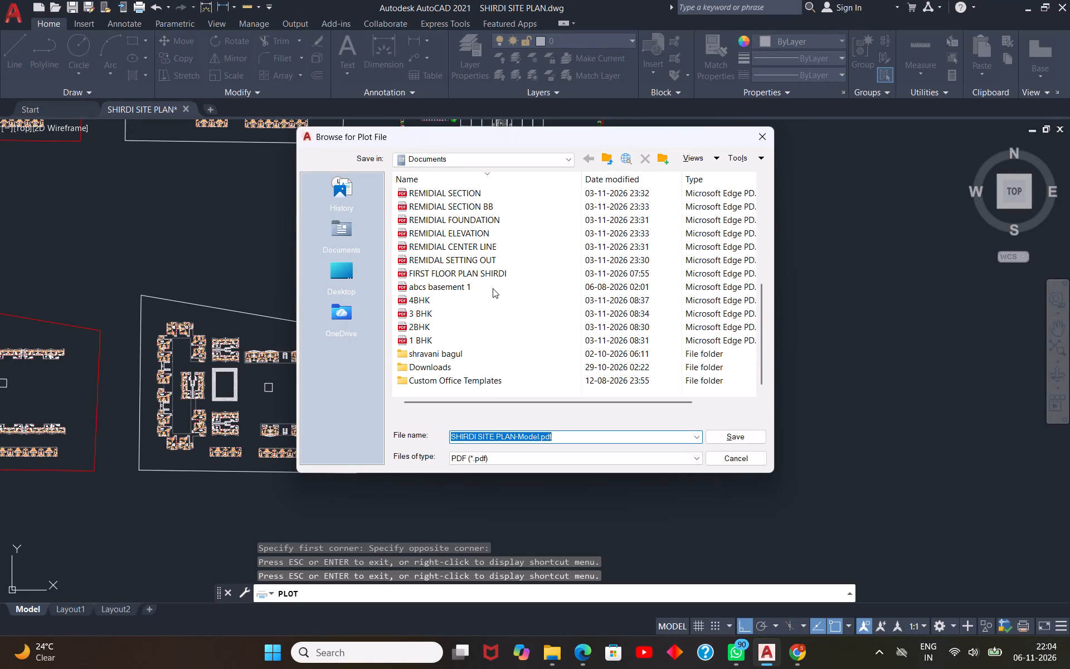
scroll(493, 288, "up", 3)
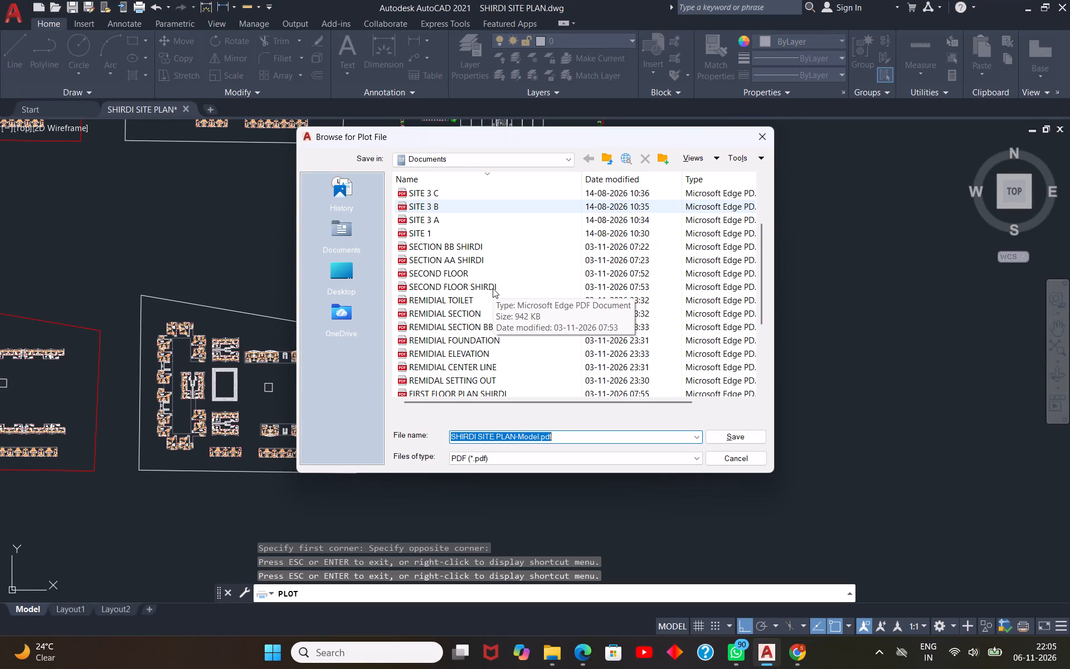
scroll(493, 288, "down", 7)
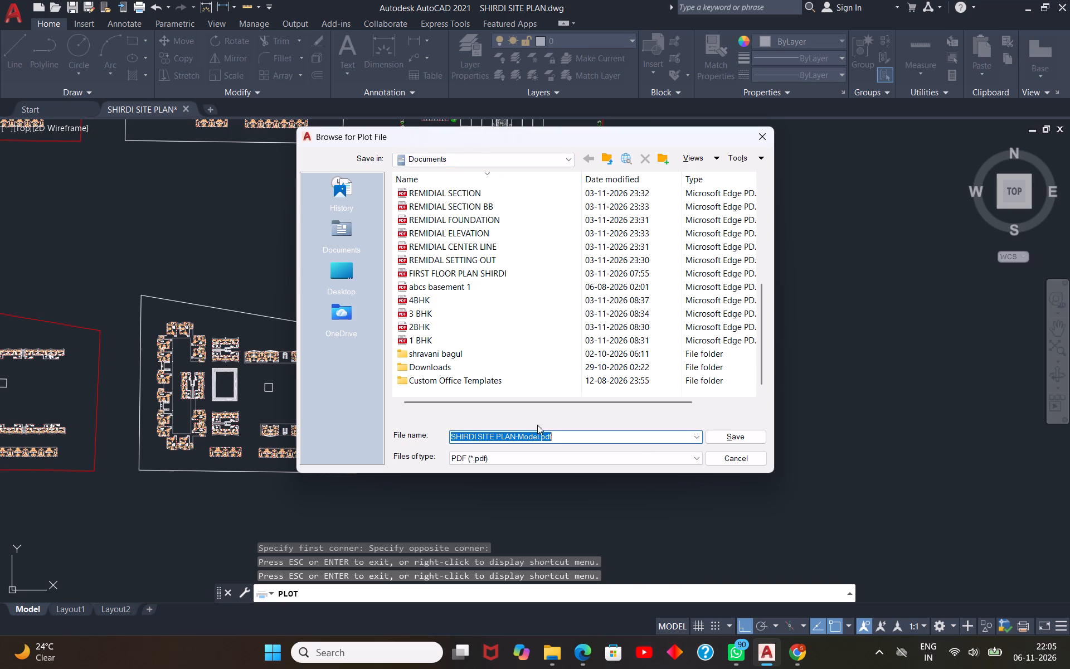
type("hm")
key("BackSpace")
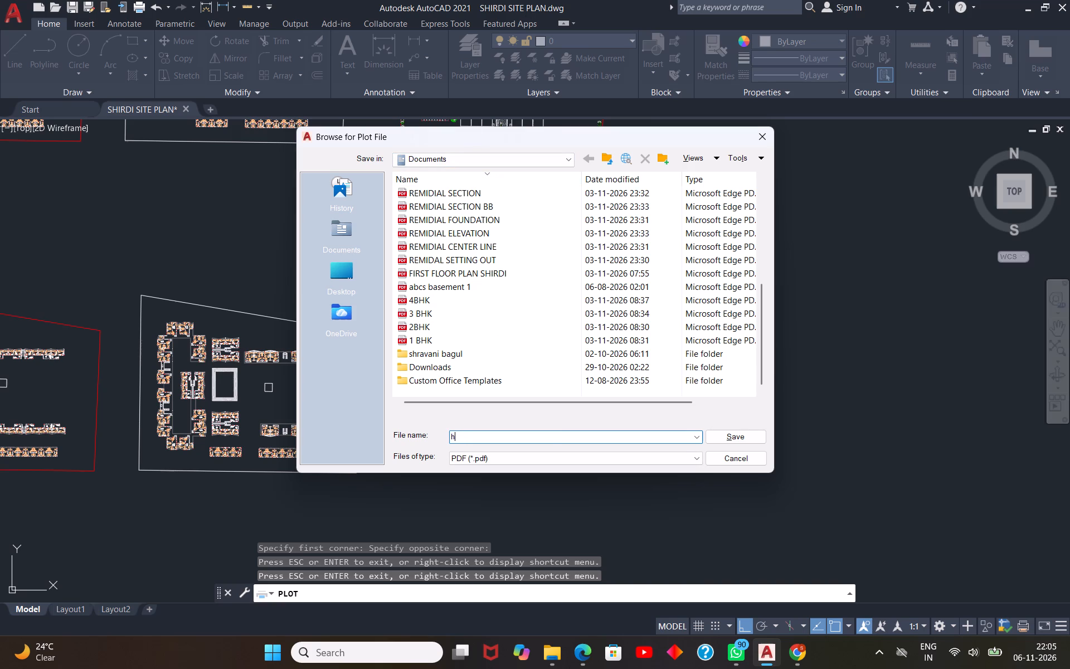
type("nji")
key("space")
type("plan")
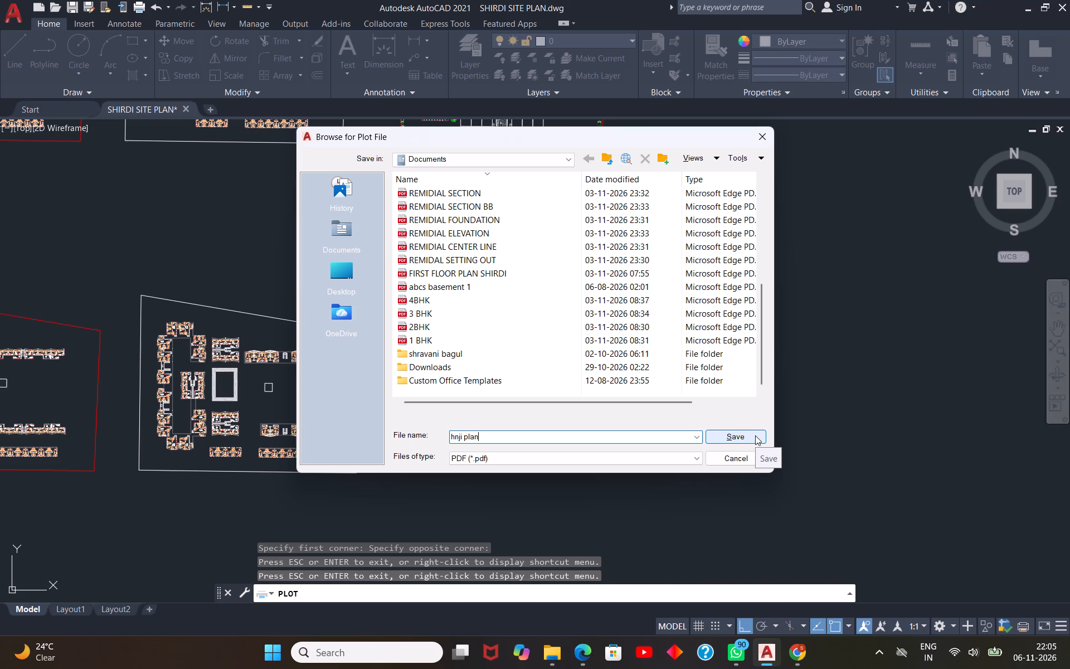
left_click(755, 435)
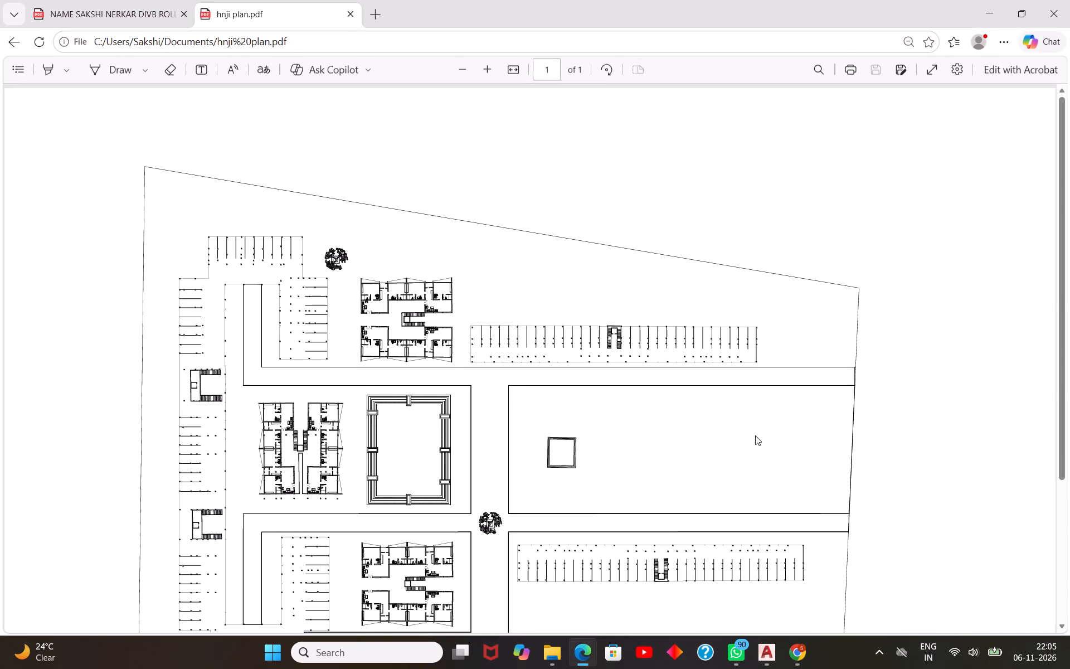
Review the plotted hnji plan PDF from the upper site boundary down to the entrance road.
scroll(724, 221, "down", 3)
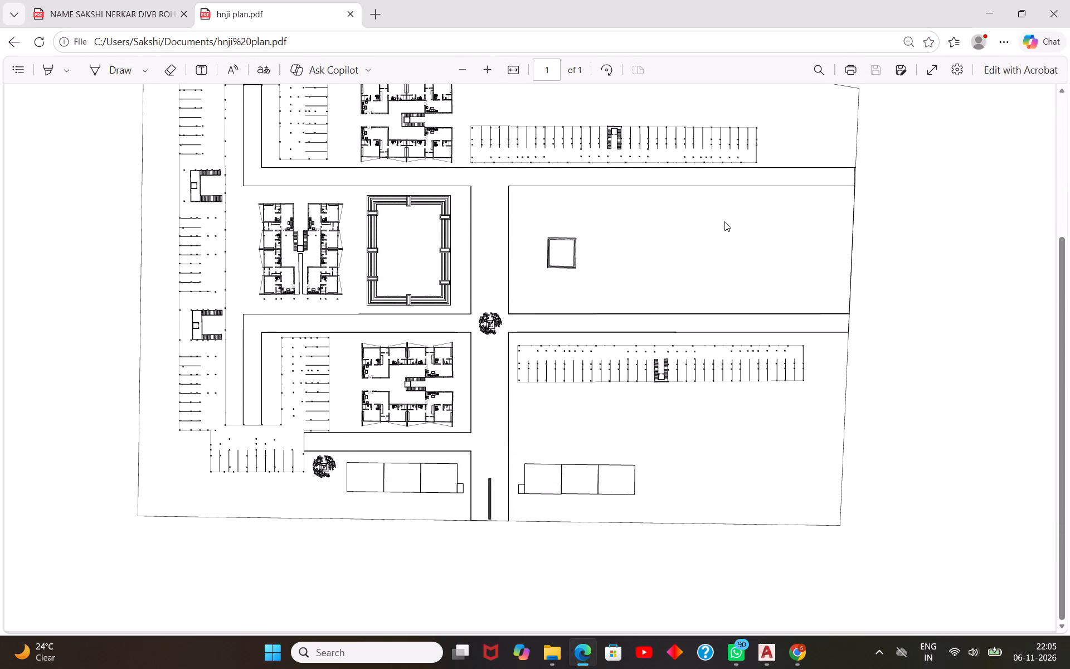
scroll(724, 221, "up", 2)
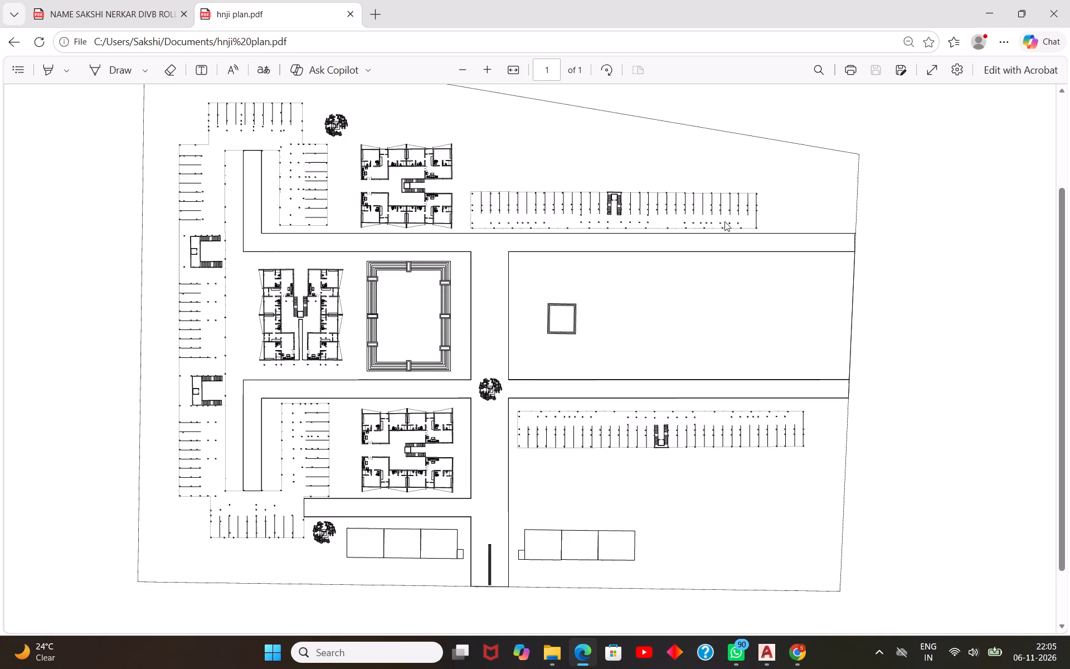
scroll(724, 221, "up", 4)
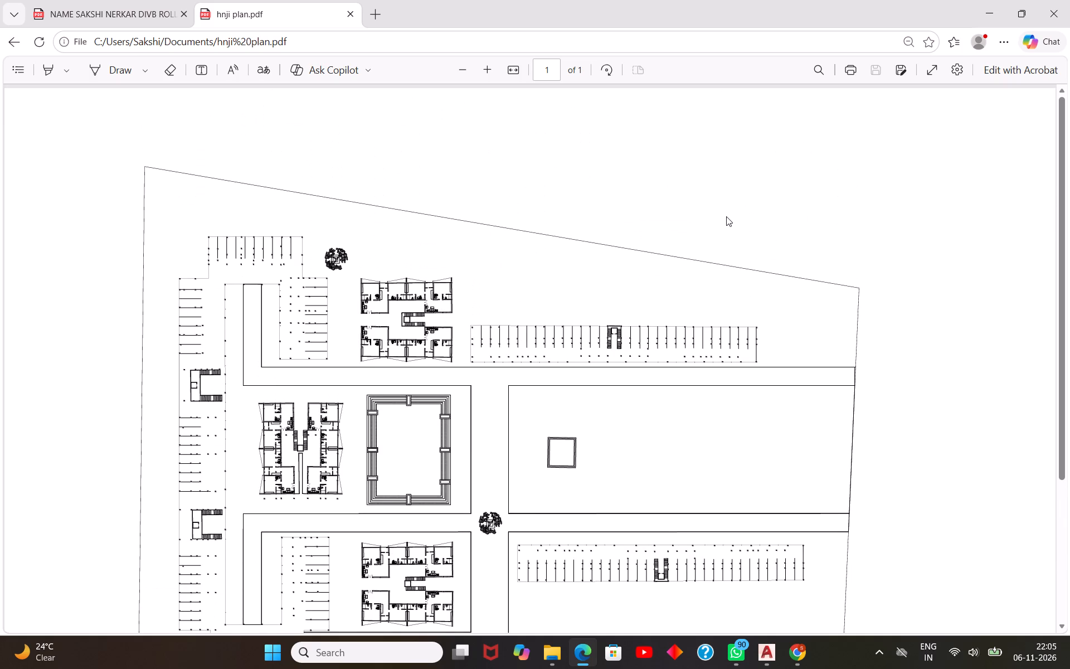
scroll(726, 216, "up", 3)
scroll(799, 115, "down", 2)
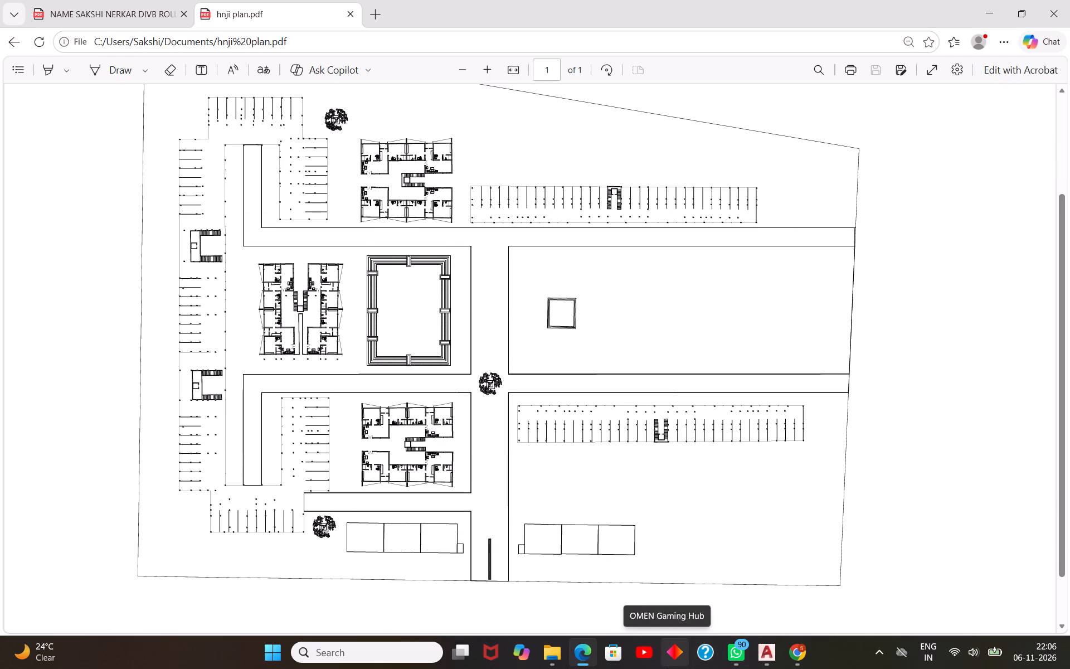
Switch to Chrome, search for canva in a new tab and open the Canva account's home page with its recent designs.
left_click(797, 657)
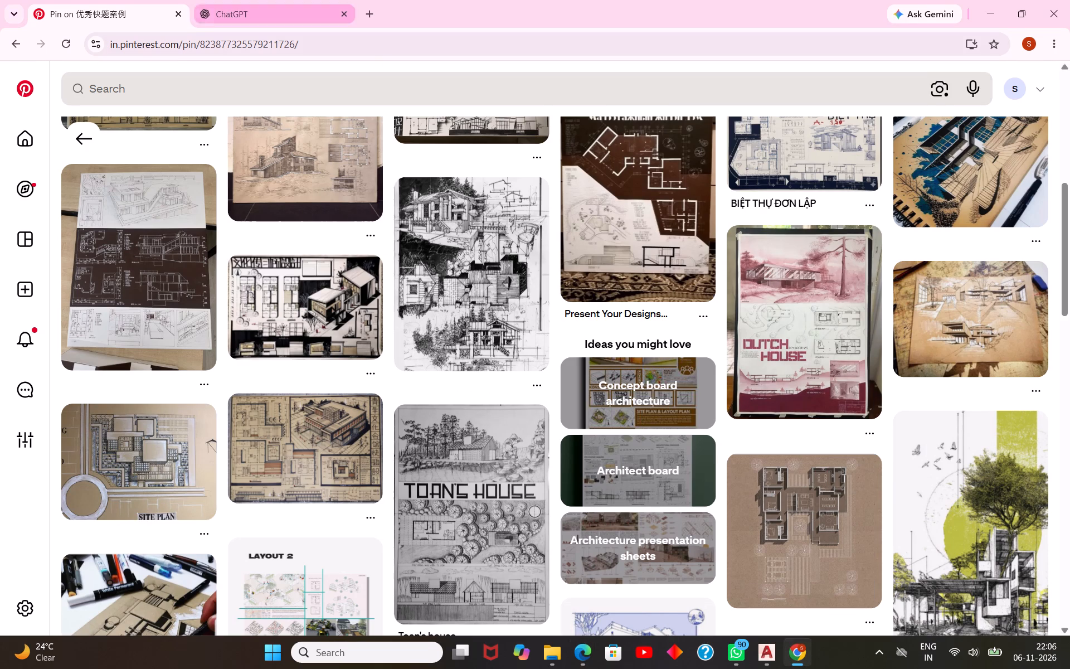
left_click(369, 5)
left_click(381, 257)
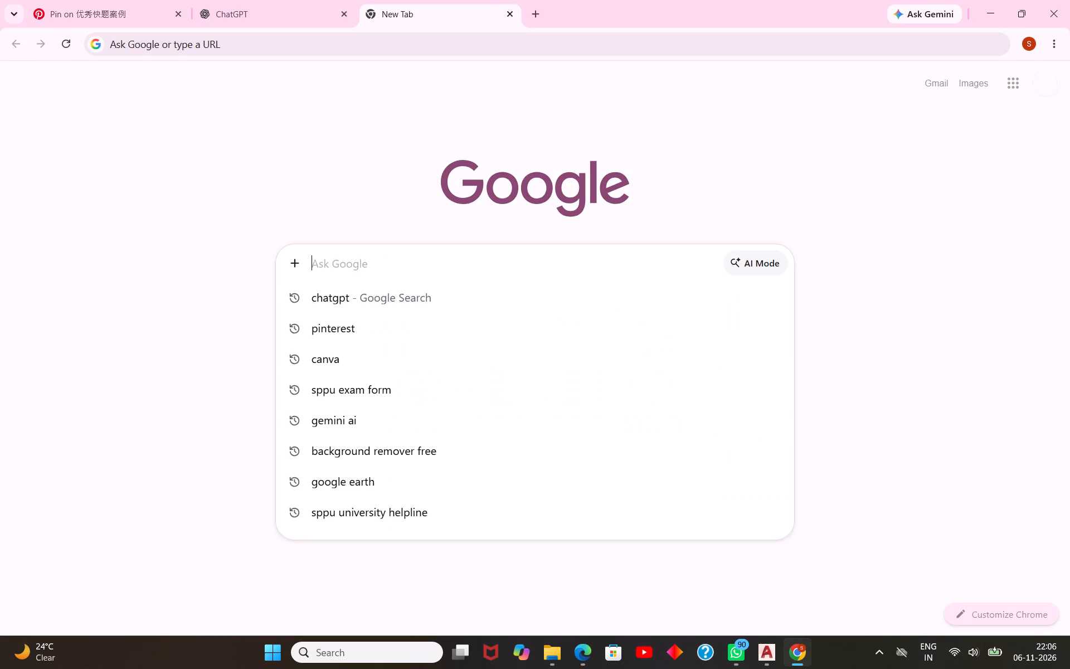
type("canva")
left_click(390, 325)
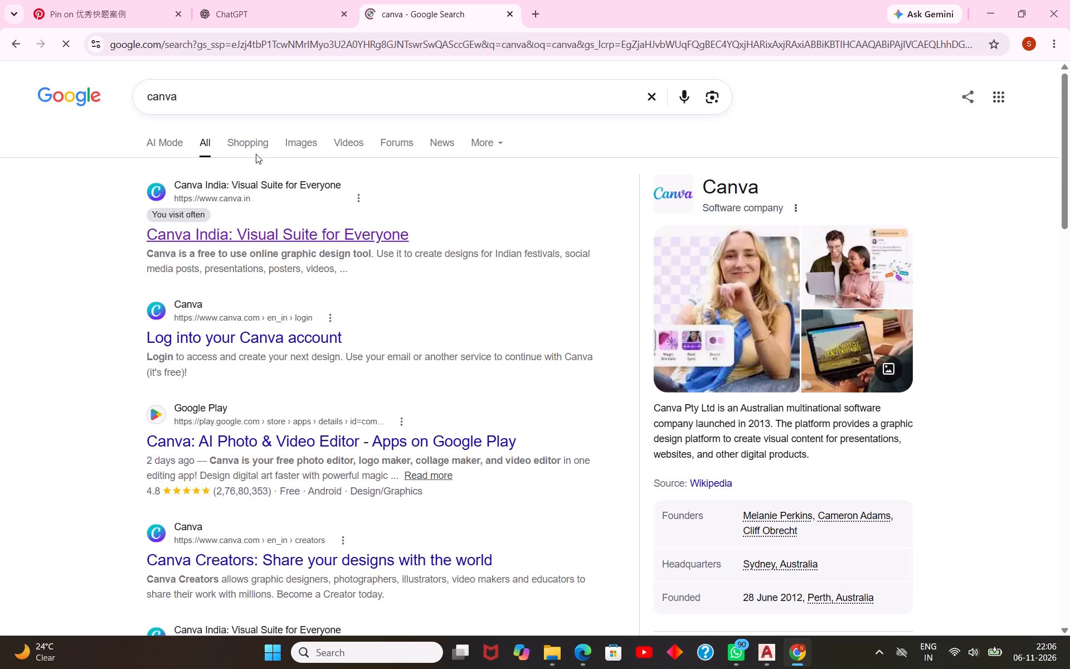
left_click(198, 234)
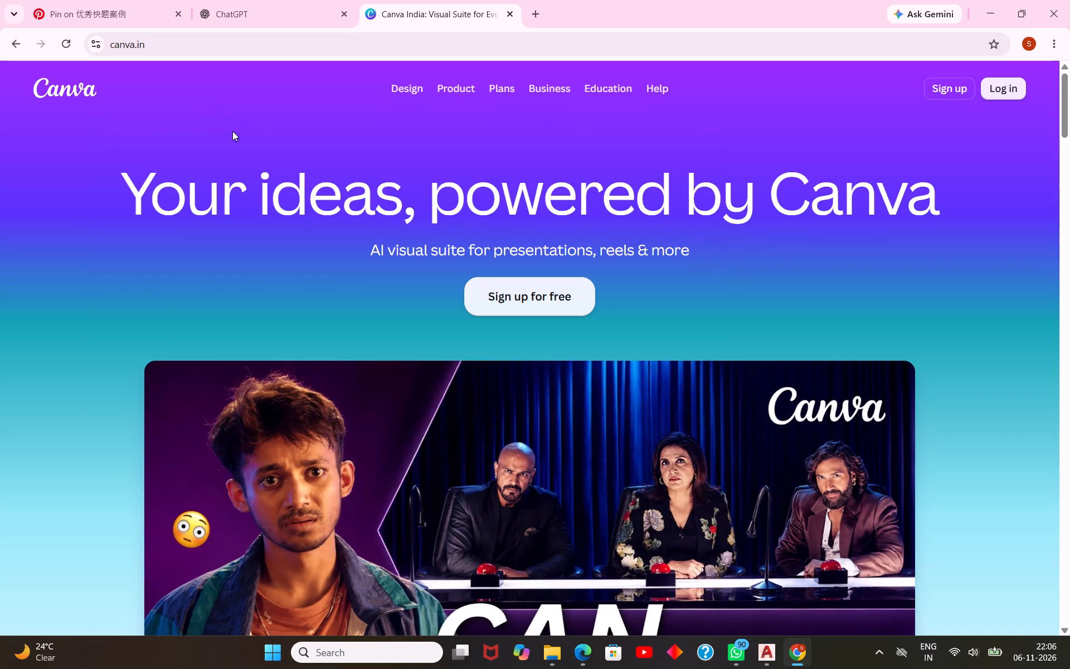
left_click(324, 273)
left_click(499, 290)
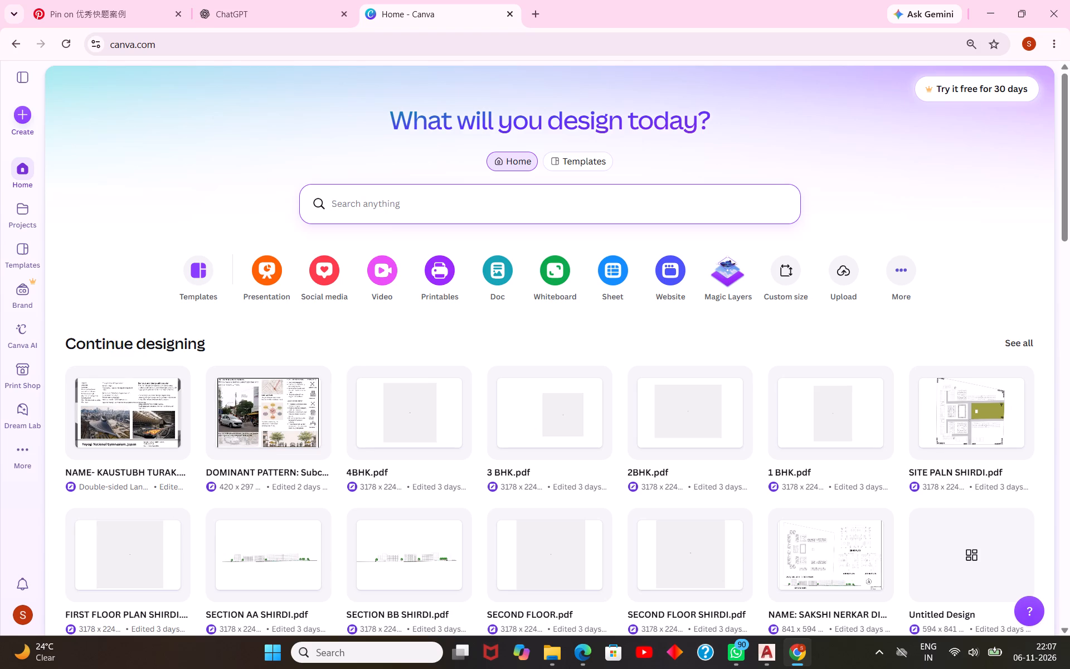
scroll(344, 206, "down", 1)
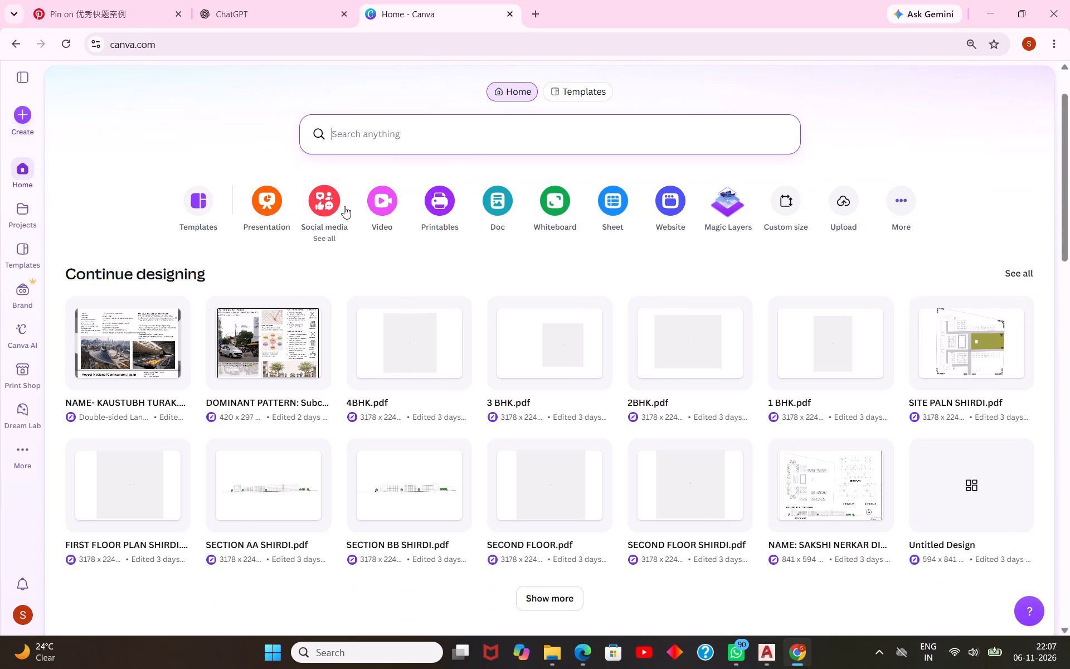
Open the existing sheet design with the site plan, floor plan and section captions, look at it and close it.
left_click(809, 463)
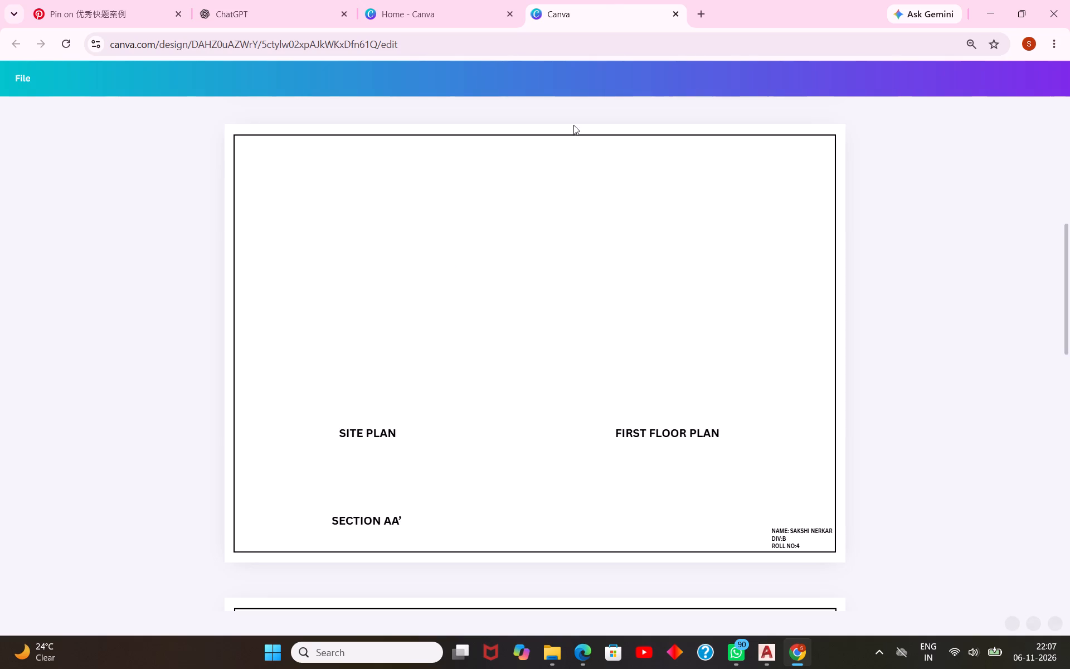
left_click(679, 11)
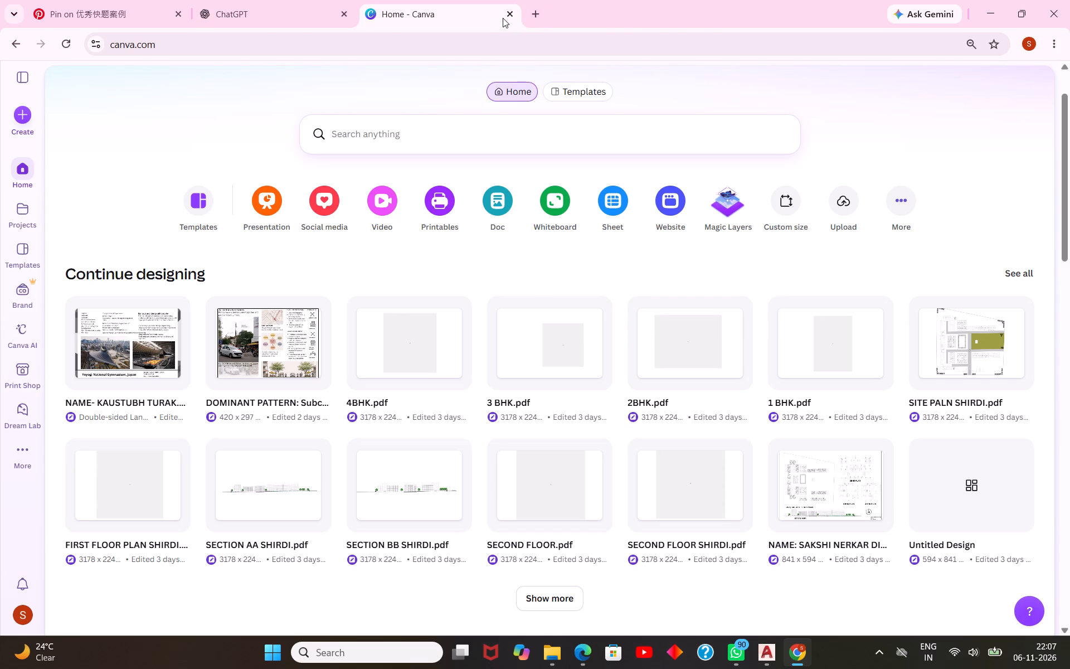
Search Google in a new tab for the a0 sheet size in cm.
left_click(532, 12)
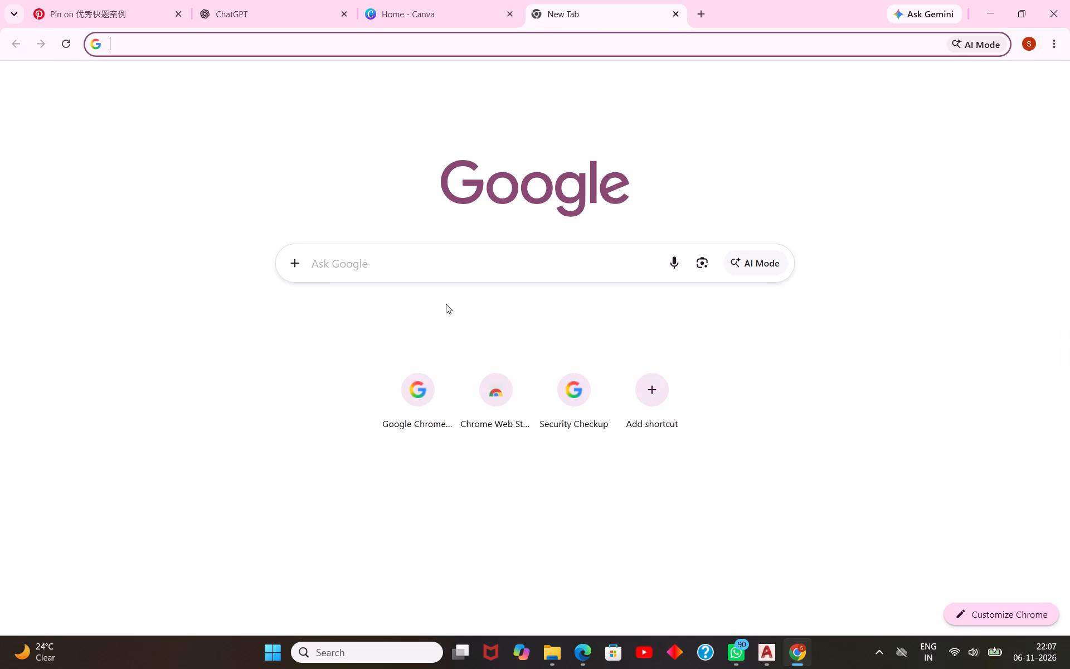
left_click(507, 258)
key("a")
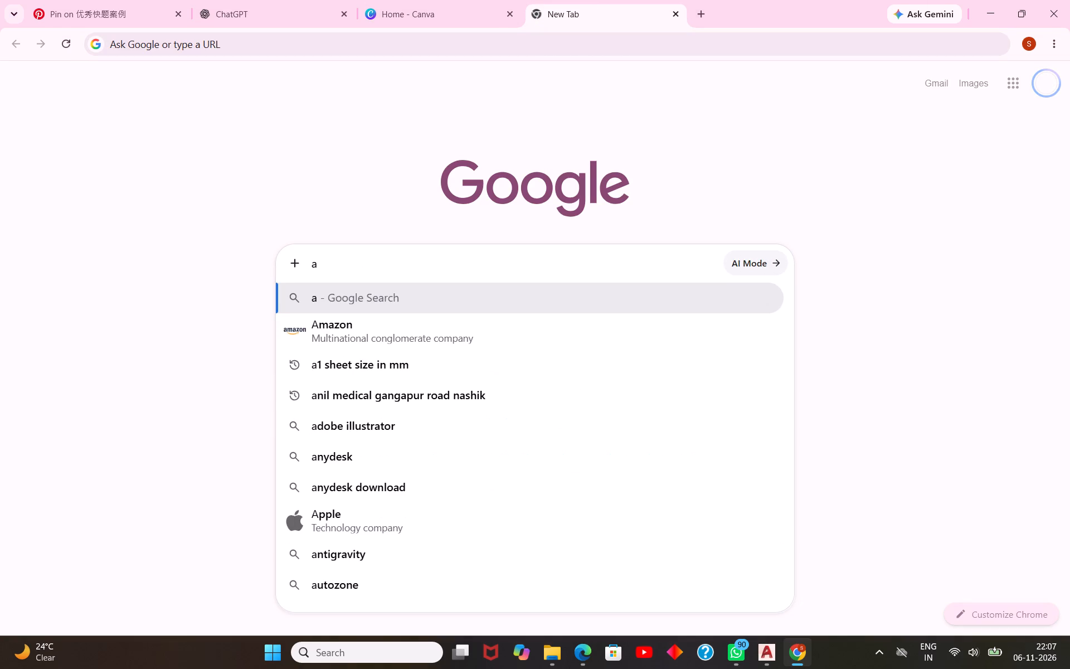
type("0 sheet si")
type("ze")
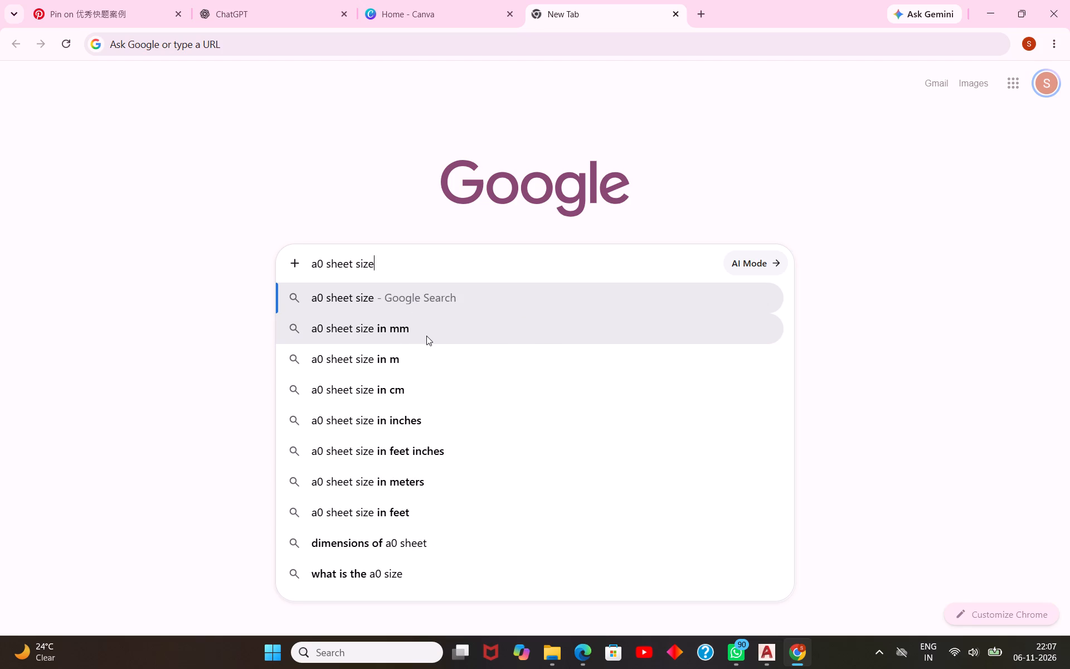
left_click(385, 390)
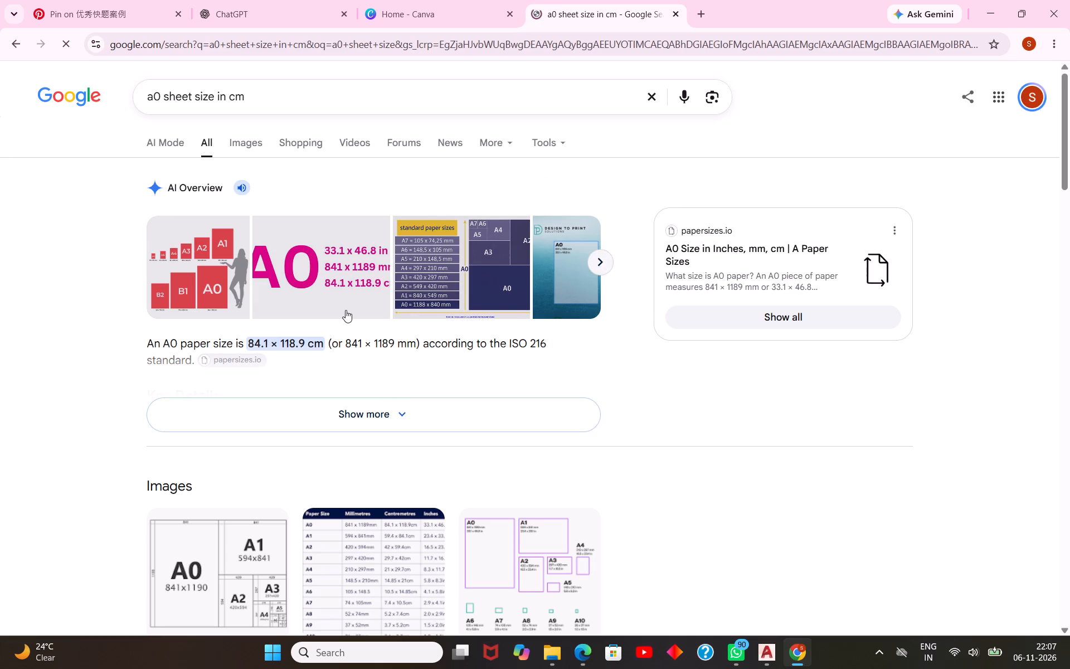
Return to Canva and create a custom-size portrait design, 84.1 cm wide and 118.9 cm high, checking the A0 dimensions against the search results.
left_click(448, 14)
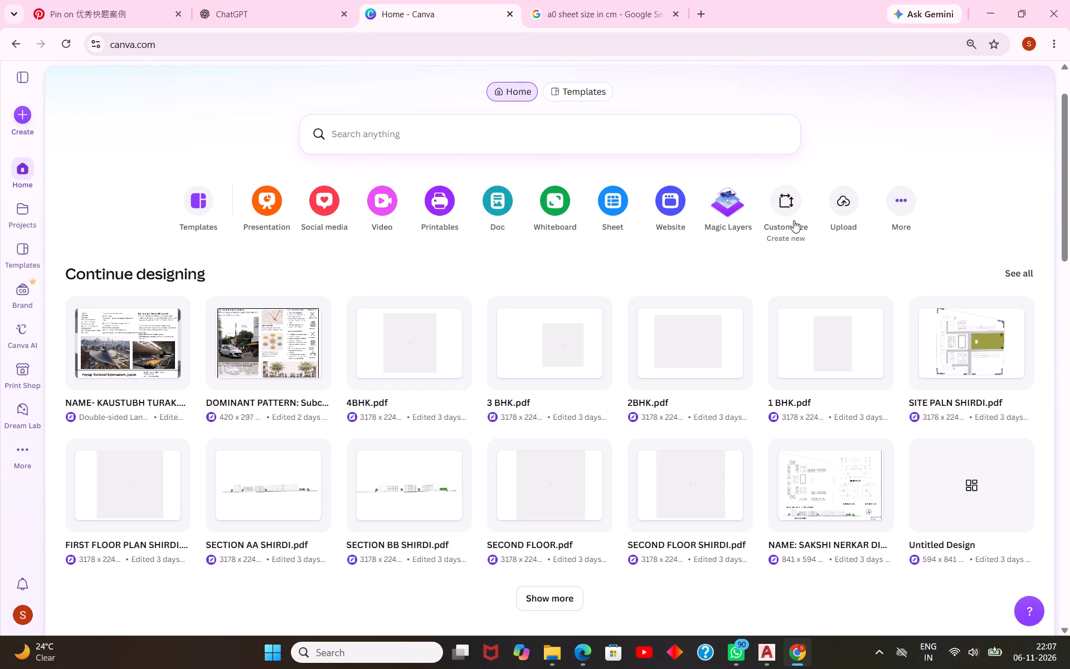
left_click(778, 218)
left_click(791, 205)
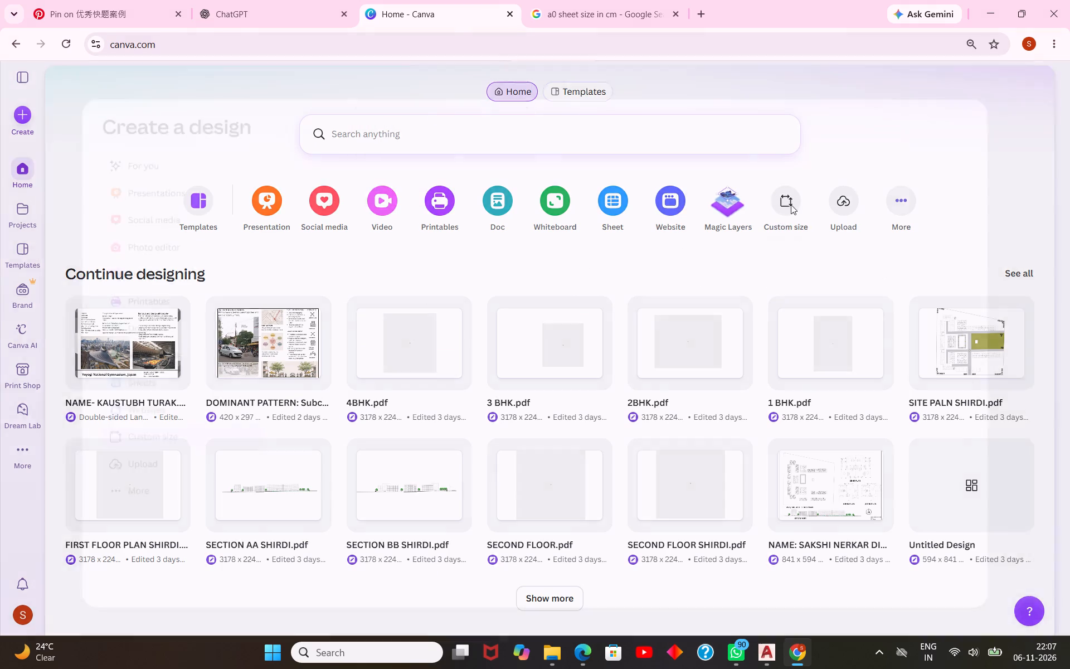
left_click(316, 164)
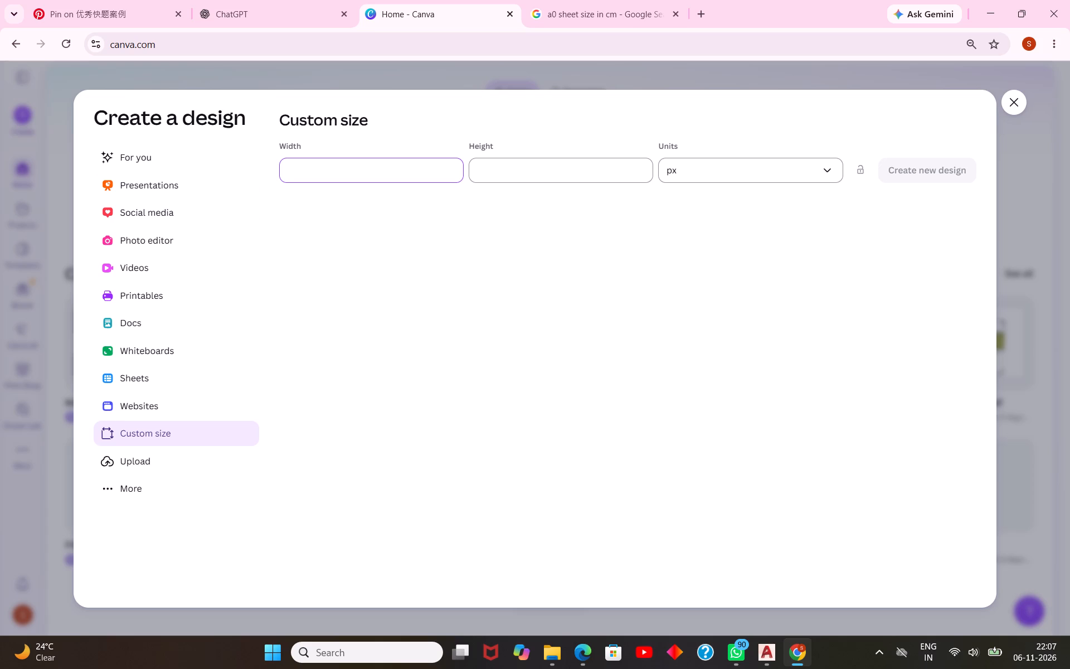
type("840")
key("BackSpace")
type(".1")
left_click(555, 171)
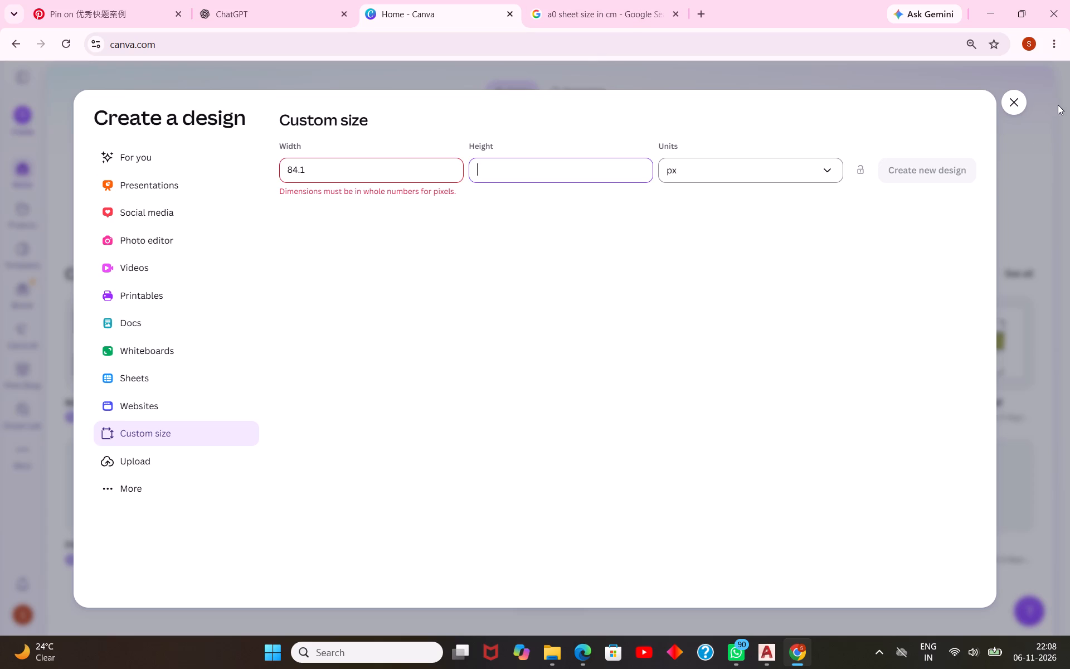
left_click(837, 176)
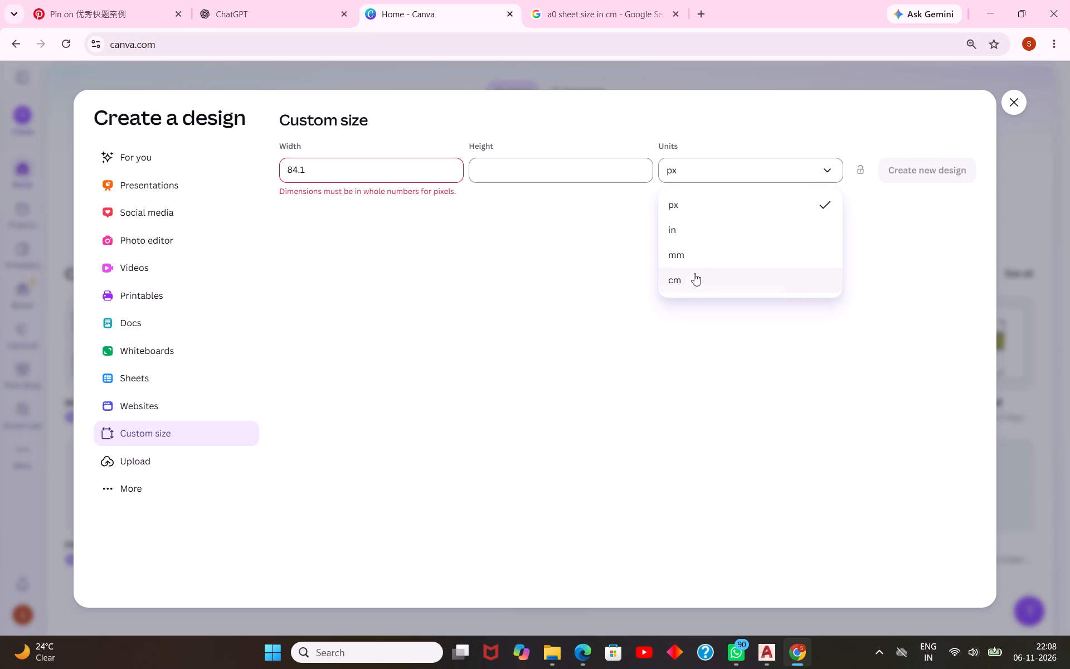
left_click(694, 273)
left_click(512, 172)
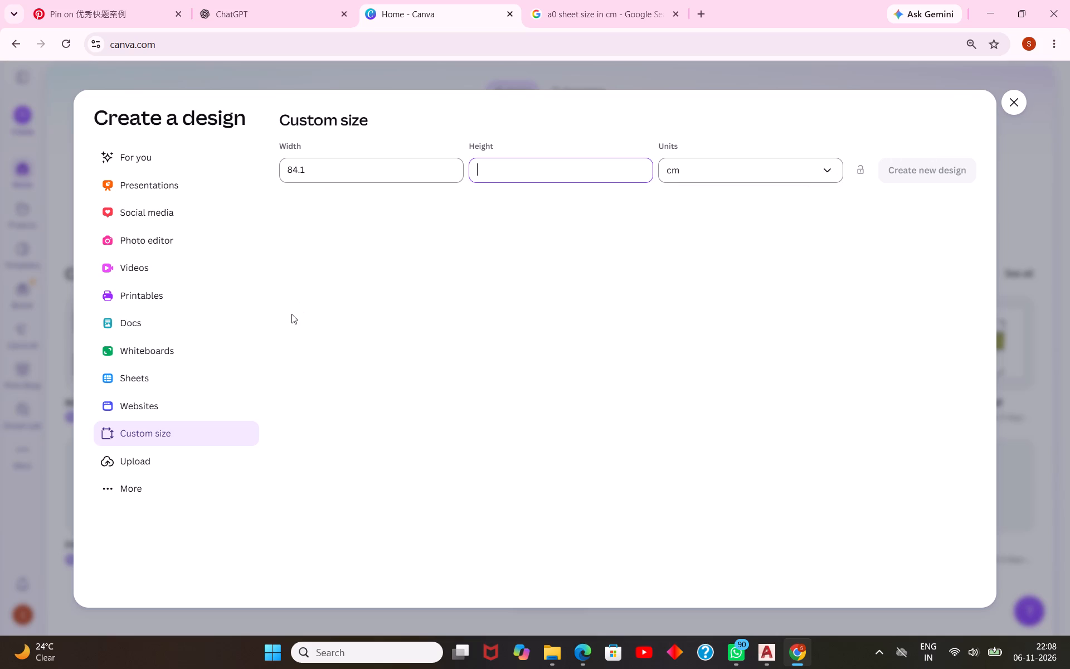
type("118.9")
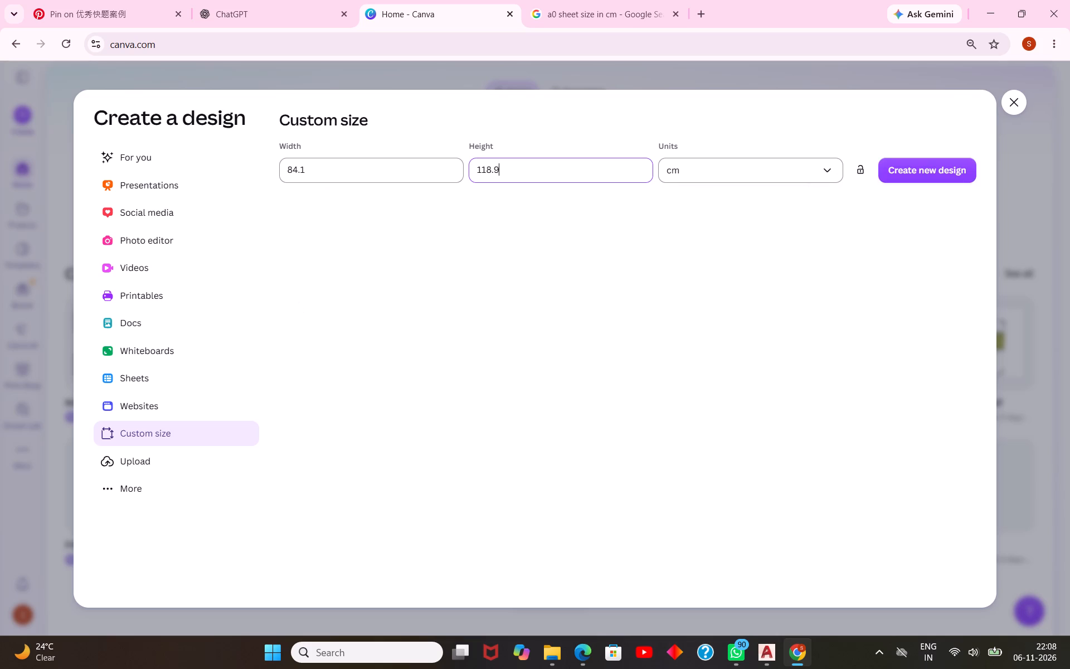
left_click(600, 11)
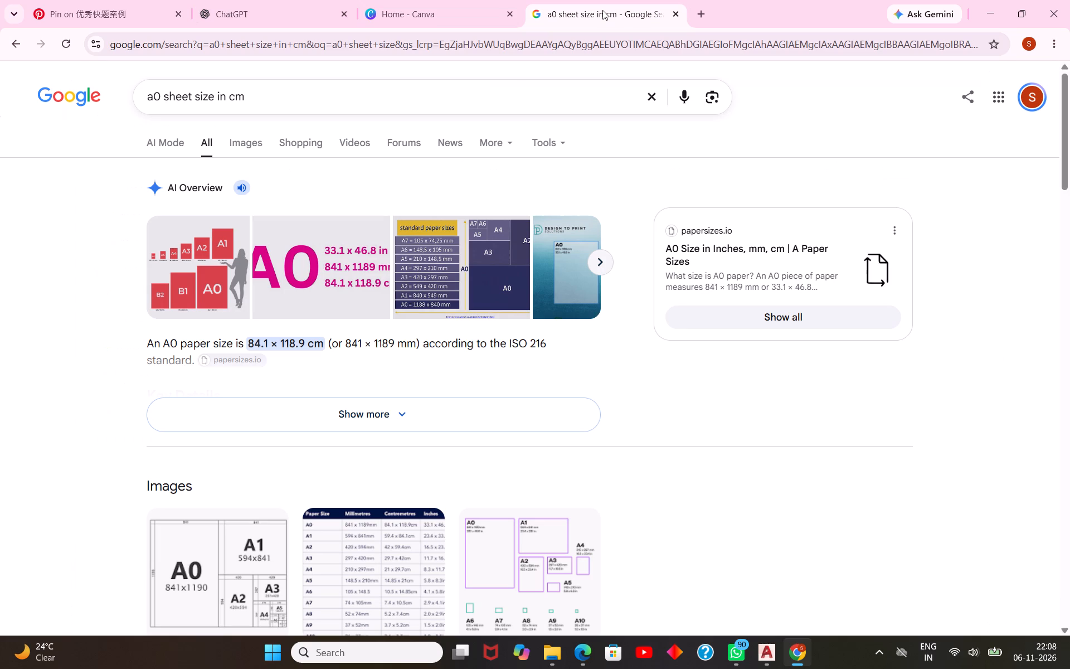
left_click(391, 8)
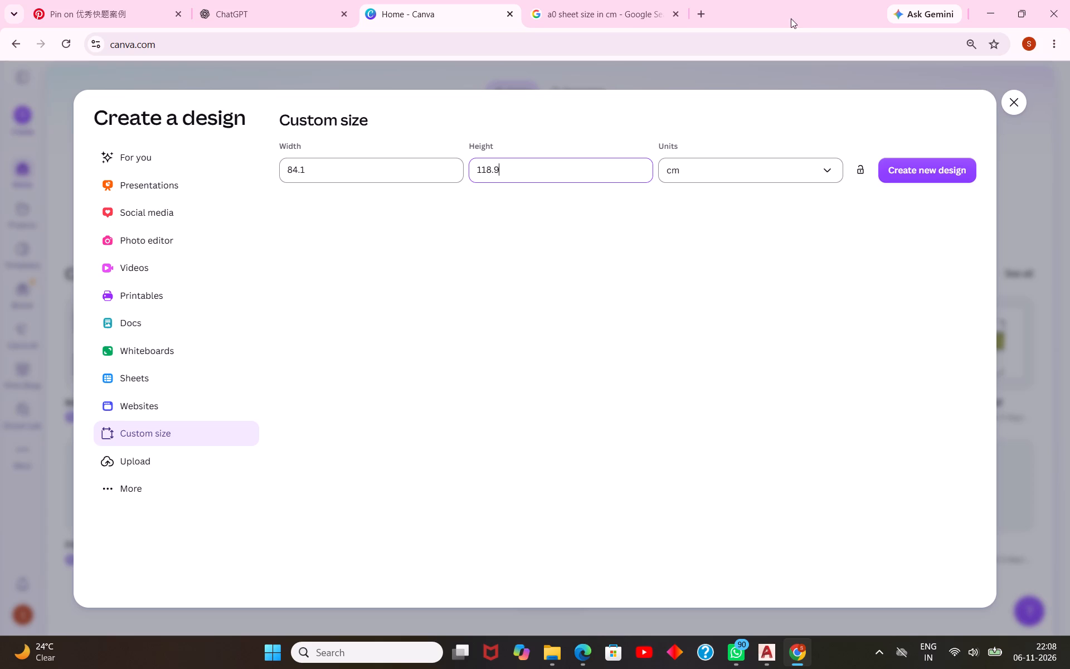
left_click(891, 171)
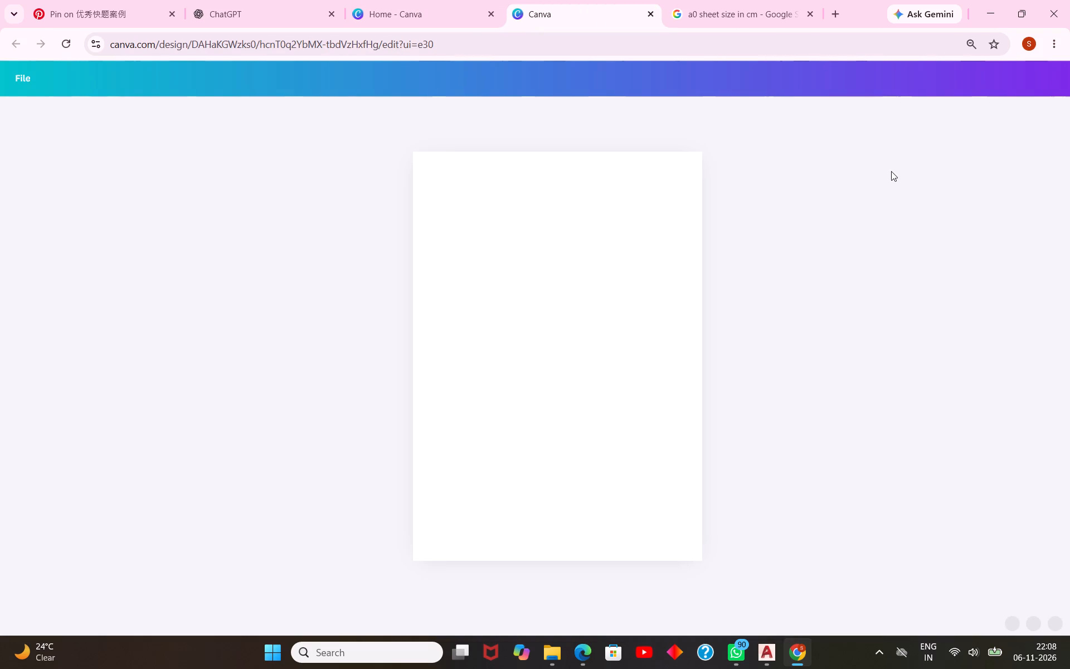
Create a landscape A0 design 118.9 cm wide and 84.1 cm high, and close the portrait design.
left_click(471, 20)
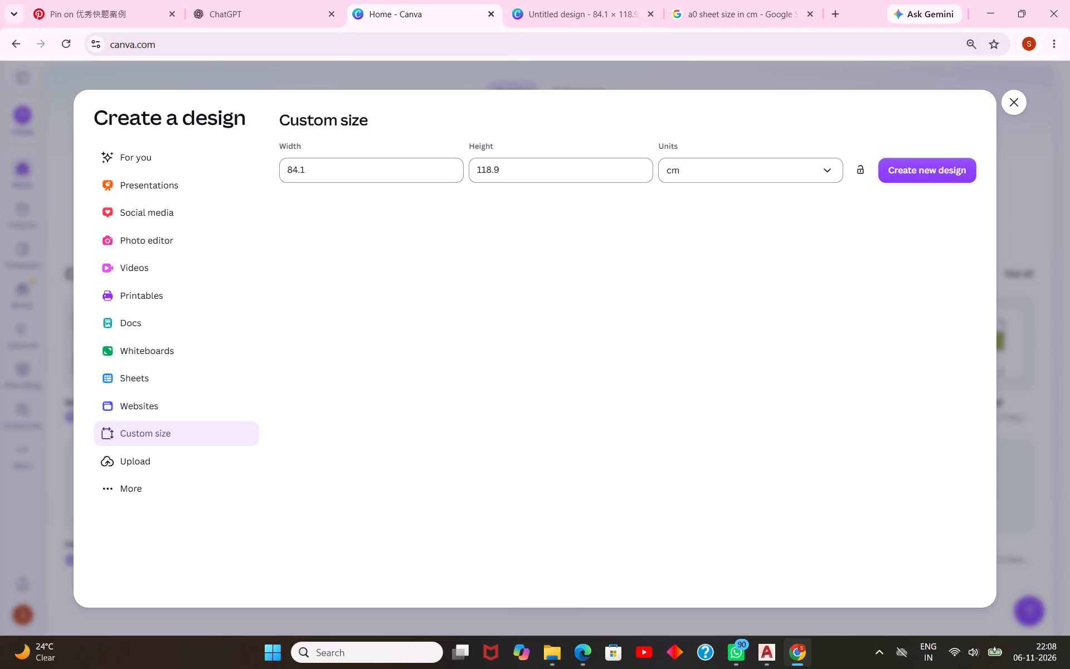
left_click_drag(504, 166, 407, 169)
type("84")
type(".1")
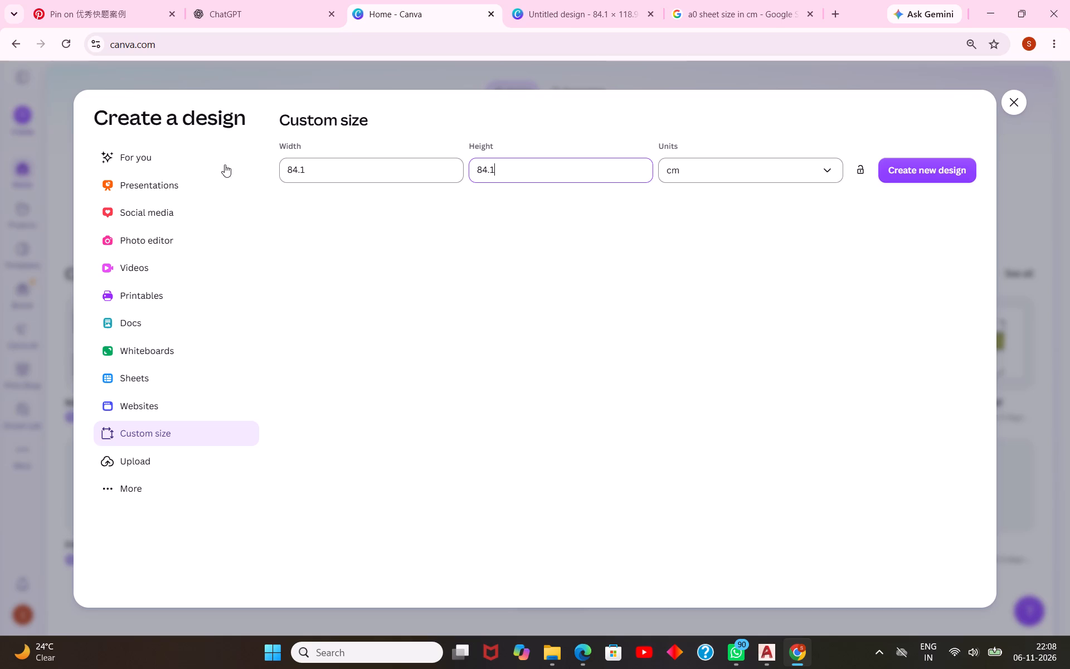
left_click_drag(328, 177, 257, 173)
type("118.9")
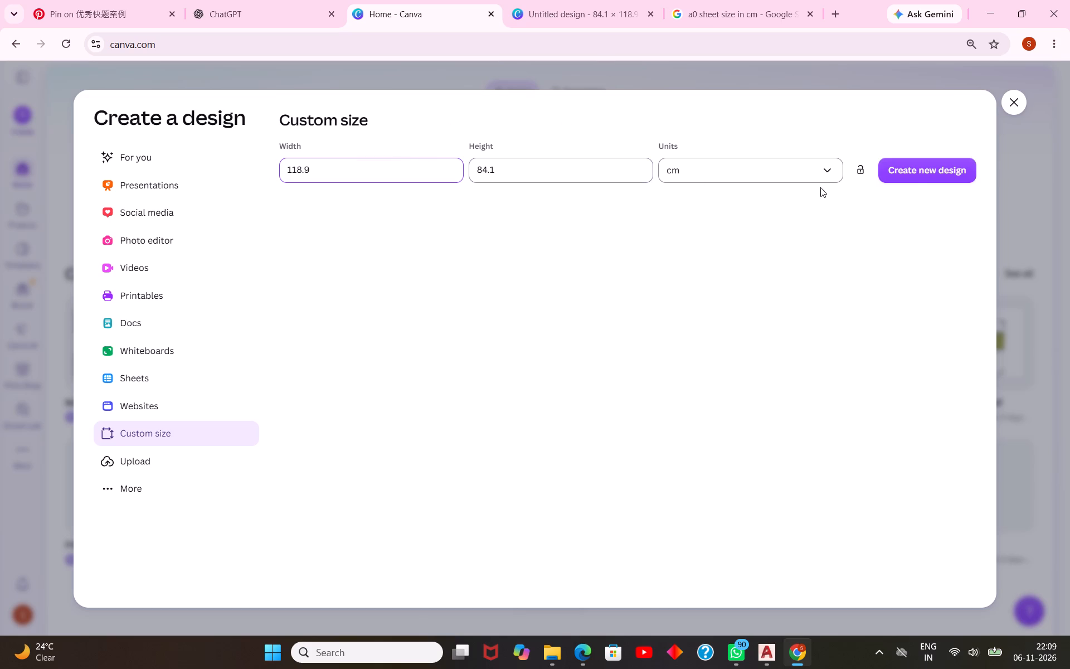
left_click(919, 177)
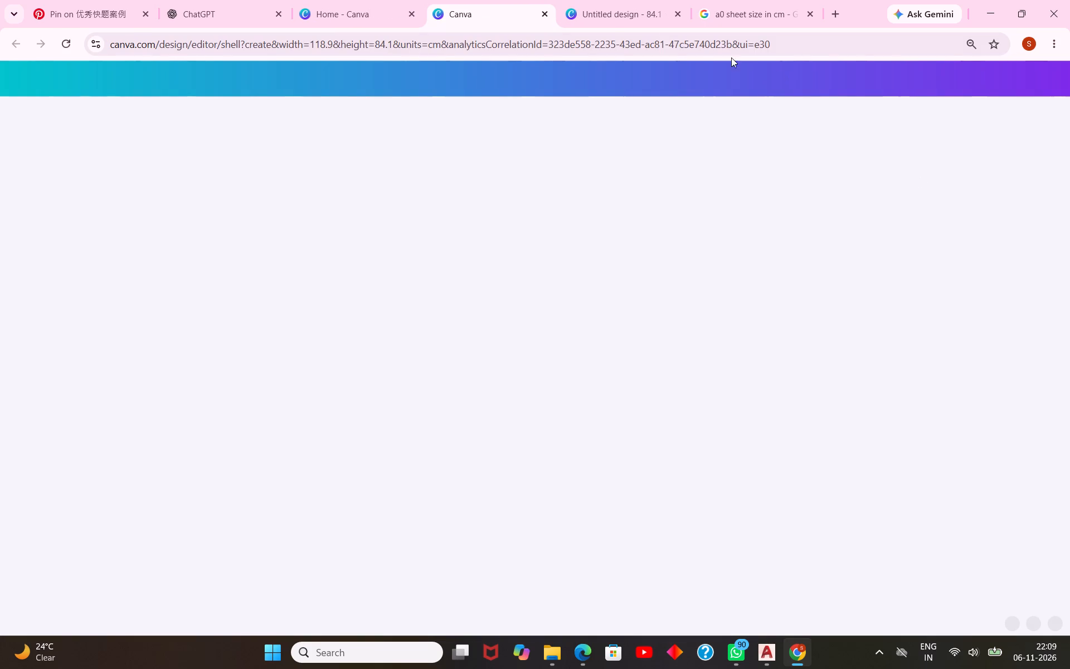
left_click(682, 10)
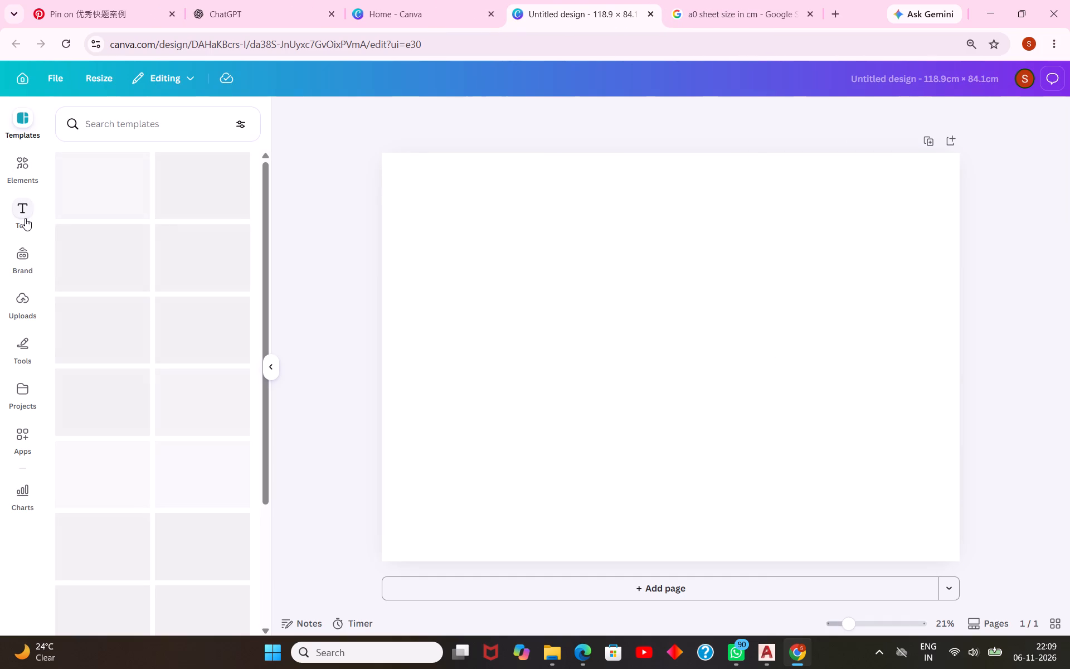
Upload the recent hnji plan PDF from the computer to the Canva uploads.
left_click(15, 303)
left_click(178, 152)
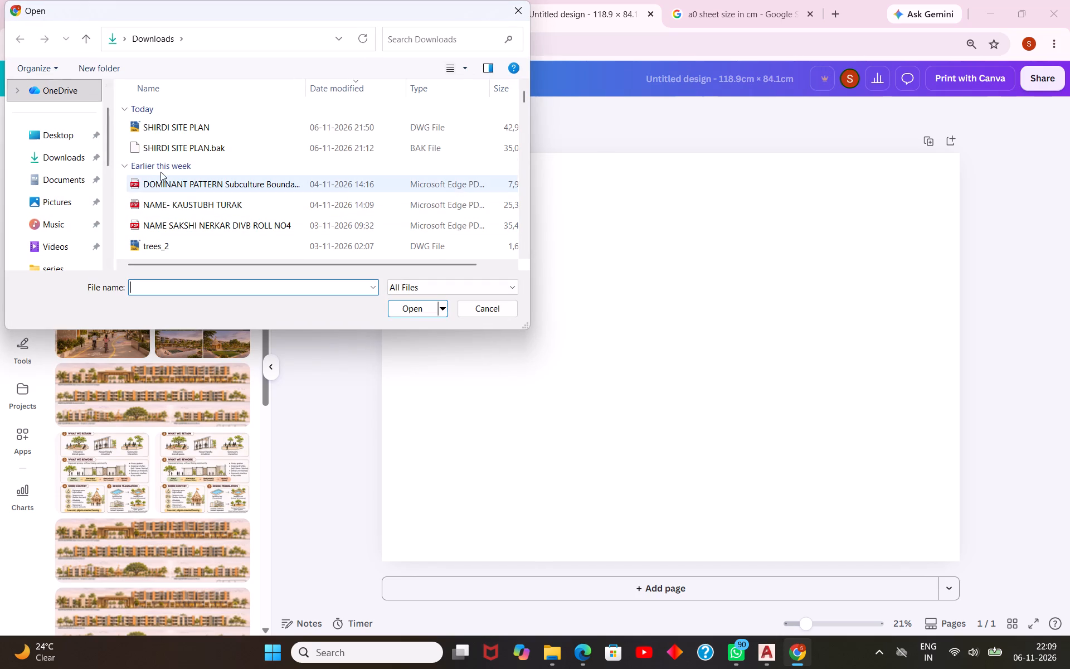
scroll(52, 163, "up", 7)
left_click(64, 93)
scroll(245, 178, "down", 3)
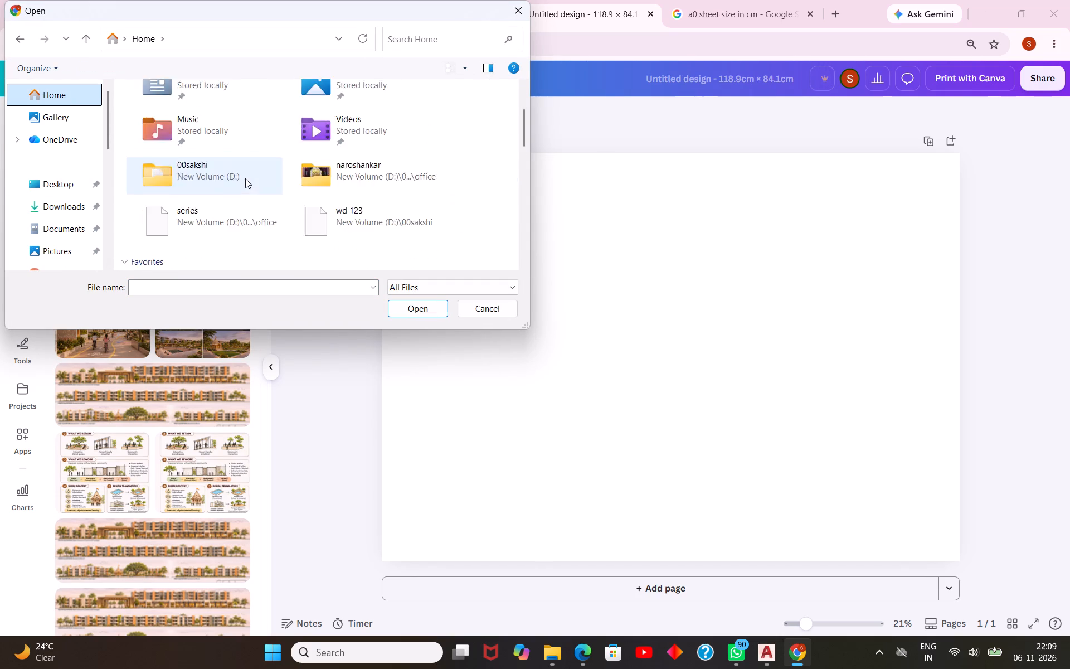
scroll(245, 178, "down", 1)
left_click(223, 129)
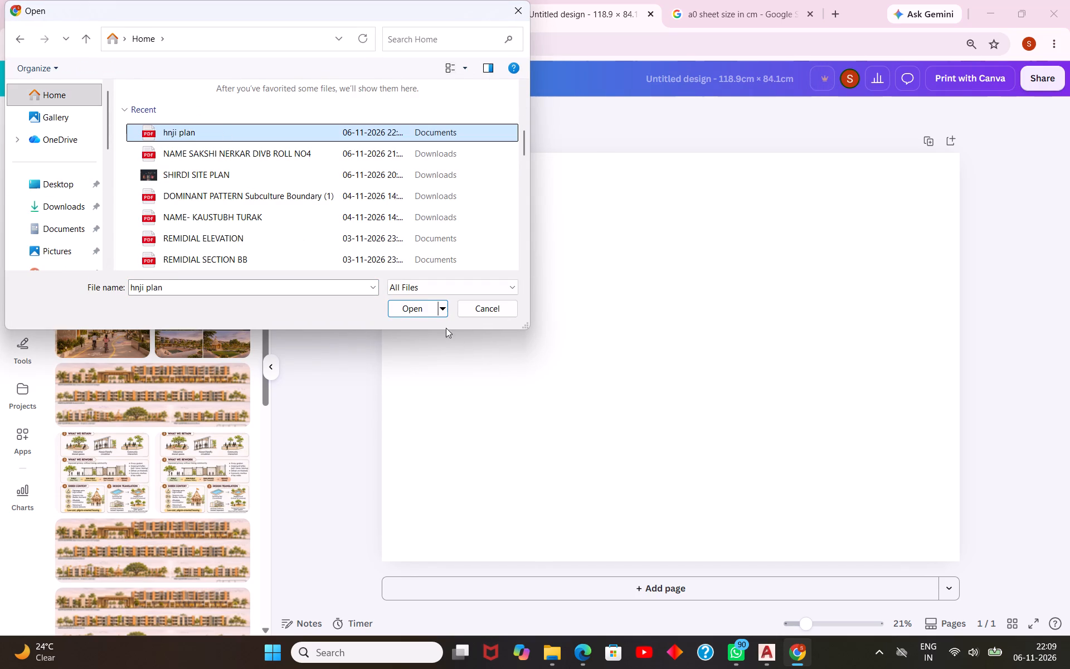
left_click(415, 305)
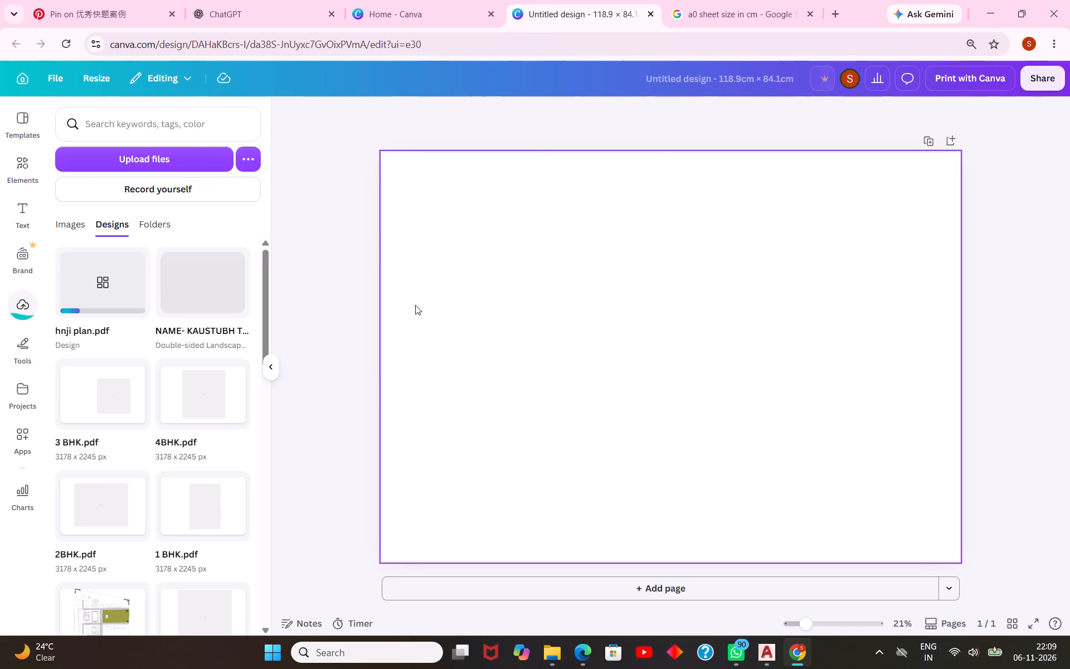
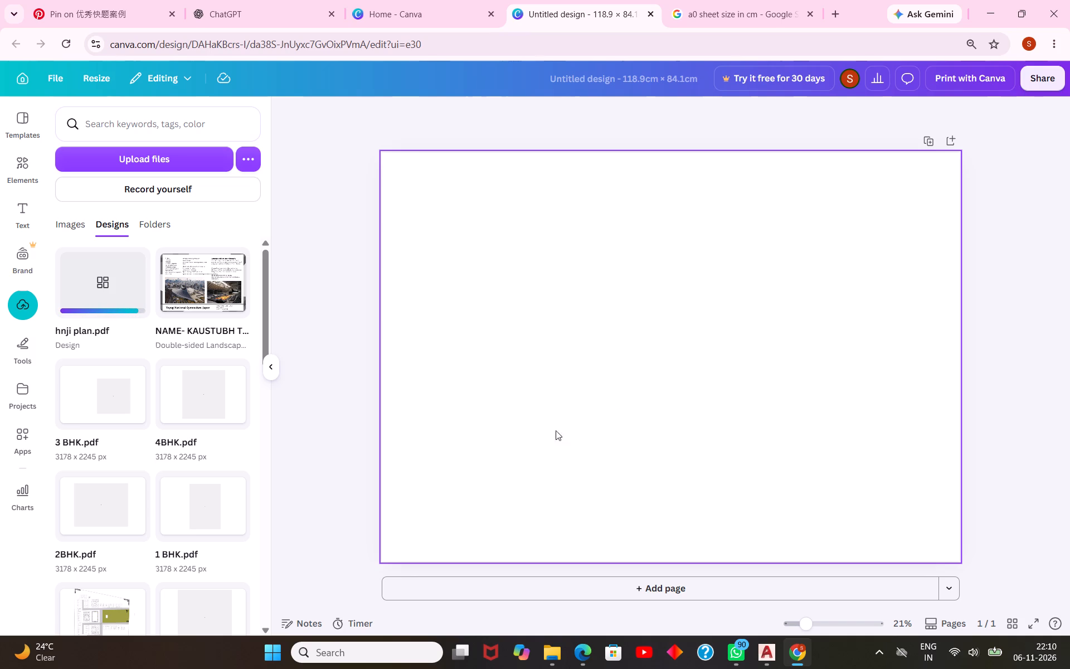
Add a second blank page to the landscape A0 design.
scroll(525, 442, "down", 1)
left_click(648, 595)
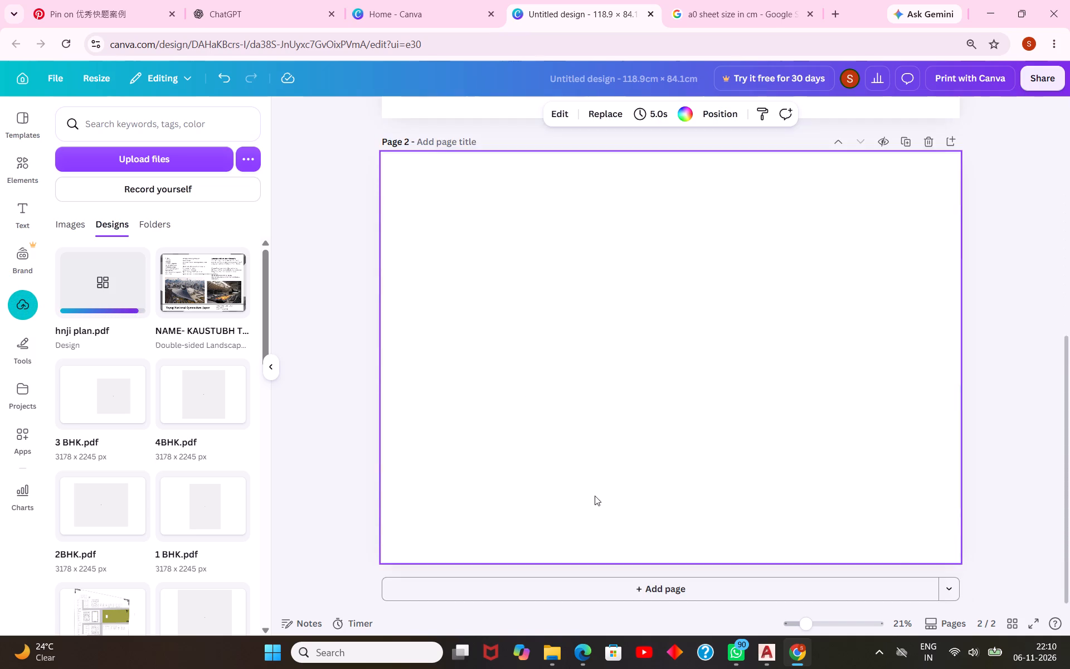
Return to page 1 and choose the uploaded hnji plan PDF for insertion into the design.
scroll(595, 497, "up", 9)
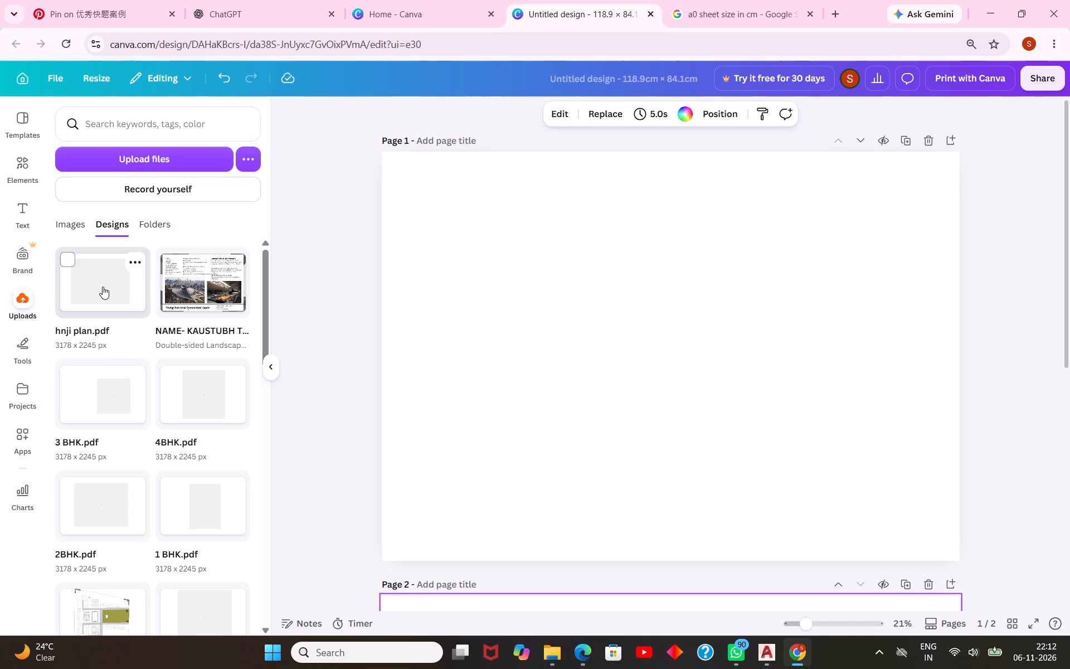
left_click(106, 272)
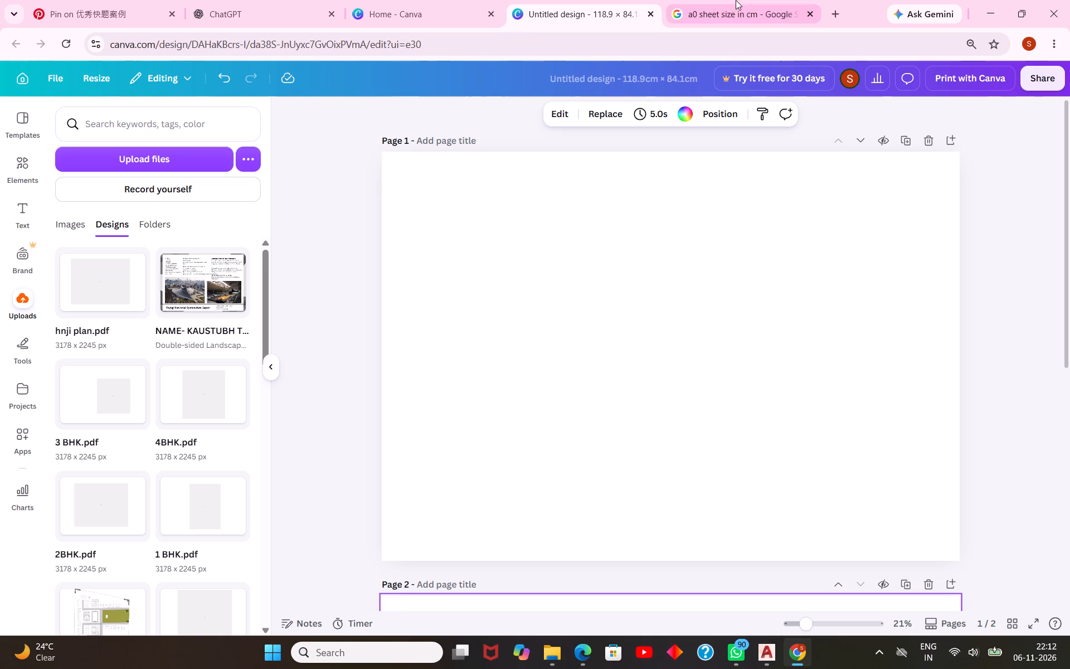
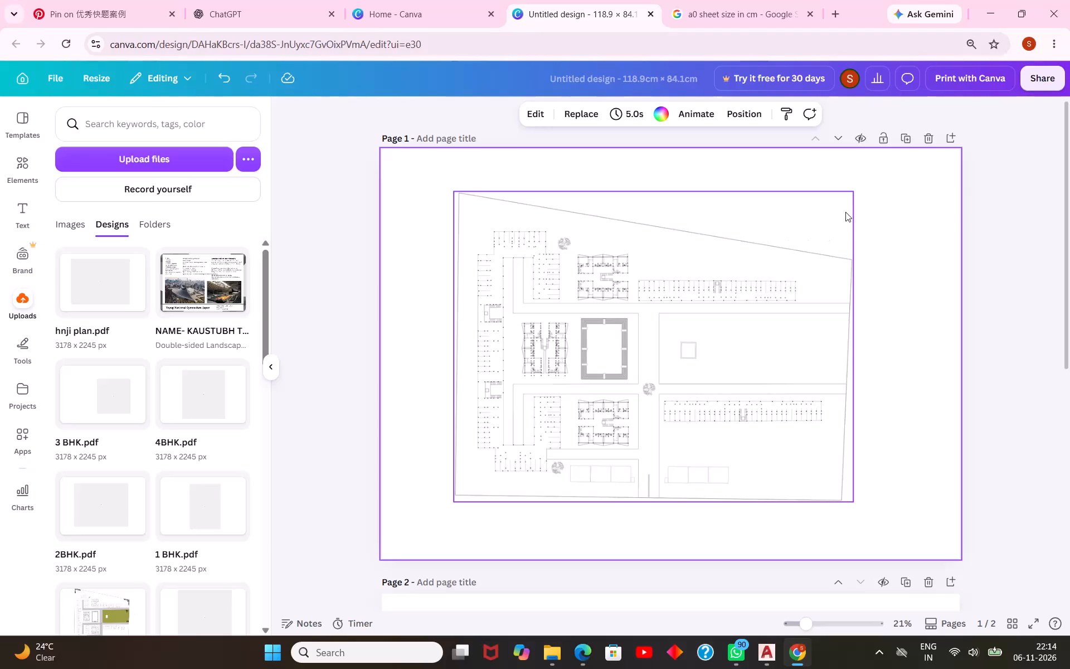
Shrink the inserted site plan on page 1 to under half the page width and move it into the page's upper-right corner.
left_click(888, 201)
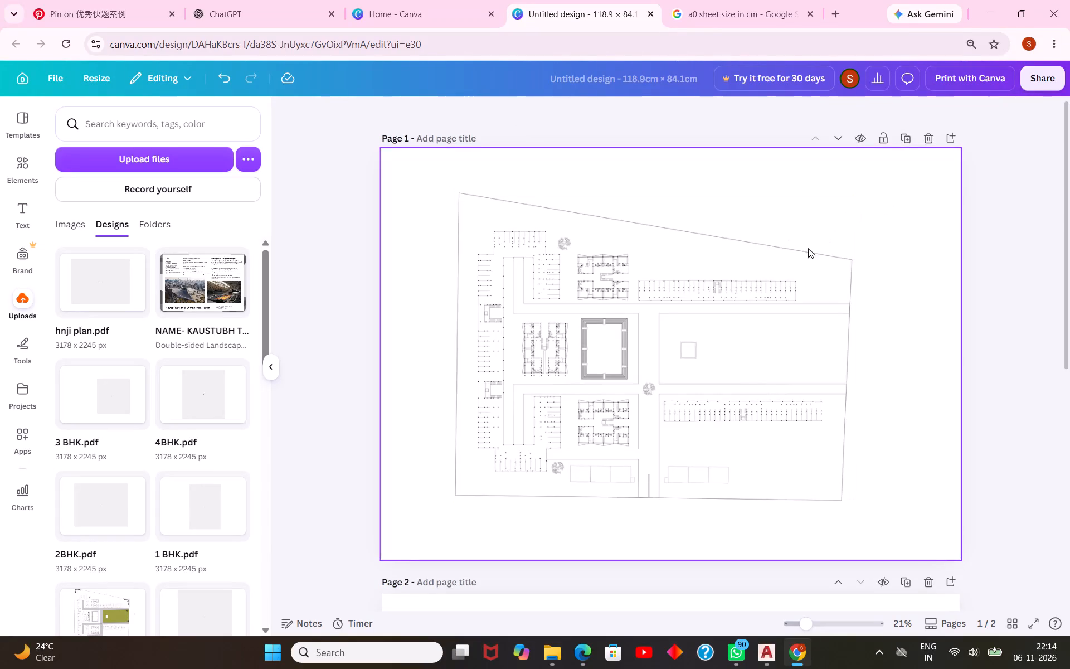
left_click(791, 273)
left_click_drag(857, 188, 693, 266)
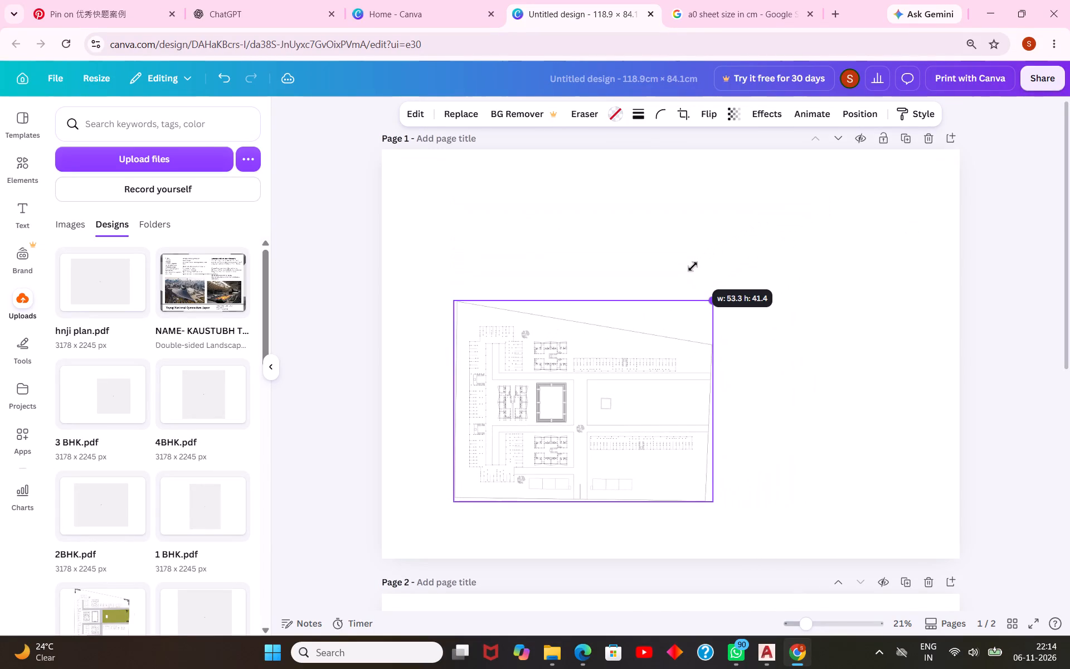
left_click_drag(693, 266, 684, 276)
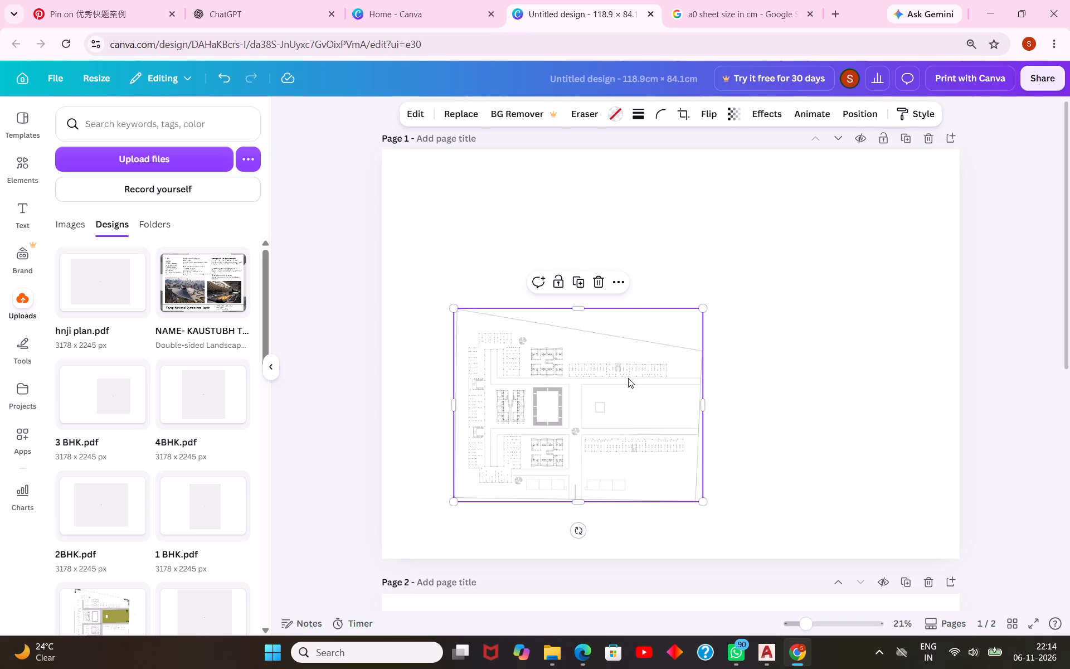
left_click_drag(628, 378, 861, 236)
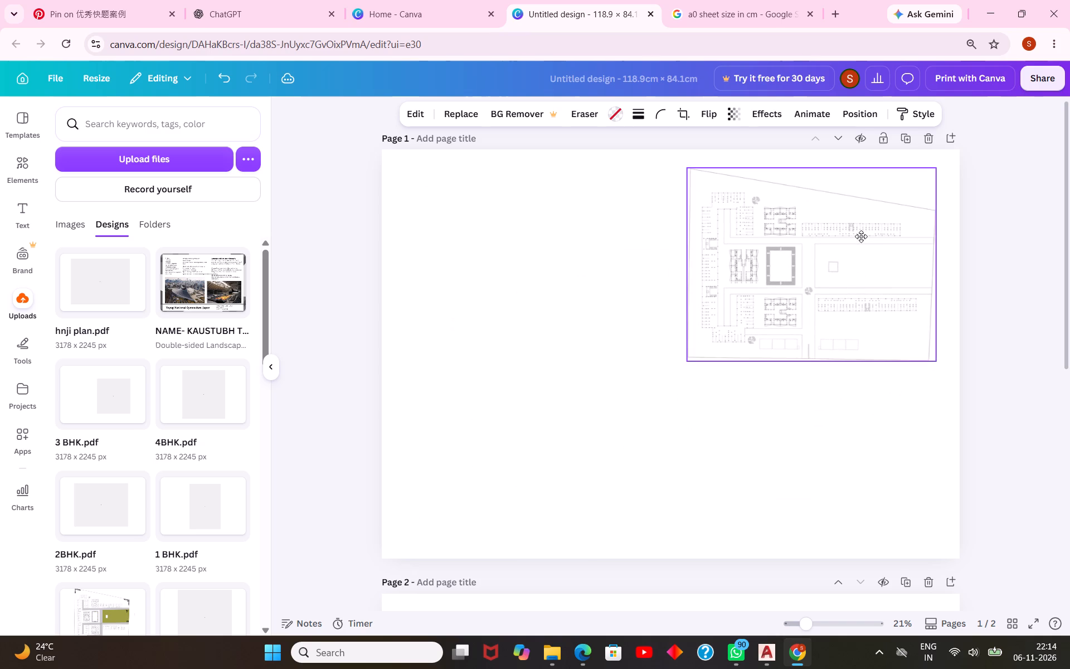
left_click_drag(861, 236, 865, 236)
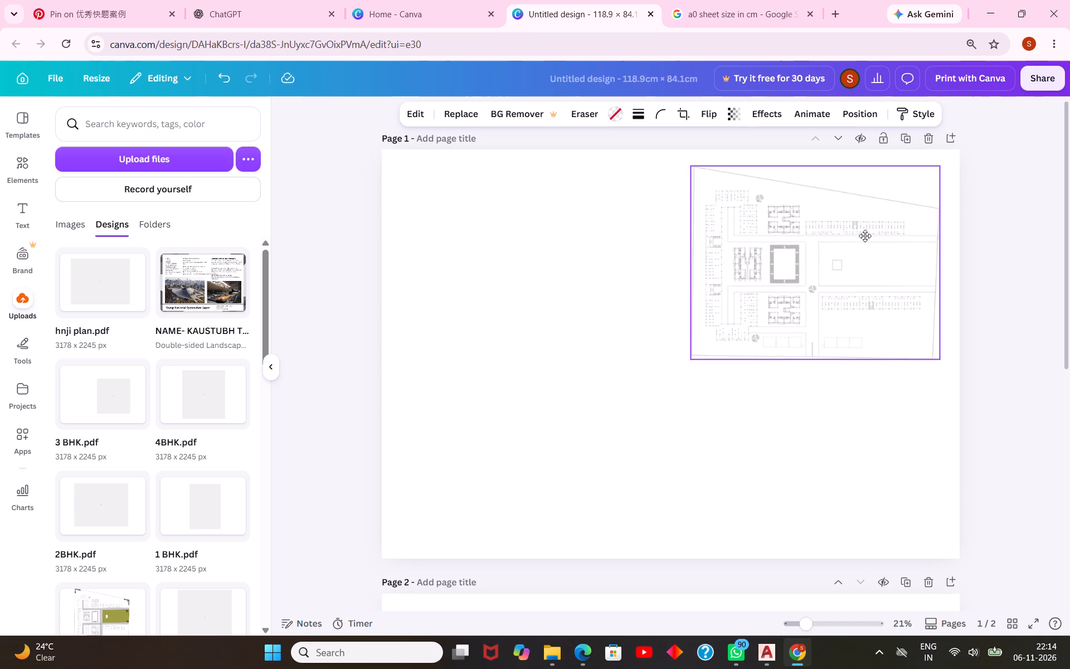
left_click_drag(865, 236, 864, 235)
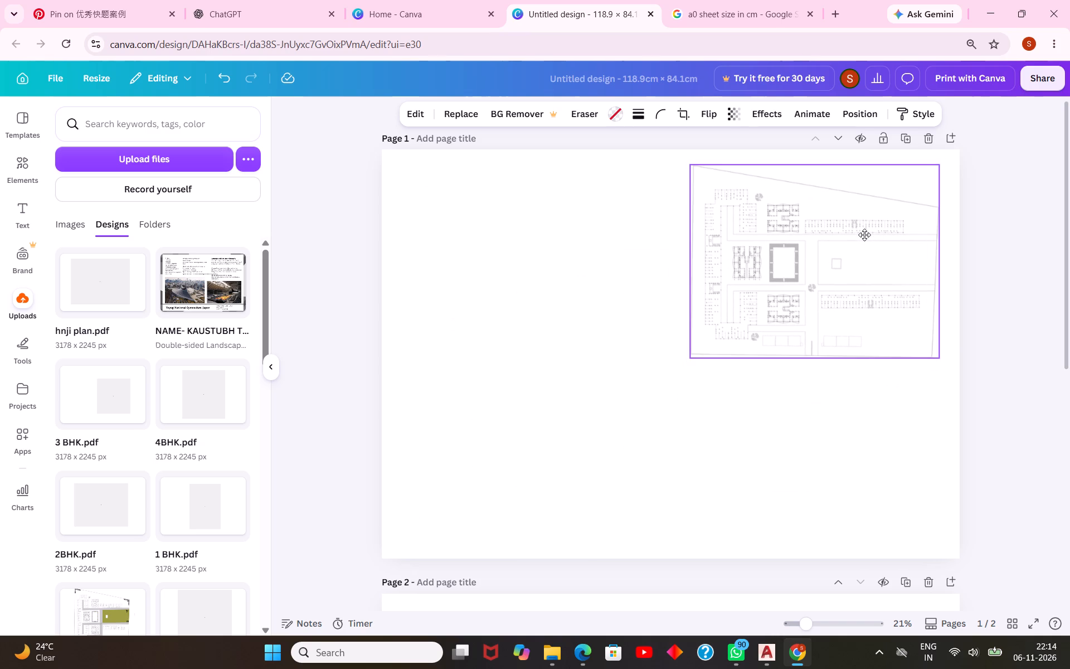
left_click_drag(864, 235, 866, 235)
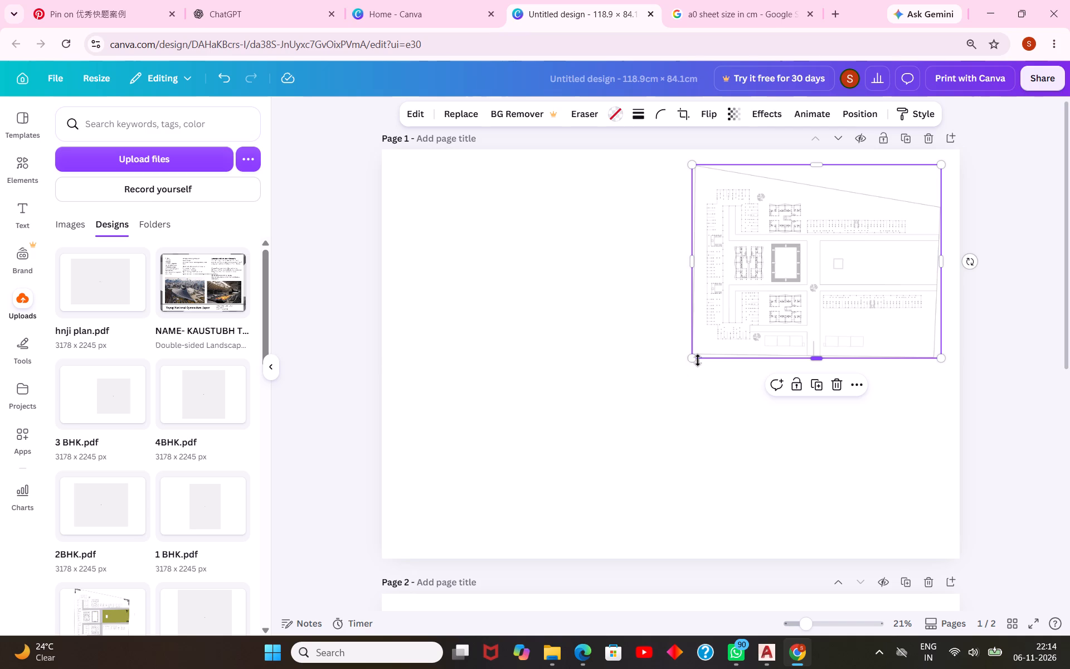
Enlarge the site plan proportionally to about 70 by 54 cm, keeping its upper-right corner fixed near the page's corner.
left_click_drag(696, 359, 620, 378)
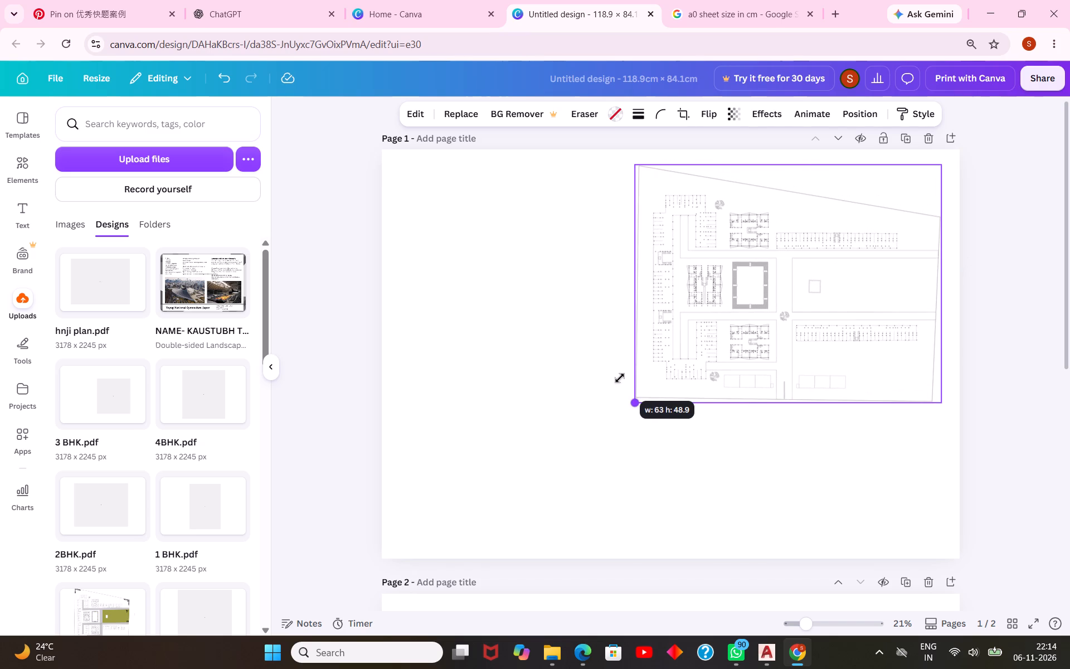
left_click_drag(620, 378, 576, 387)
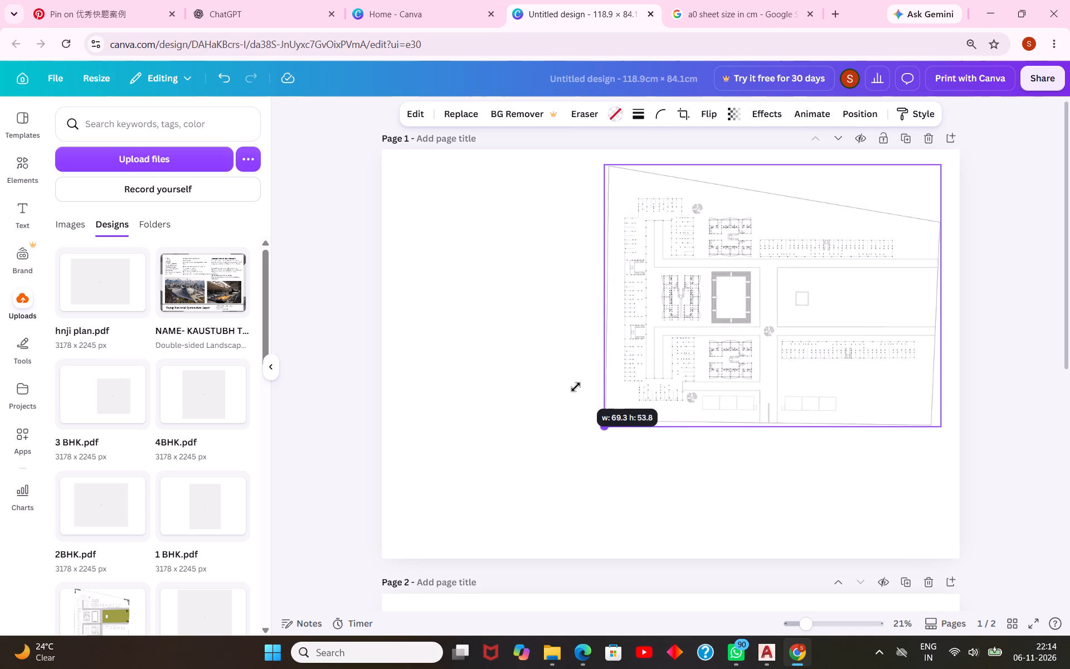
left_click_drag(576, 387, 572, 387)
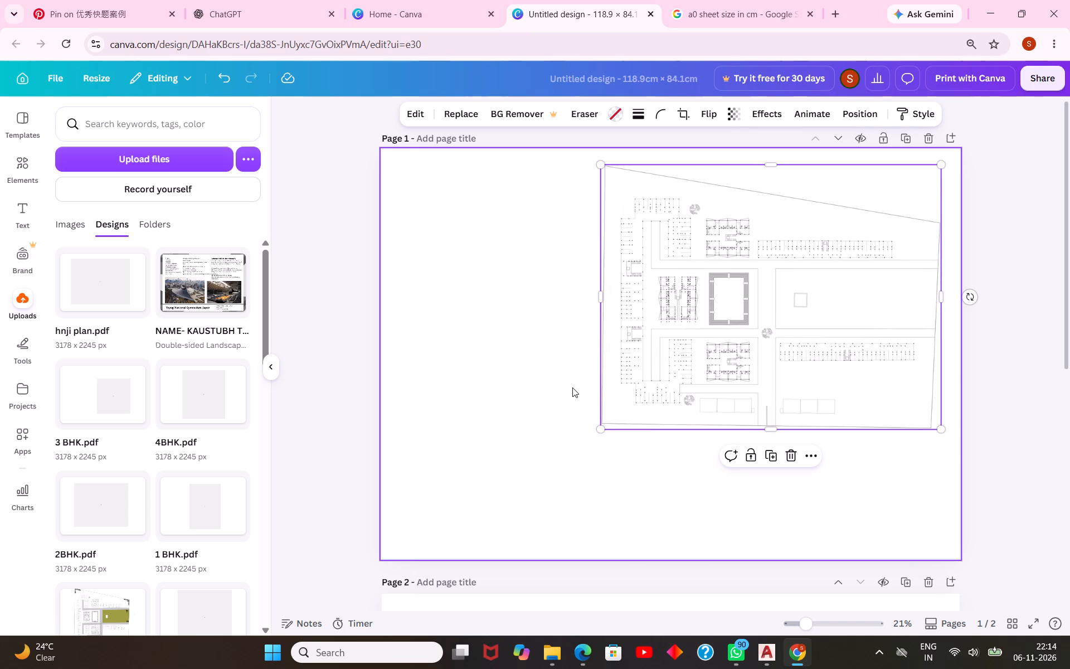
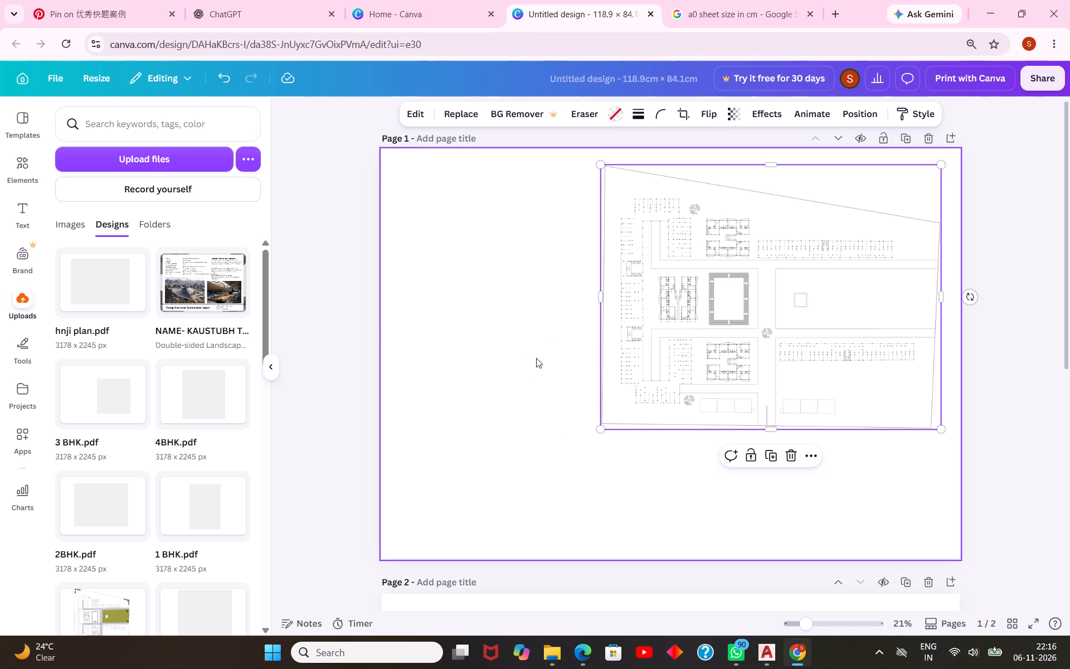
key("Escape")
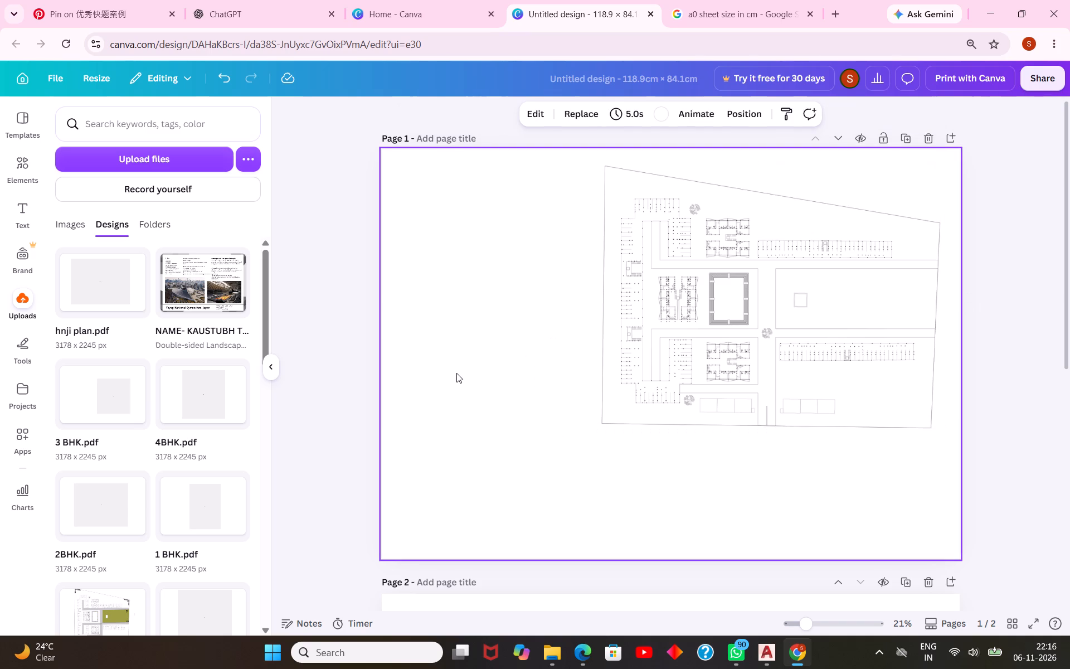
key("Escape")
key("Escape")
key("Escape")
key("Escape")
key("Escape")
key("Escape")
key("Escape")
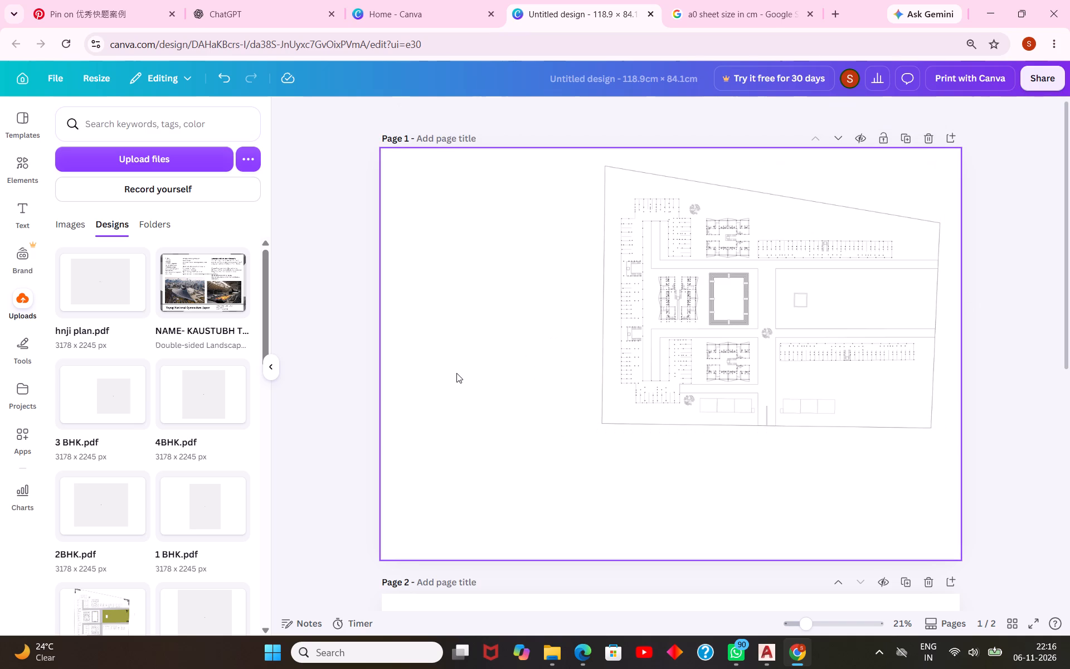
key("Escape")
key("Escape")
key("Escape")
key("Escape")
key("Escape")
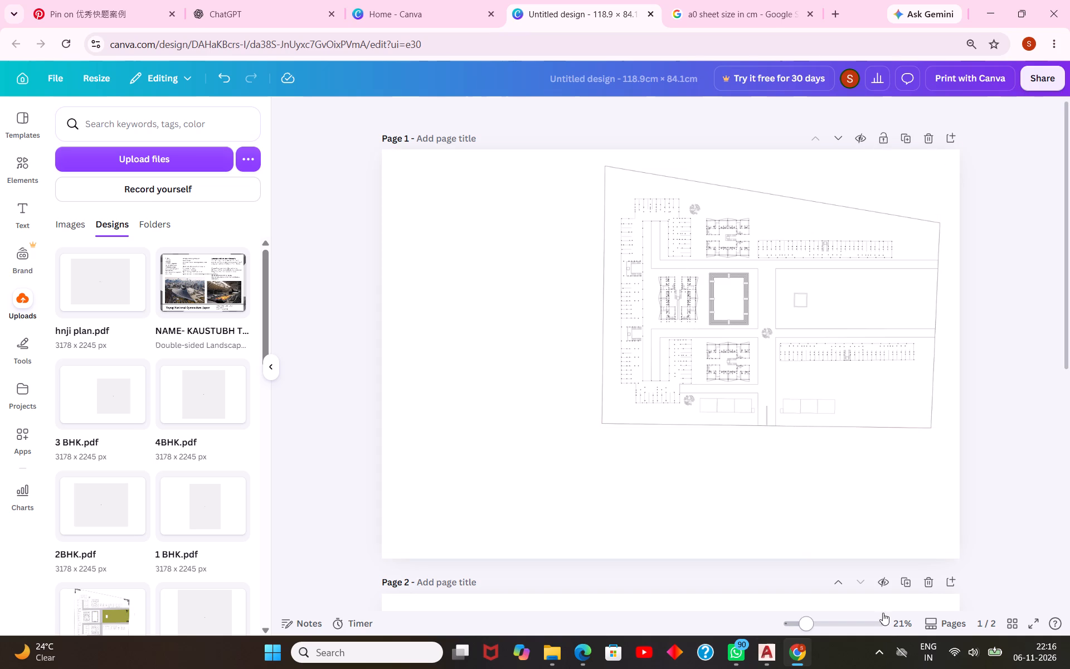
Switch to Pinterest and browse the related architecture presentation sheets for layout and composition references.
left_click(128, 12)
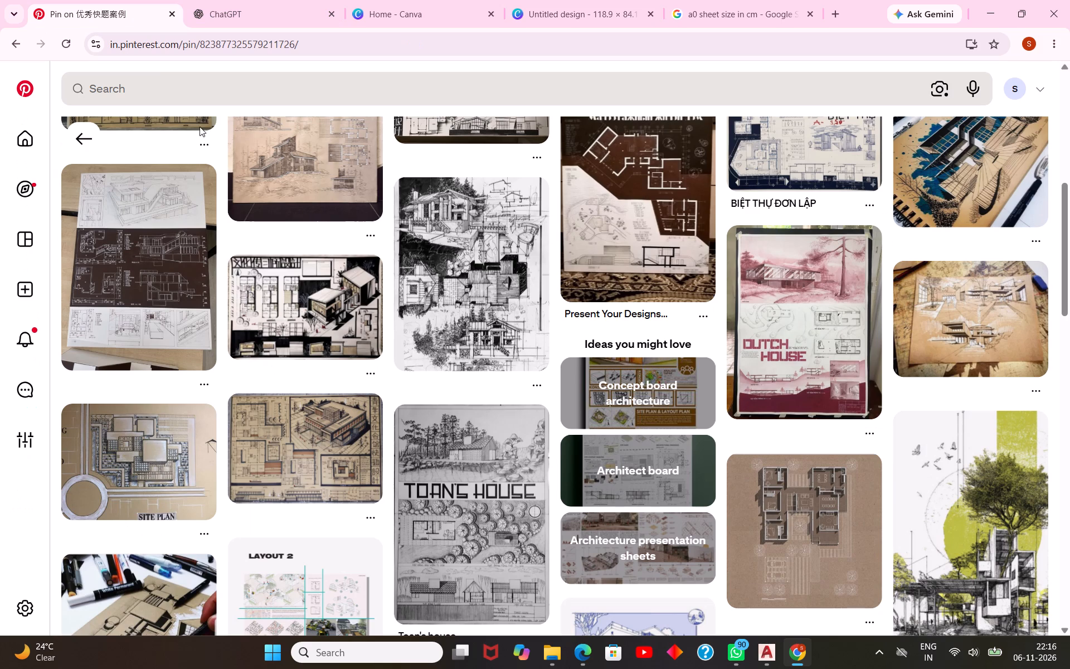
scroll(407, 369, "up", 6)
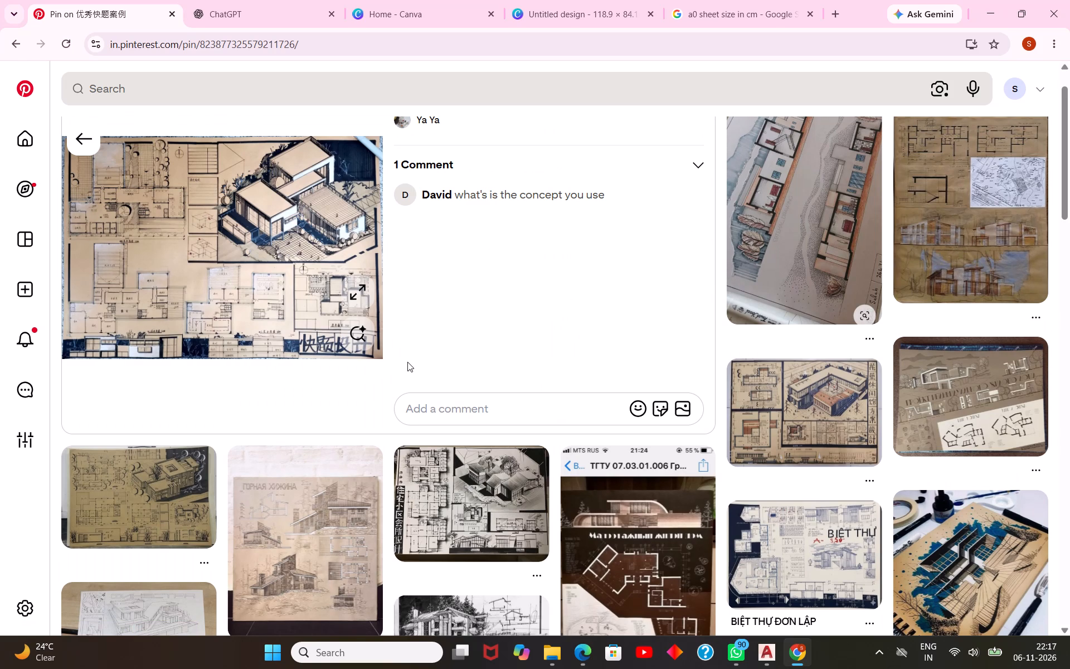
scroll(407, 362, "down", 1)
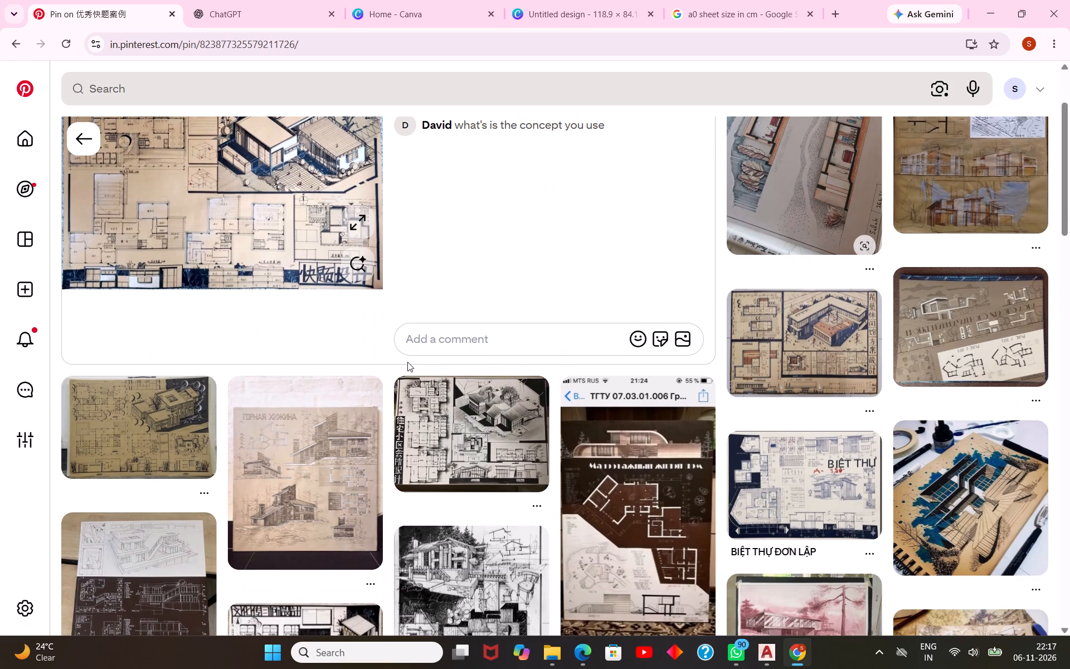
scroll(407, 362, "down", 1)
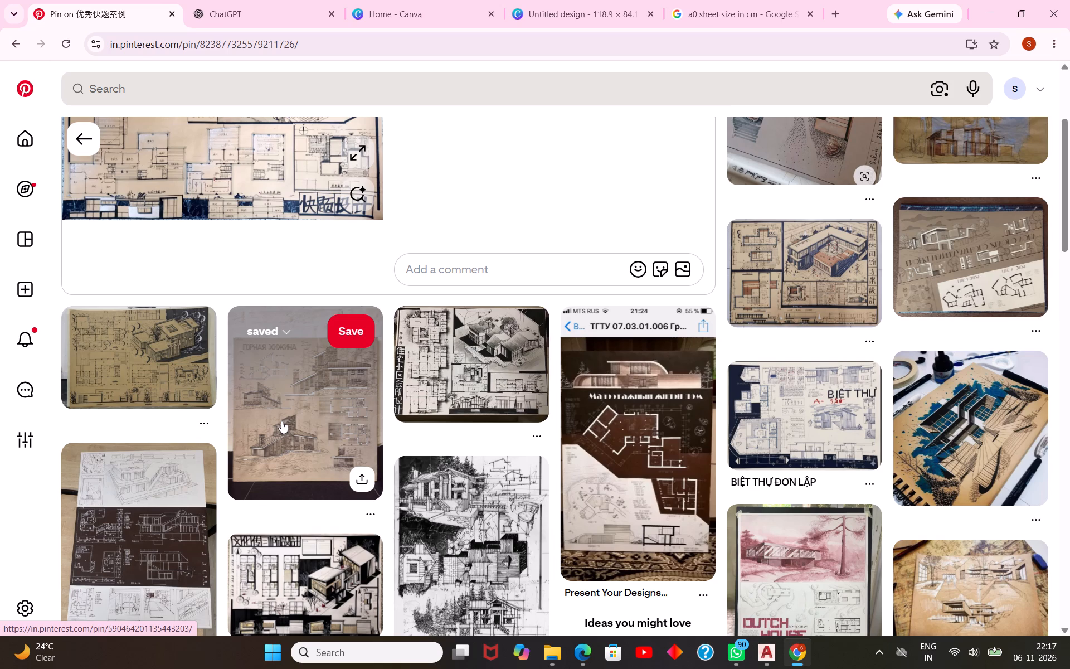
scroll(281, 421, "down", 1)
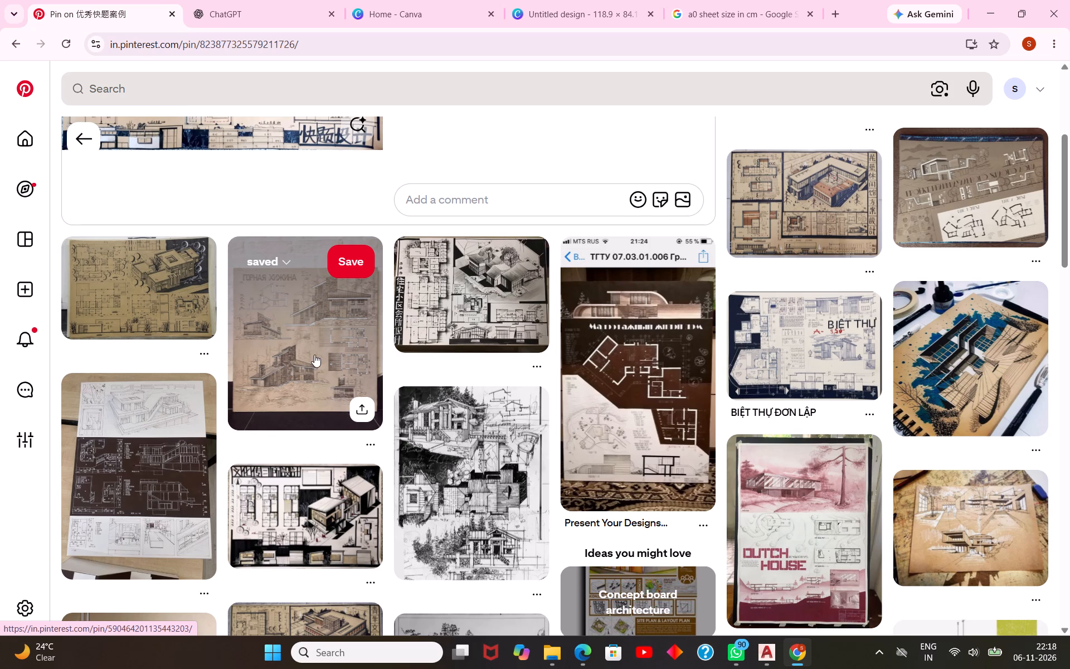
scroll(321, 401, "down", 5)
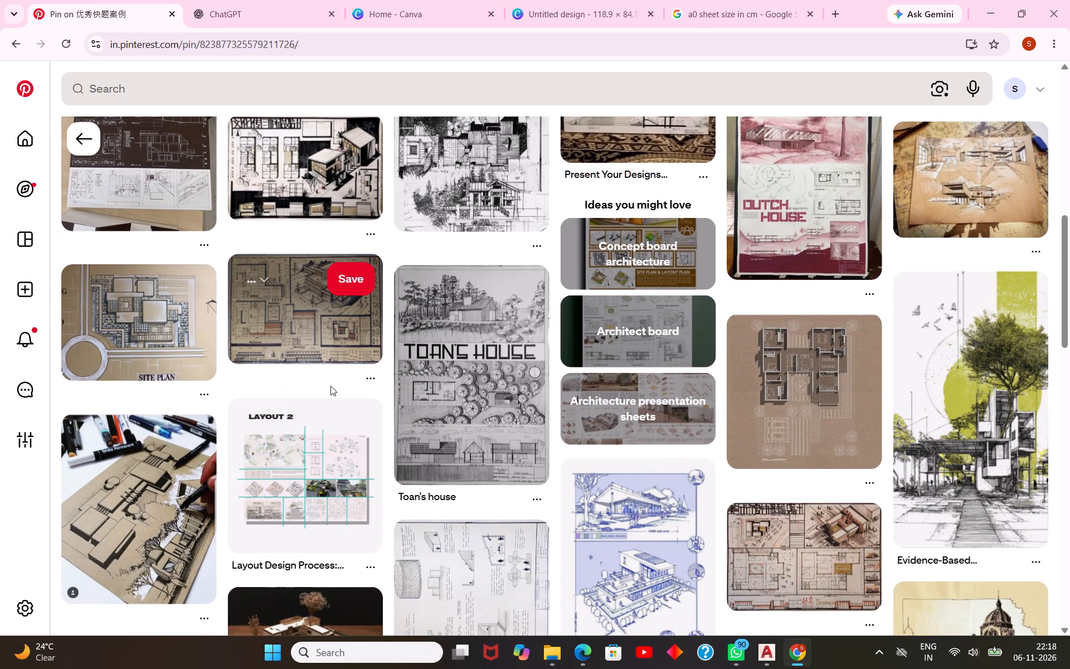
scroll(330, 386, "down", 4)
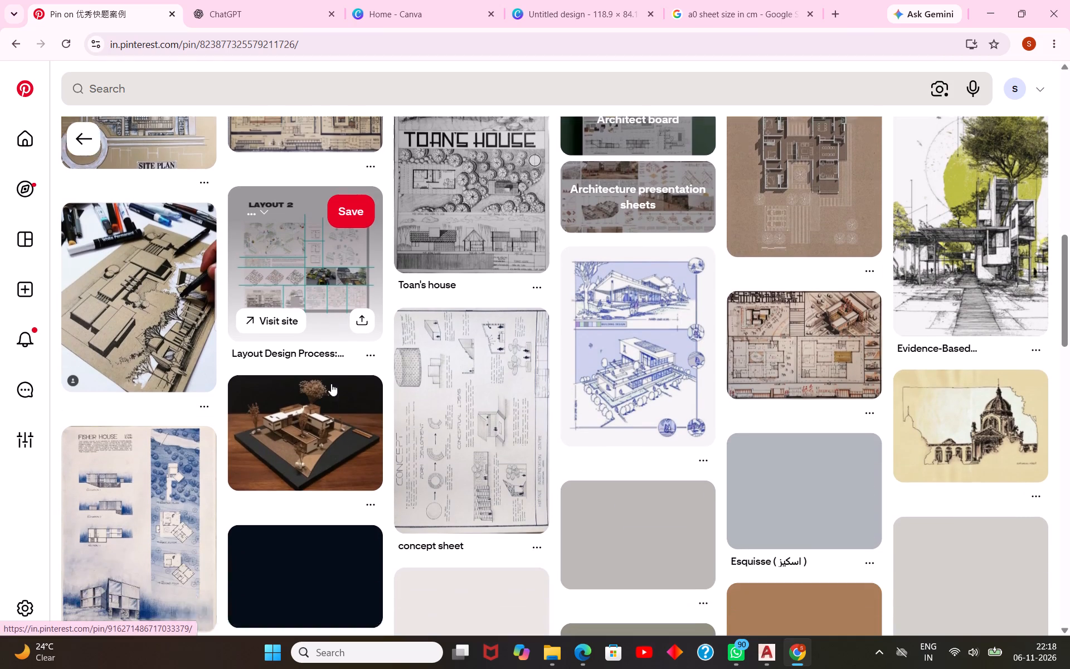
scroll(331, 384, "down", 2)
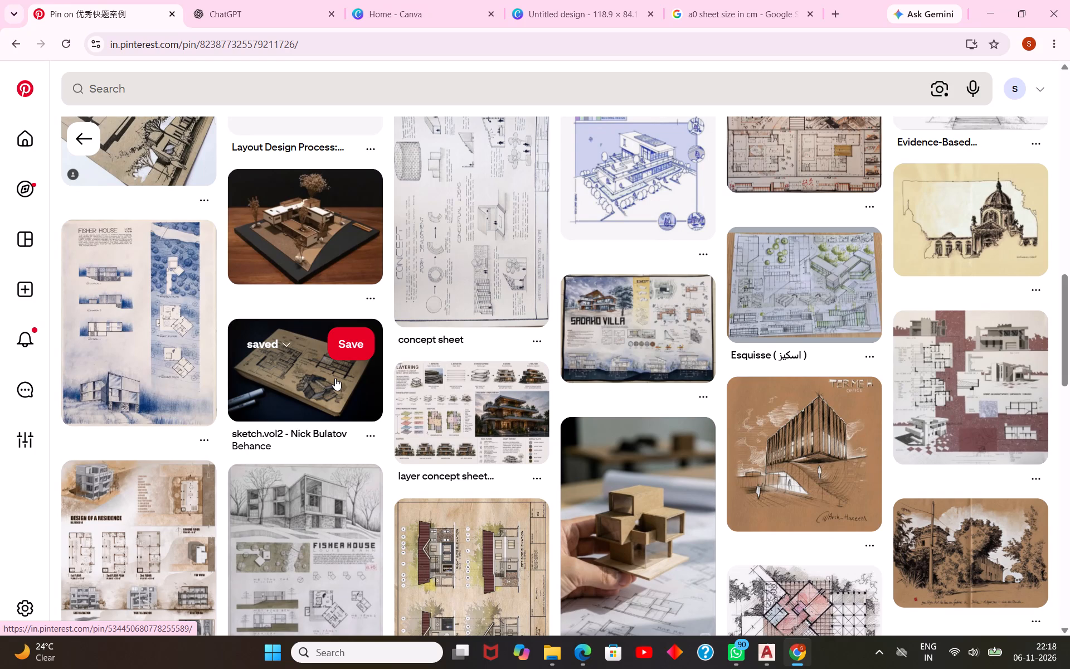
scroll(335, 378, "down", 2)
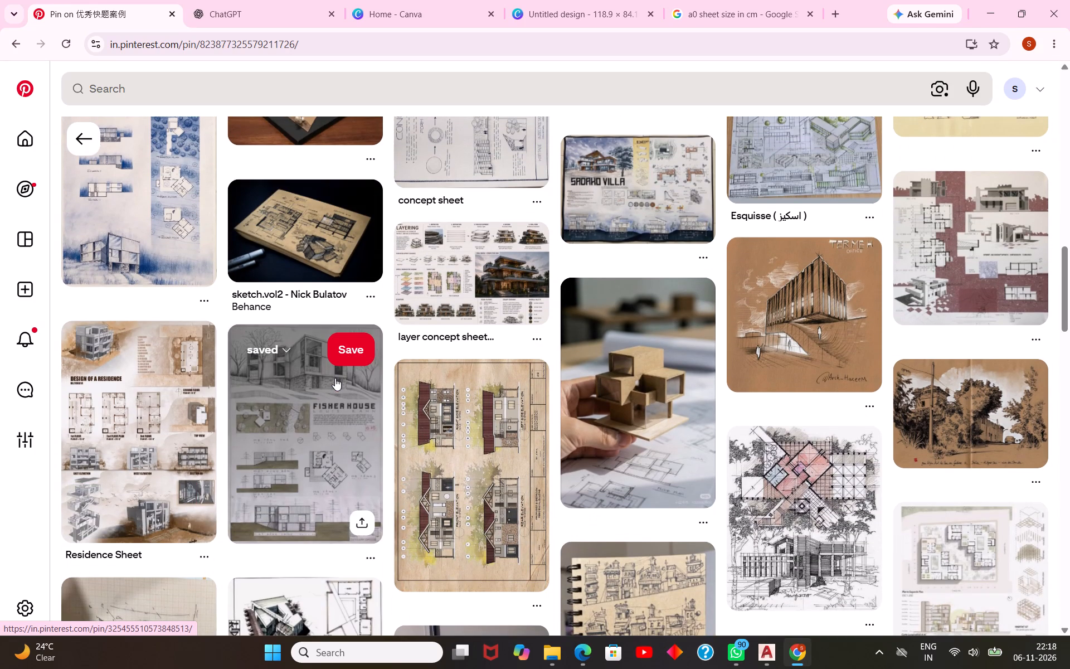
scroll(335, 378, "down", 1)
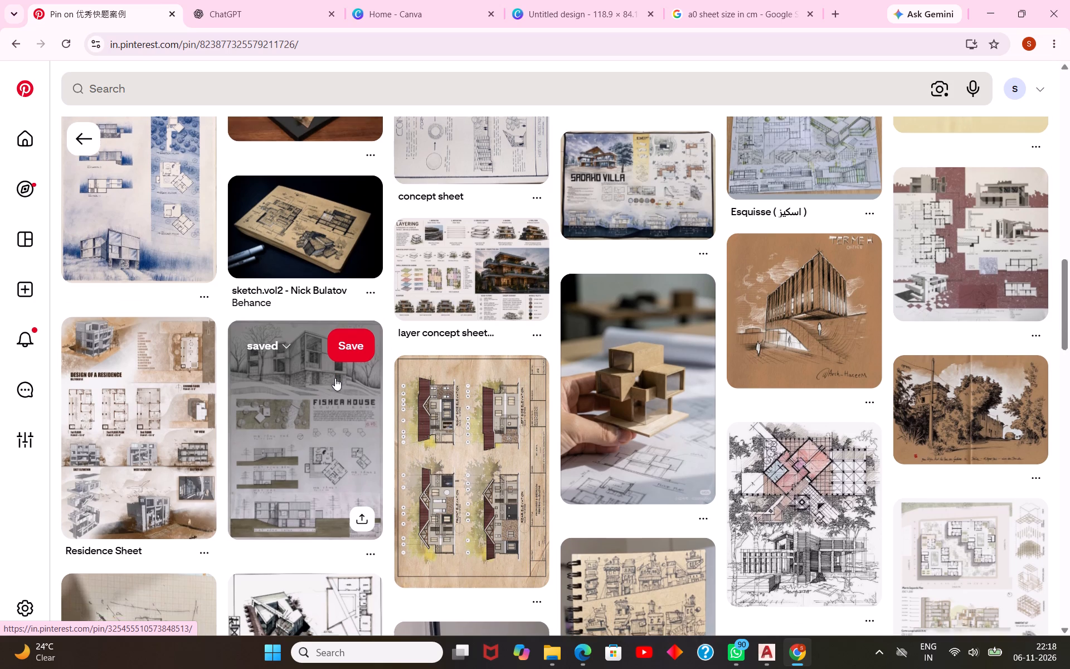
scroll(335, 378, "down", 4)
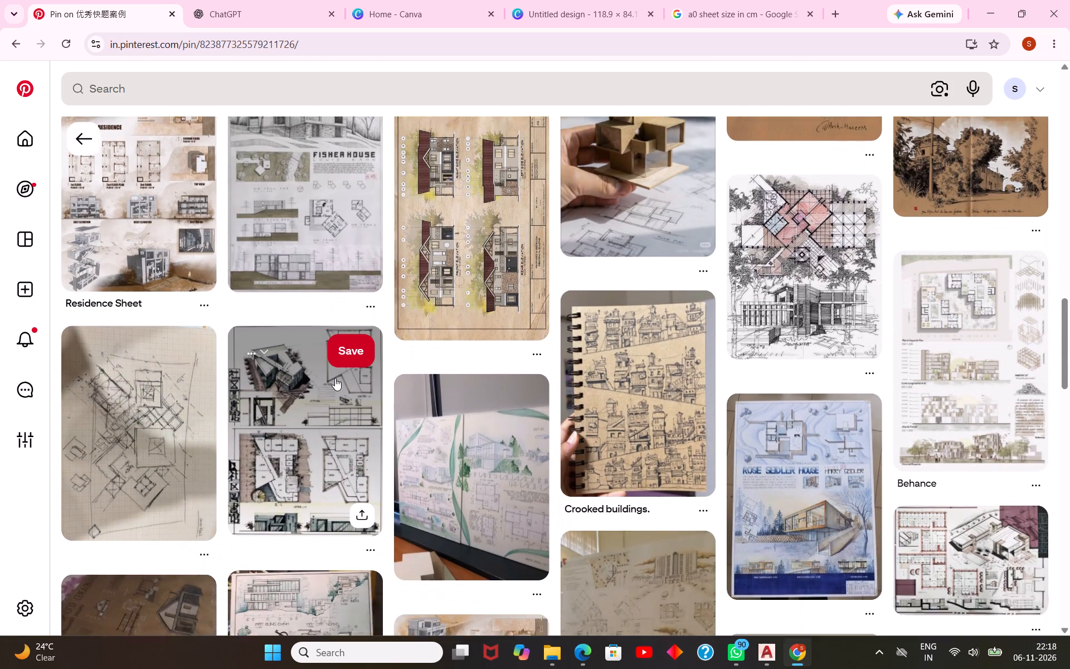
scroll(335, 378, "down", 4)
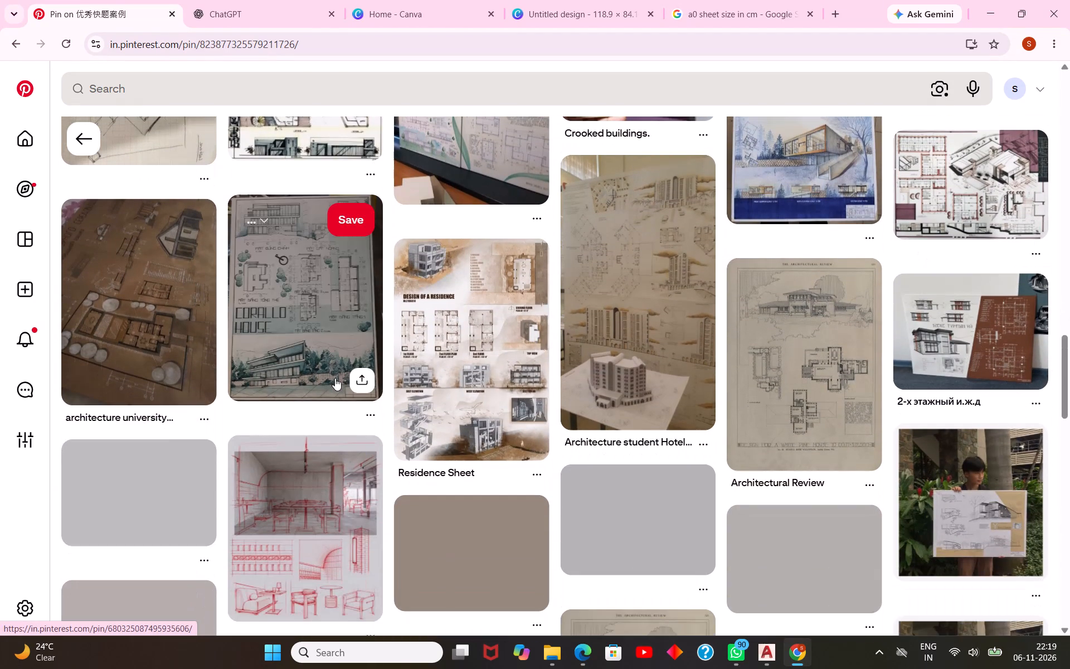
scroll(335, 378, "up", 1)
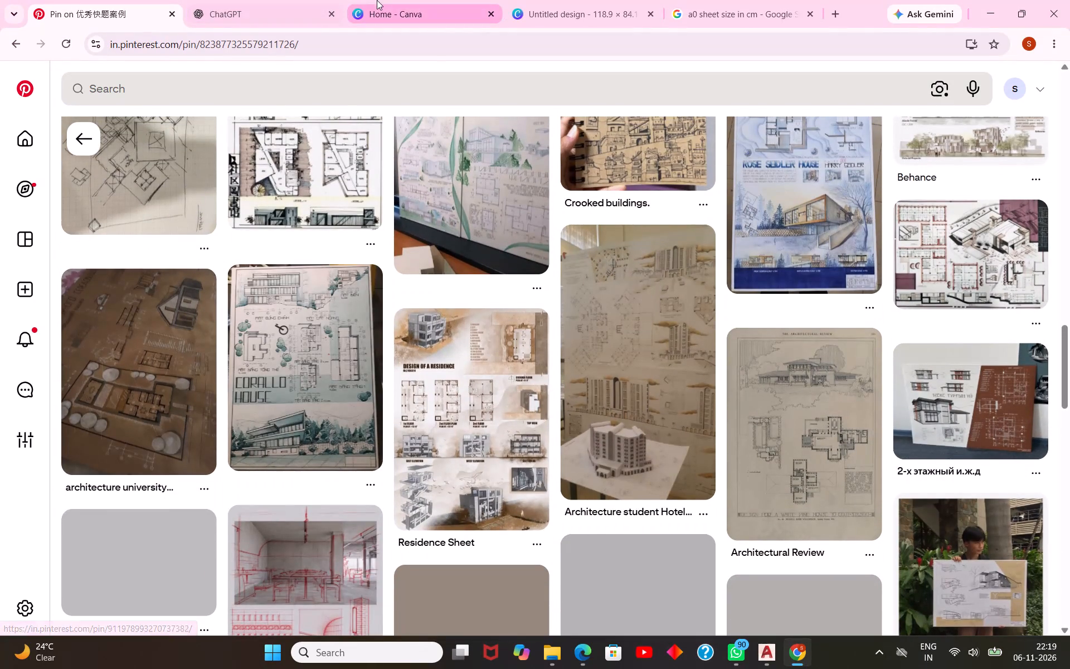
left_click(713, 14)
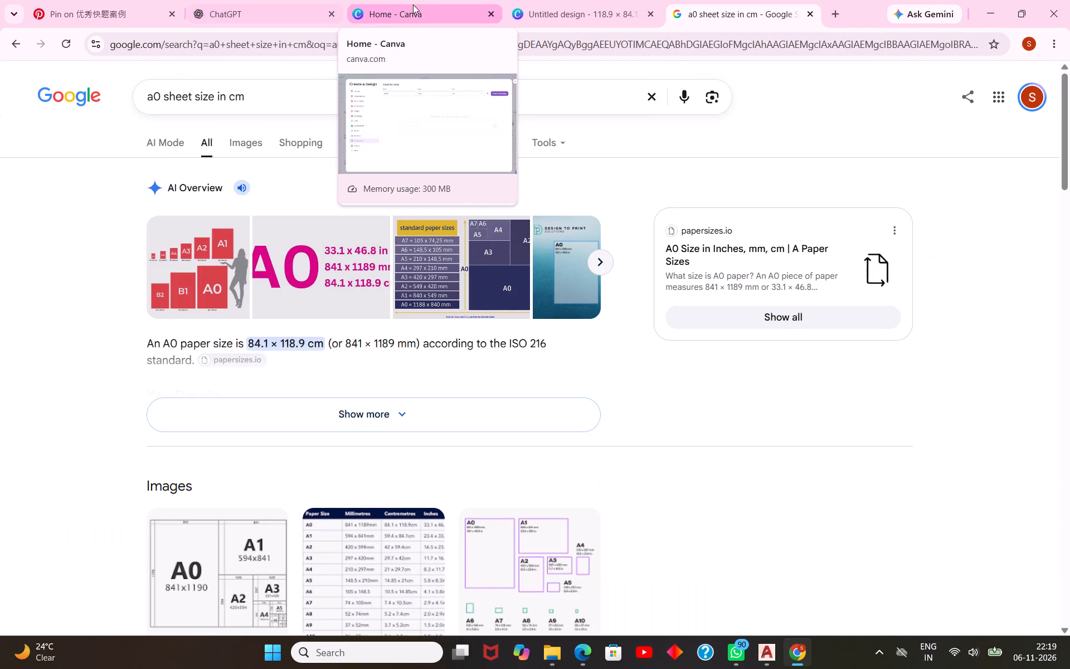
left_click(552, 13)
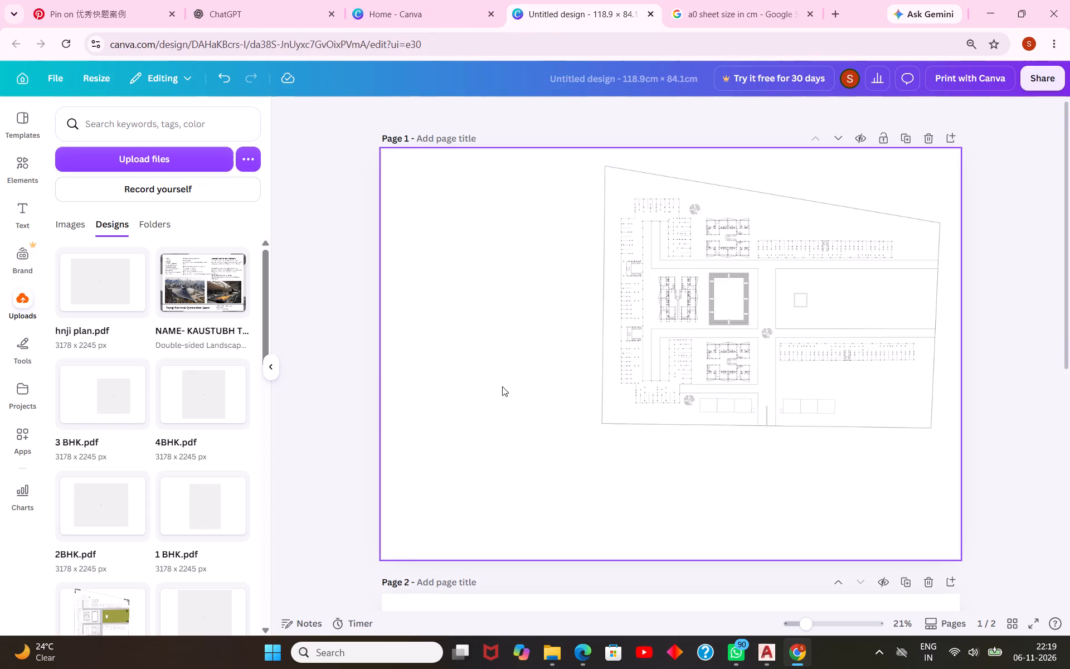
Switch to AutoCAD and look through the SHIRDI SITE PLAN drawing for the separate apartment unit plans above the site plans.
left_click(763, 653)
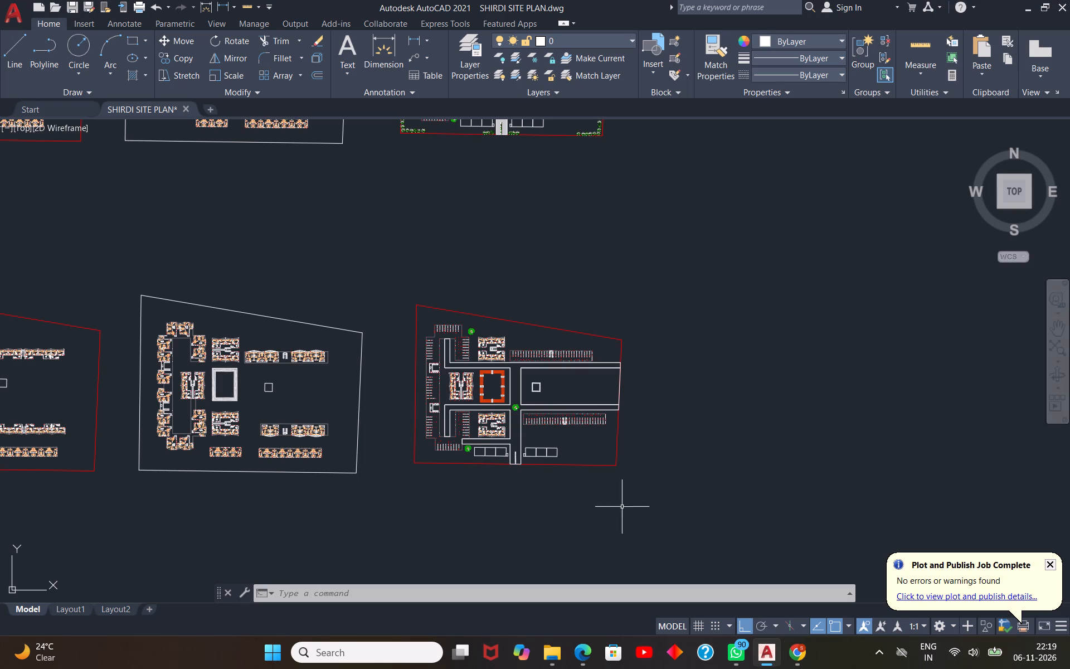
scroll(414, 407, "down", 3)
scroll(378, 219, "up", 2)
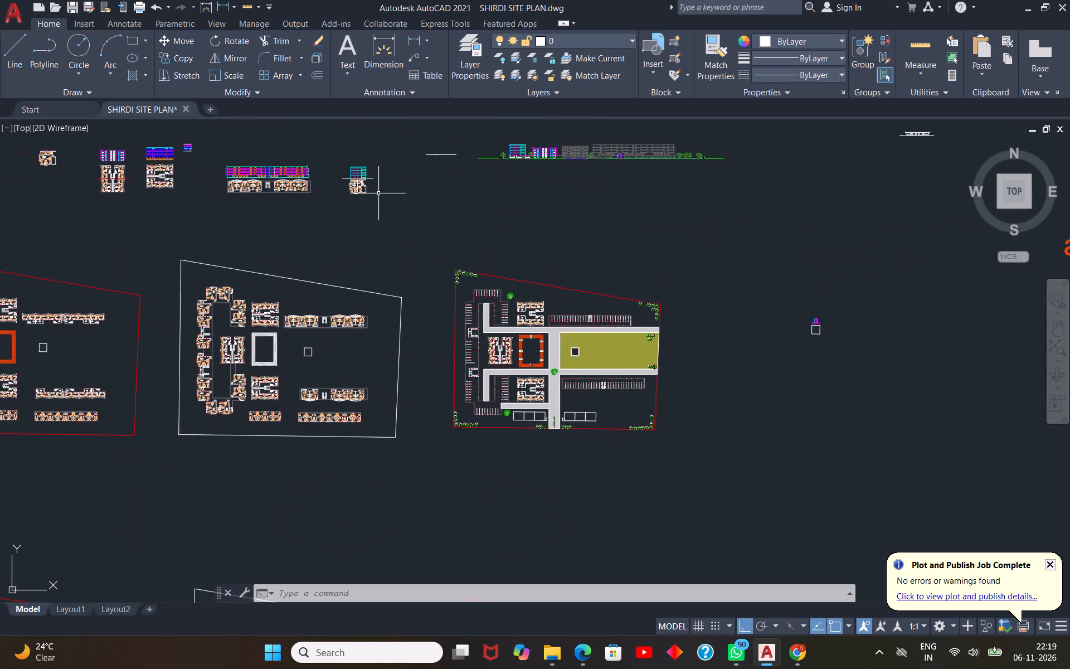
scroll(385, 206, "down", 2)
scroll(268, 184, "up", 2)
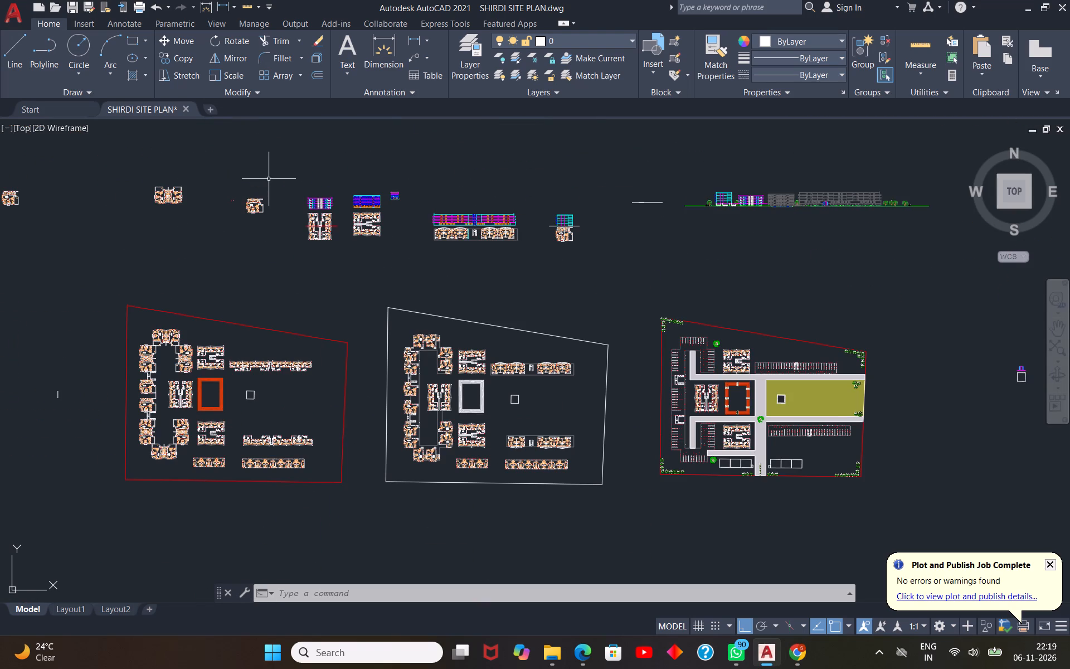
scroll(425, 205, "up", 1)
scroll(444, 217, "down", 1)
middle_click_drag(445, 218, 711, 290)
scroll(507, 250, "down", 2)
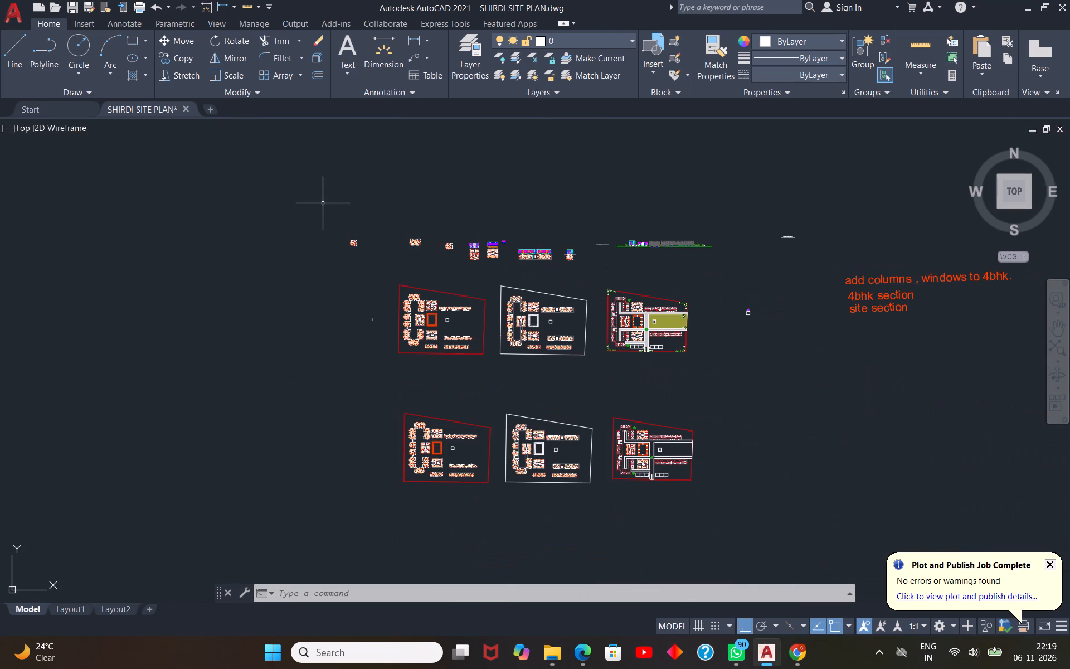
scroll(326, 198, "down", 4)
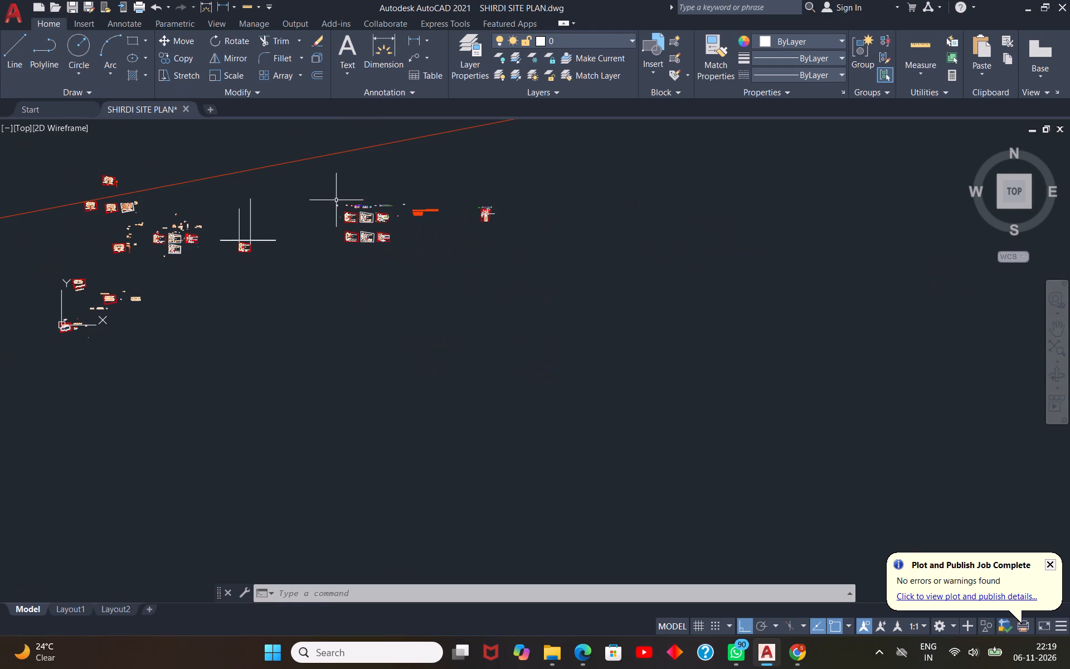
scroll(147, 201, "up", 3)
scroll(121, 266, "up", 3)
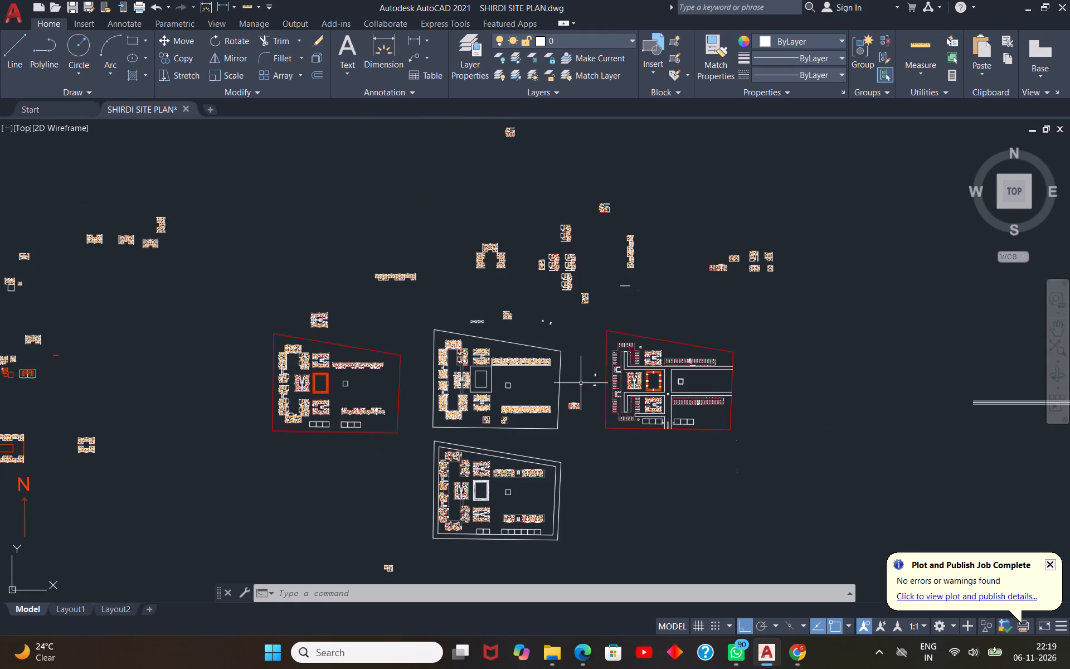
scroll(453, 241, "up", 1)
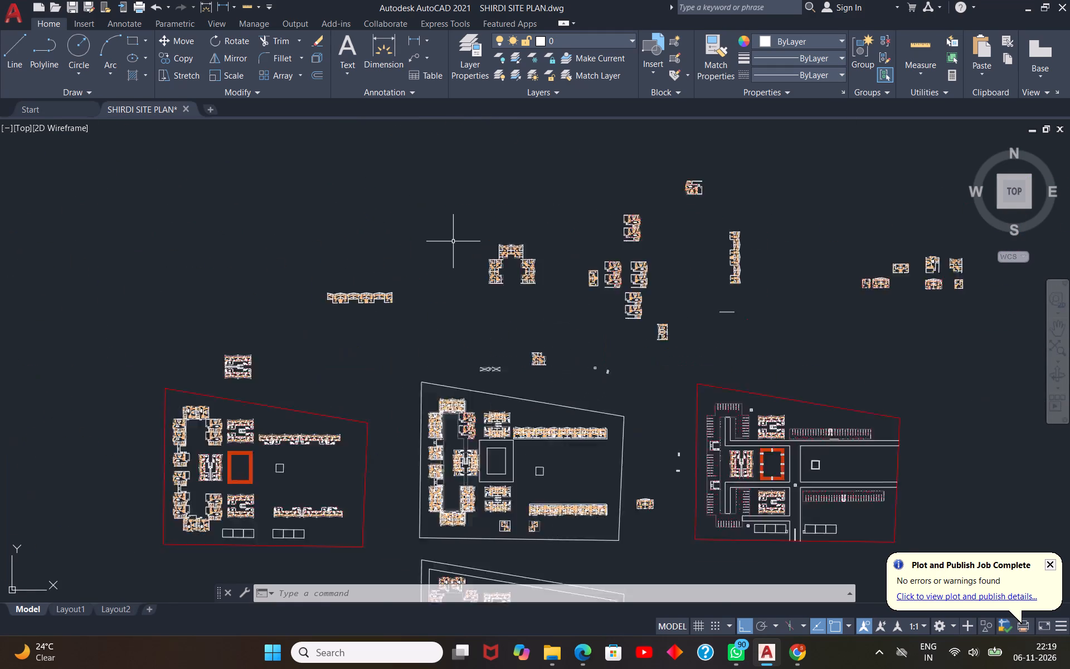
scroll(453, 241, "up", 2)
scroll(323, 300, "down", 1)
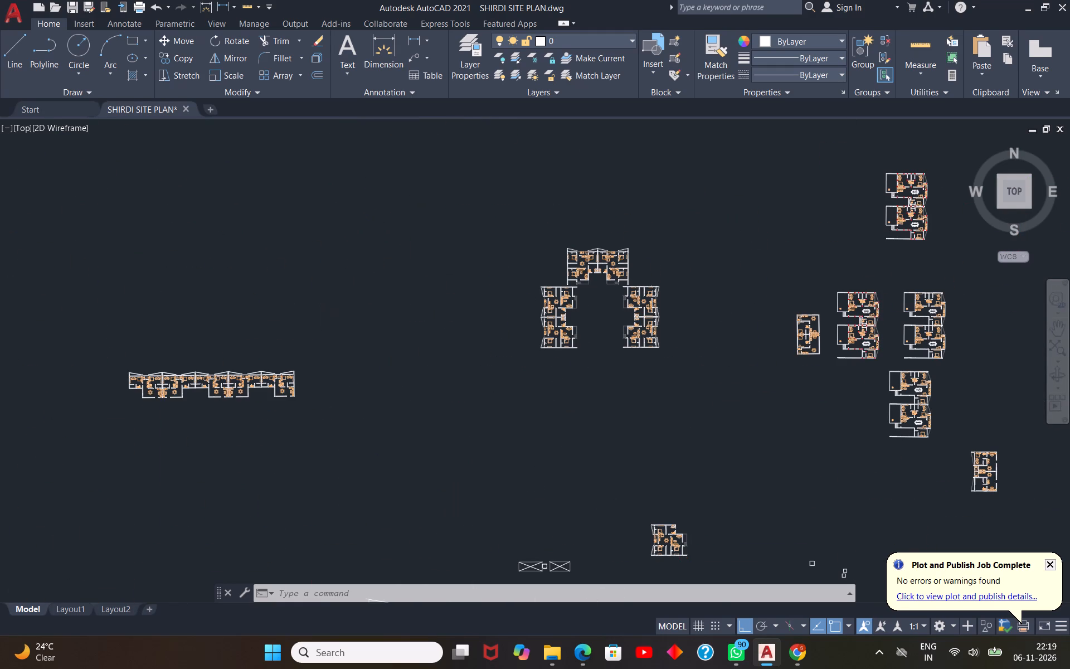
scroll(323, 300, "down", 1)
scroll(742, 291, "up", 2)
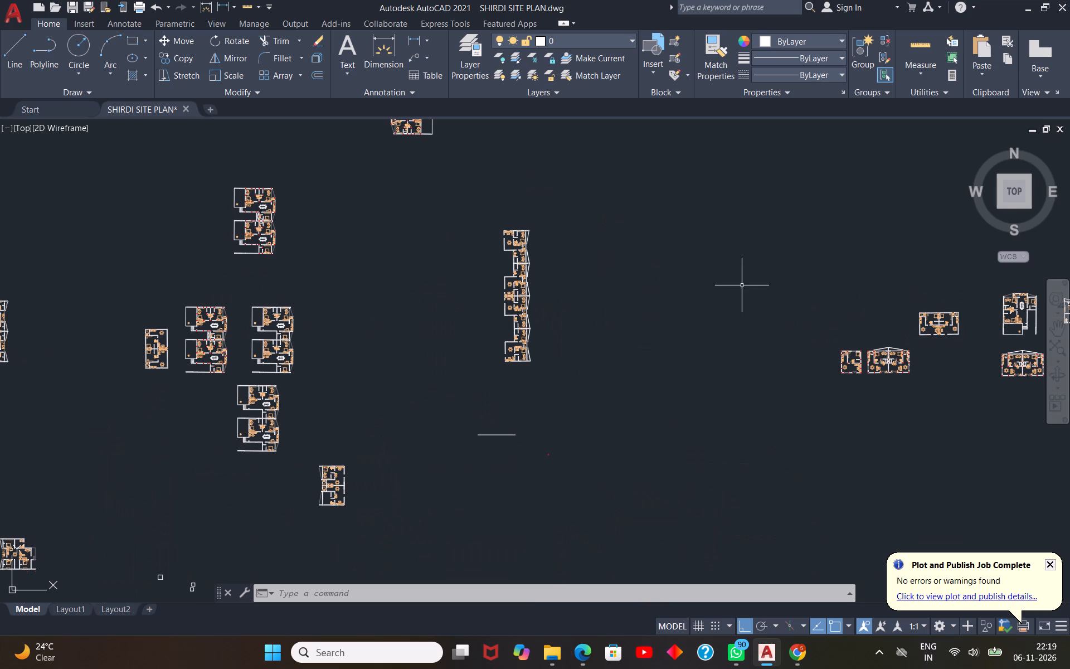
scroll(381, 273, "down", 2)
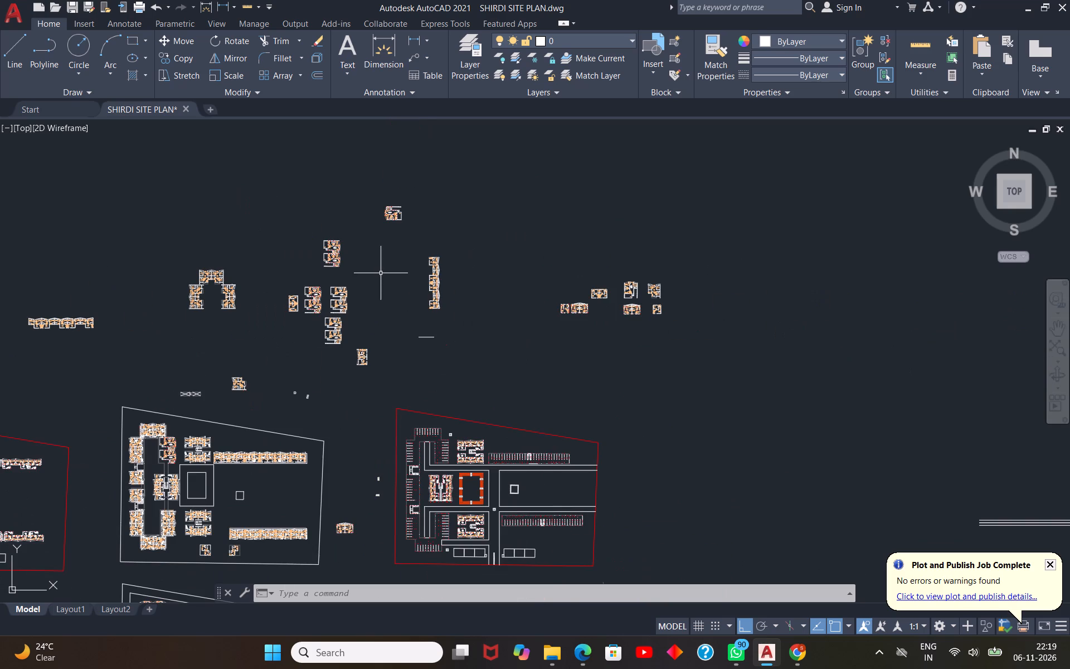
scroll(596, 319, "up", 7)
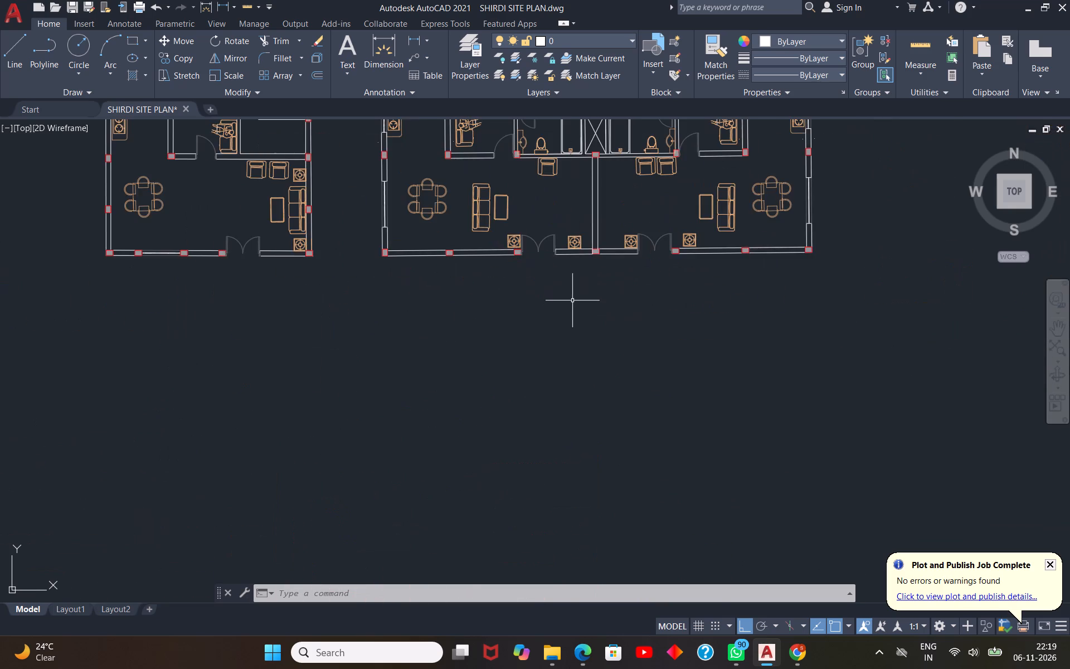
scroll(571, 300, "down", 2)
scroll(686, 166, "up", 2)
Set up a plot with the previous plot's settings, window it around the mirrored pair of one-bedroom units, and preview it.
left_click(721, 156)
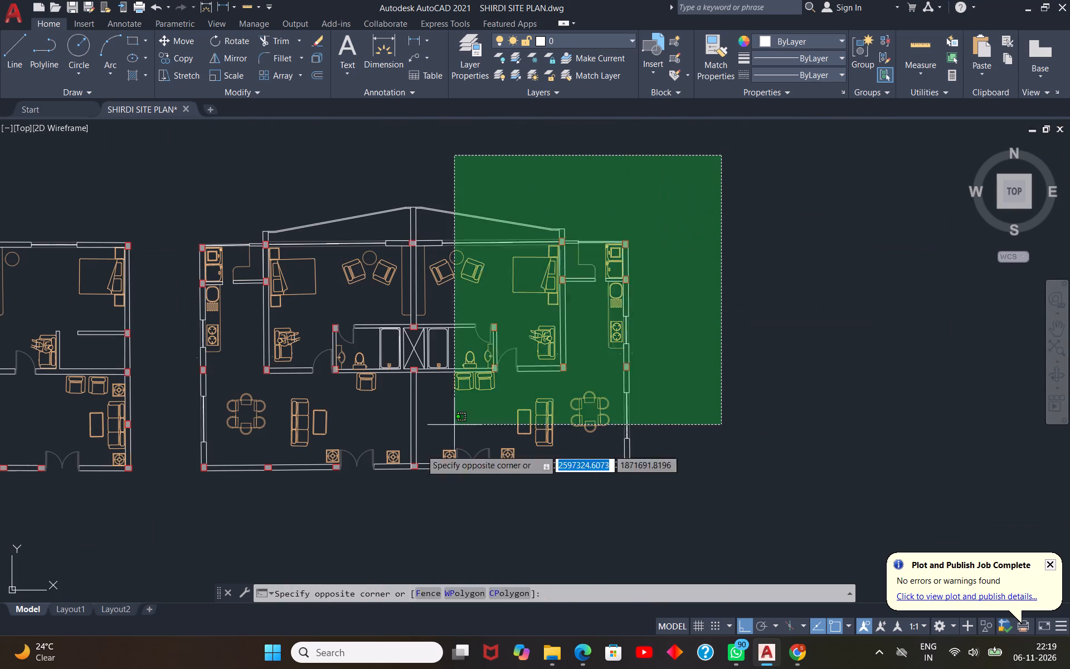
key("Escape")
key("ctrl+p")
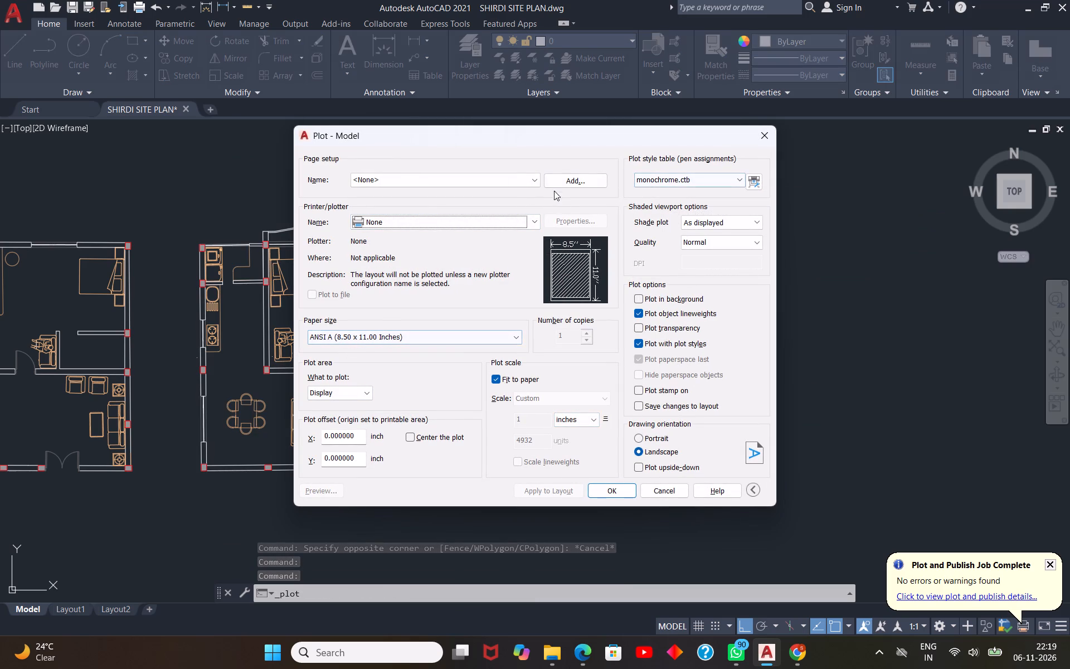
left_click(477, 179)
left_click(392, 201)
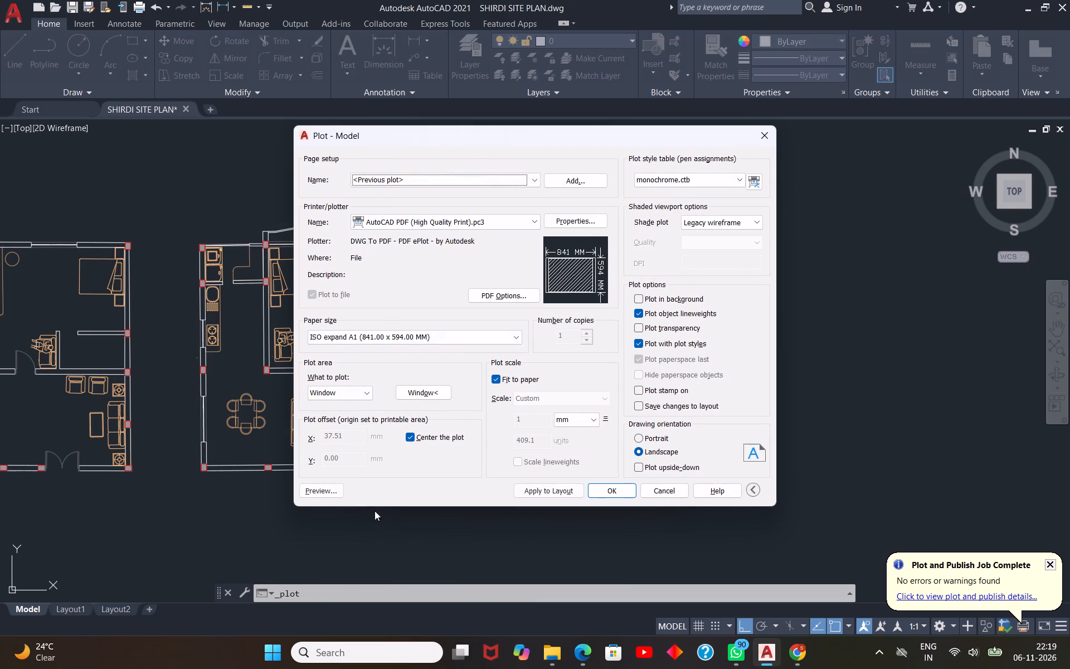
left_click(417, 389)
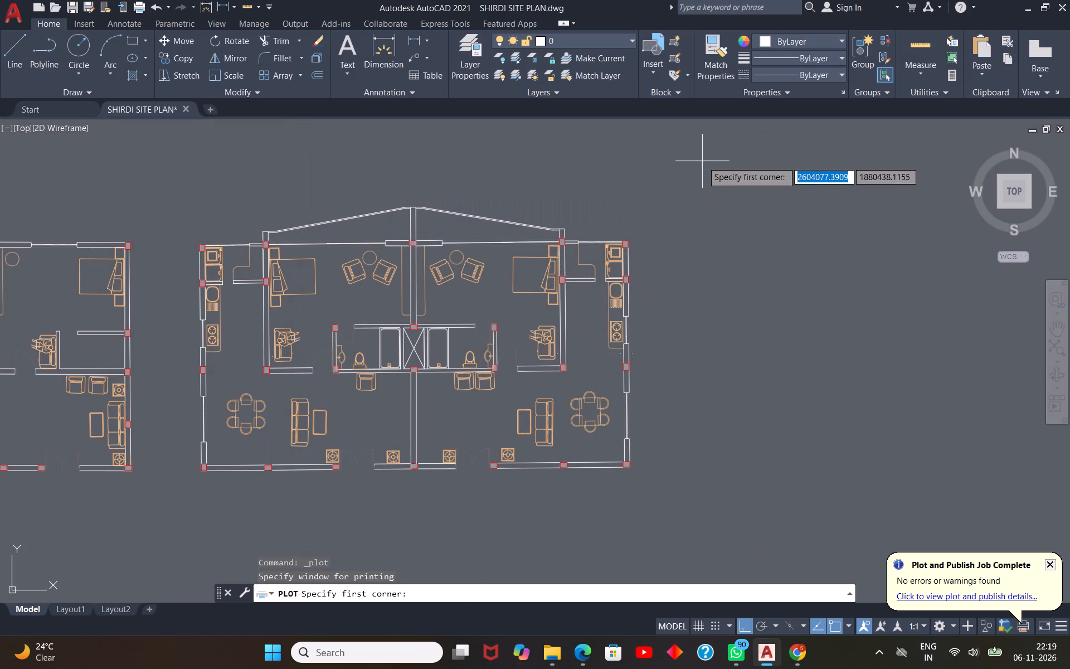
left_click(702, 161)
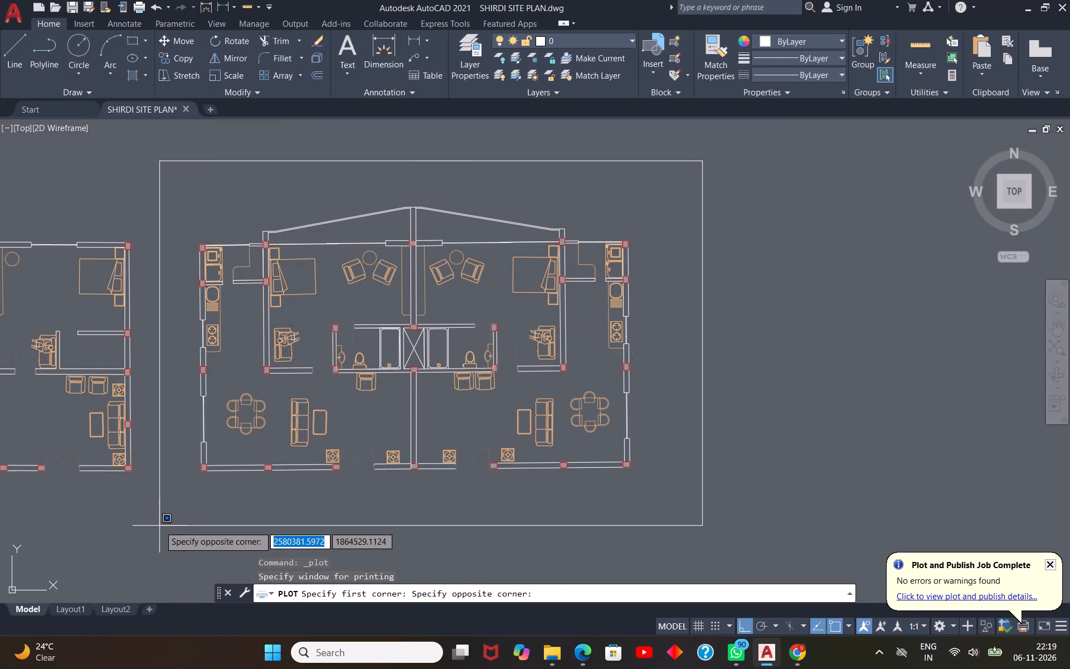
left_click(159, 526)
left_click(326, 490)
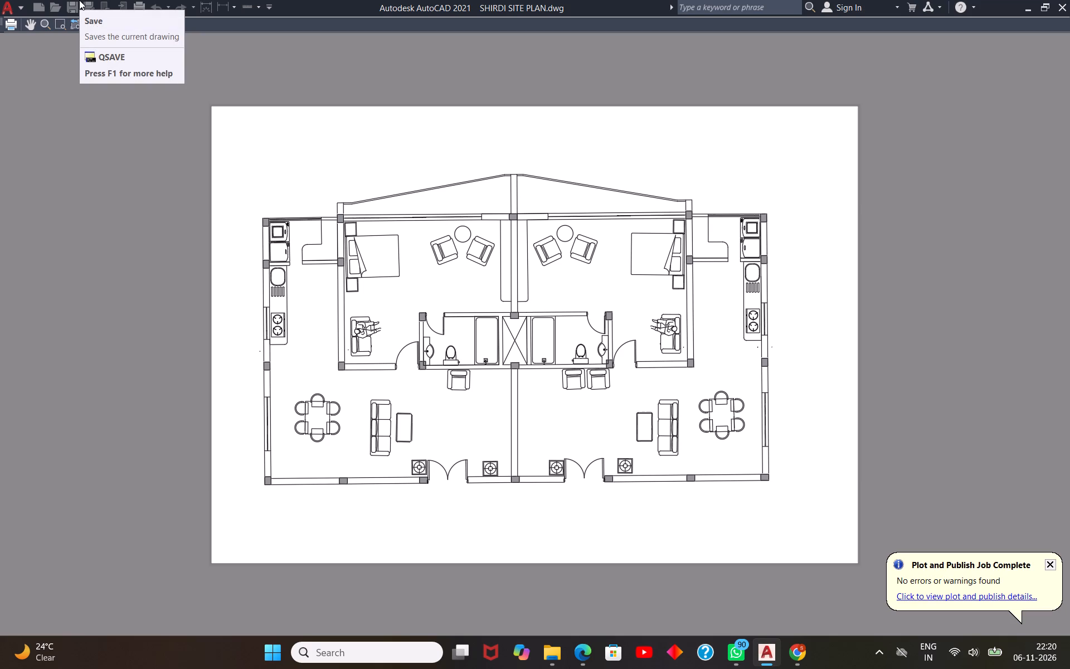
Plot the previewed pair of units to a PDF named "hnji 2bhk" in the Documents folder.
left_click(13, 22)
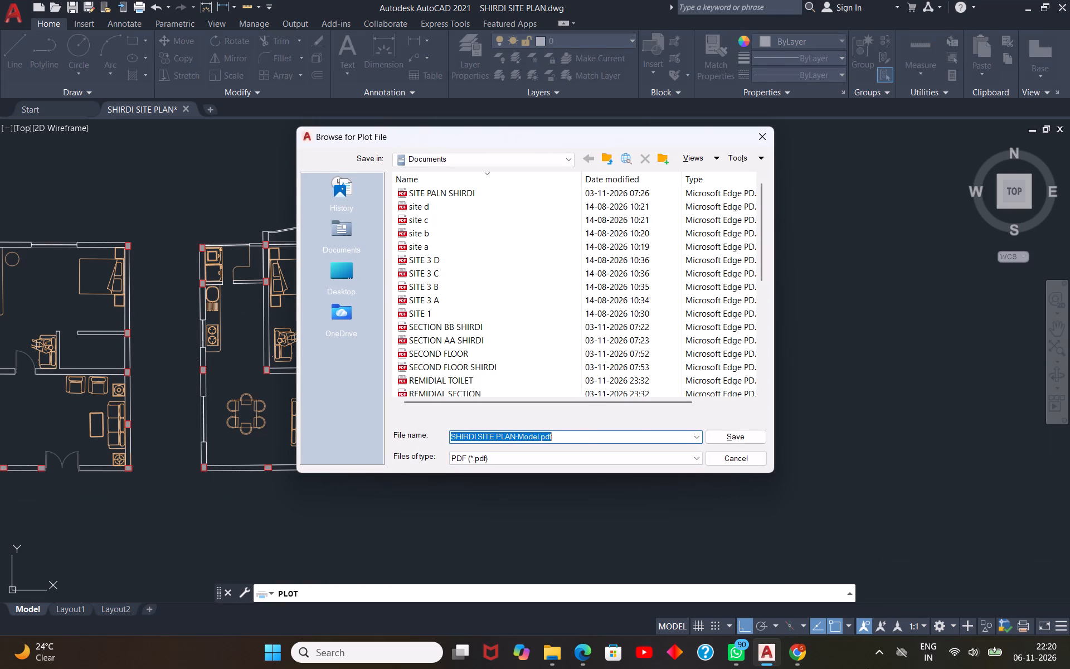
type("hnji")
key("space")
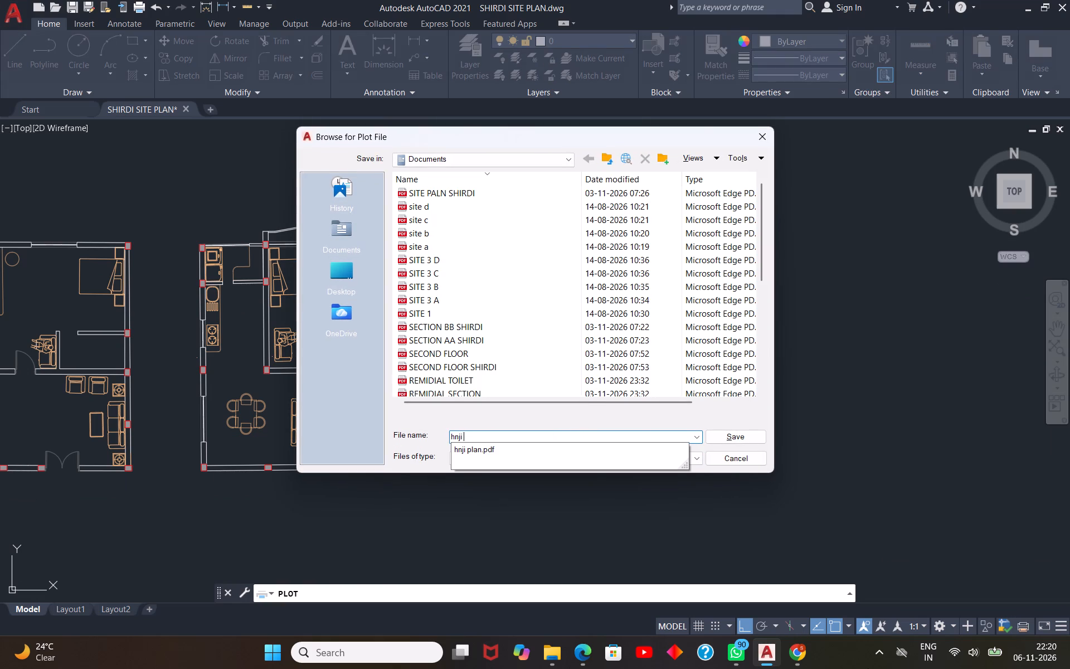
type("2bhk")
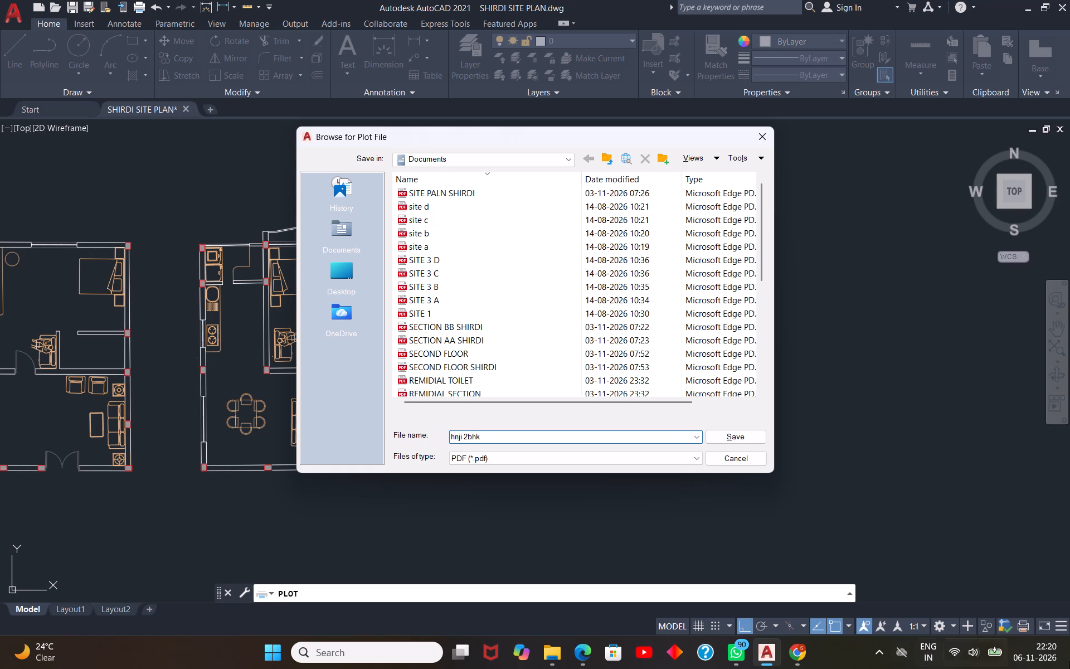
left_click(758, 435)
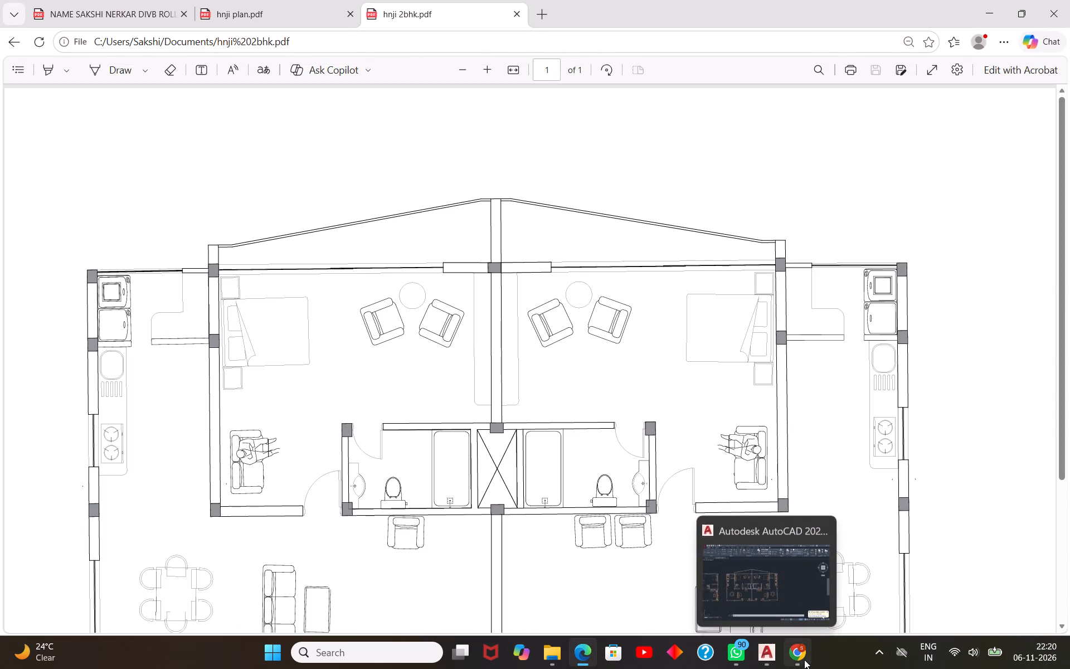
Switch to the Canva design and upload the "hnji 2bhk" PDF from the Documents folder.
left_click(801, 655)
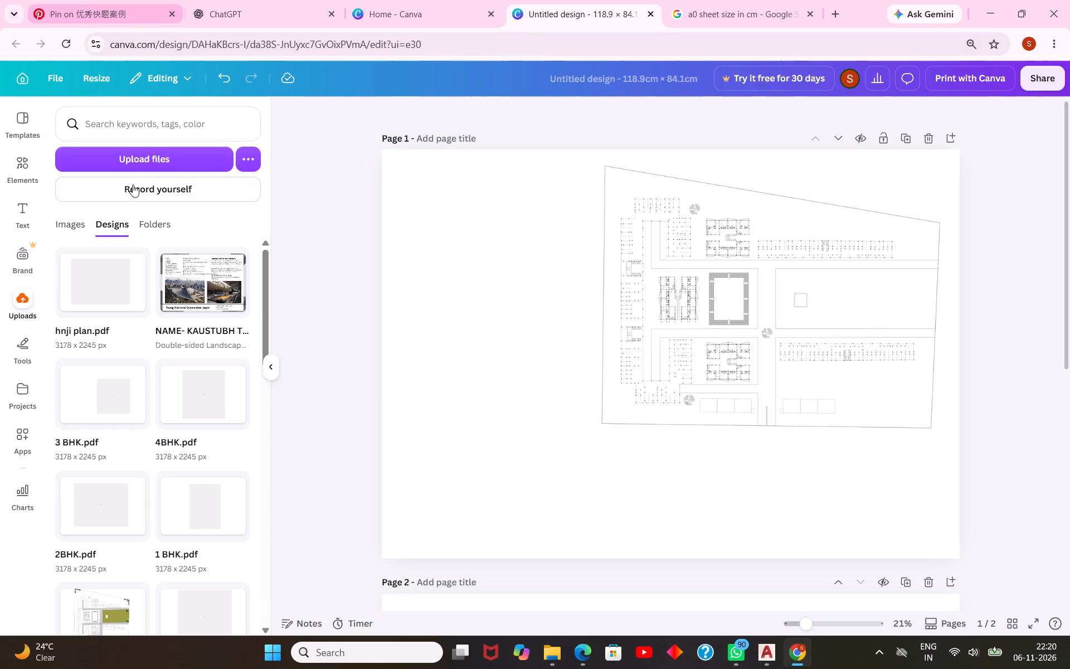
left_click(152, 149)
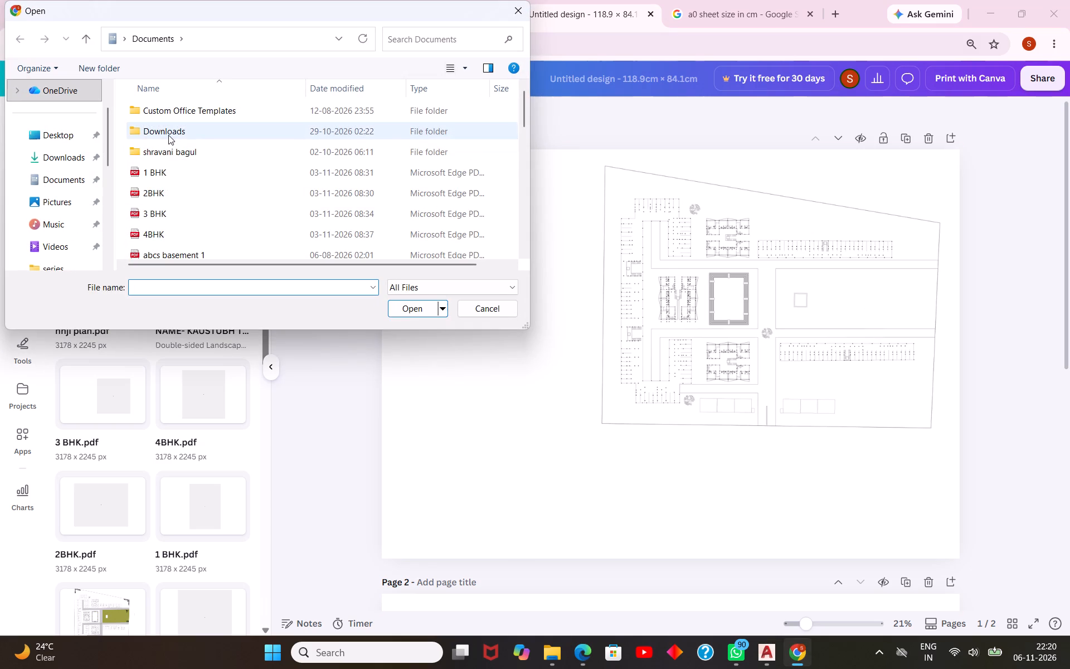
scroll(236, 158, "down", 10)
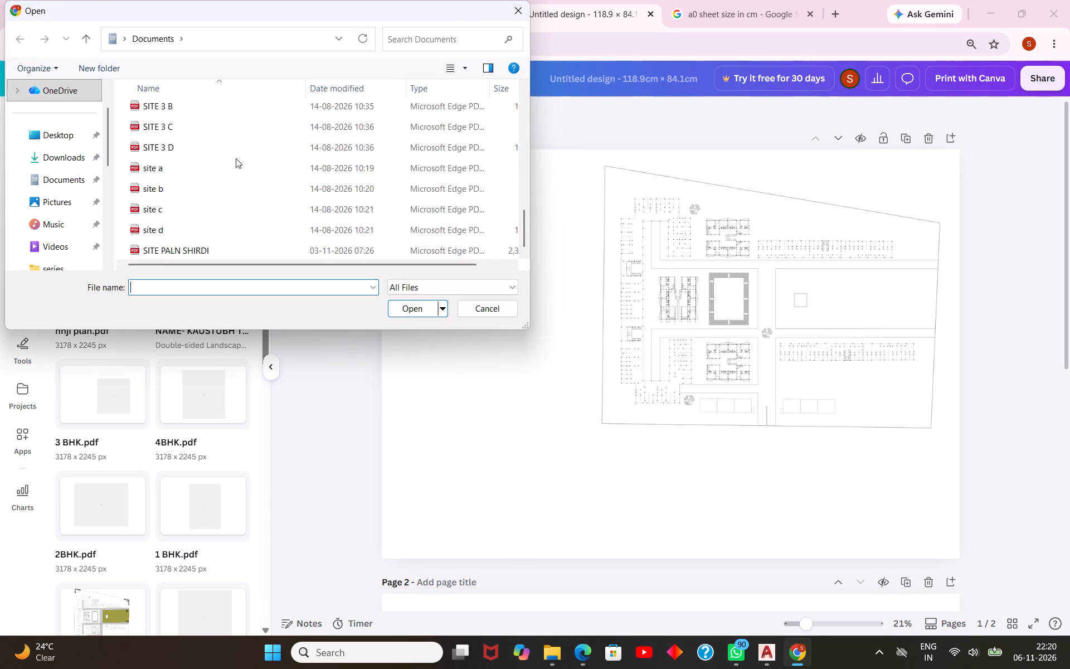
scroll(203, 223, "up", 4)
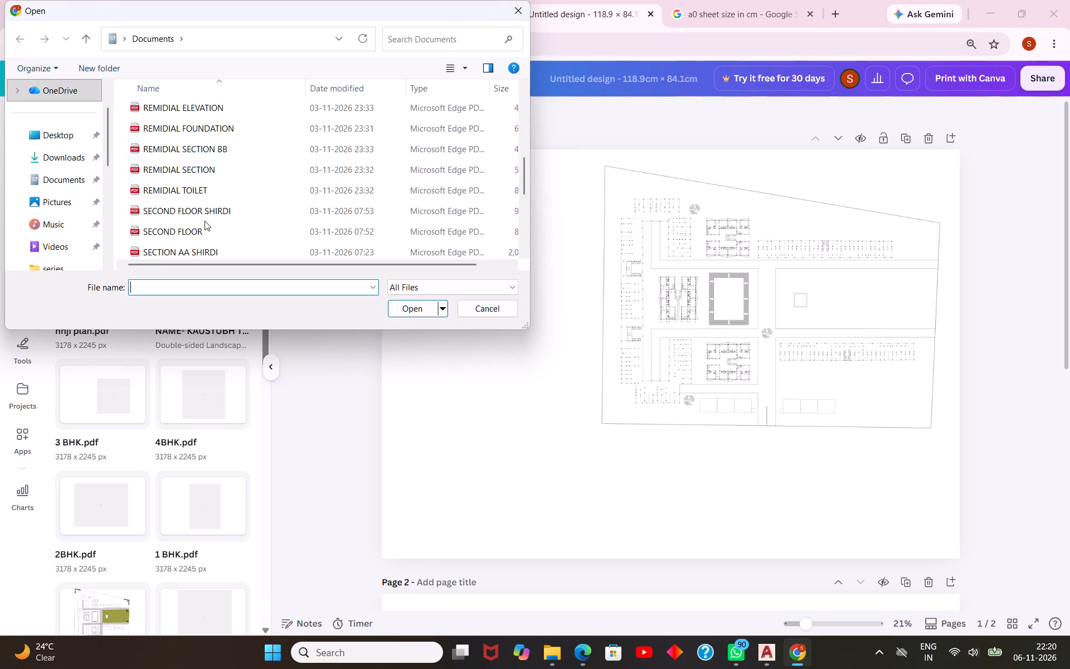
scroll(205, 221, "up", 2)
left_click(197, 129)
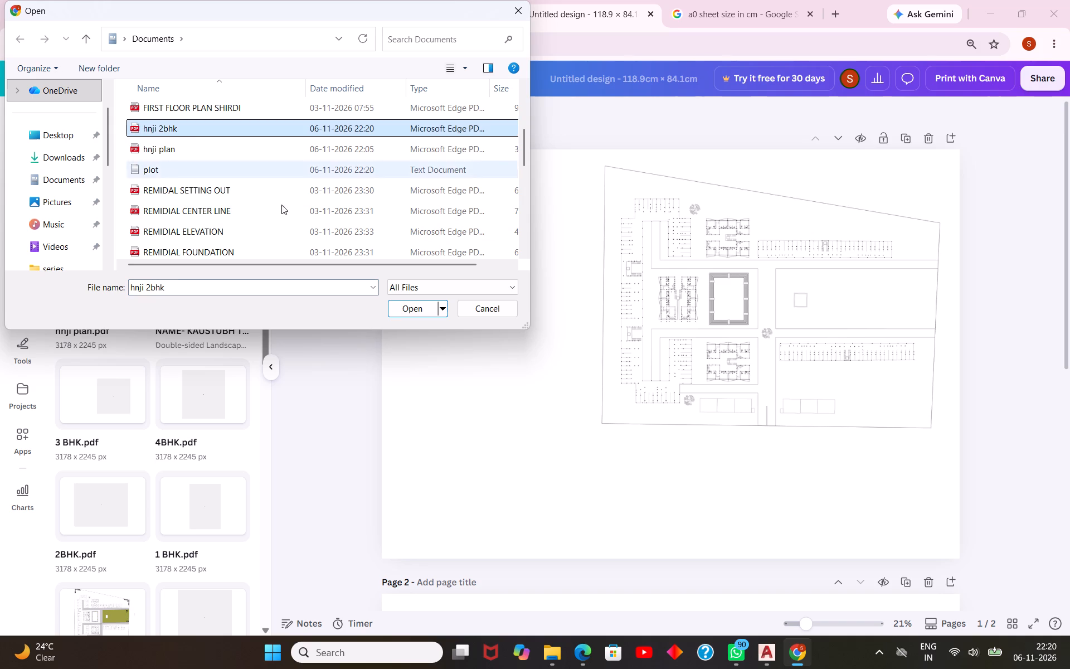
left_click(414, 309)
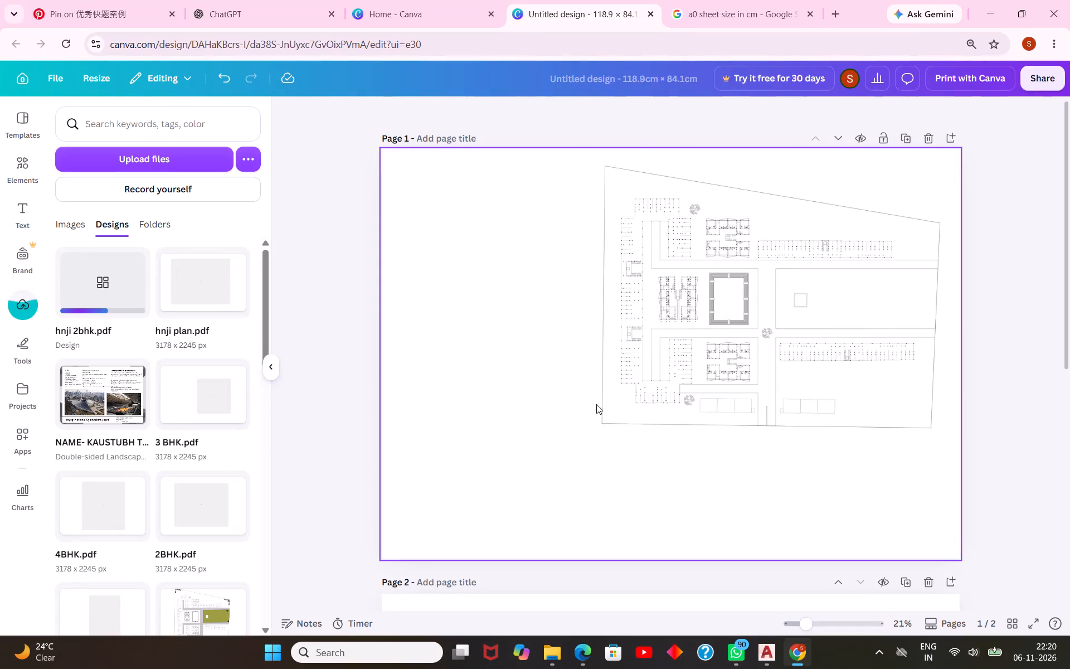
Insert the uploaded hnji 2bhk plan onto the blank page 2.
scroll(663, 396, "down", 9)
left_click(668, 384)
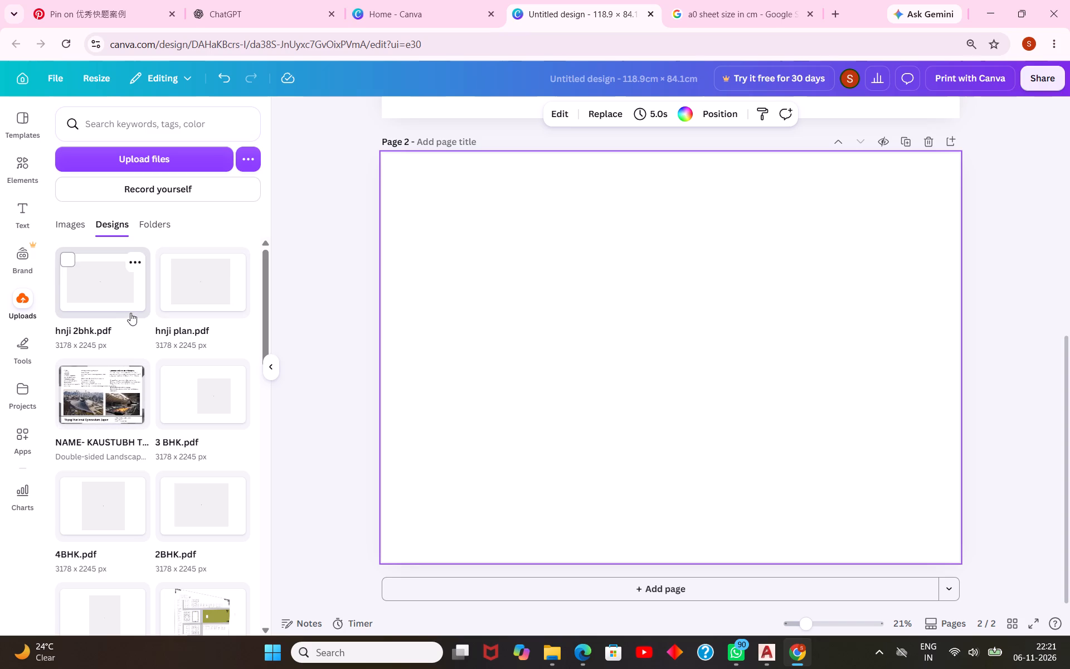
left_click(91, 278)
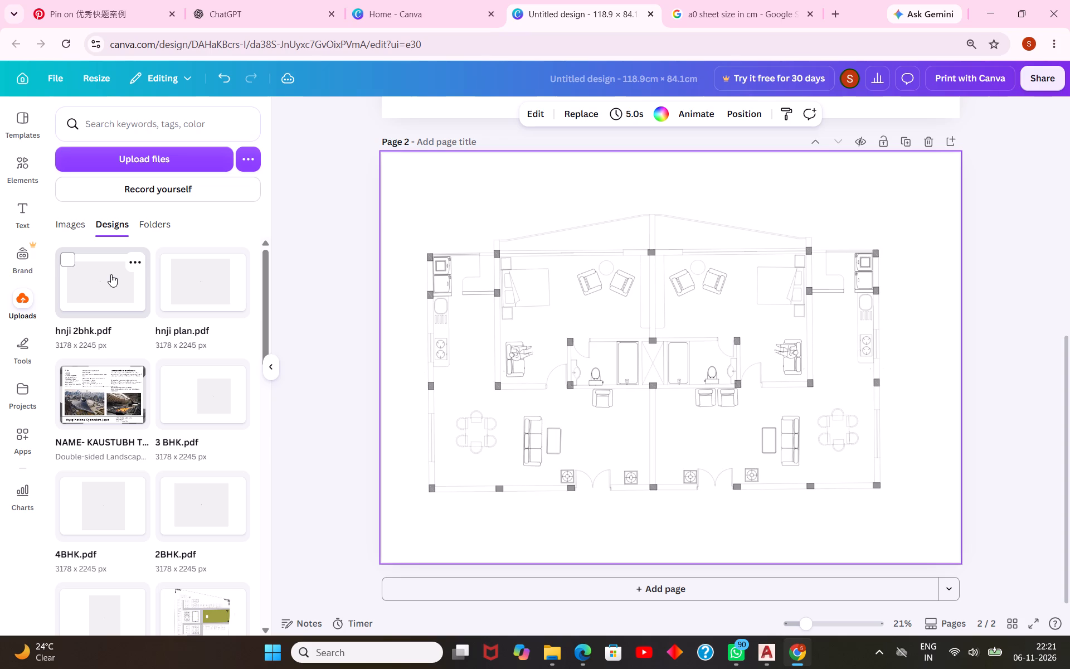
Shrink the 2bhk unit plan proportionally to less than half its width and move it onto page 1, beside the site plan.
left_click(625, 390)
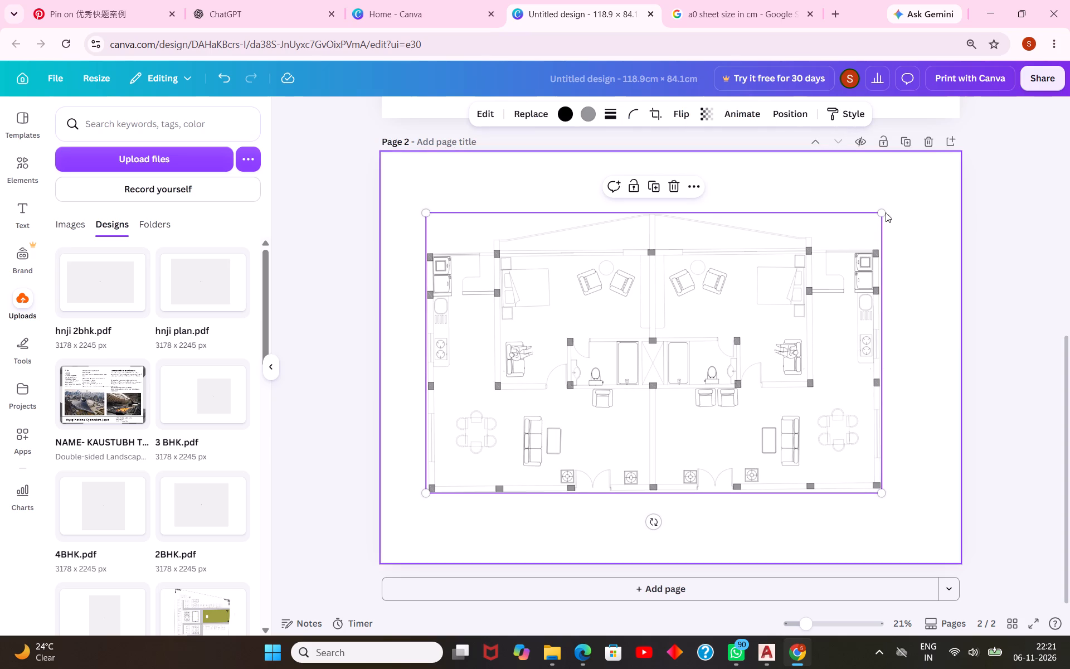
left_click_drag(881, 212, 873, 222)
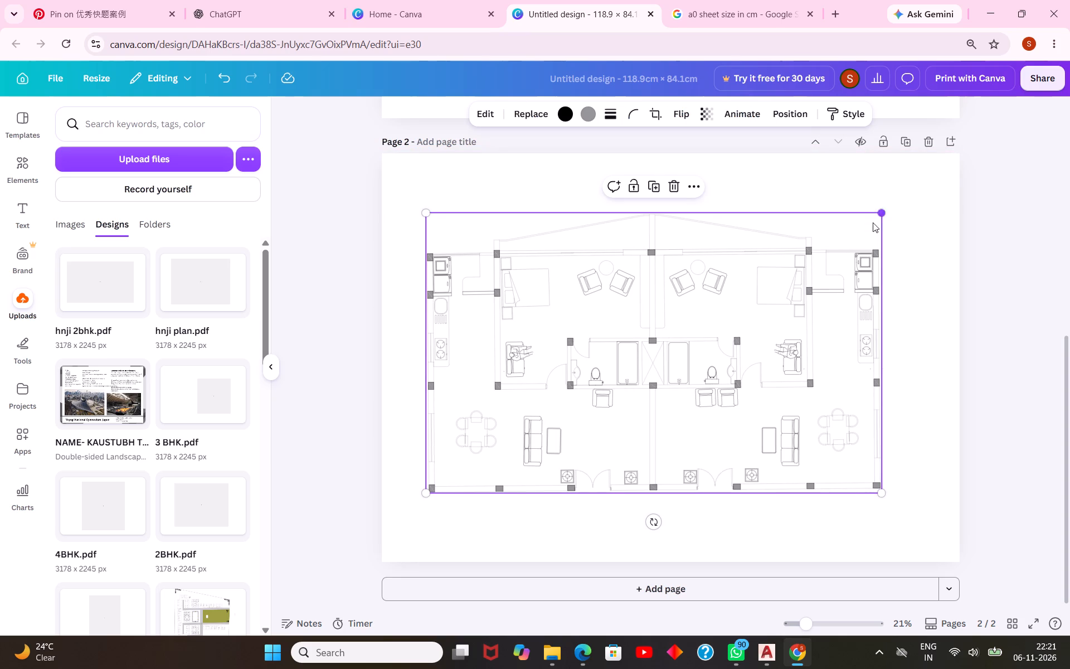
left_click_drag(873, 222, 605, 363)
left_click_drag(528, 442, 541, 377)
scroll(541, 377, "up", 7)
left_click_drag(541, 377, 518, 400)
scroll(541, 377, "up", 1)
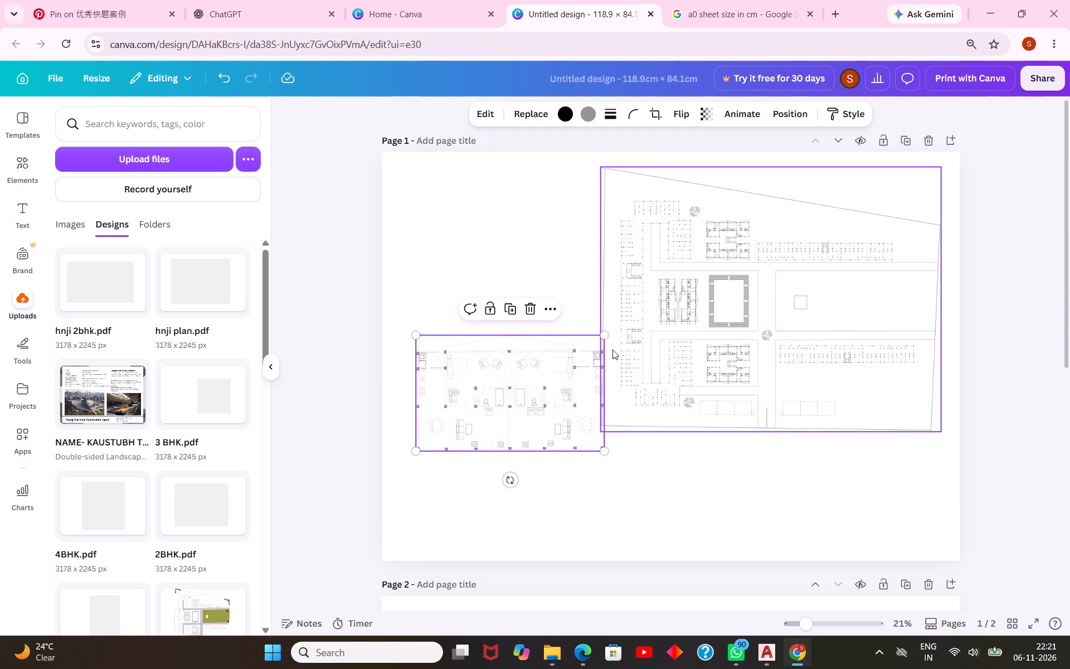
Resize the 2bhk unit plan to about 38 by 23 cm and place it in page 1's lower-left area, beside the site plan.
left_click_drag(606, 337, 518, 384)
left_click_drag(473, 425, 528, 407)
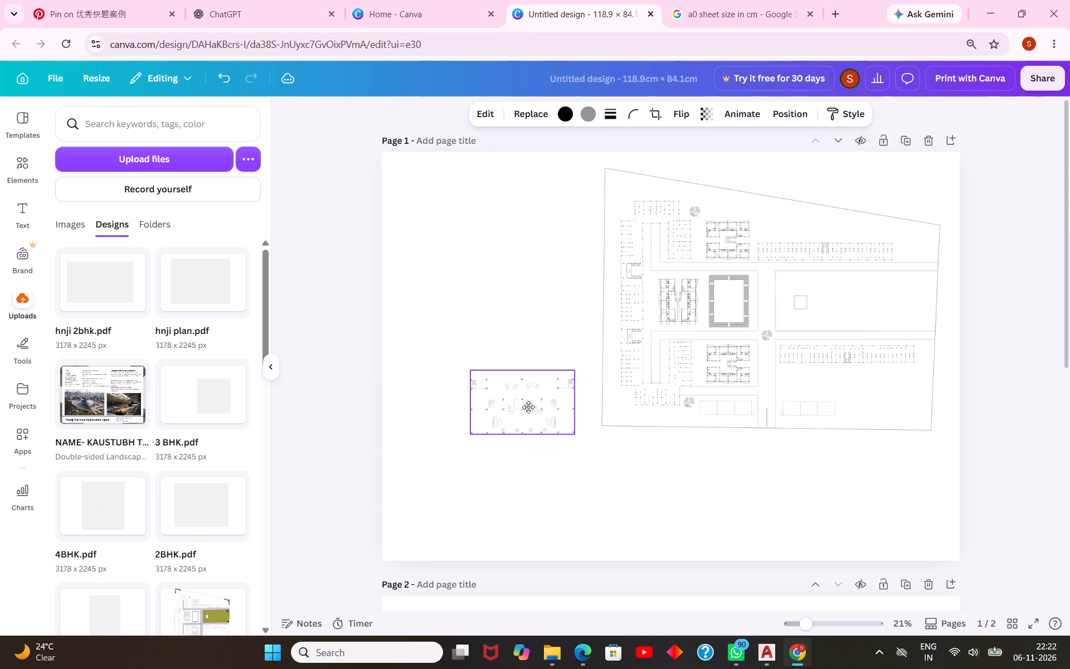
left_click_drag(528, 407, 538, 425)
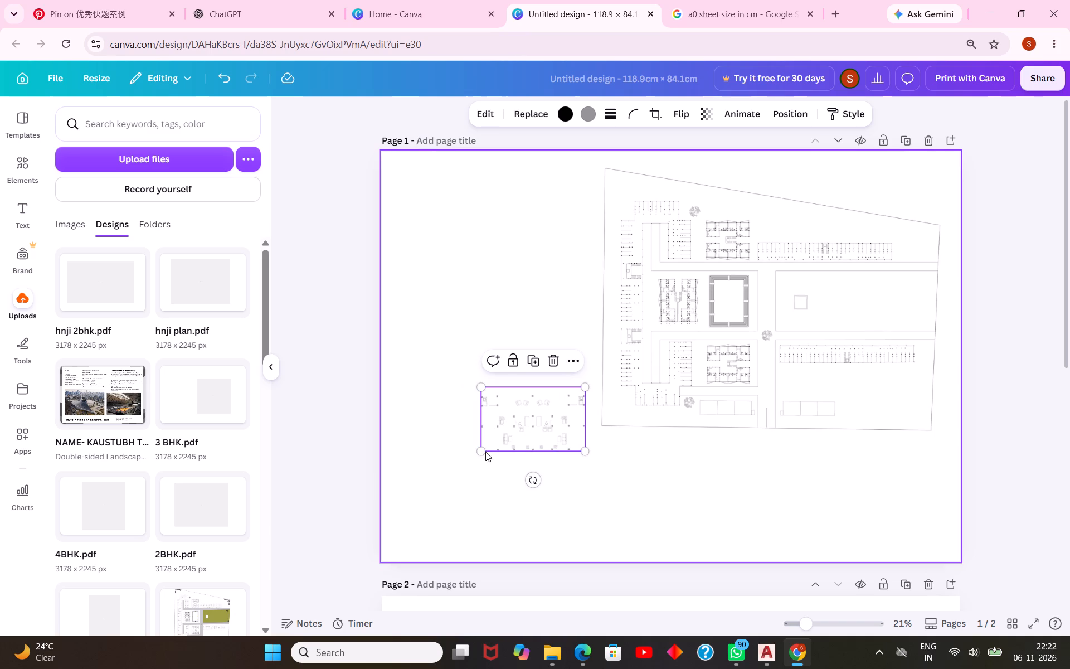
left_click_drag(478, 452, 411, 521)
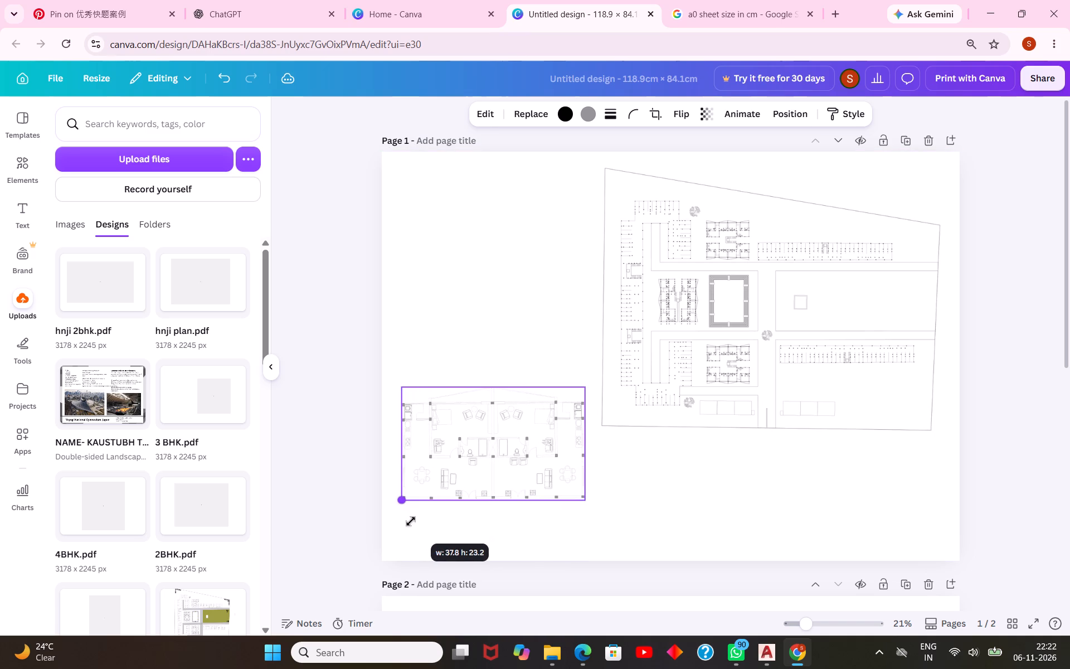
left_click_drag(411, 521, 411, 524)
left_click_drag(541, 433, 550, 454)
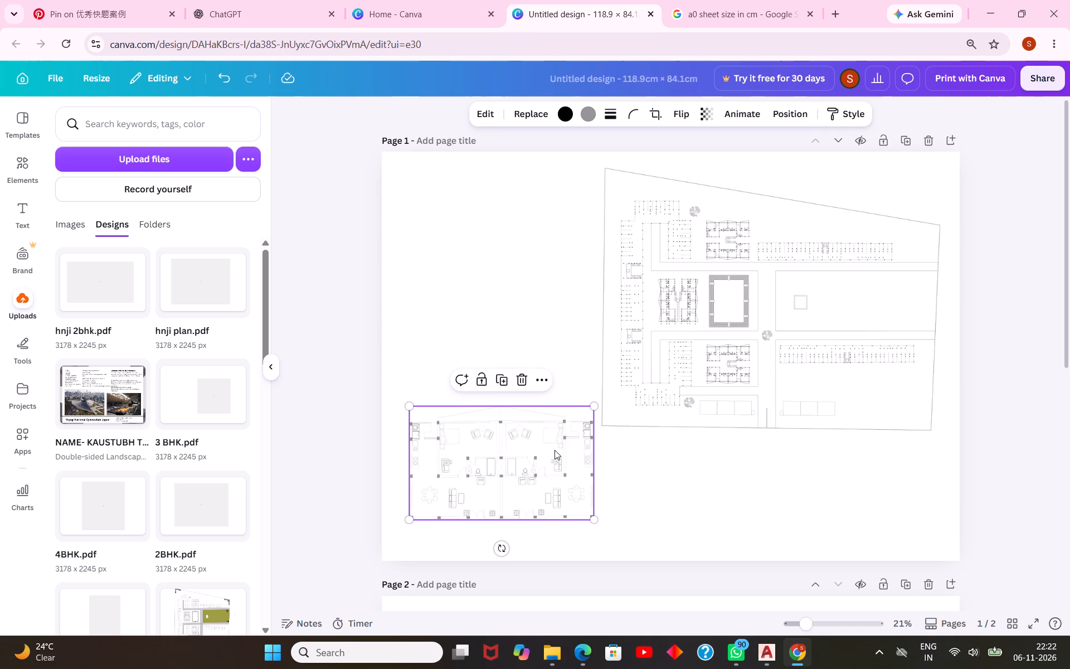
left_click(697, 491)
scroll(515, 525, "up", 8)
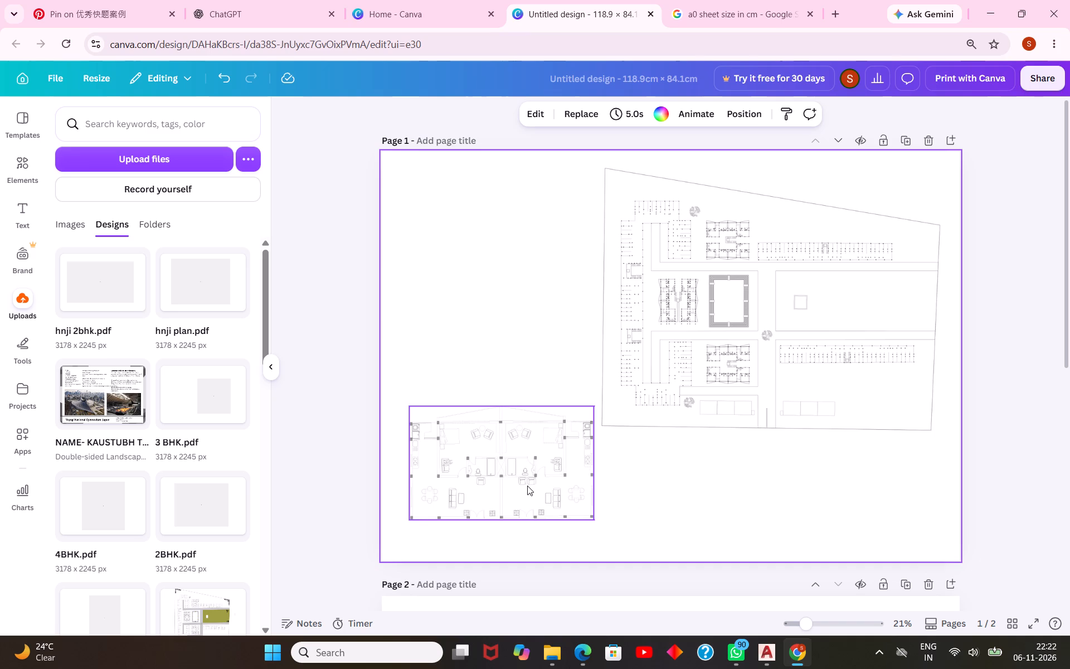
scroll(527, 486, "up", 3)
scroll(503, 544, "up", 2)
Move the 2bhk unit plan slightly lower, close to page 1's bottom-left corner.
left_click_drag(524, 496, 520, 512)
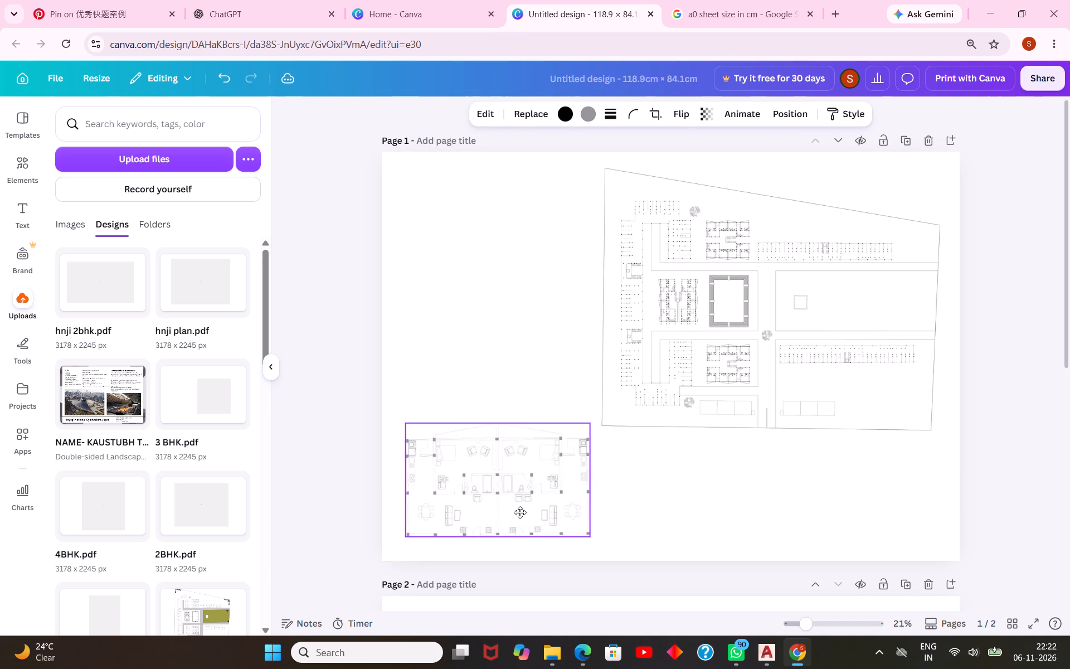
left_click_drag(520, 512, 519, 516)
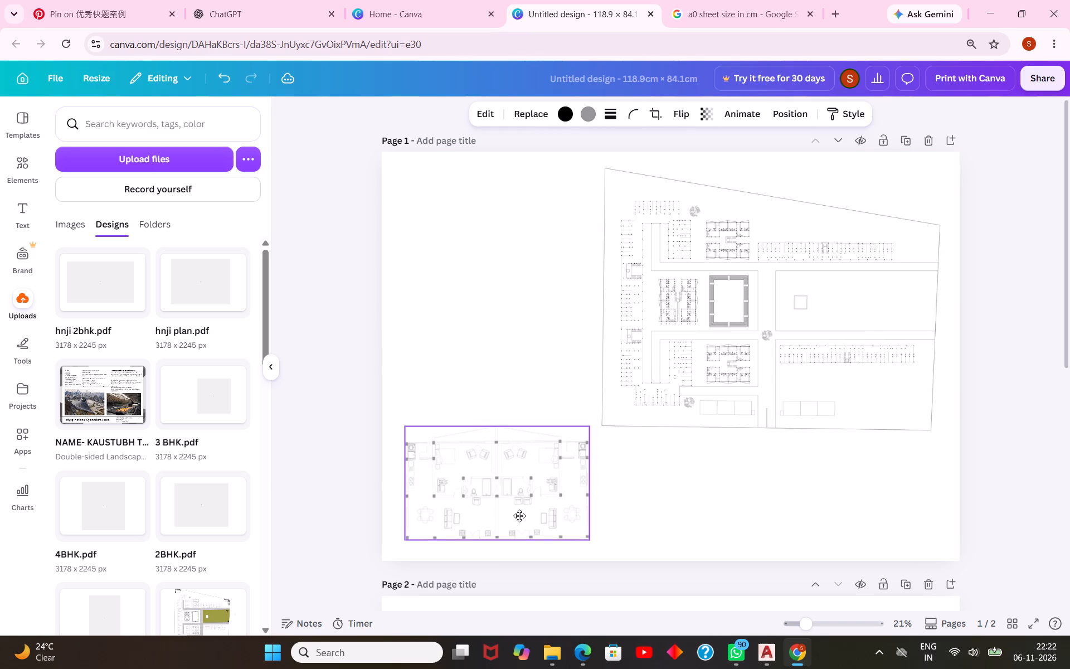
left_click_drag(519, 516, 519, 518)
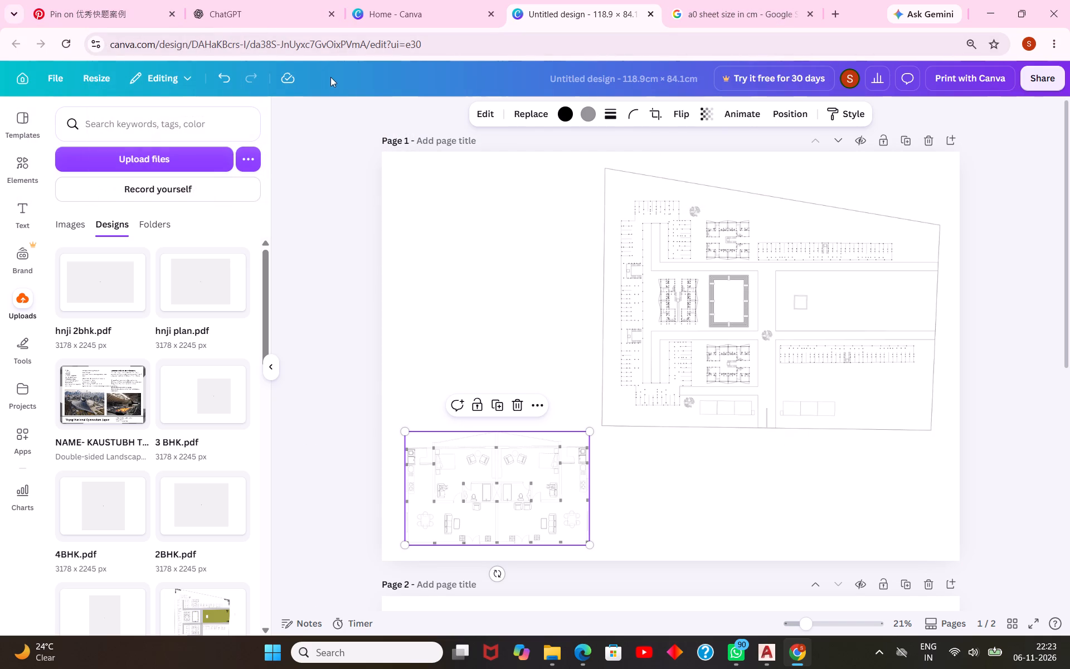
Switch to AutoCAD and look through the separate unit plans and clusters above the site plans for another unit plan to plot.
left_click(768, 652)
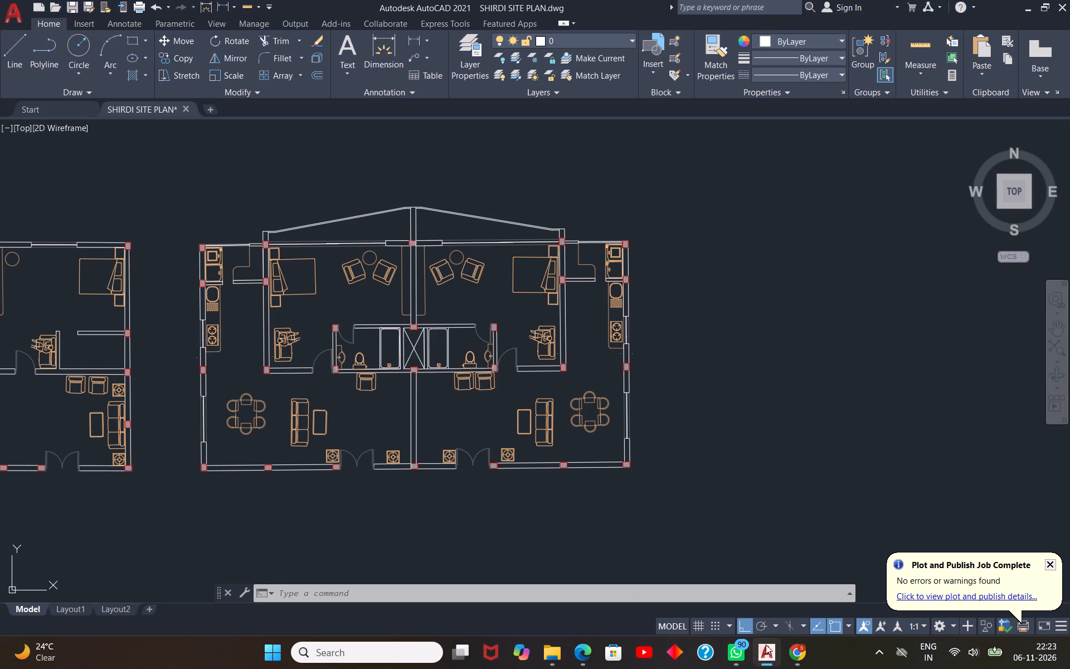
scroll(519, 351, "down", 2)
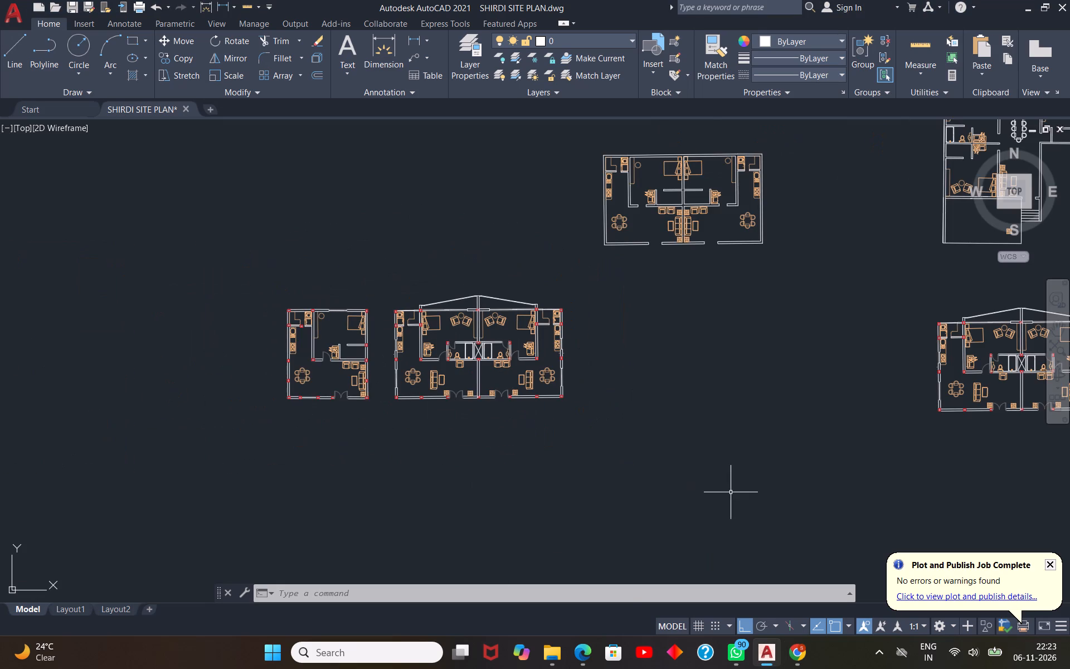
middle_click_drag(731, 492, 412, 482)
scroll(412, 482, "down", 1)
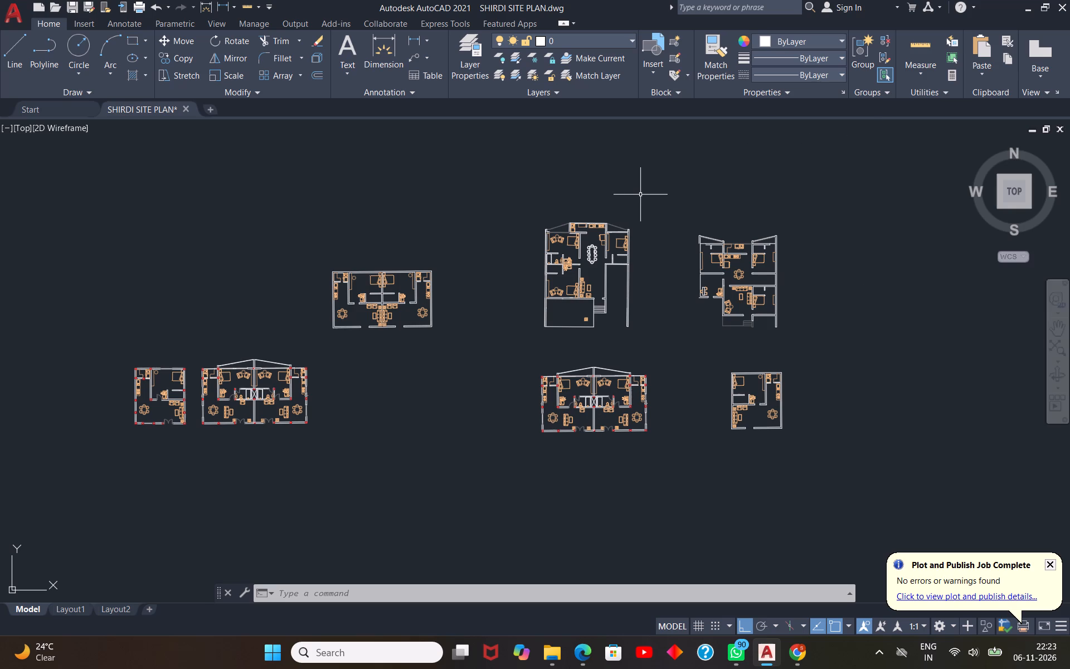
scroll(665, 286, "down", 1)
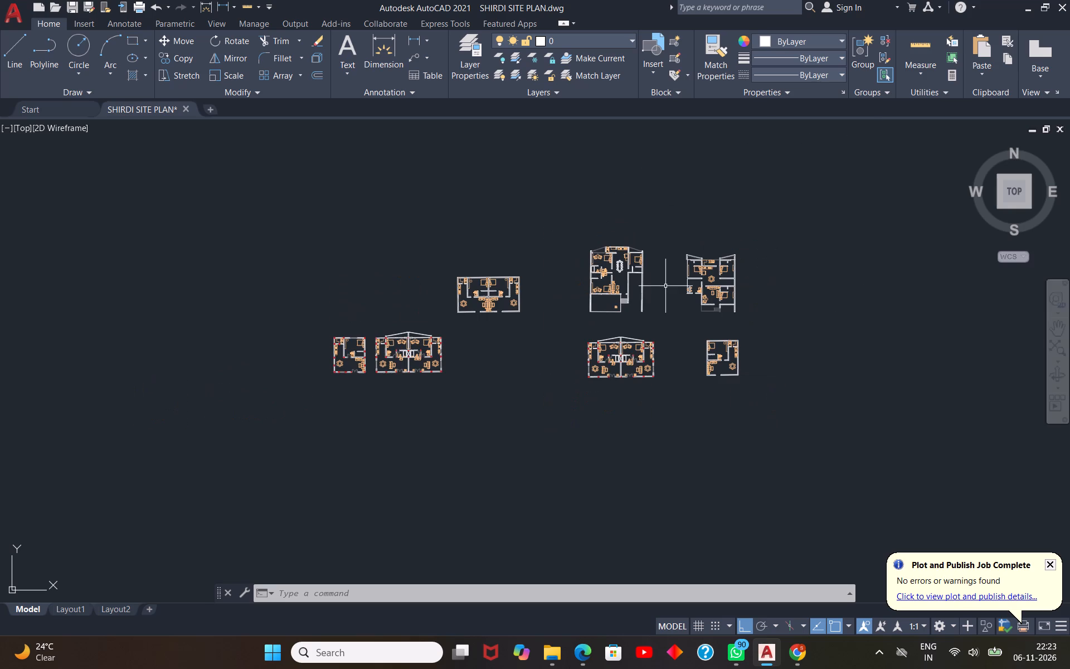
scroll(665, 286, "down", 3)
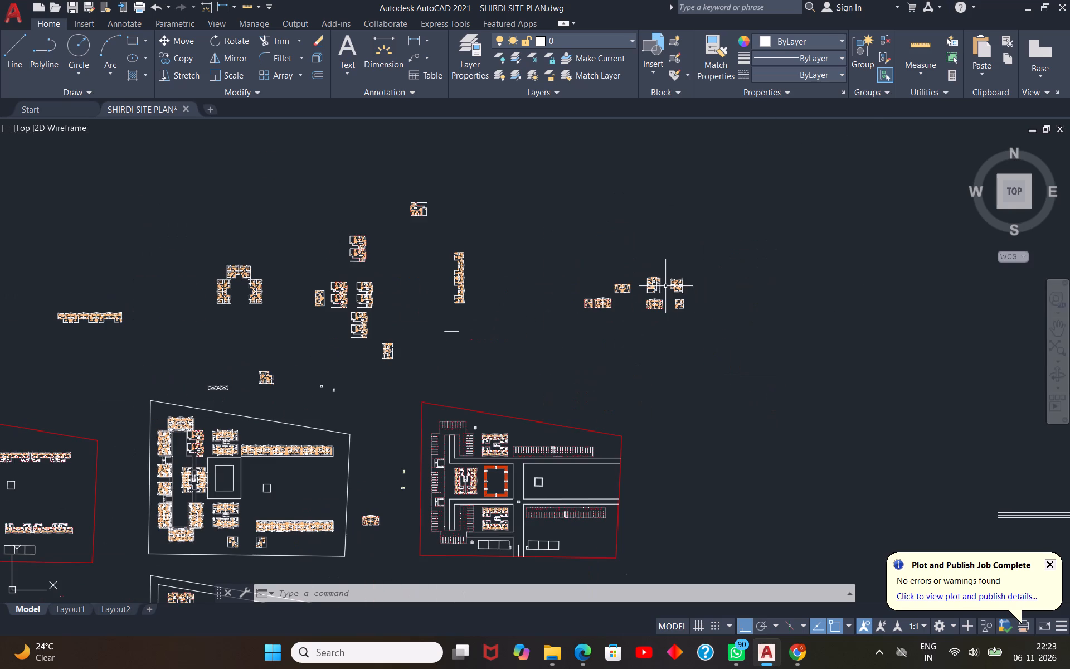
scroll(217, 277, "up", 5)
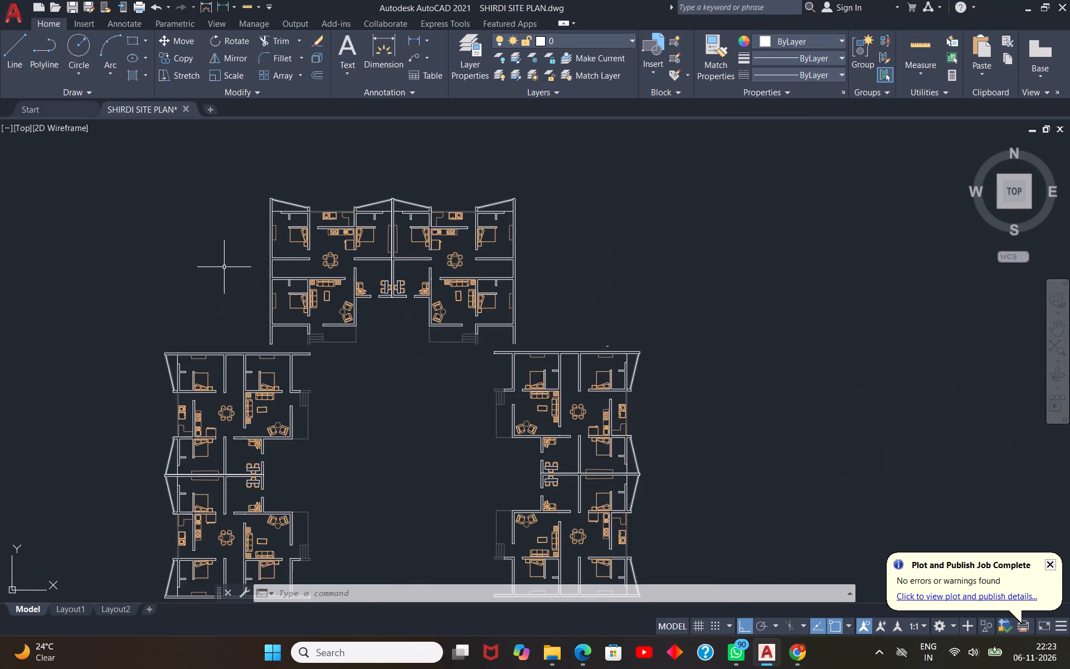
scroll(224, 267, "down", 3)
scroll(609, 152, "up", 2)
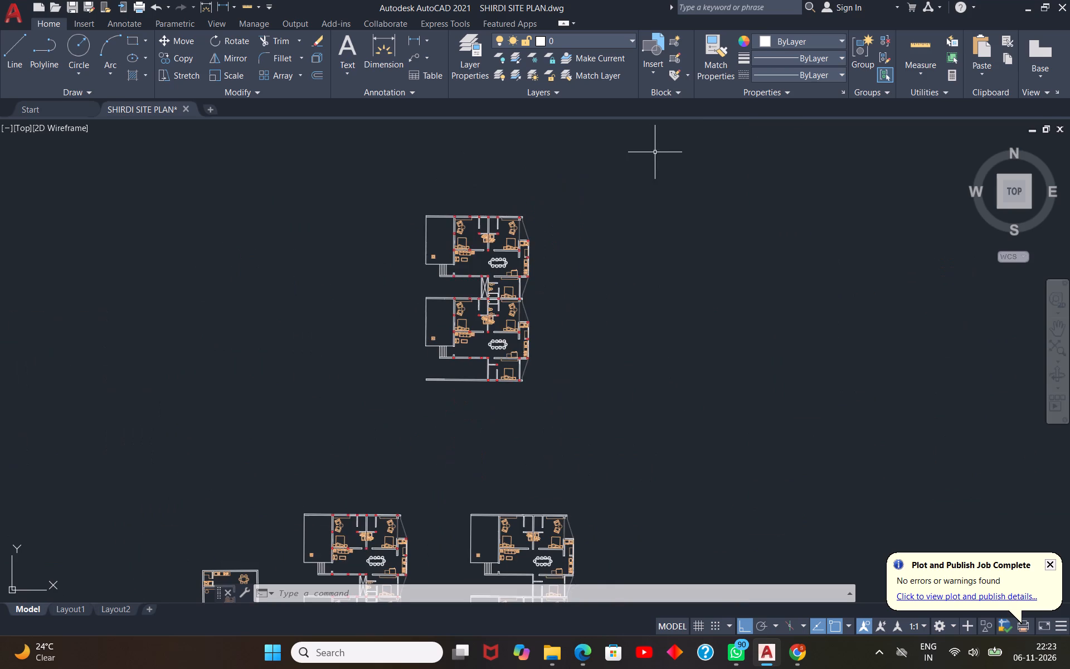
scroll(577, 224, "up", 1)
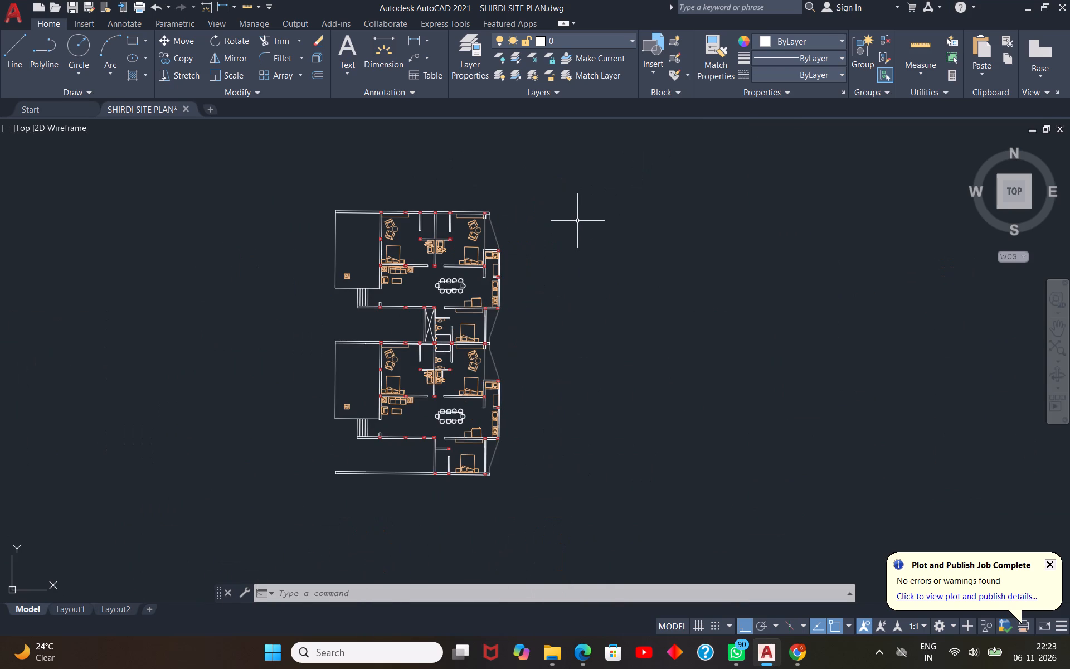
scroll(577, 221, "down", 4)
scroll(637, 154, "up", 3)
scroll(723, 183, "up", 1)
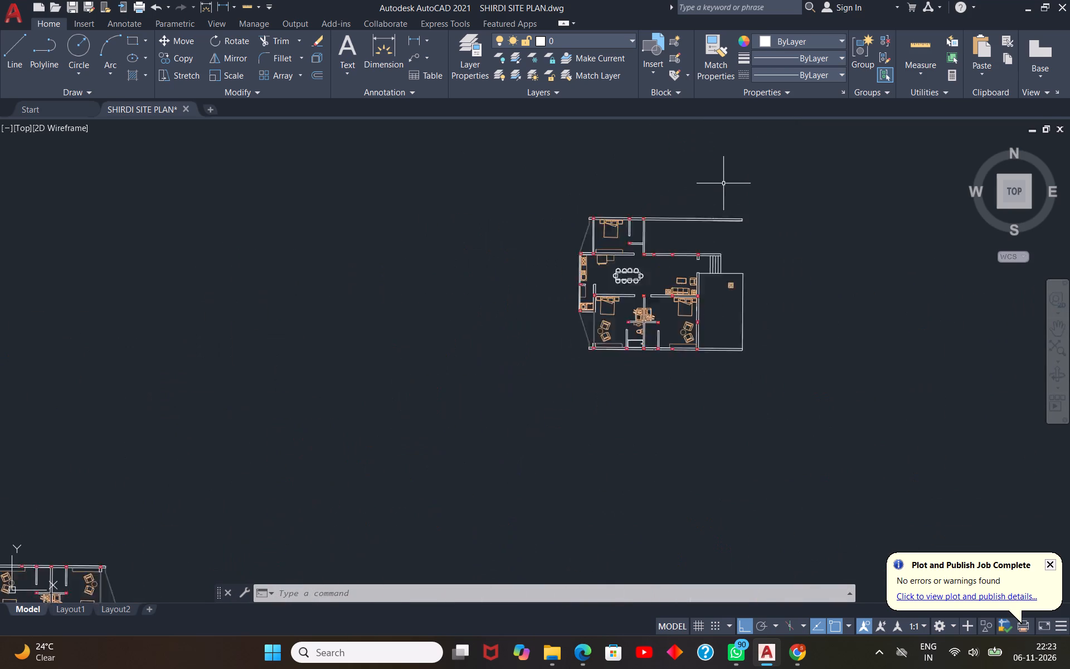
scroll(723, 183, "up", 1)
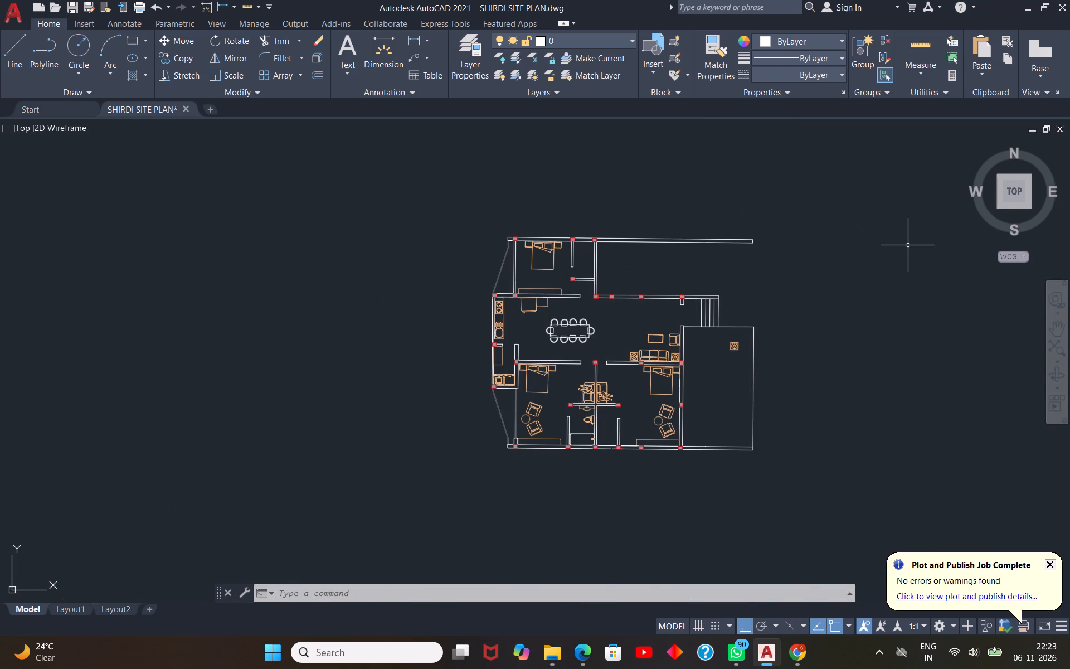
Erase the short stray line along the lower edge of the 3bhk plan's long top wall, near its right end.
scroll(908, 245, "up", 1)
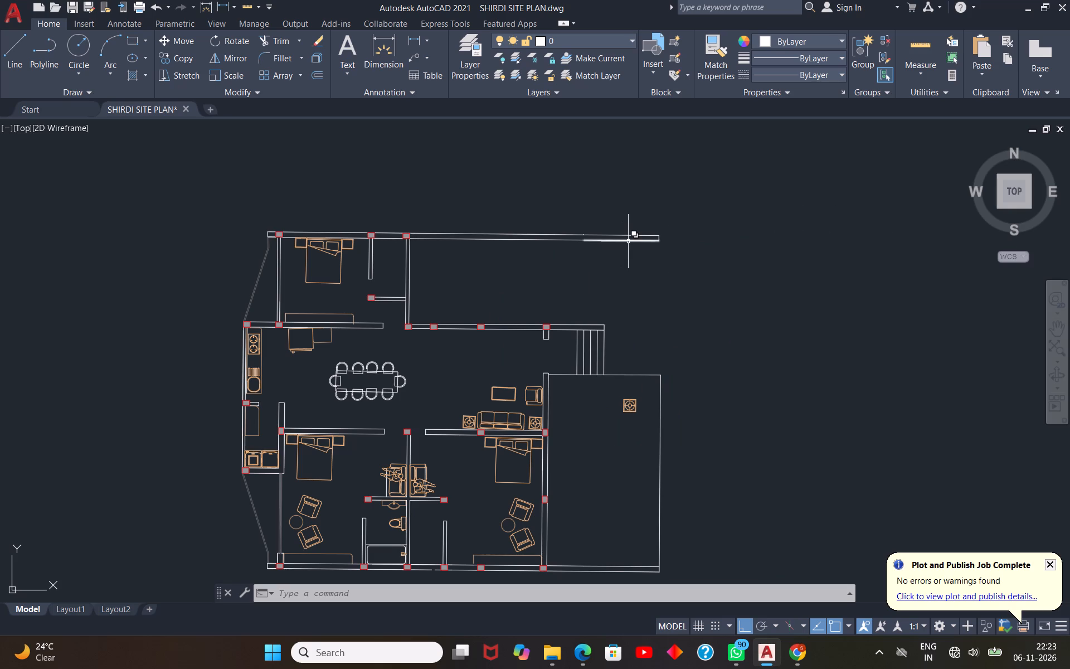
left_click(628, 241)
key("Delete")
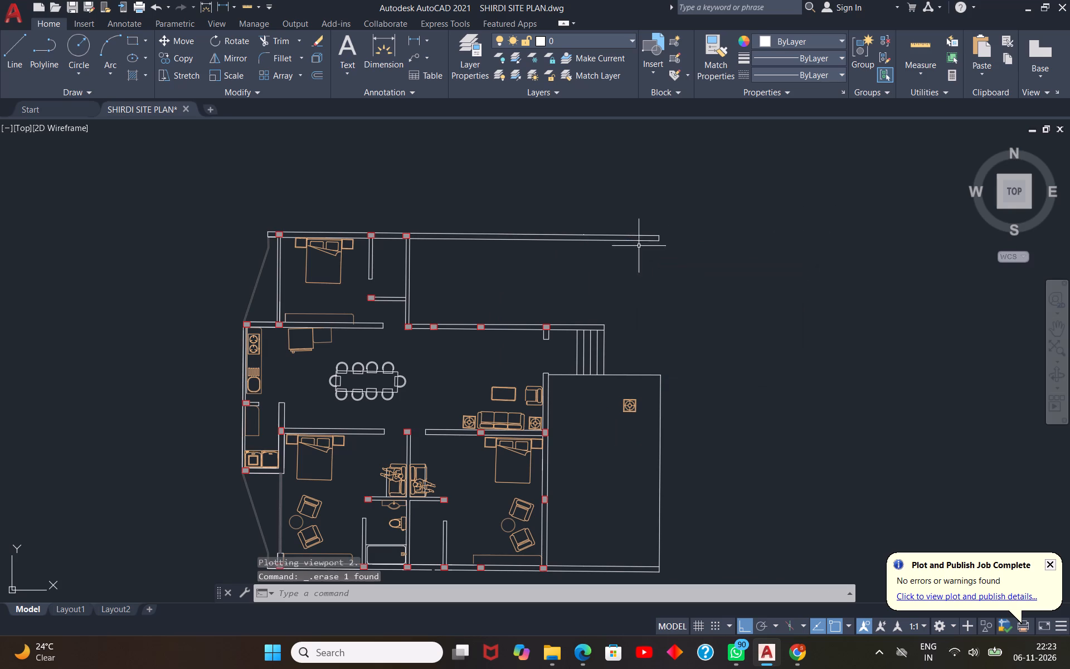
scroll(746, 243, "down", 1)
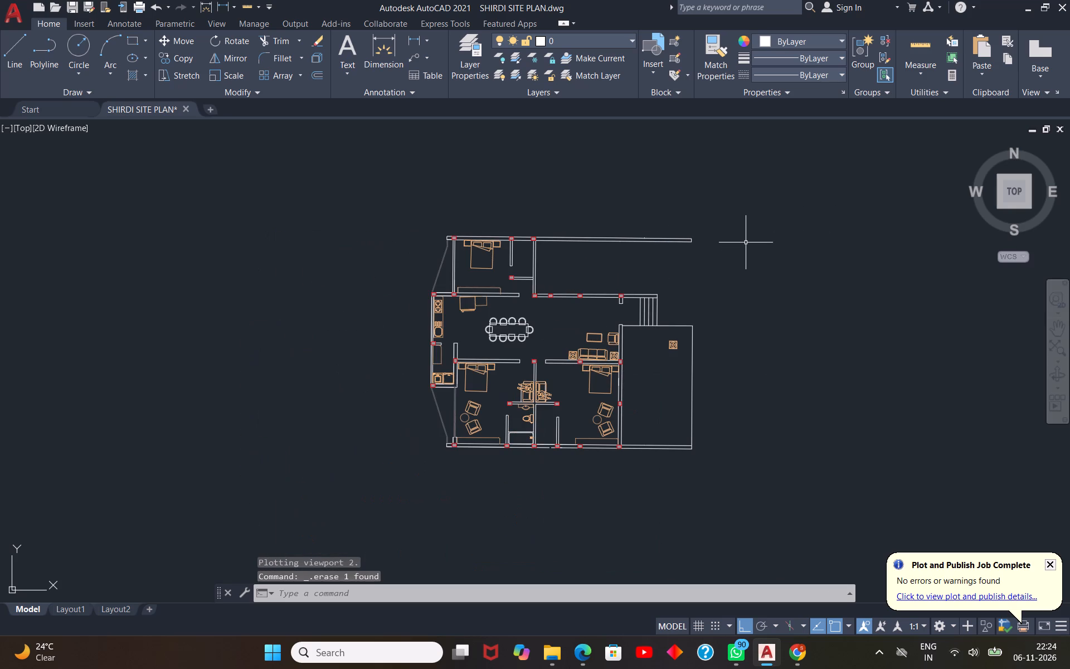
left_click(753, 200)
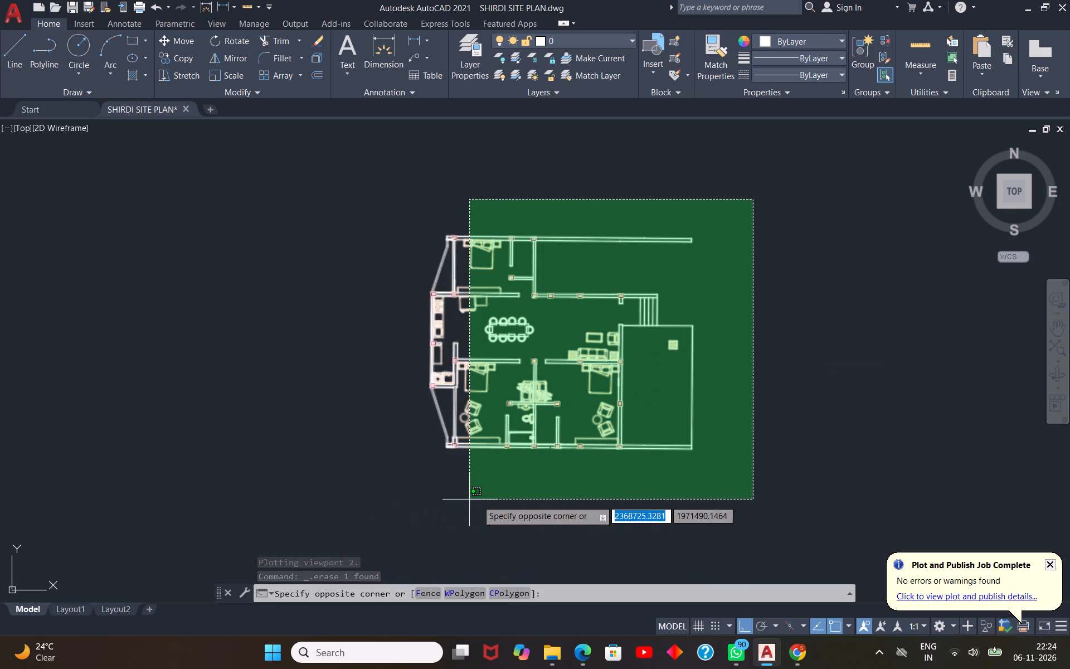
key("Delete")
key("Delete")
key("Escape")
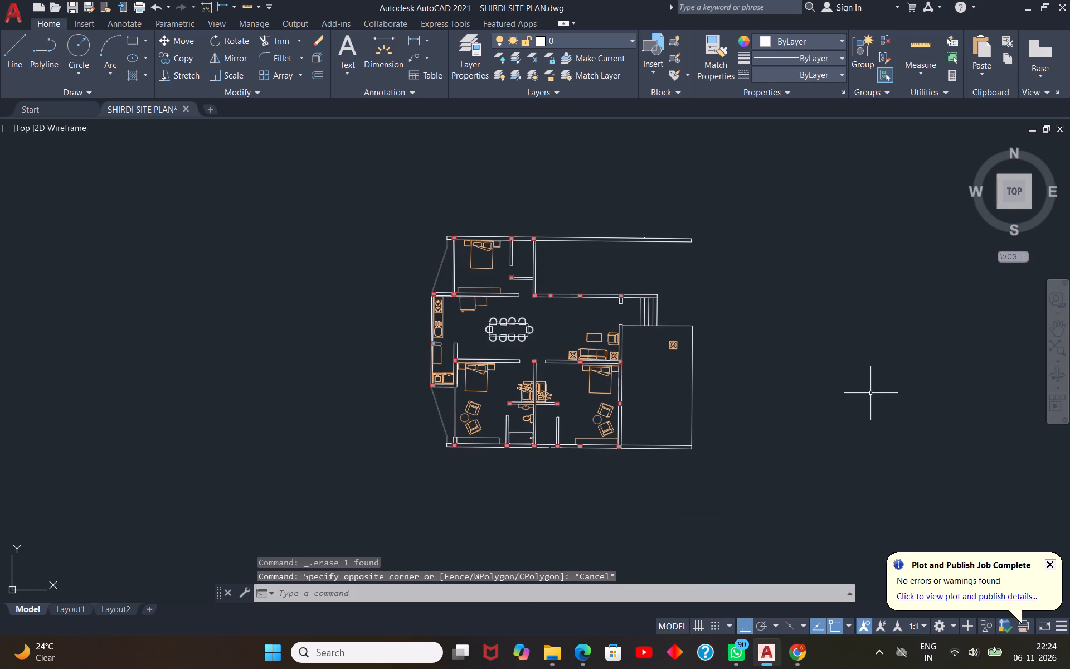
Set up a plot of the 3bhk plan with the previous plot settings, window the area around the whole plan, and preview it.
key("ctrl+p")
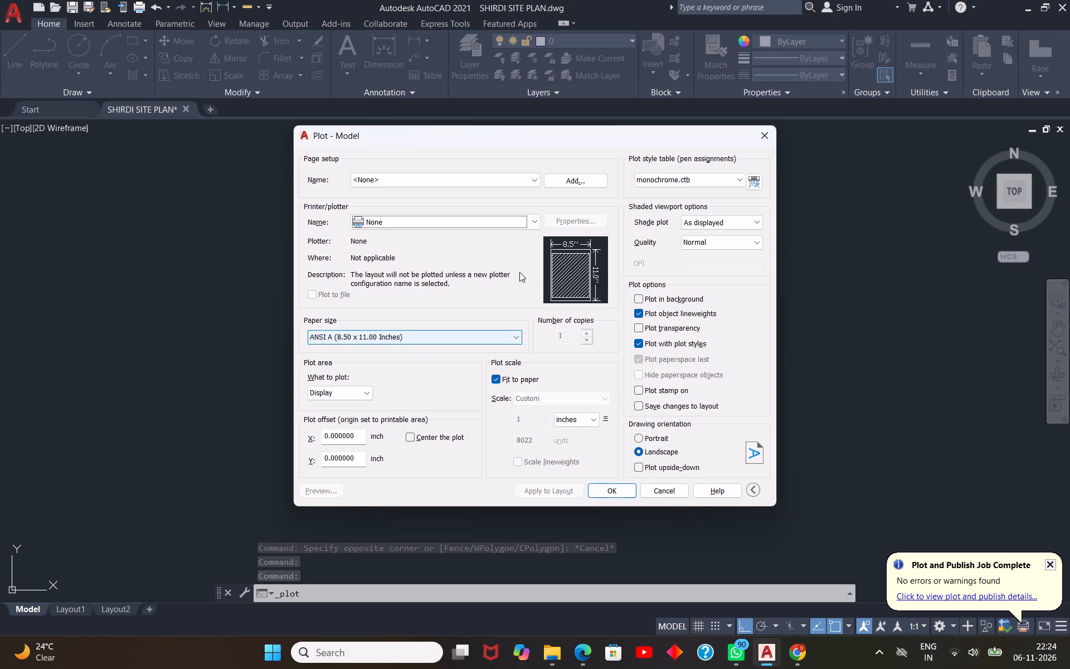
left_click(478, 181)
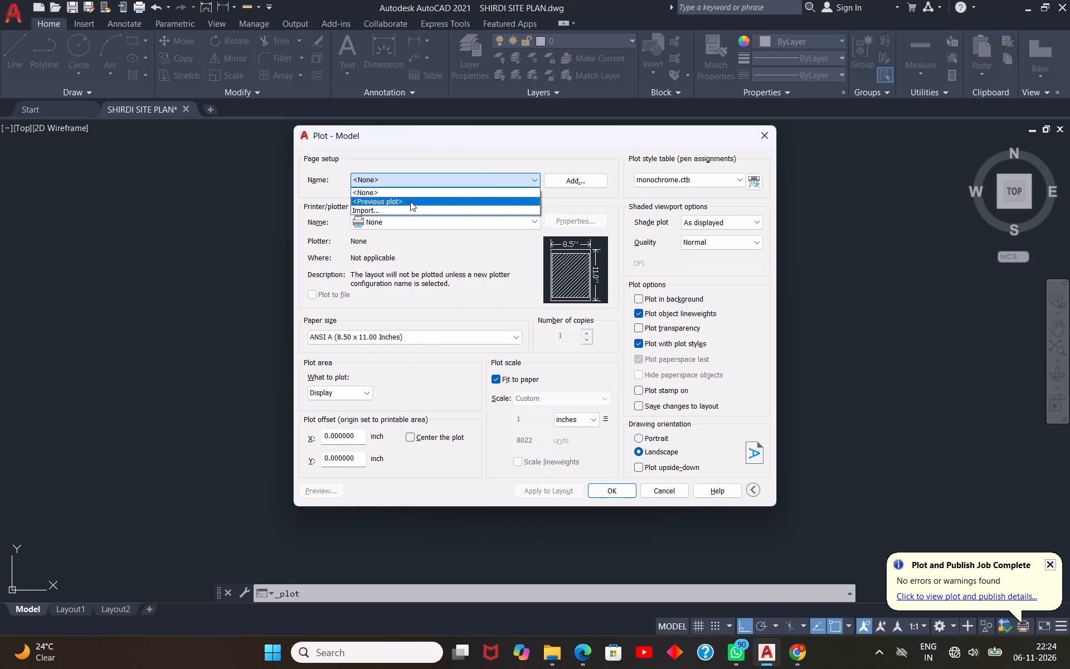
left_click(409, 201)
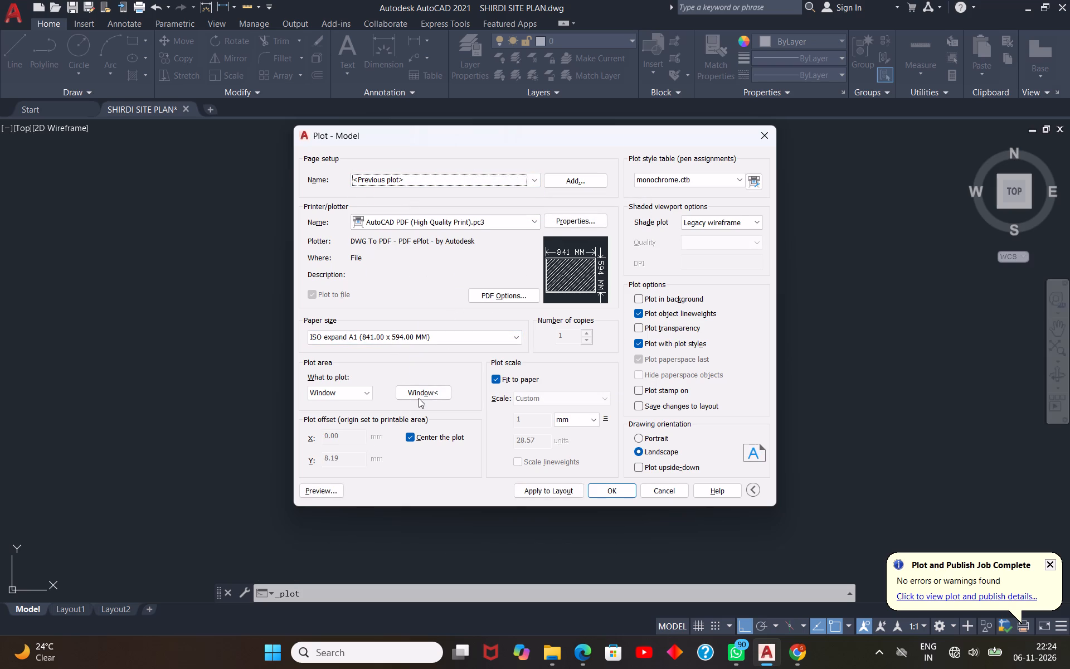
left_click(420, 397)
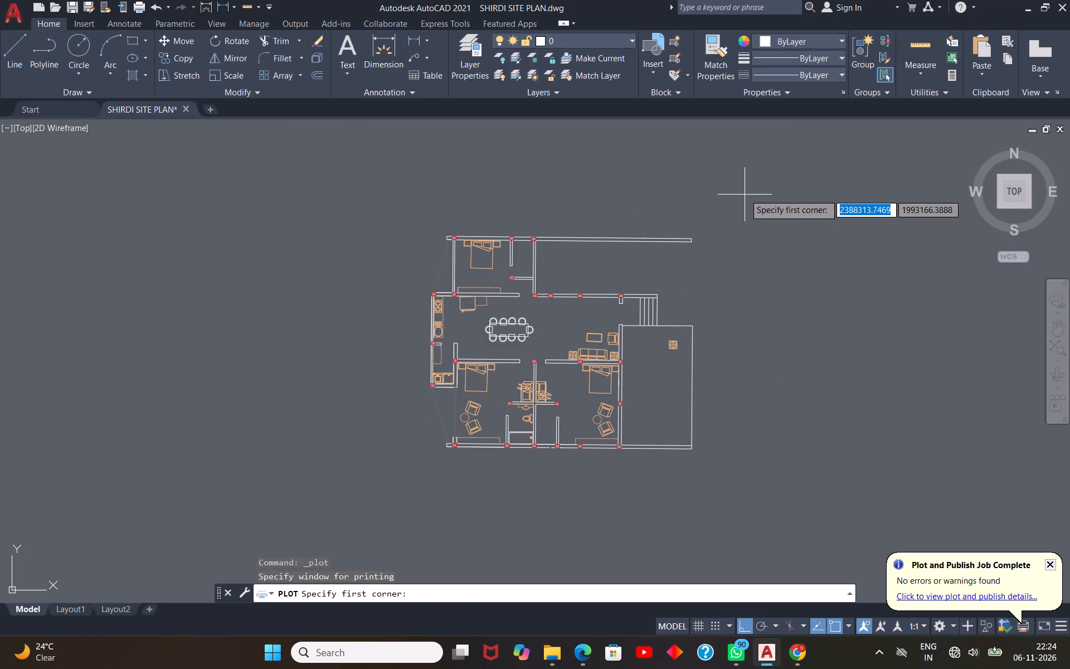
left_click(745, 193)
left_click(383, 496)
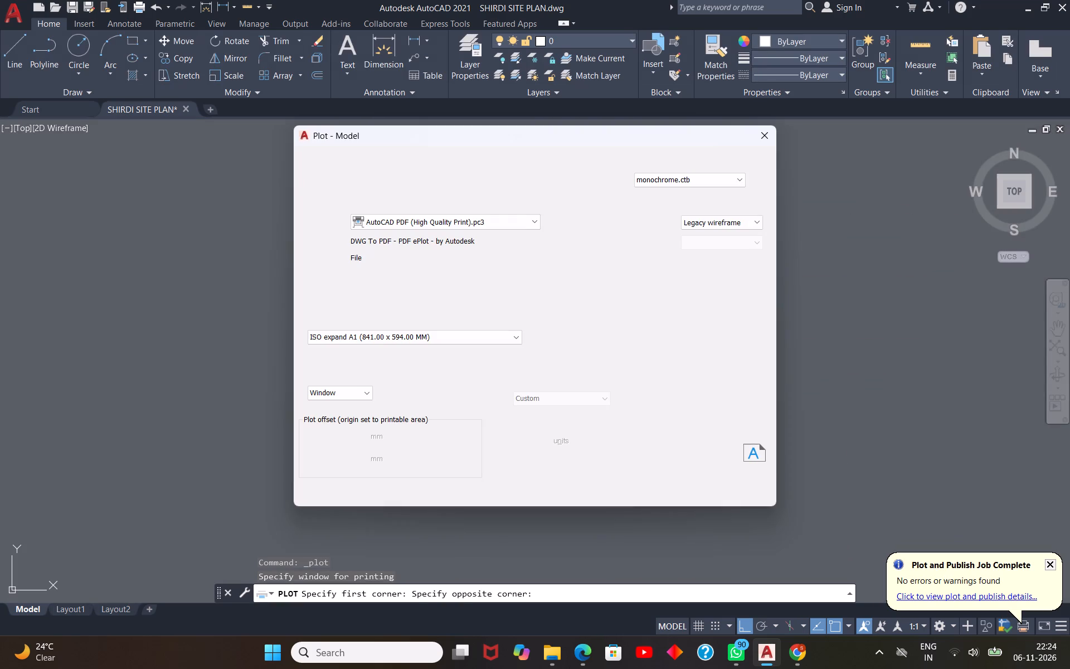
left_click(343, 492)
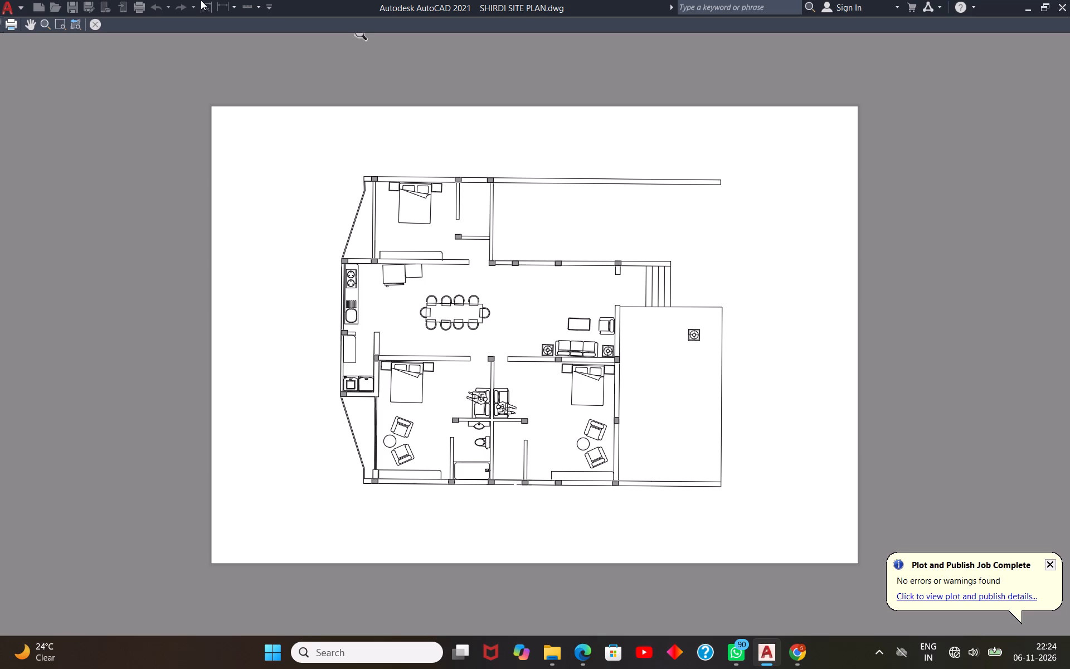
Plot the previewed 3bhk plan to a PDF named "hnji 3bhk" in Documents.
left_click(13, 26)
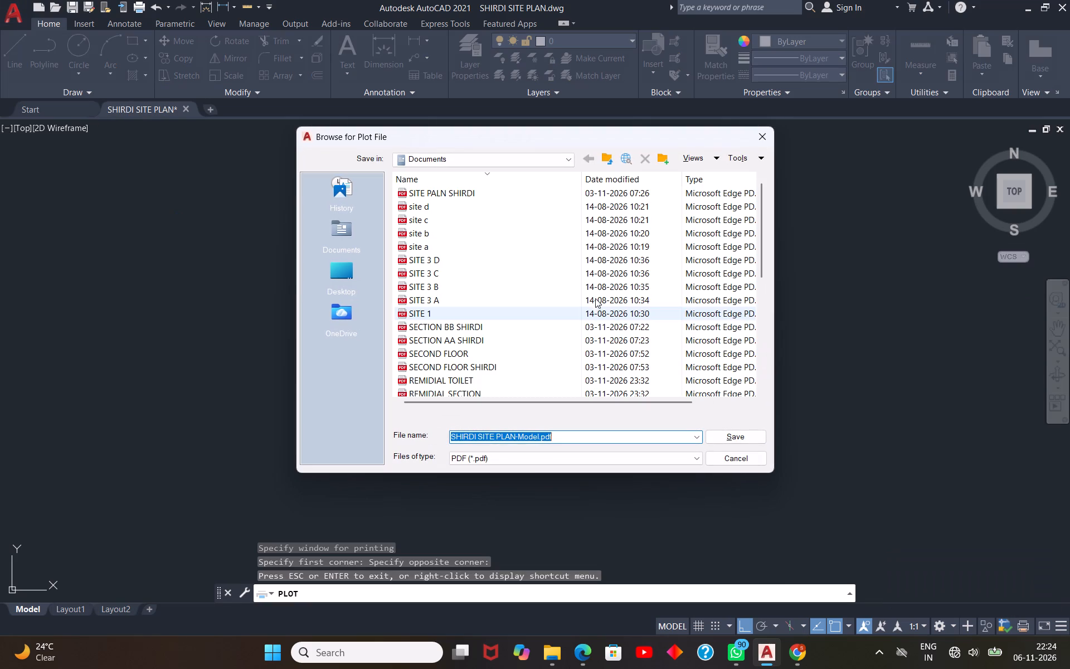
type("hnji")
key("space")
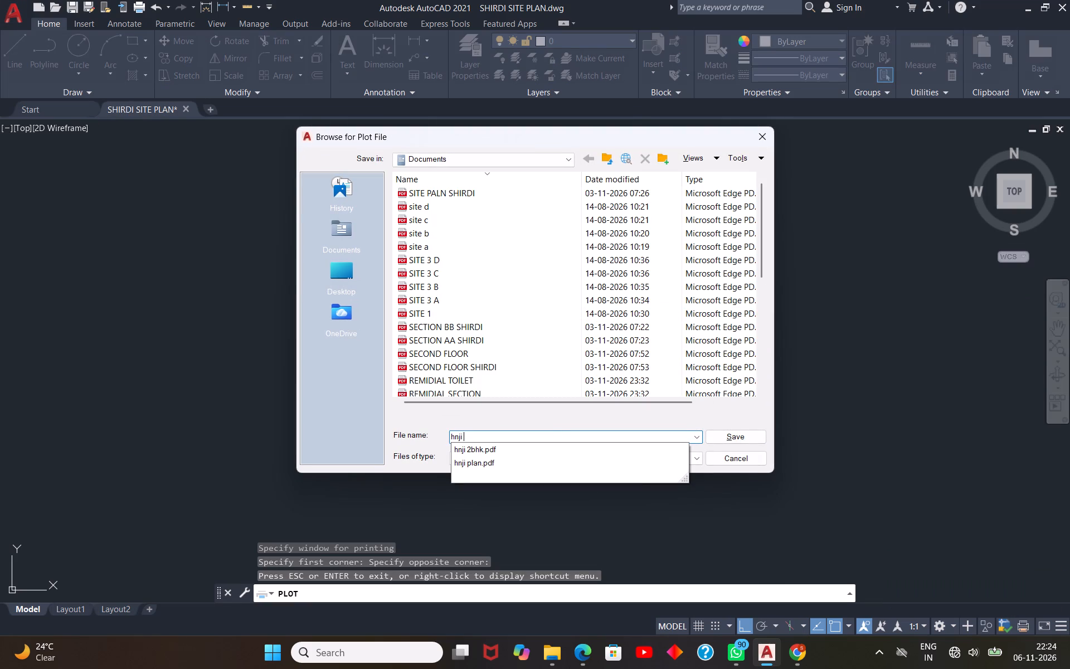
key("3")
type("bhk")
left_click(727, 439)
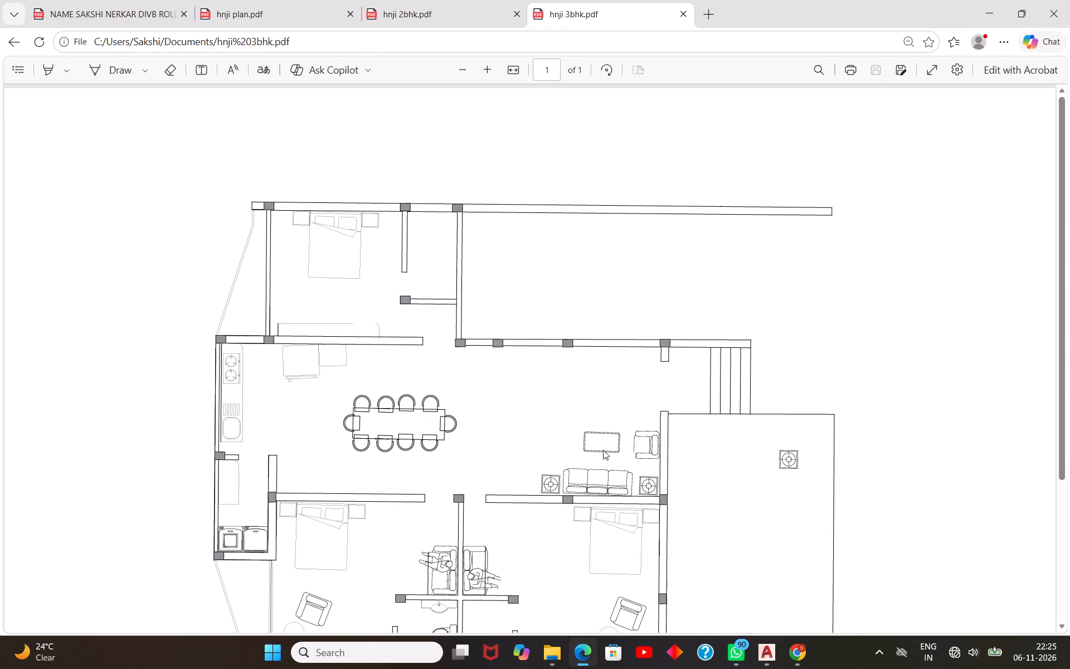
Switch to the Canva design in Chrome and upload the "hnji 3bhk" PDF from Documents.
left_click(794, 651)
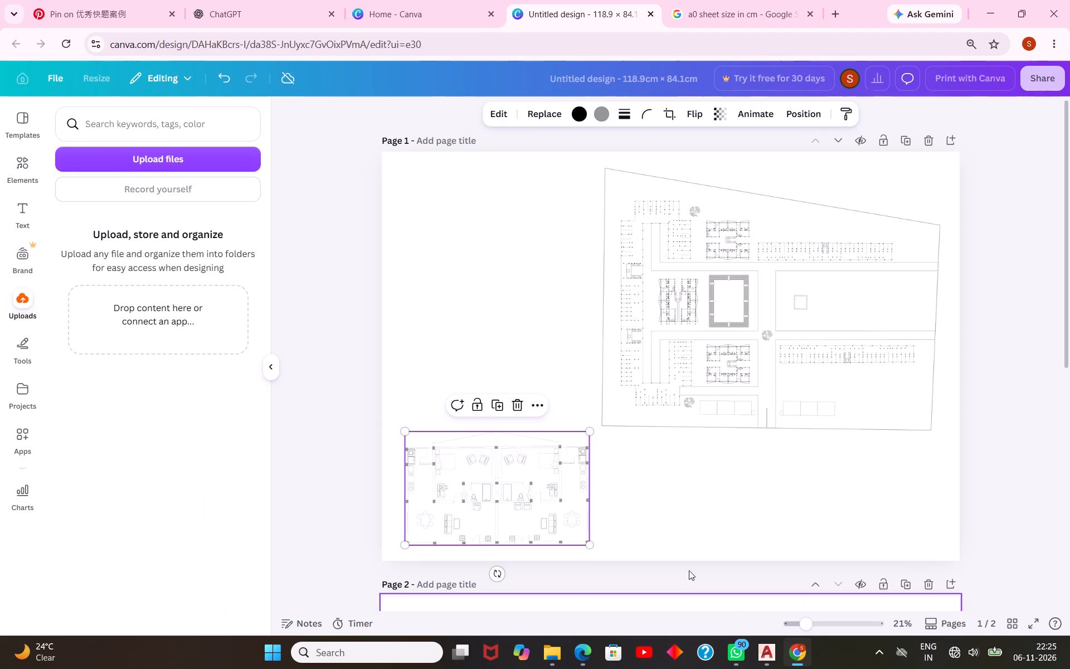
left_click(200, 152)
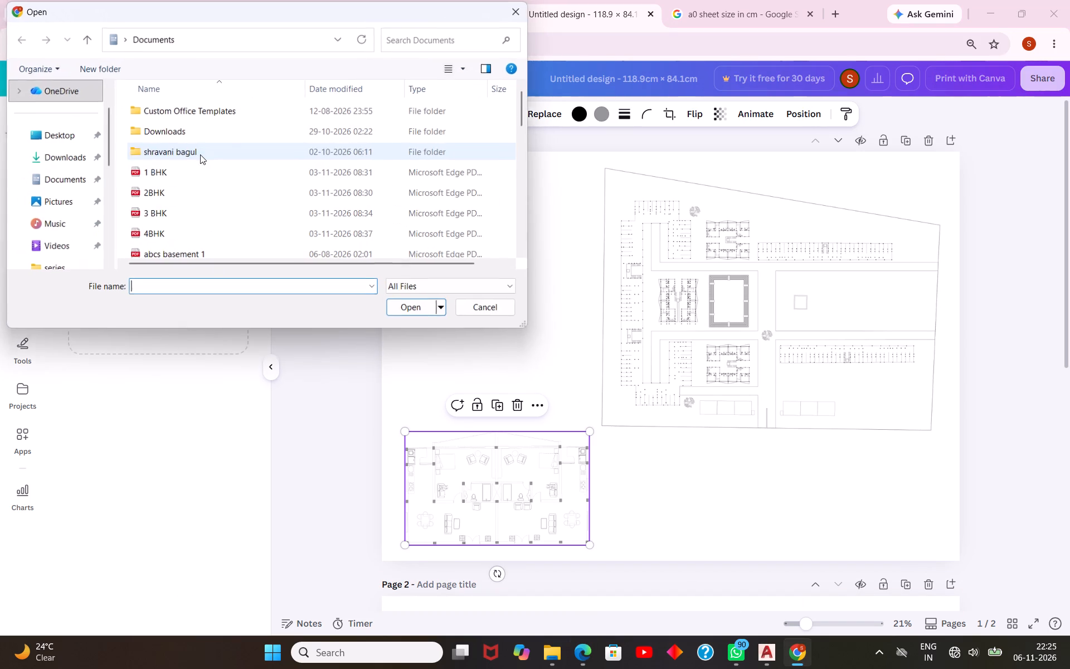
scroll(201, 178, "down", 1)
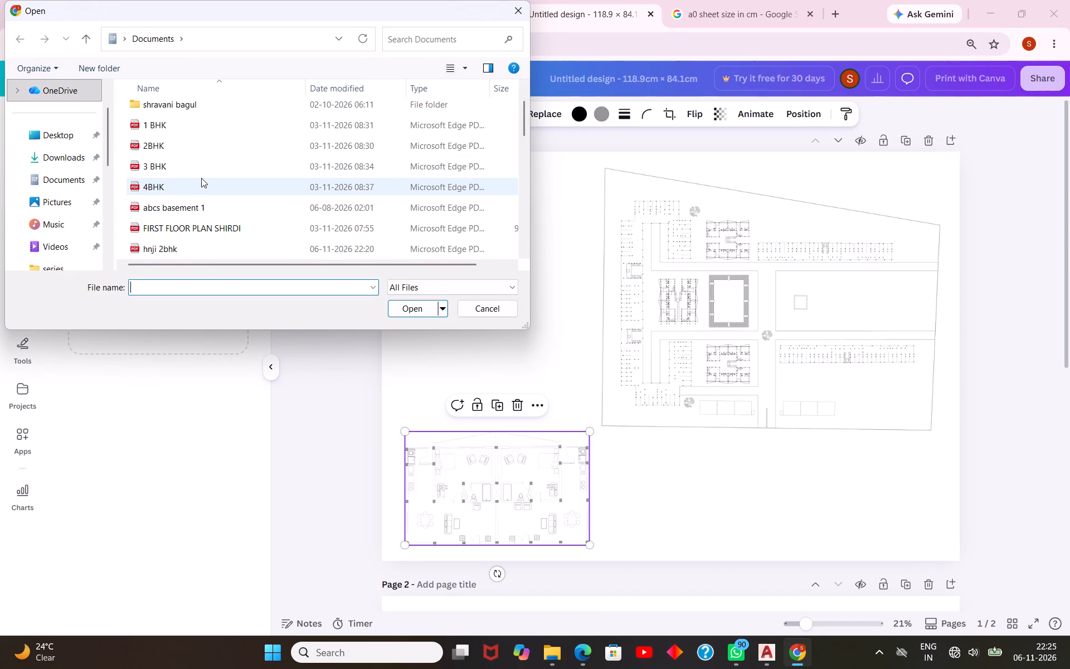
scroll(201, 178, "down", 1)
left_click(197, 212)
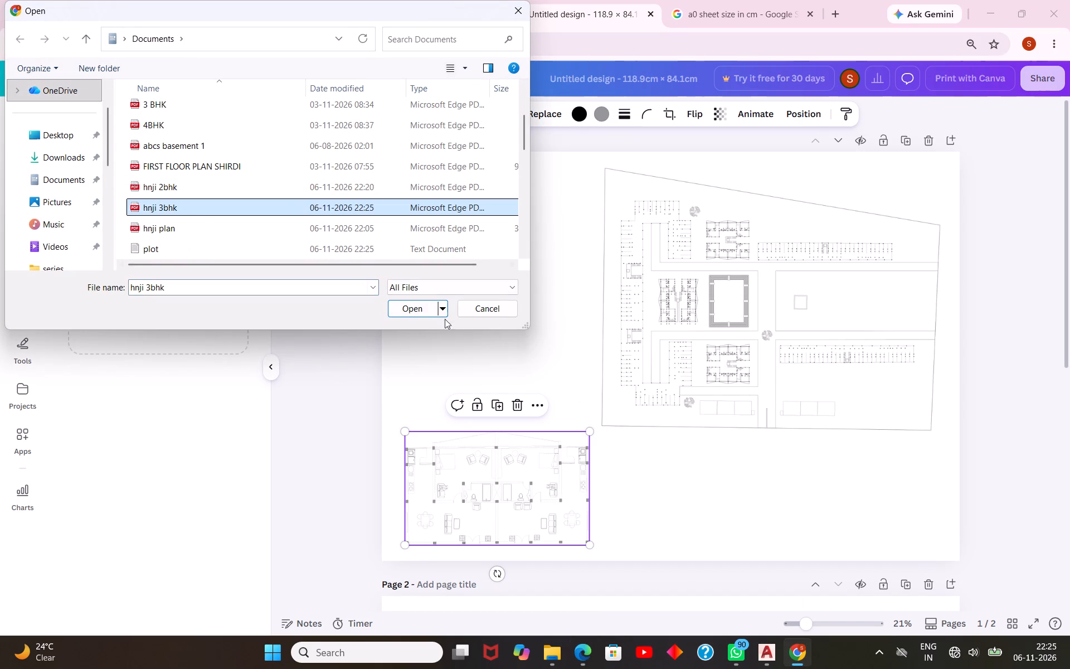
left_click(420, 311)
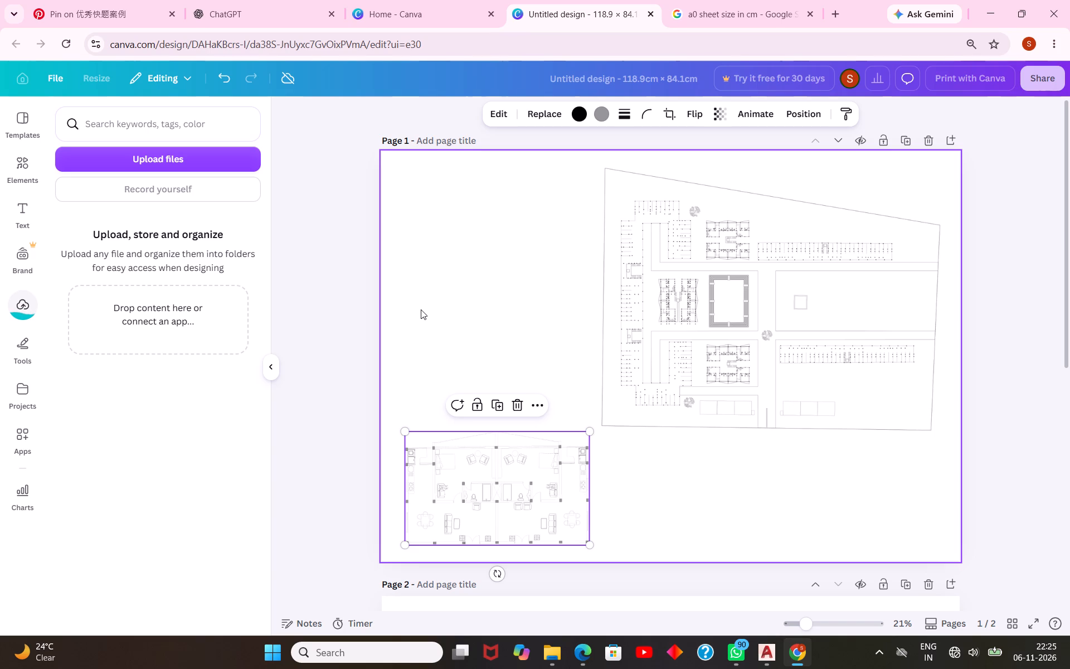
Go to the blank page 2 and upload the "3 BHK" PDF from Documents.
scroll(626, 404, "down", 7)
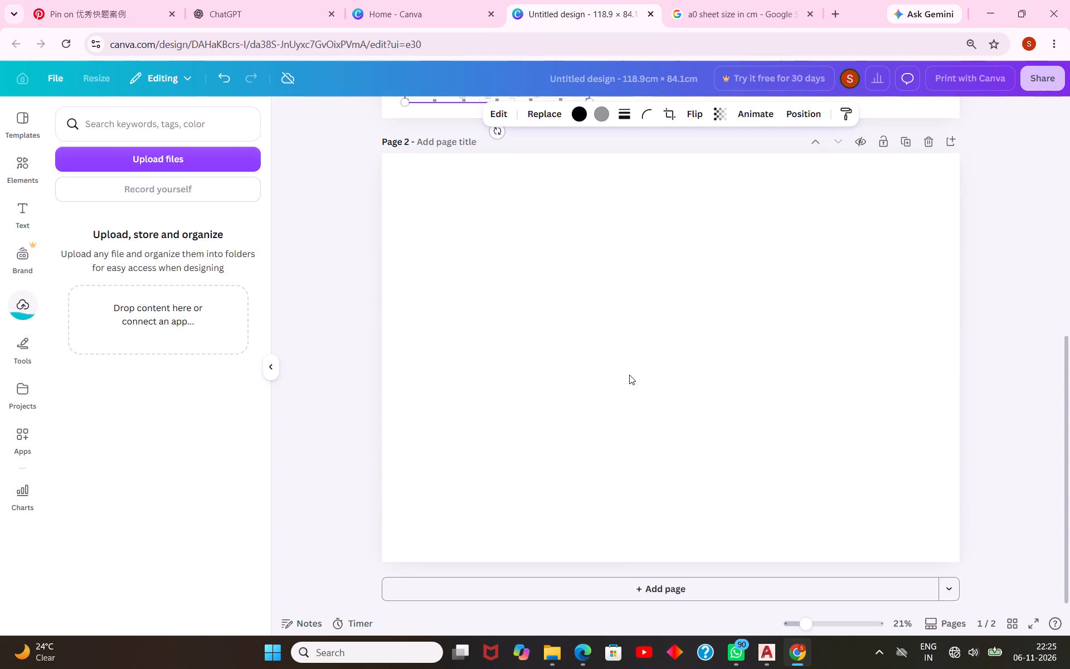
scroll(629, 375, "down", 2)
left_click(191, 159)
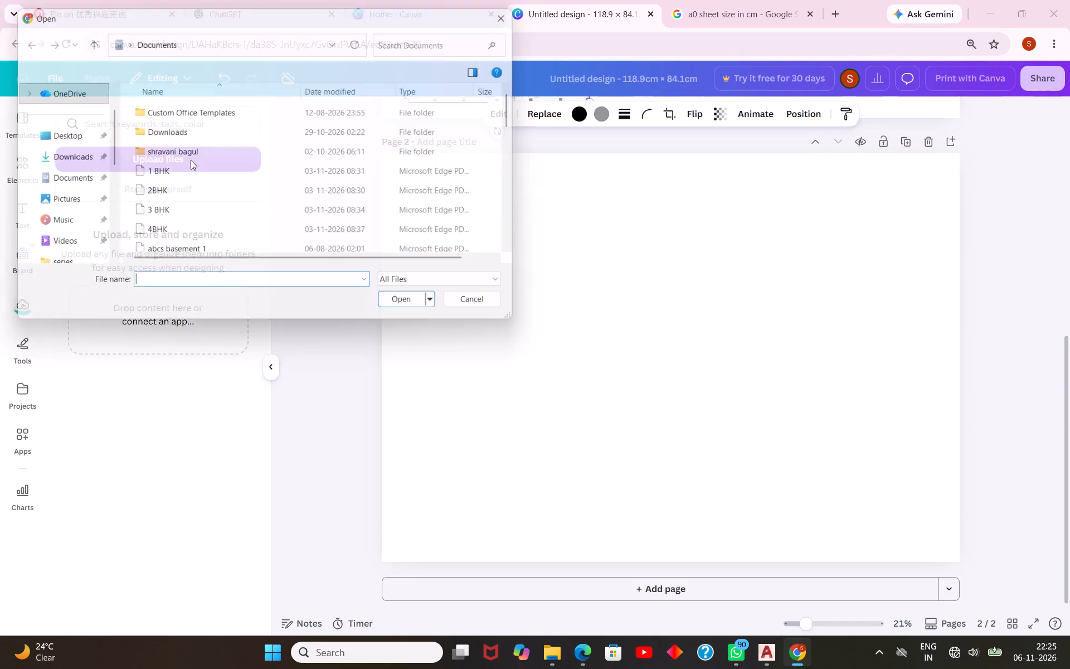
left_click(178, 212)
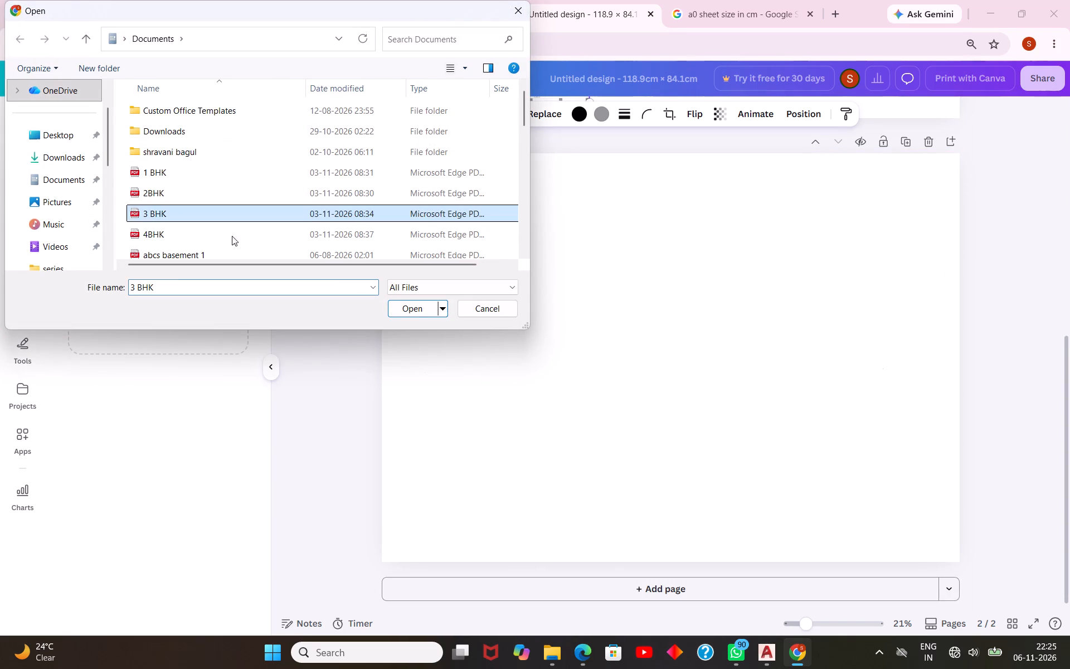
left_click(424, 309)
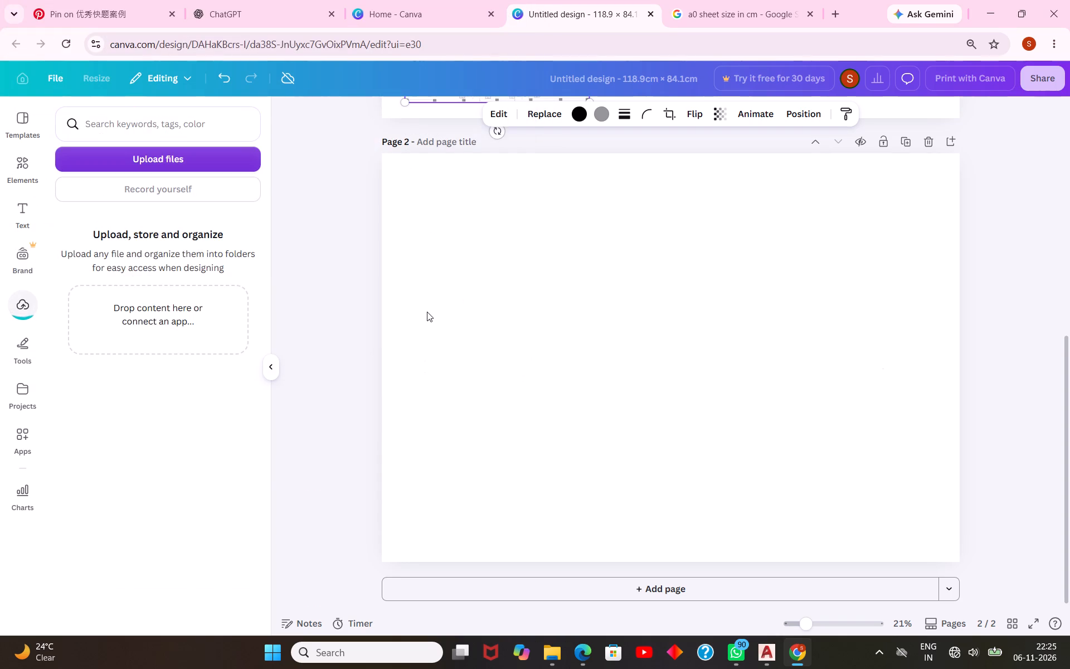
scroll(121, 302, "down", 2)
scroll(121, 302, "up", 1)
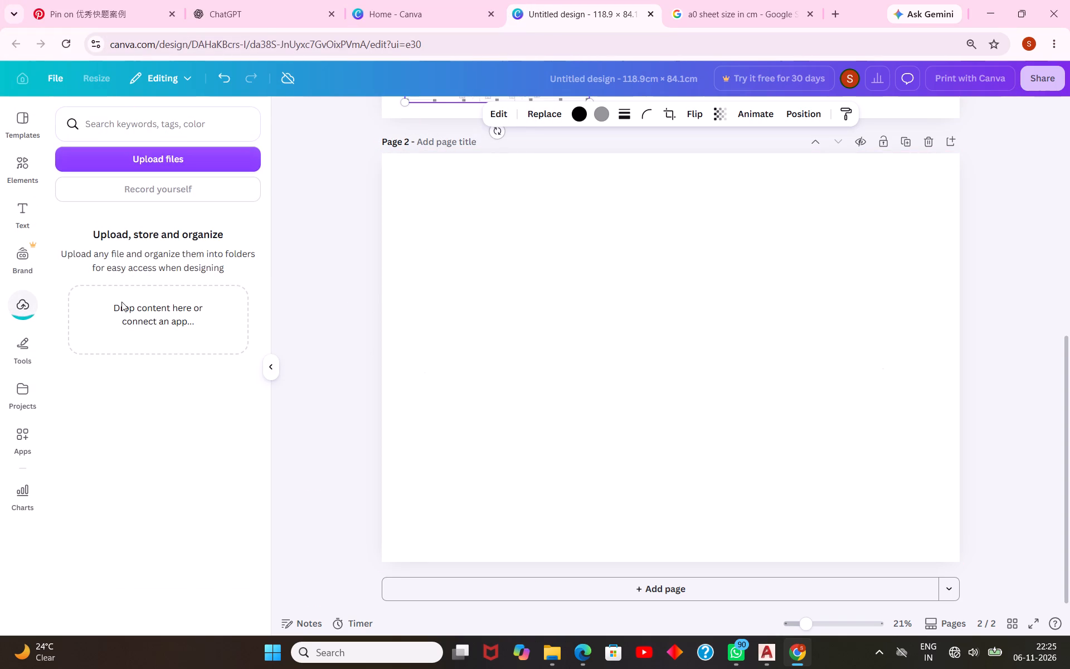
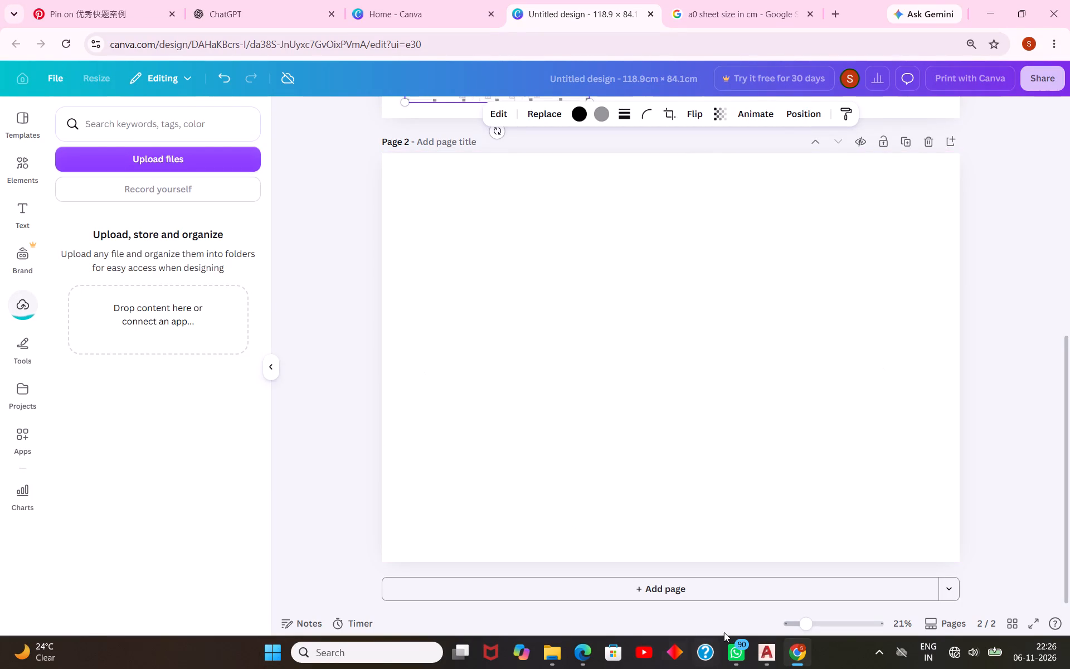
Switch to the SHIRDI SITE PLAN drawing in AutoCAD and examine the housing block elevations, sections and the unit plans below them.
left_click(769, 655)
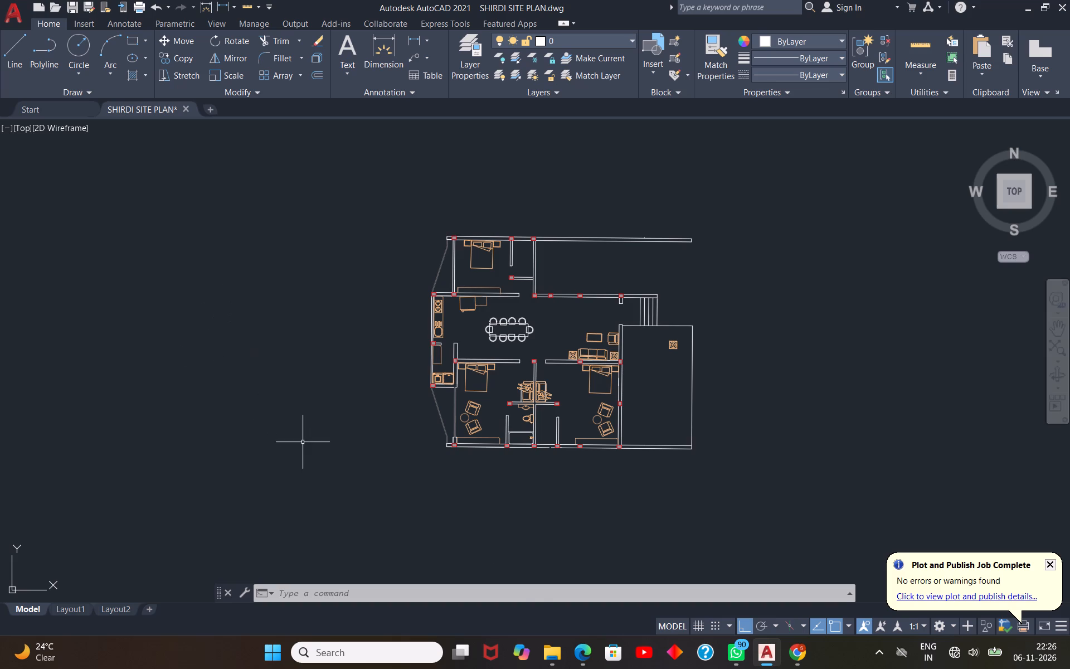
scroll(303, 442, "down", 7)
middle_click_drag(380, 443, 381, 443)
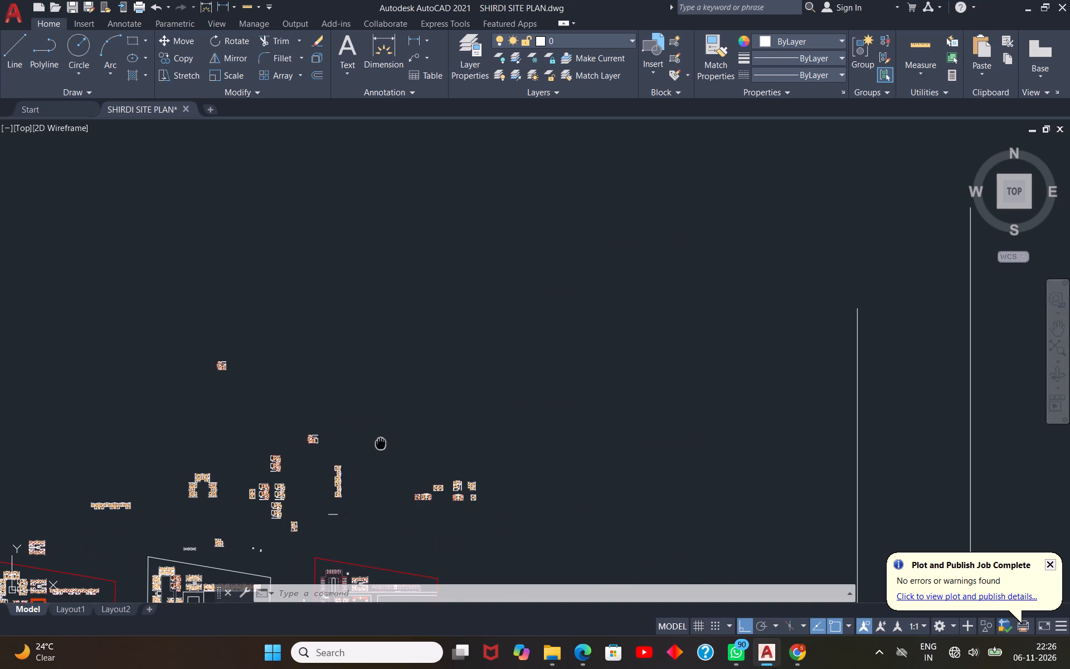
middle_click_drag(381, 443, 524, 240)
scroll(290, 401, "down", 2)
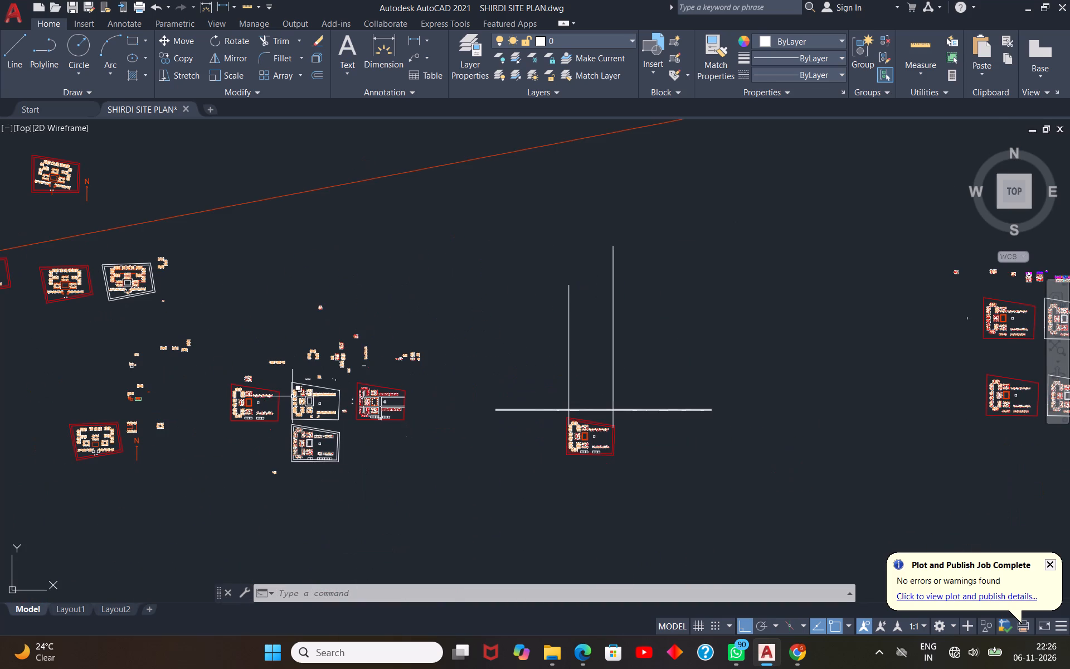
scroll(285, 396, "down", 1)
scroll(895, 332, "up", 2)
scroll(615, 318, "up", 2)
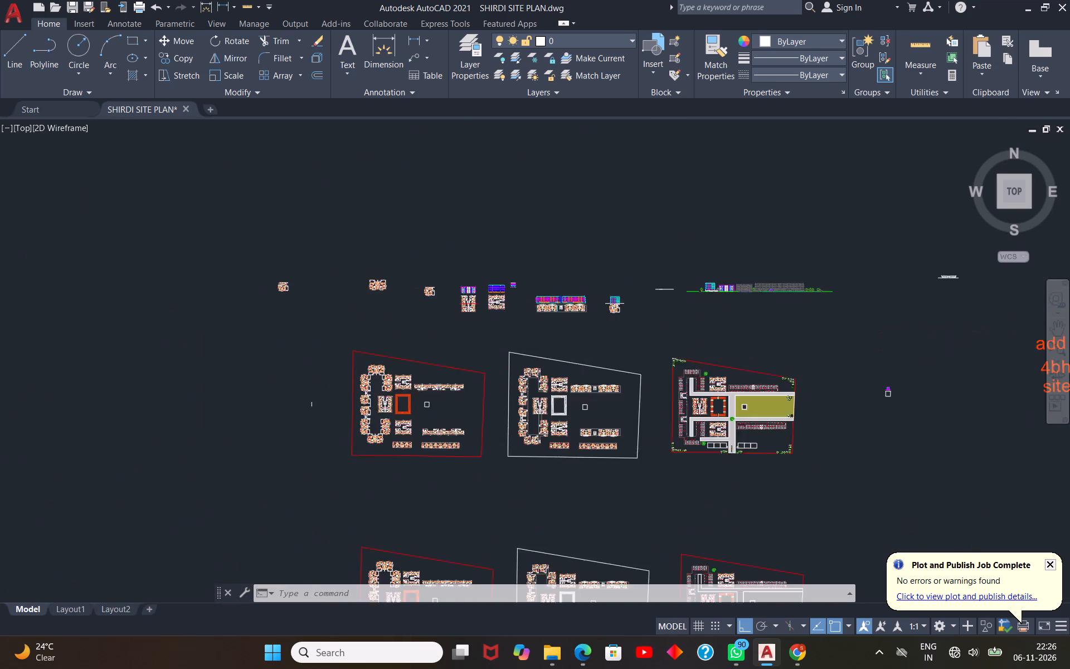
scroll(472, 274, "up", 4)
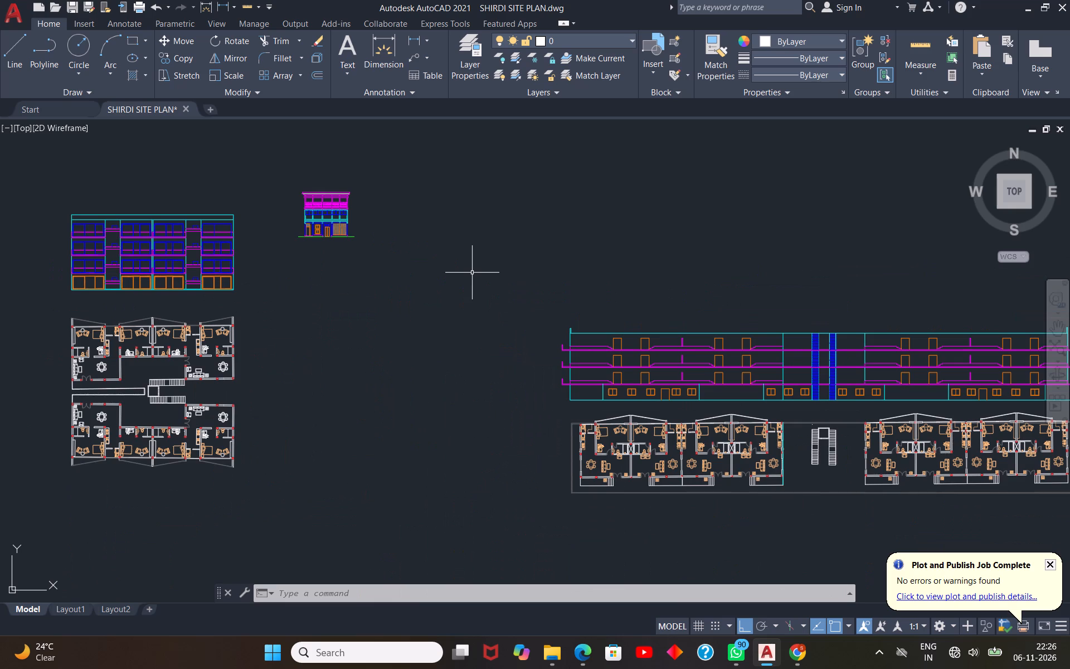
scroll(472, 273, "down", 2)
scroll(747, 326, "up", 2)
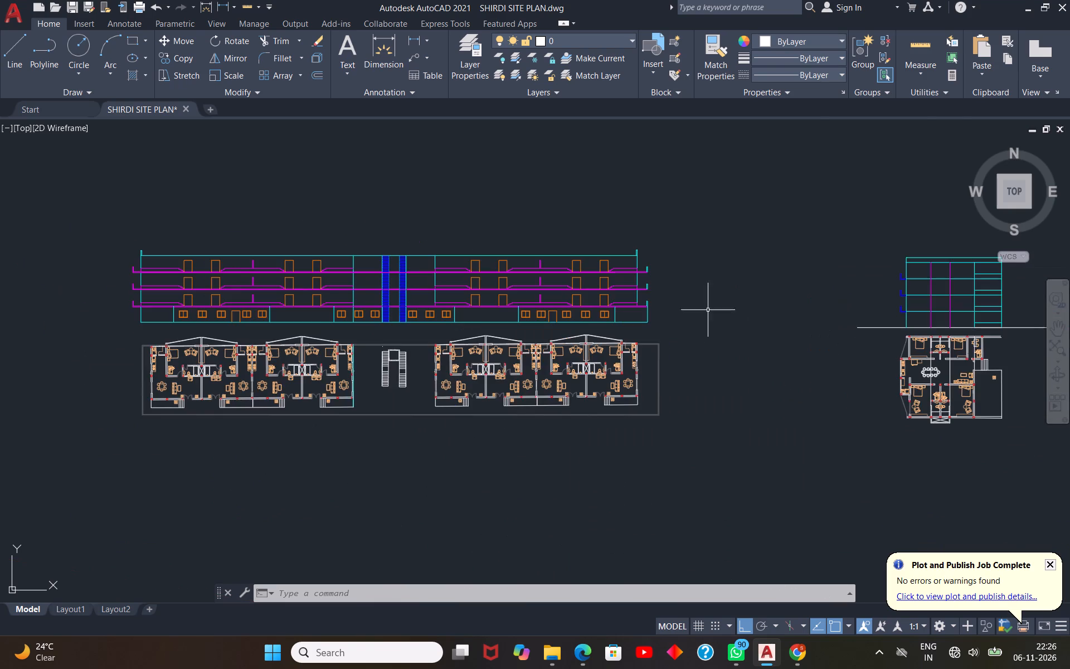
scroll(543, 341, "up", 3)
scroll(543, 338, "down", 5)
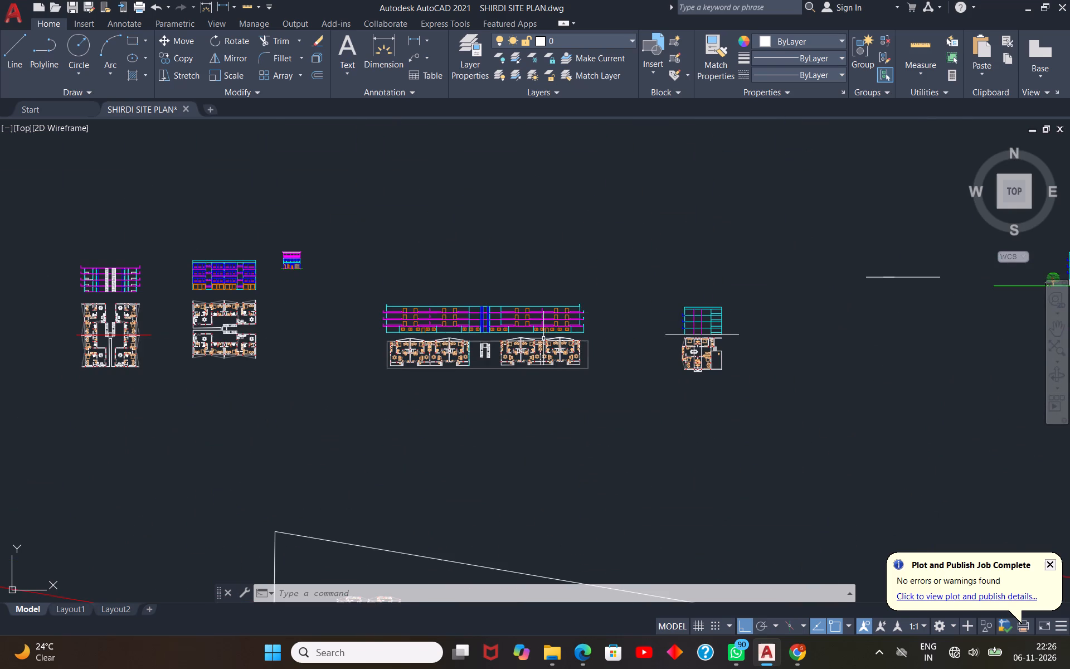
scroll(788, 357, "up", 2)
scroll(609, 312, "up", 2)
scroll(456, 345, "up", 2)
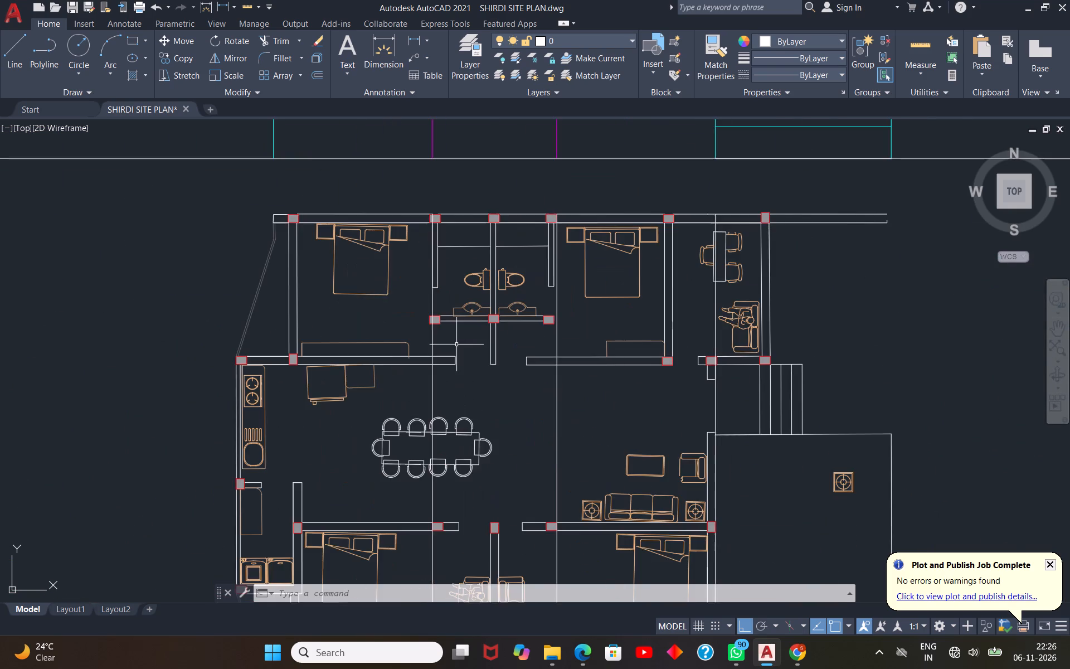
scroll(456, 345, "down", 3)
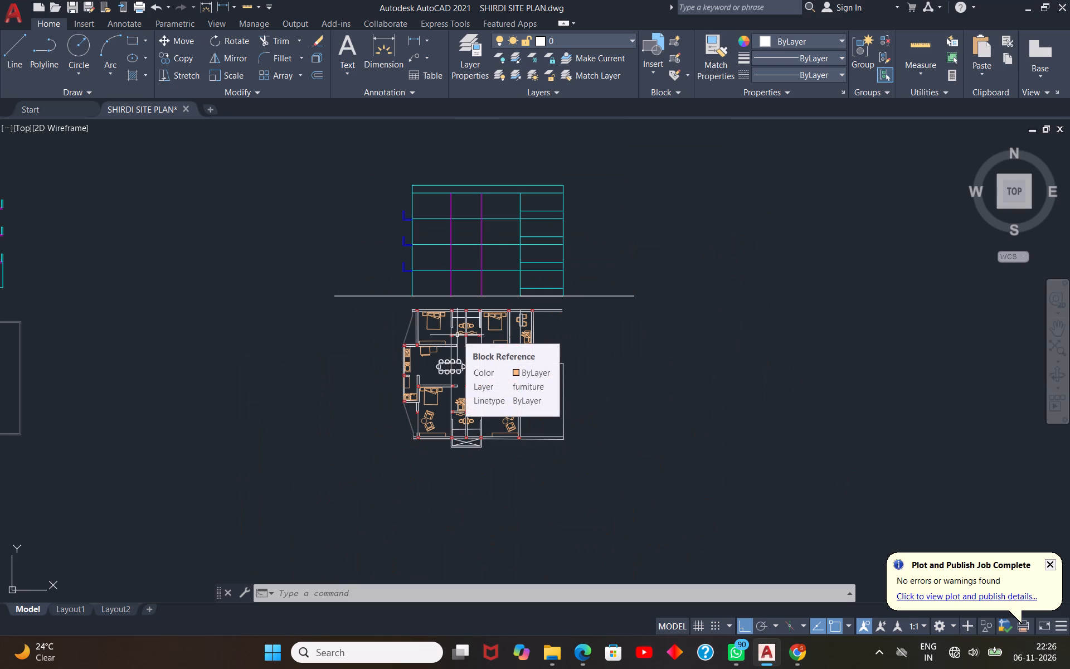
scroll(457, 335, "up", 2)
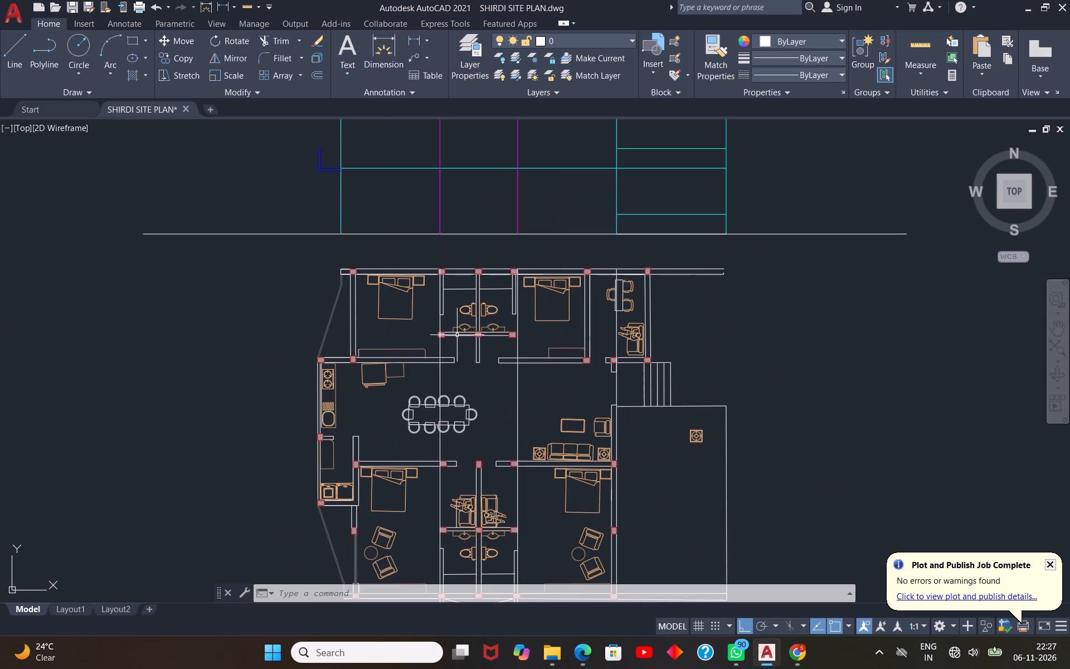
scroll(457, 335, "down", 1)
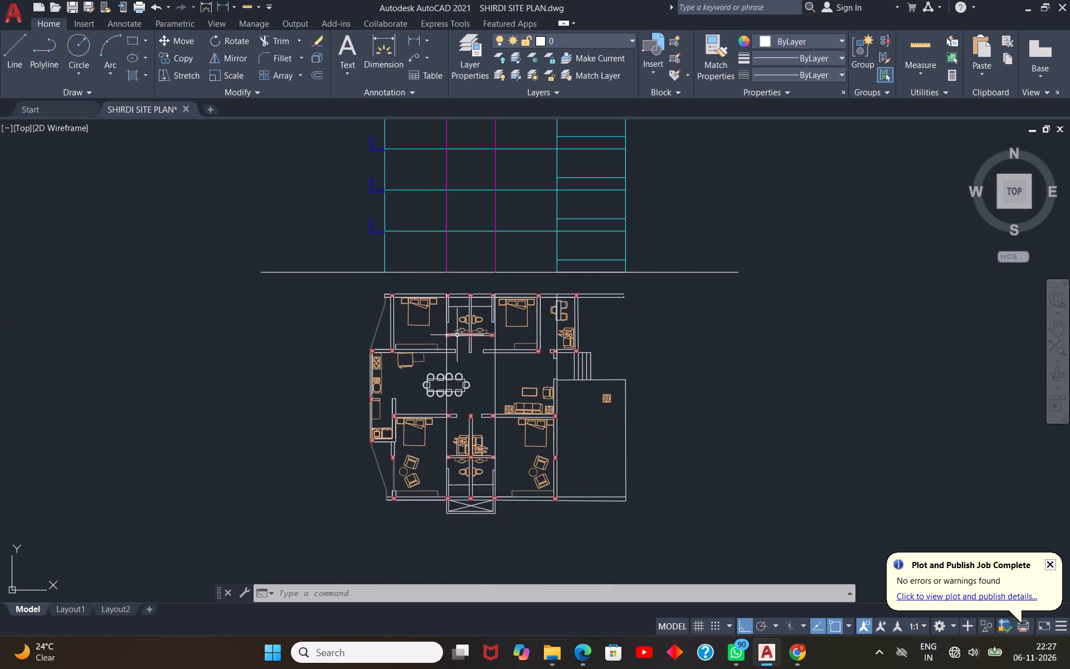
scroll(457, 335, "down", 1)
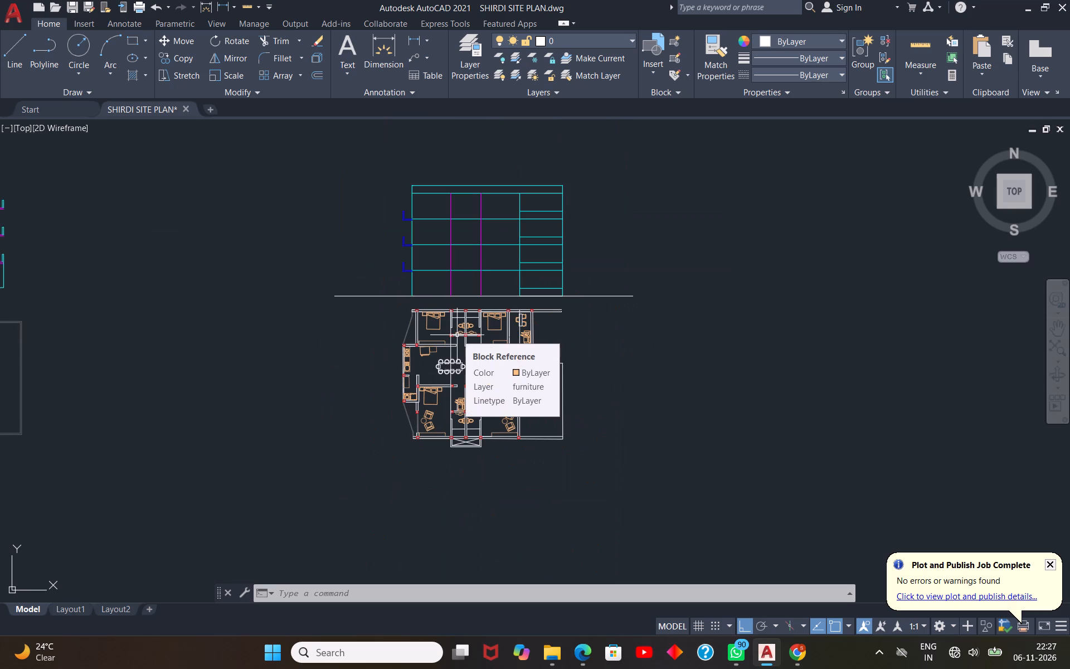
scroll(457, 335, "up", 3)
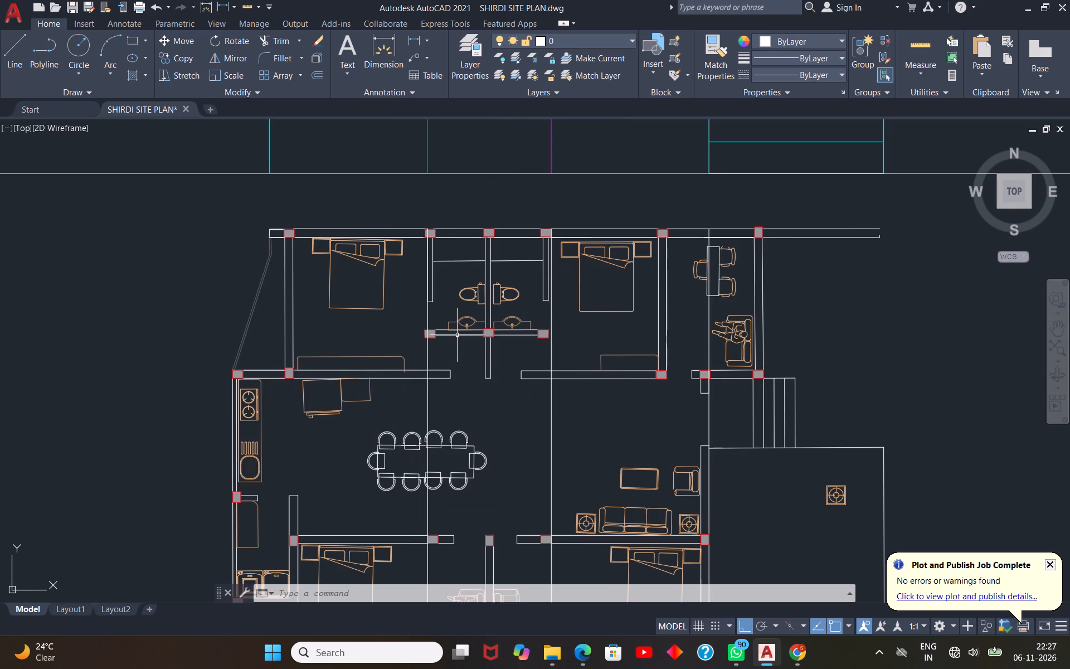
scroll(457, 335, "down", 4)
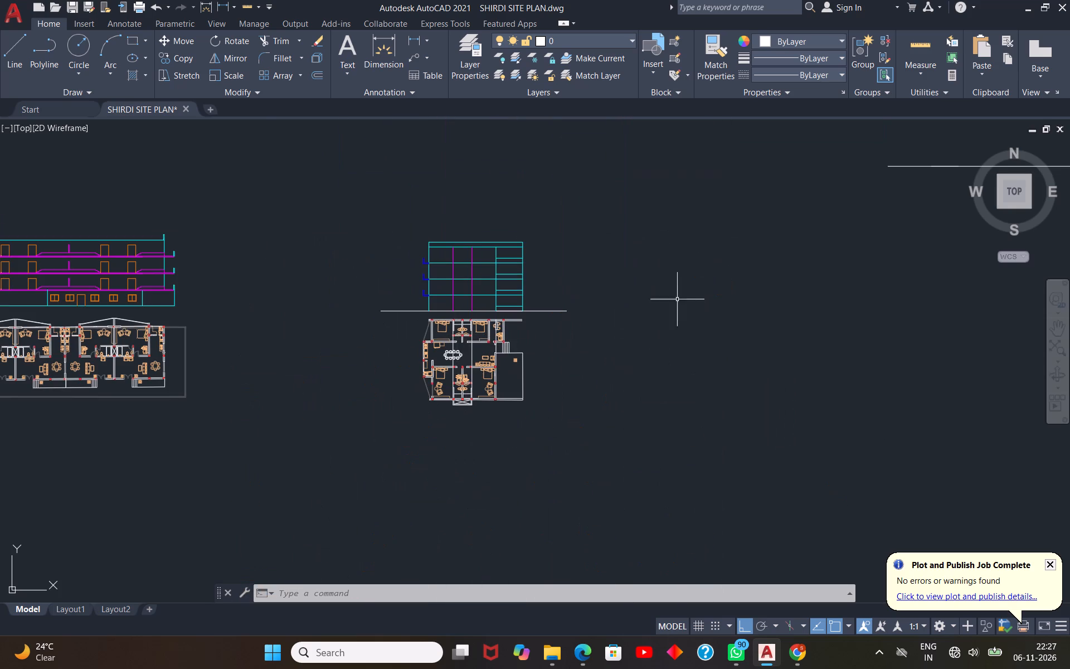
scroll(651, 344, "down", 3)
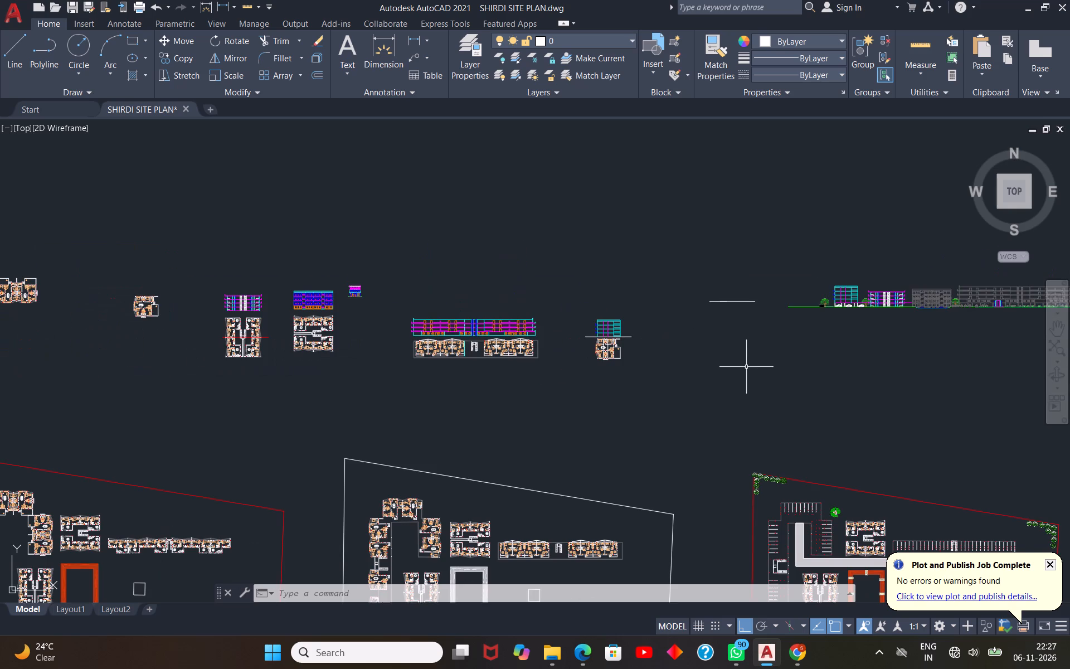
Examine the long site section, from the building with parked cars beneath it to the neighbouring blocks and the water body.
middle_click_drag(660, 399, 411, 394)
scroll(648, 275, "up", 2)
scroll(641, 348, "up", 4)
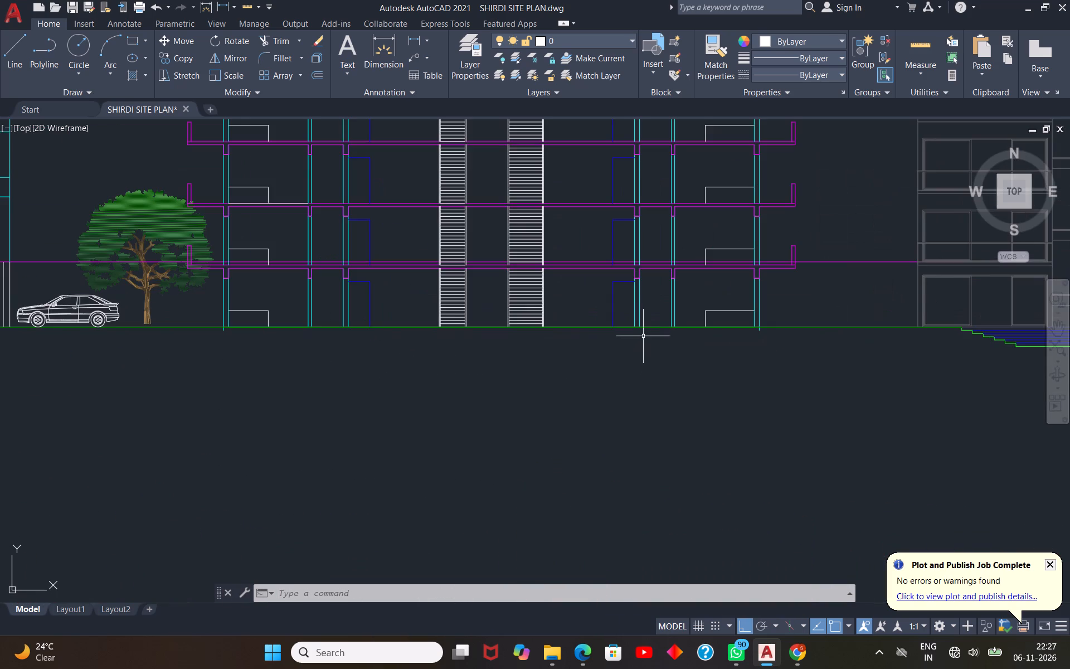
scroll(630, 355, "down", 2)
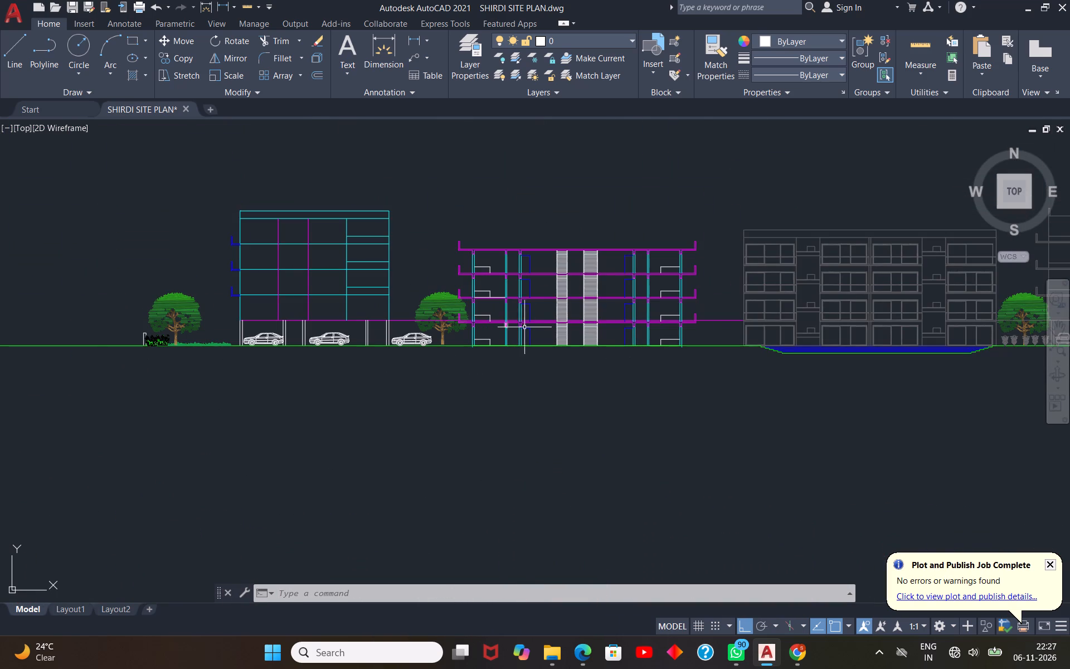
scroll(524, 327, "up", 2)
scroll(524, 327, "down", 2)
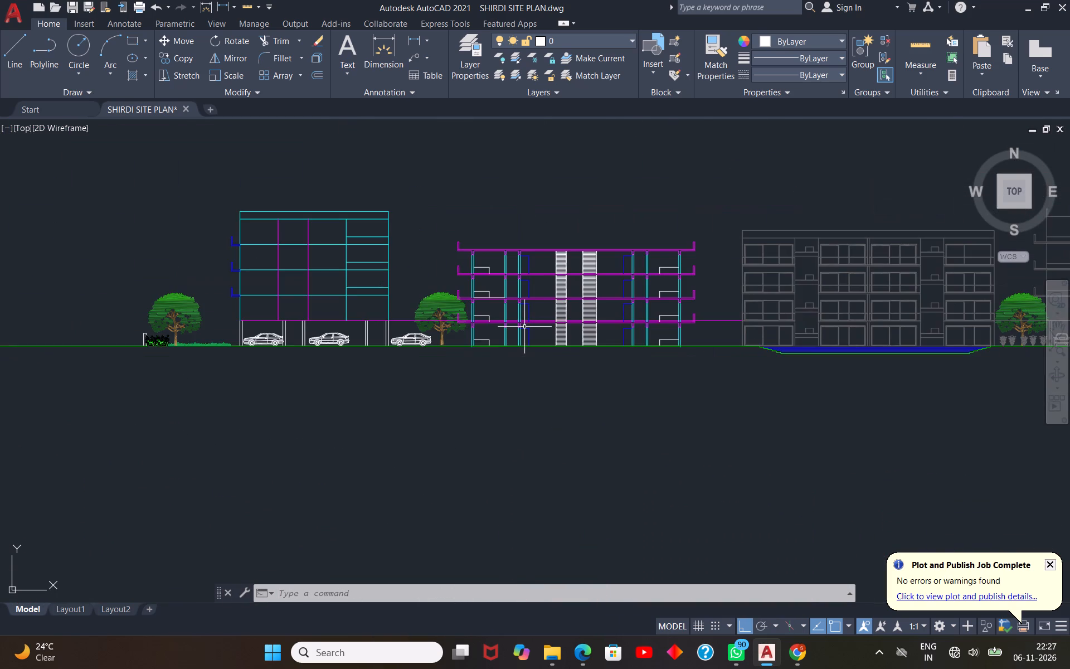
scroll(524, 327, "down", 2)
scroll(560, 296, "up", 2)
scroll(515, 304, "up", 1)
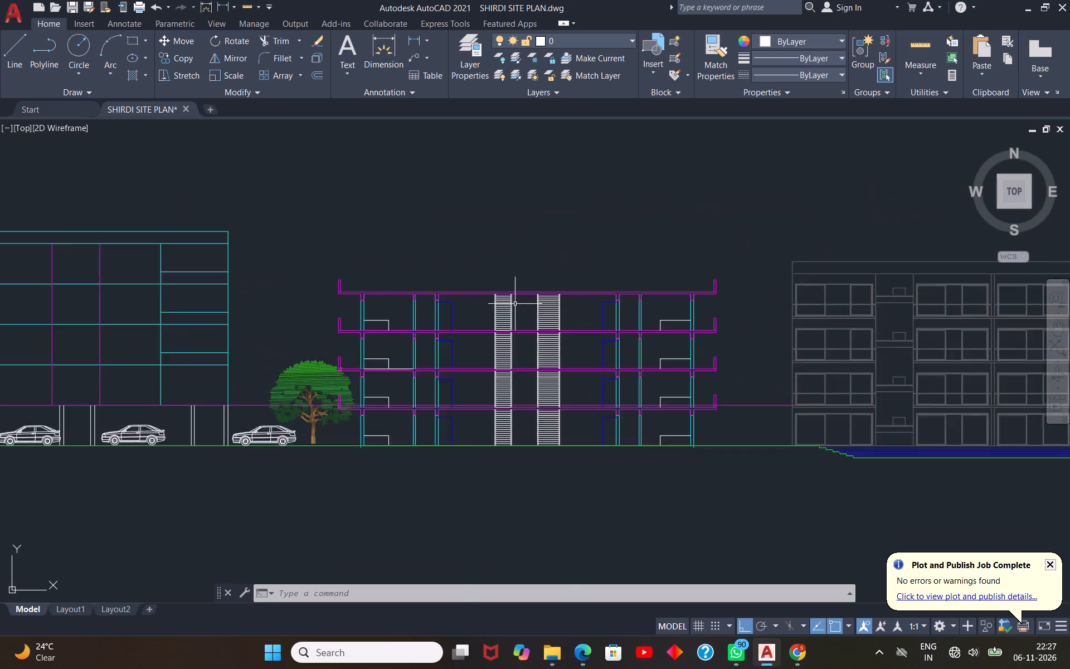
scroll(515, 303, "up", 3)
scroll(515, 303, "down", 2)
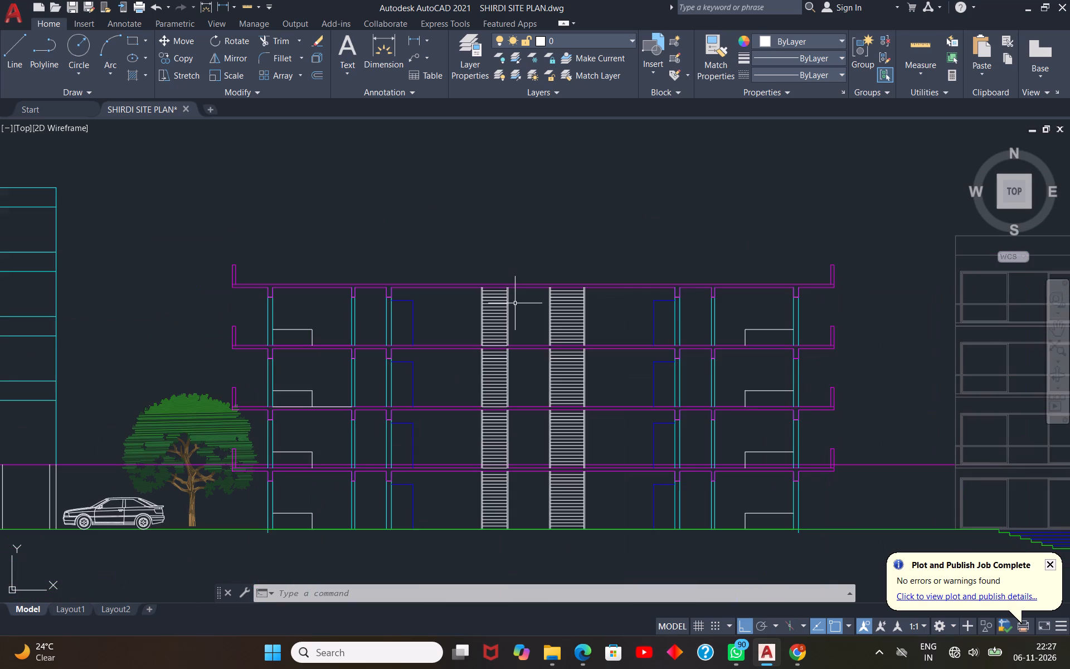
scroll(538, 275, "down", 1)
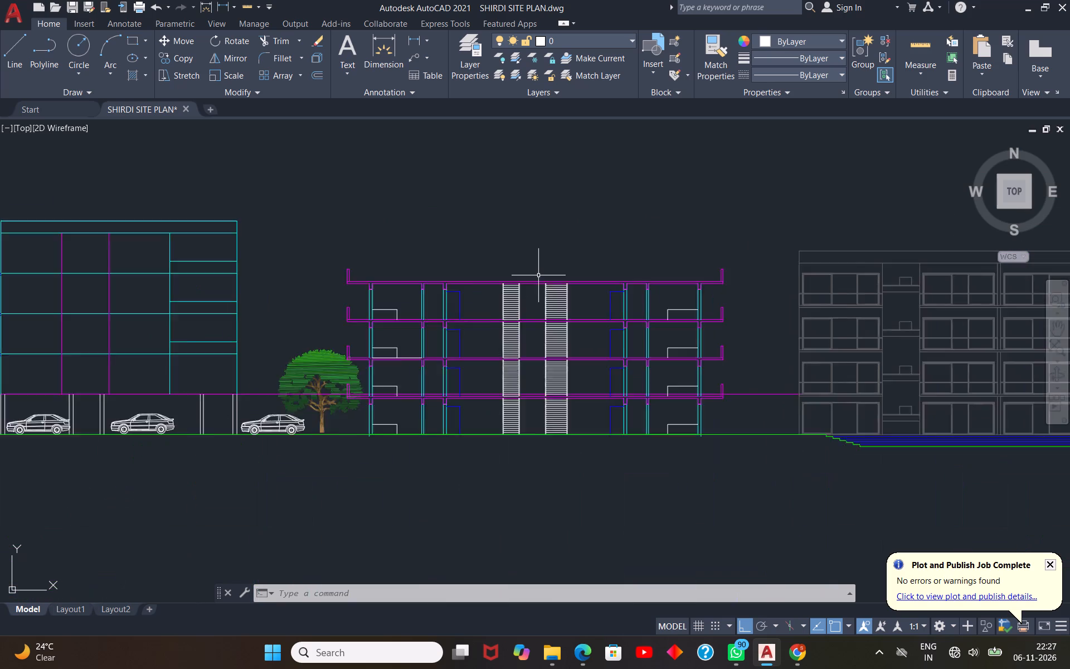
scroll(538, 275, "down", 1)
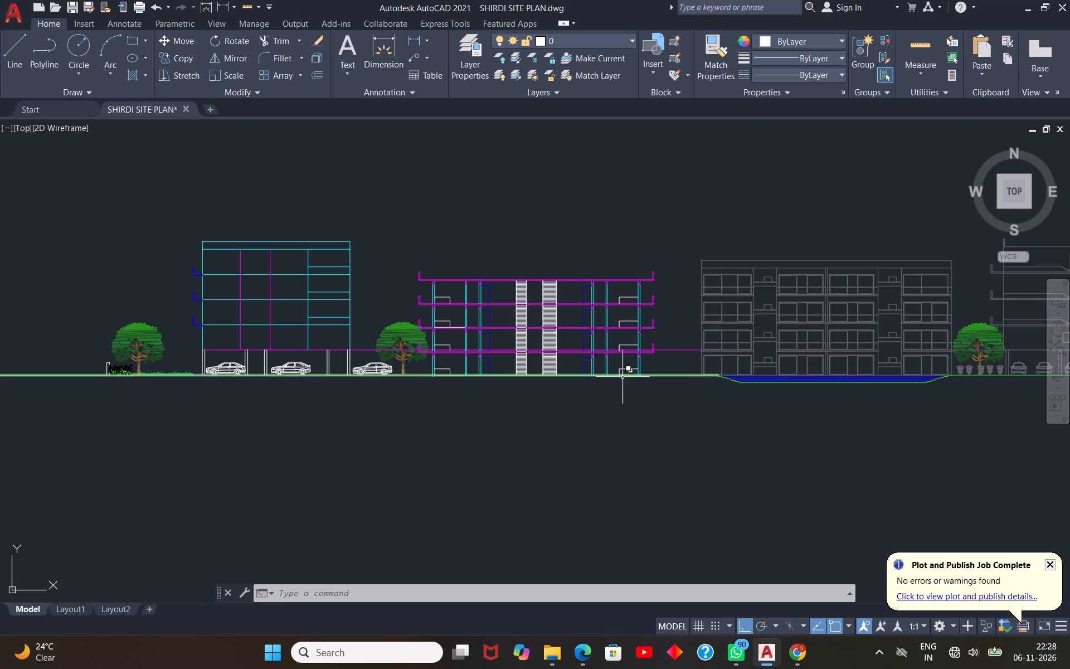
scroll(301, 418, "up", 3)
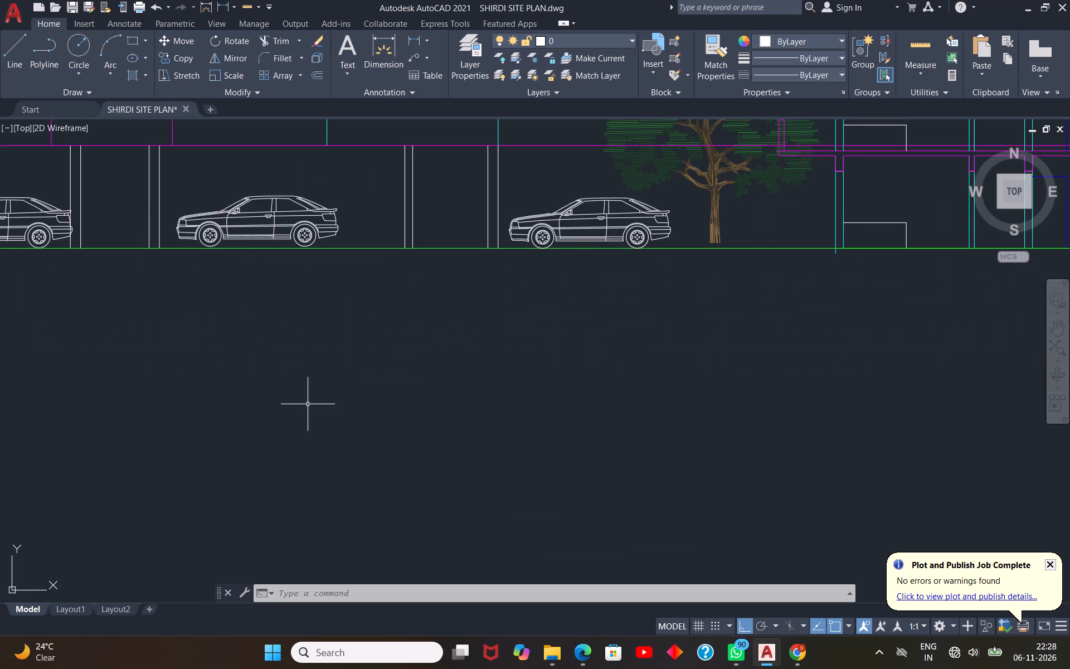
scroll(308, 404, "down", 3)
key("Escape")
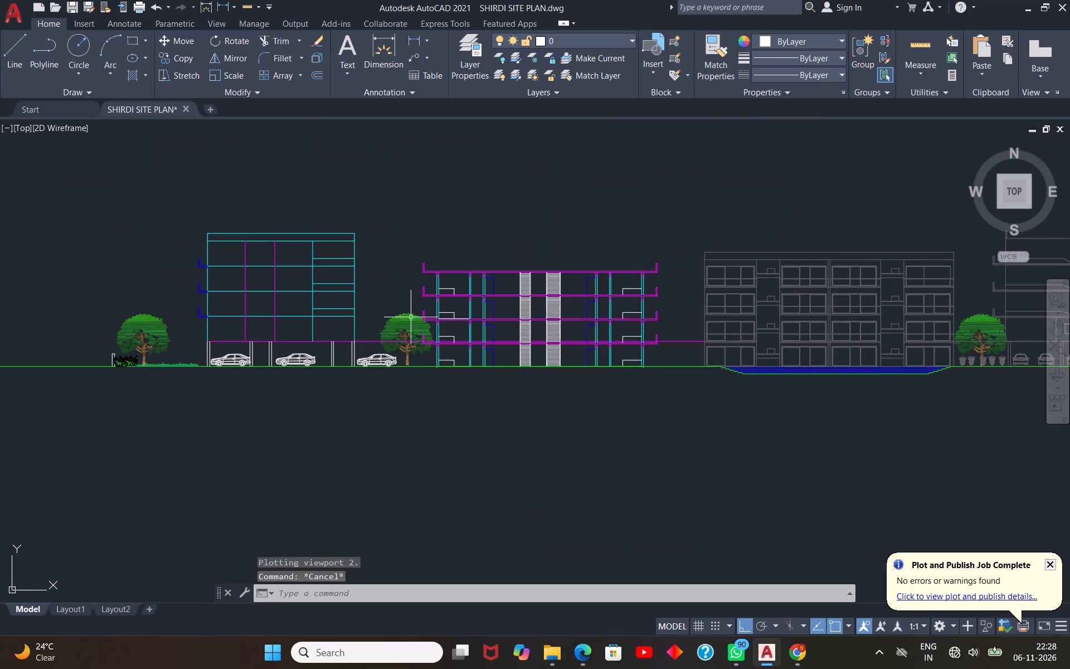
Erase the two trees on either side of the building with ground-level car parking in the site section.
scroll(408, 326, "up", 3)
left_click(421, 312)
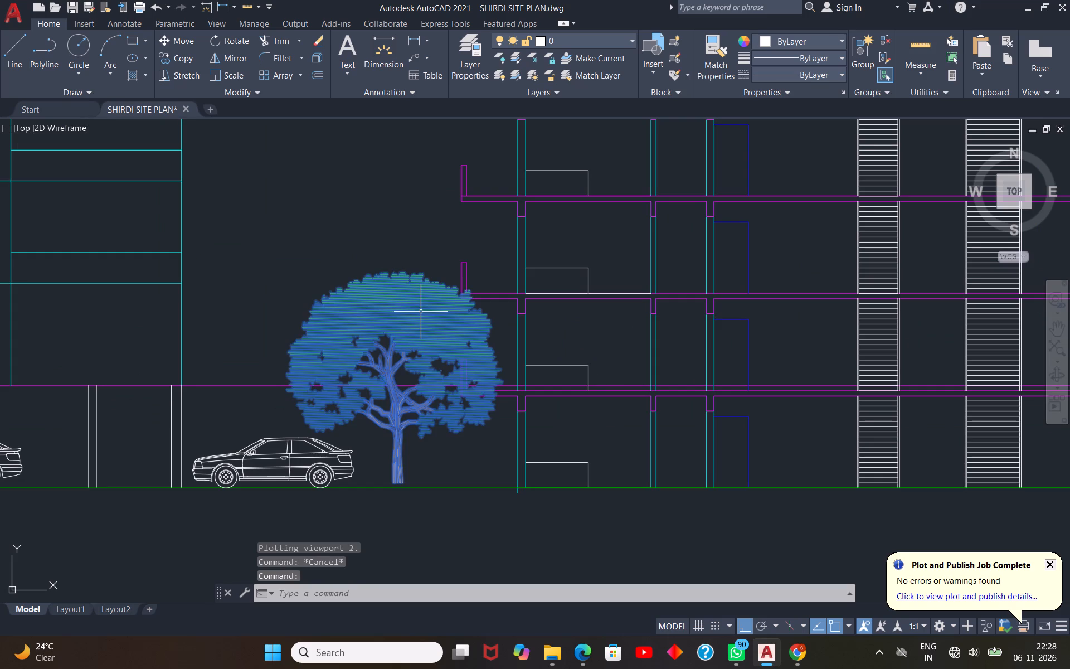
scroll(421, 312, "down", 2)
key("Escape")
scroll(421, 312, "down", 2)
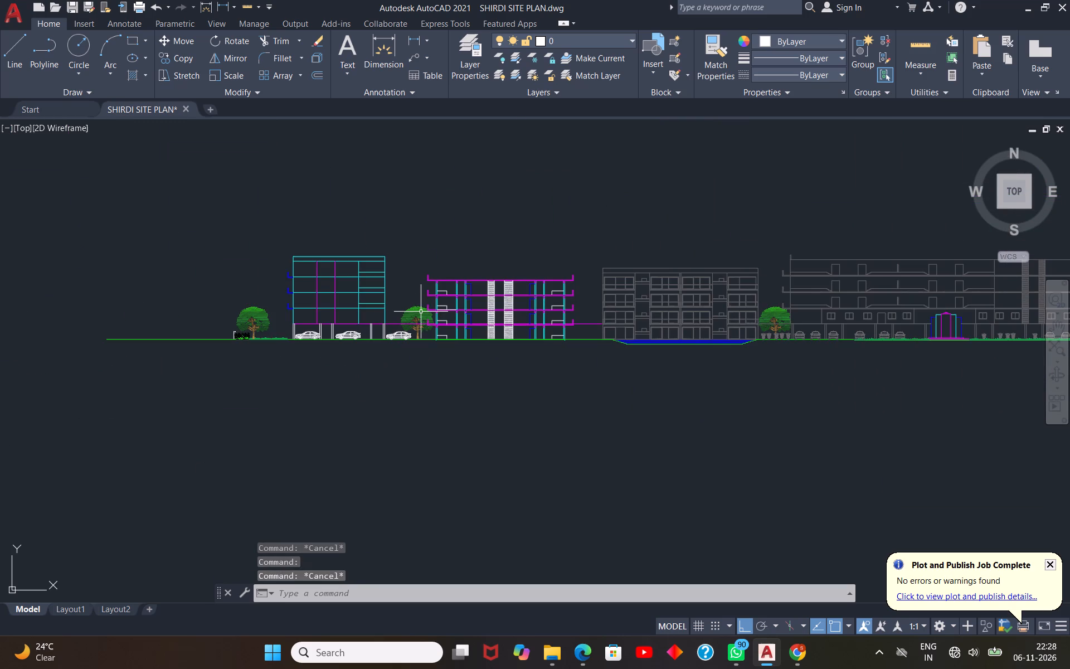
scroll(421, 312, "up", 1)
left_click(421, 312)
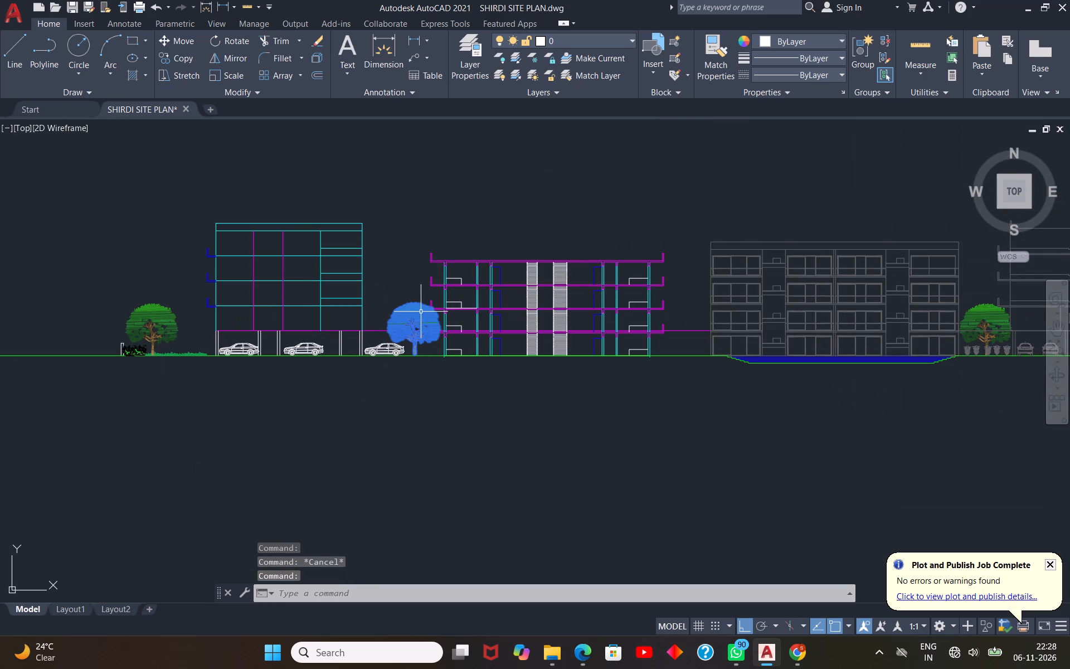
scroll(421, 312, "down", 1)
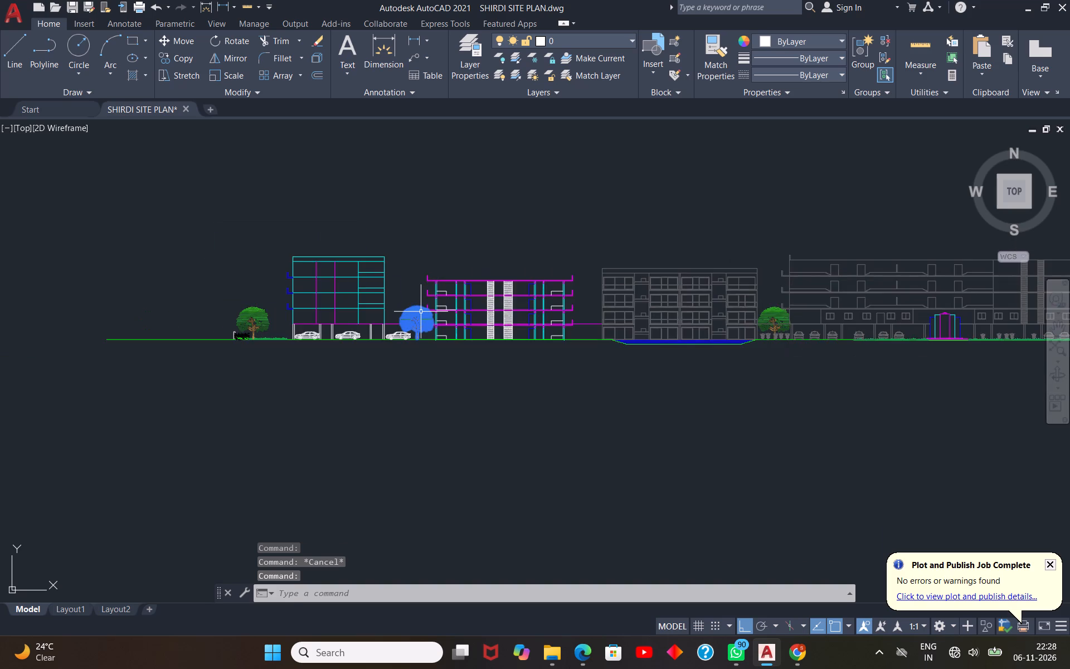
scroll(421, 312, "down", 2)
key("Delete")
scroll(352, 312, "up", 3)
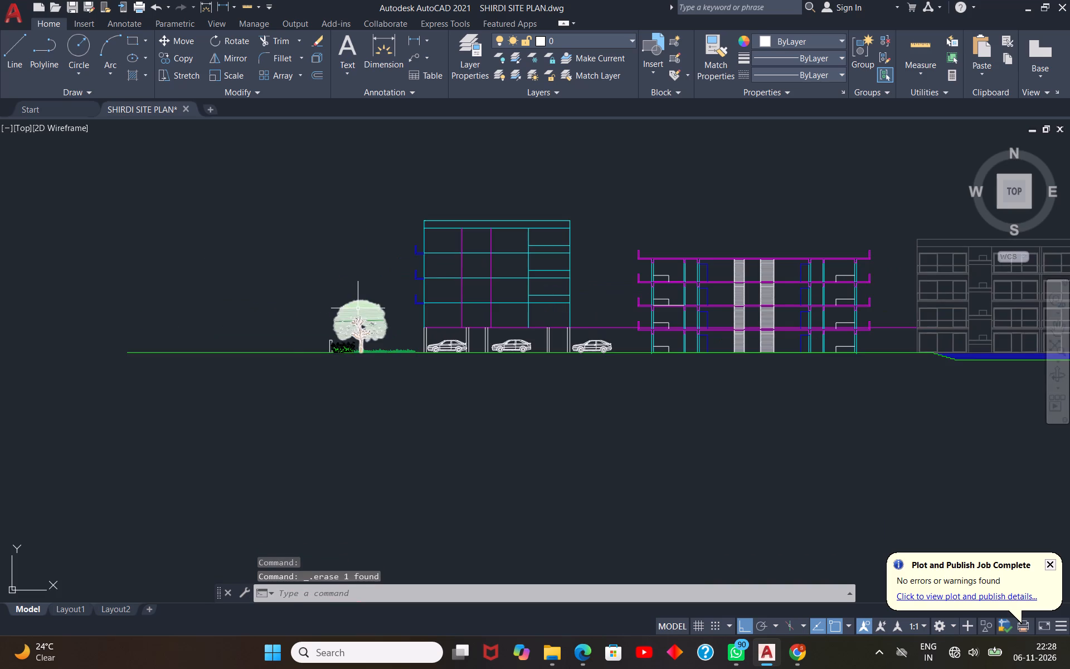
left_click(358, 308)
key("Delete")
Erase the flowering plants and the grass strip between the boundary wall and the car-parking building in the site section.
scroll(292, 339, "down", 1)
scroll(305, 338, "up", 3)
scroll(376, 391, "up", 3)
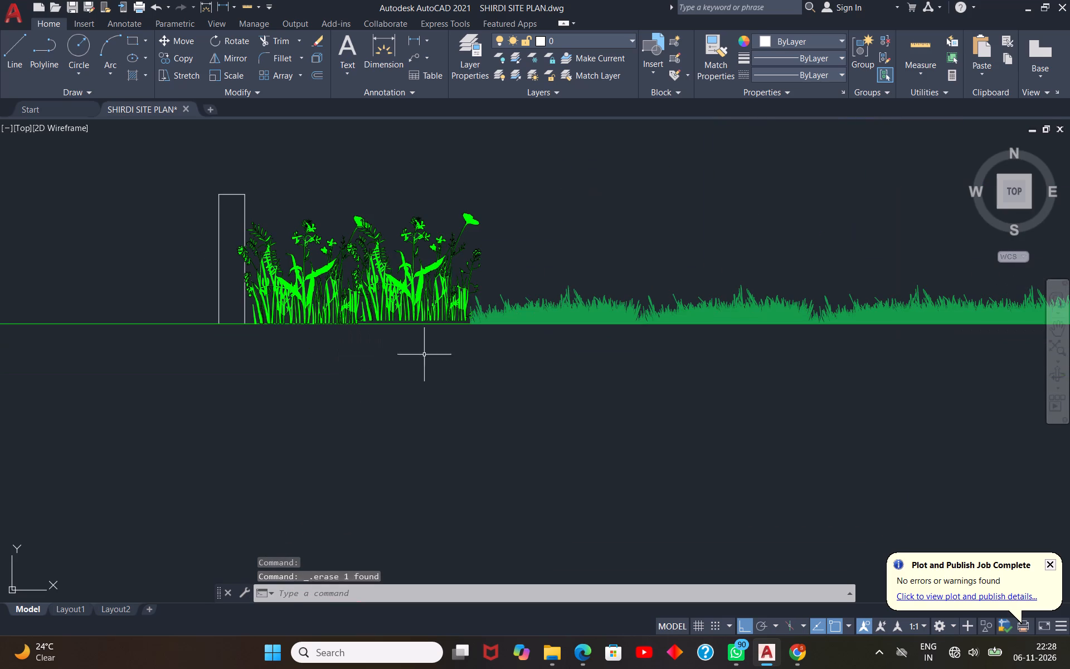
left_click(610, 188)
left_click(291, 307)
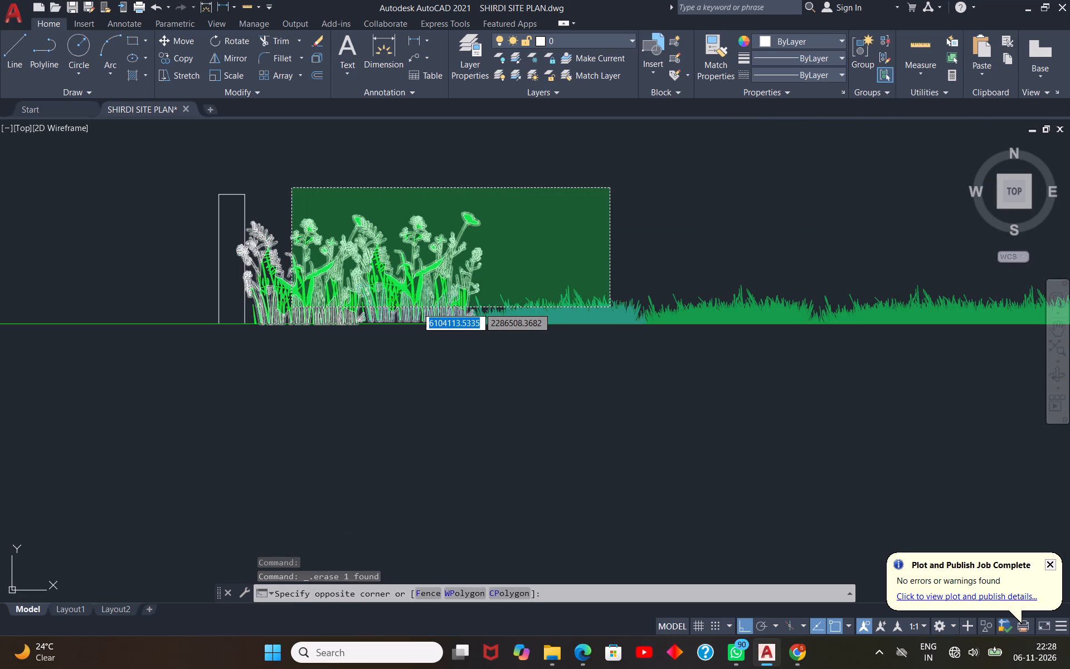
scroll(120, 345, "down", 4)
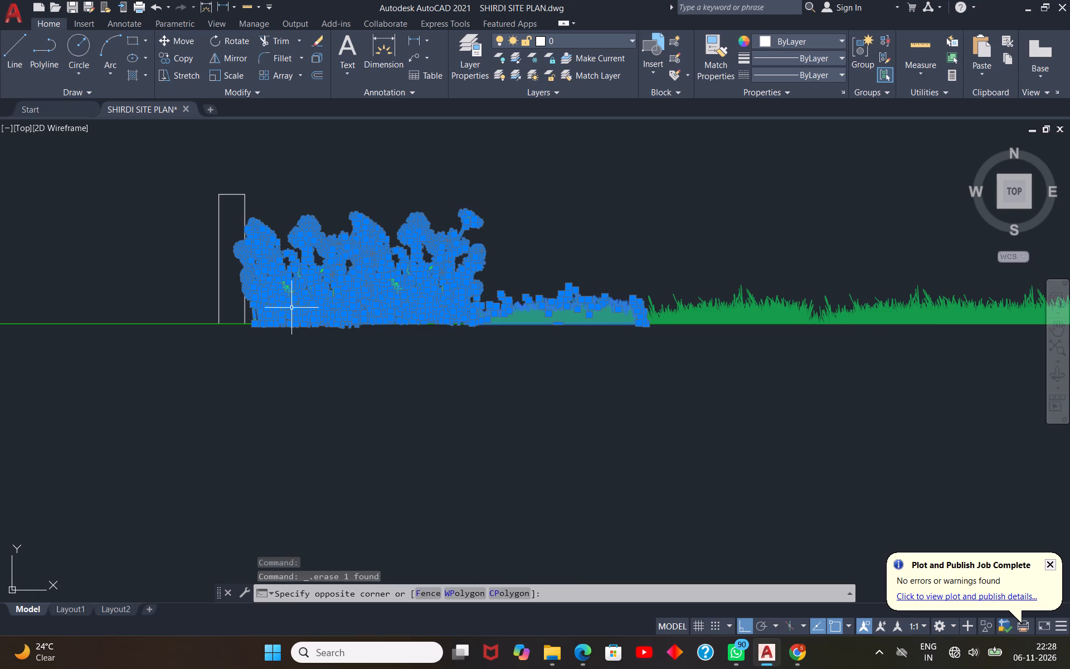
scroll(454, 245, "up", 1)
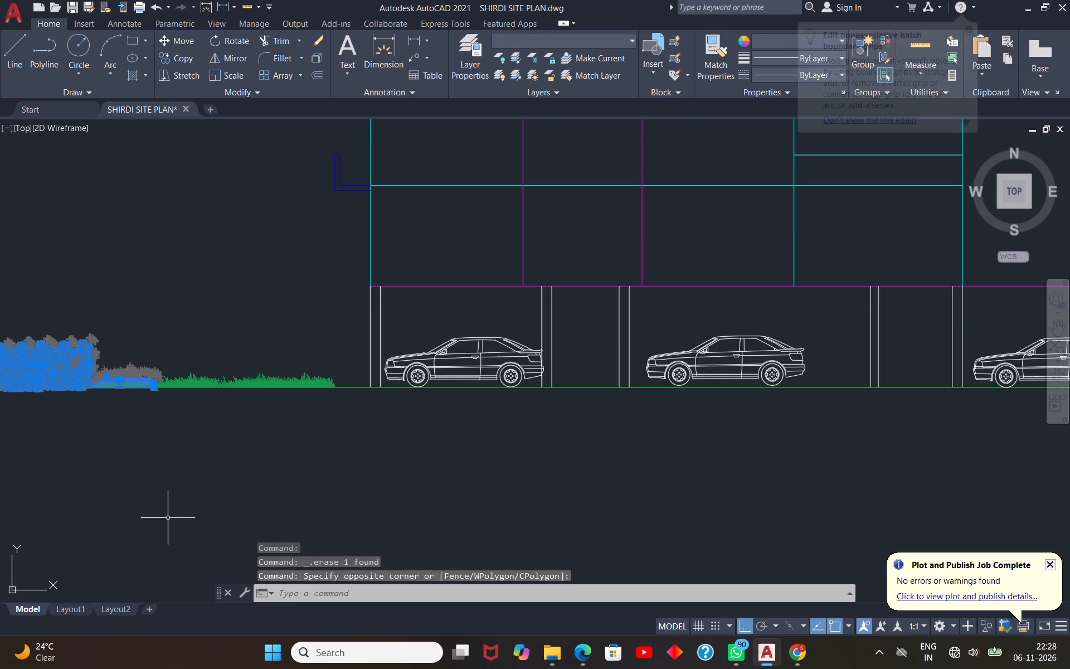
scroll(327, 362, "up", 1)
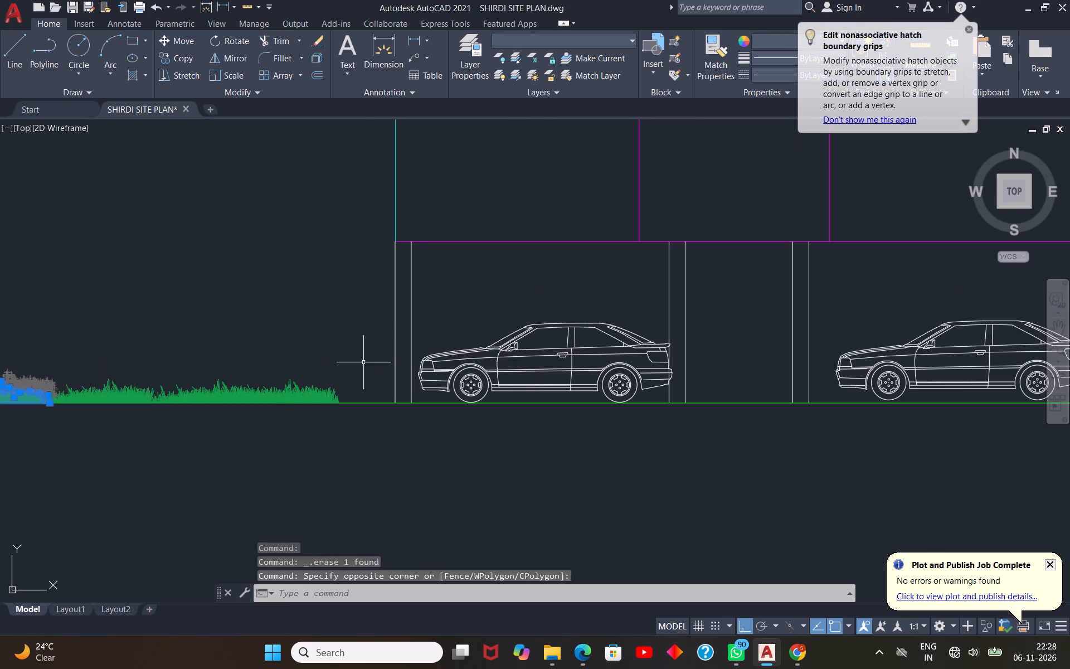
left_click(375, 353)
left_click(45, 396)
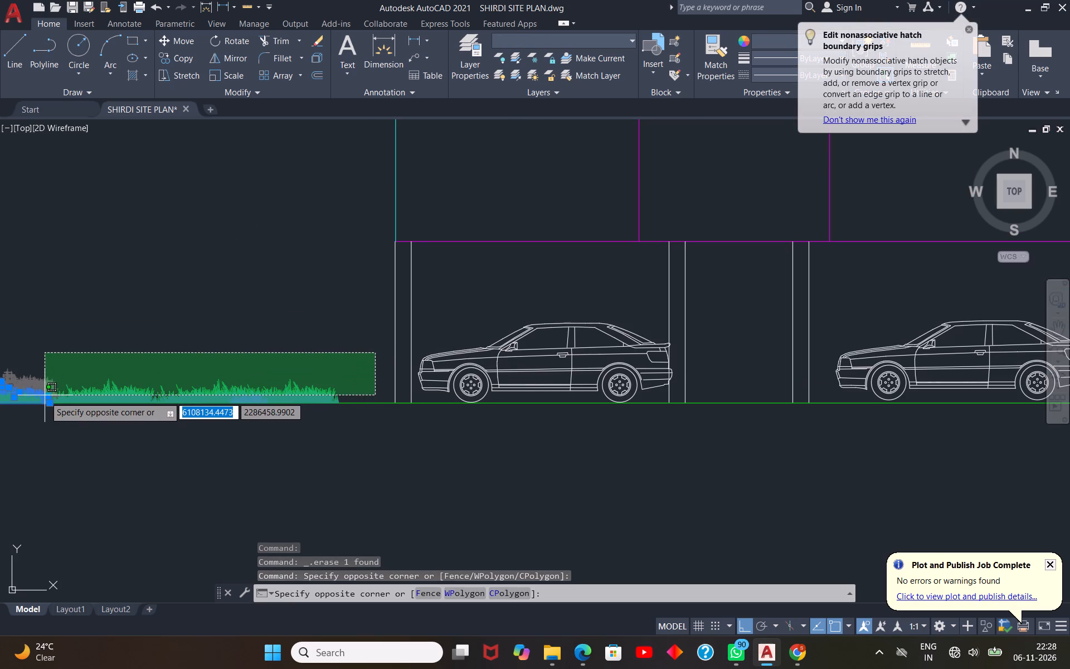
key("Delete")
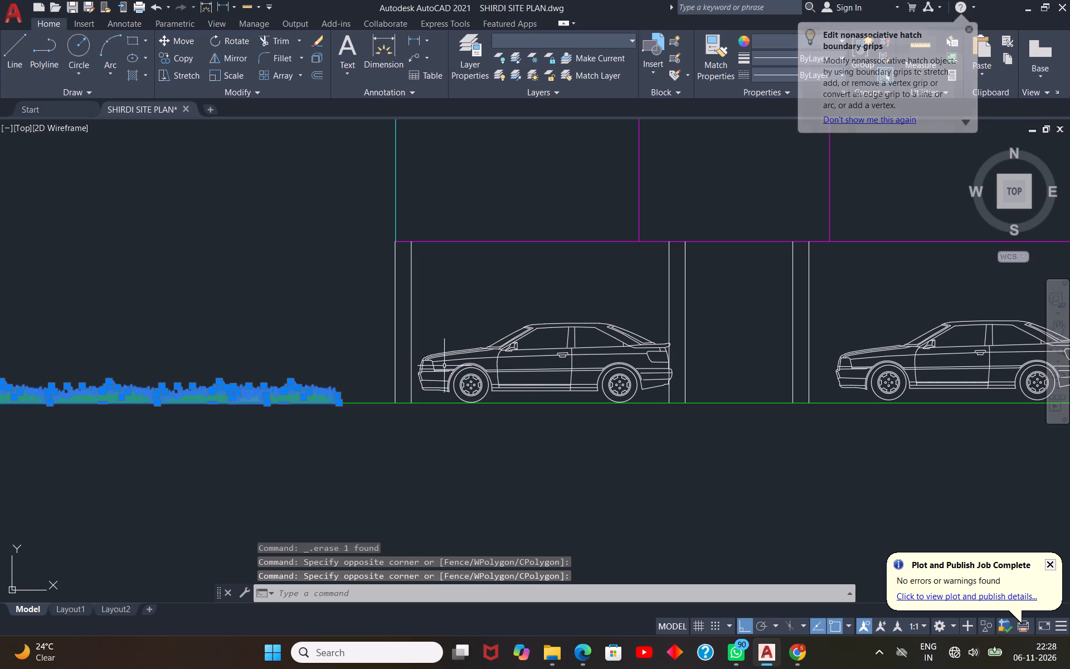
scroll(444, 366, "down", 3)
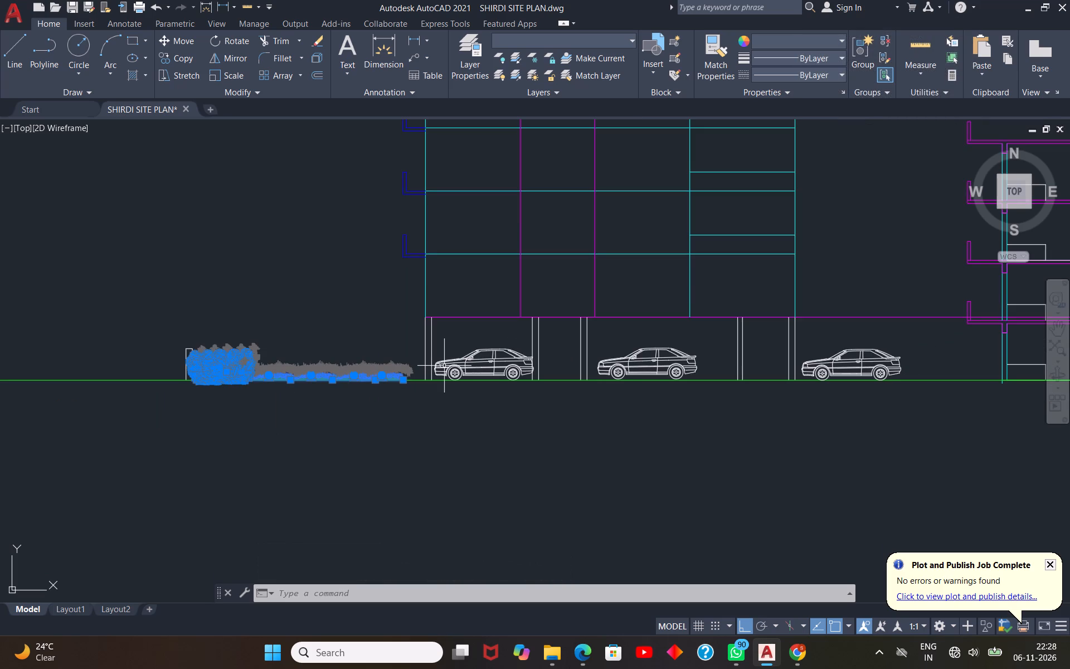
key("Delete")
Erase the tree standing between the block beside the water body and the long building.
scroll(286, 380, "down", 2)
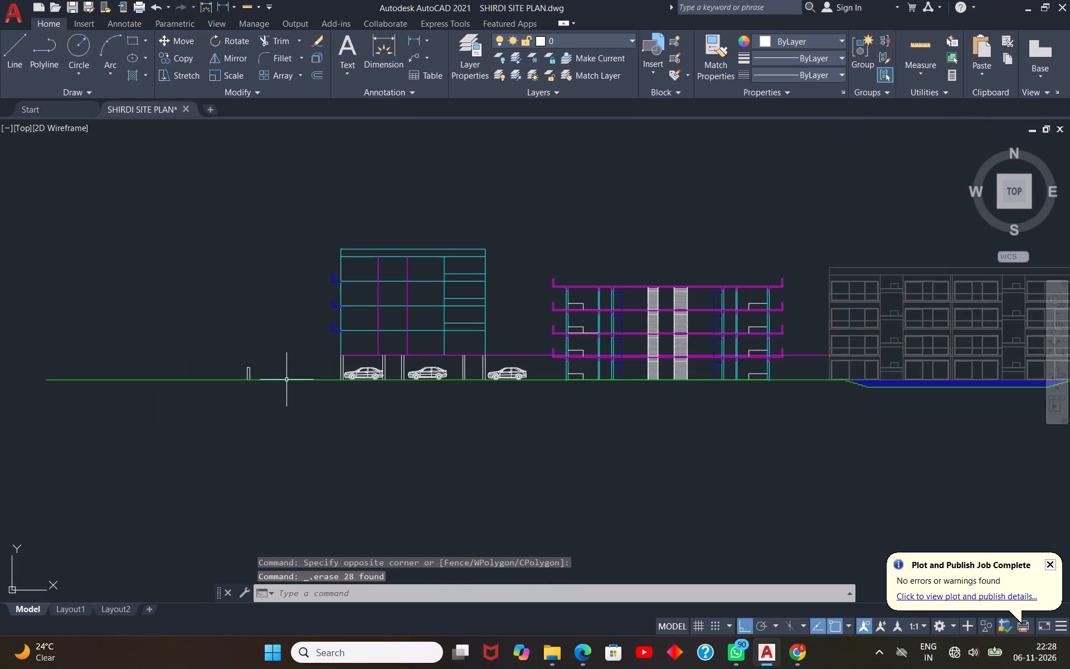
scroll(293, 368, "down", 3)
scroll(501, 366, "up", 3)
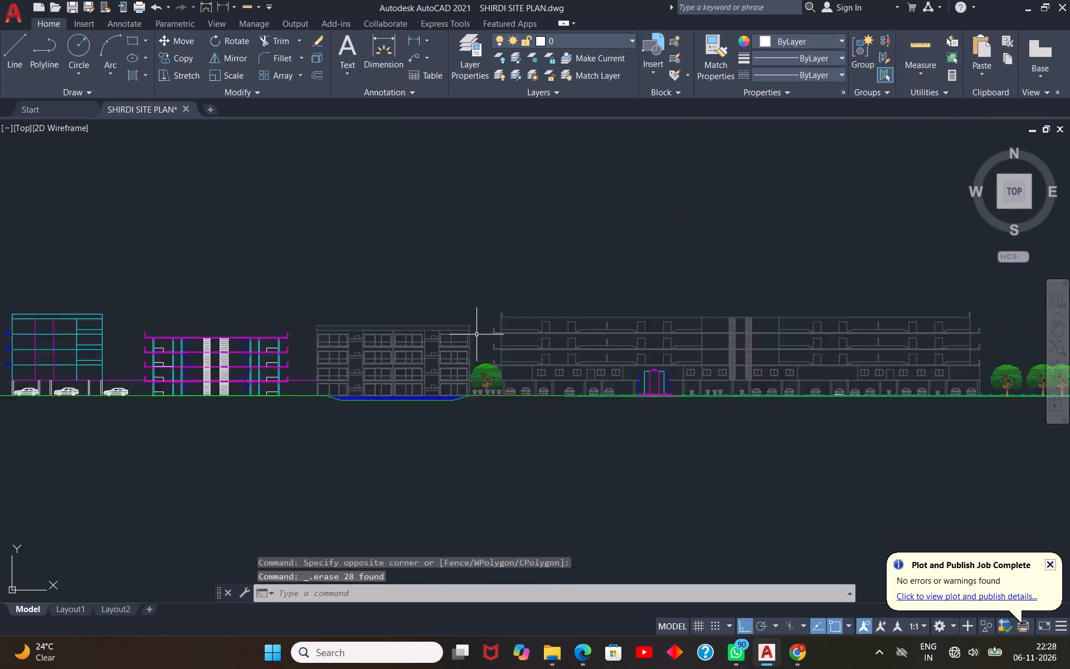
scroll(476, 334, "up", 1)
scroll(521, 458, "up", 3)
left_click(476, 321)
key("Delete")
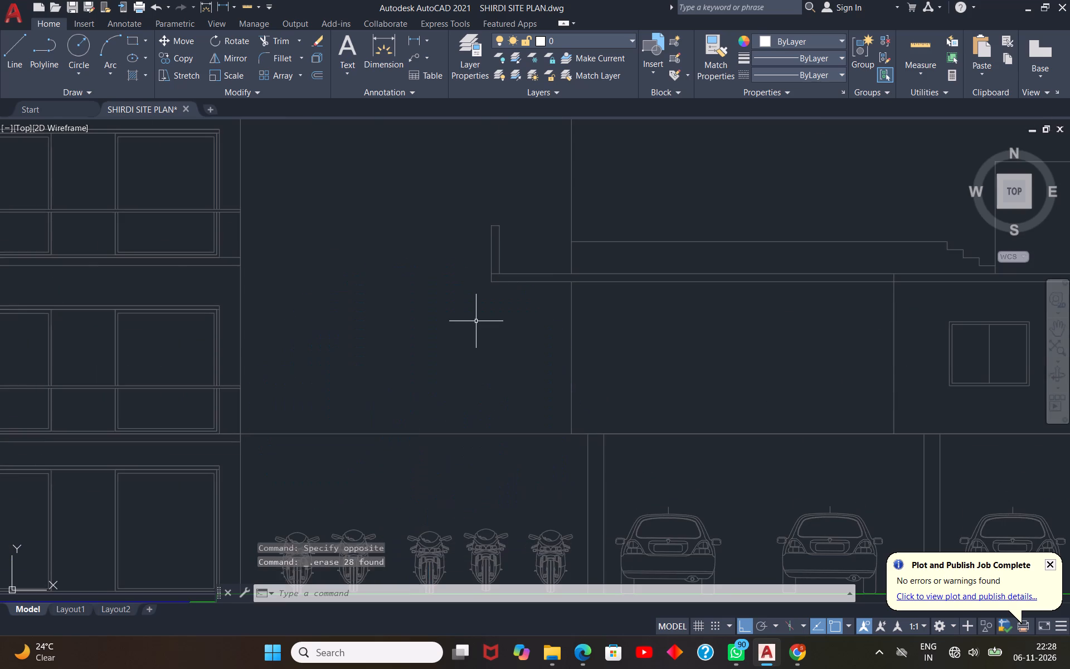
Erase the five trees between the far end of the long building and the end boundary wall.
scroll(476, 321, "down", 5)
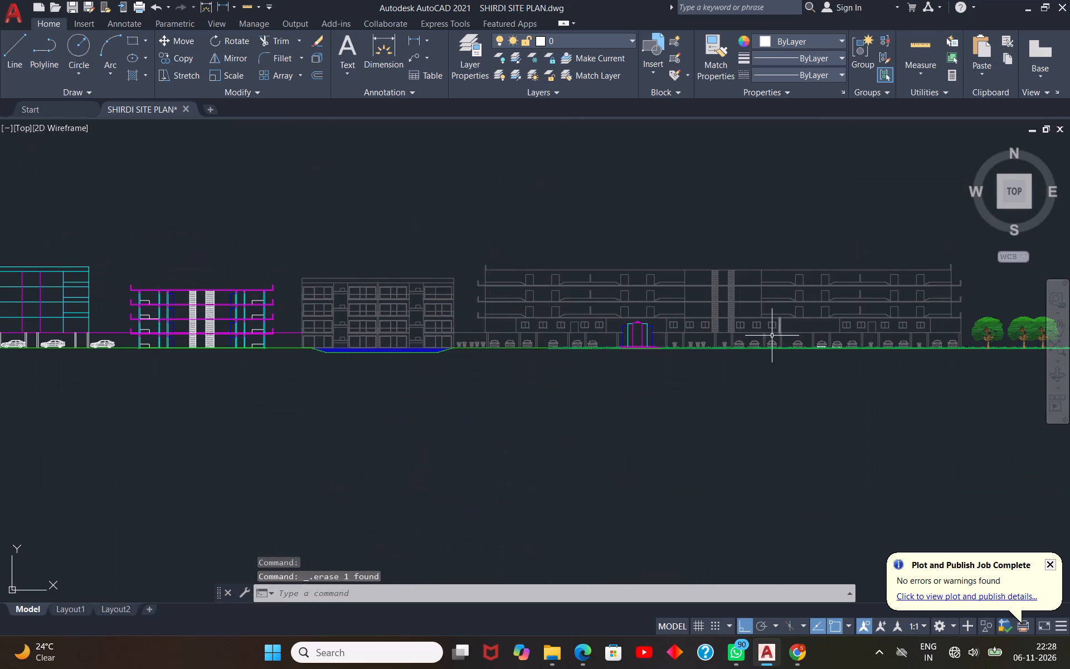
scroll(748, 363, "down", 2)
scroll(933, 333, "up", 5)
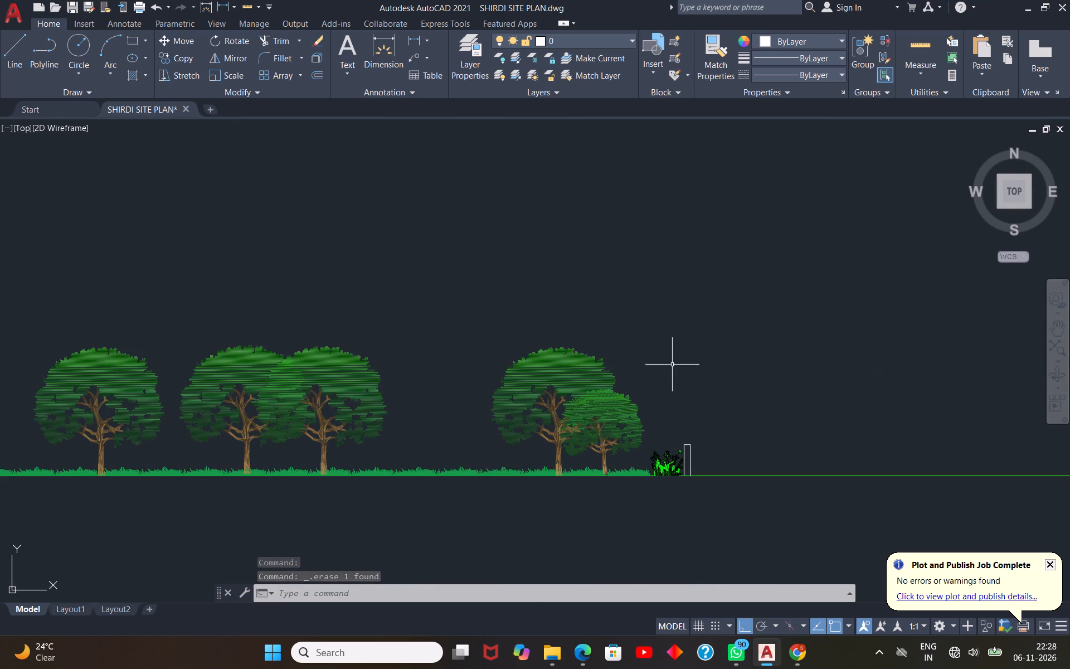
left_click(655, 345)
scroll(271, 454, "down", 1)
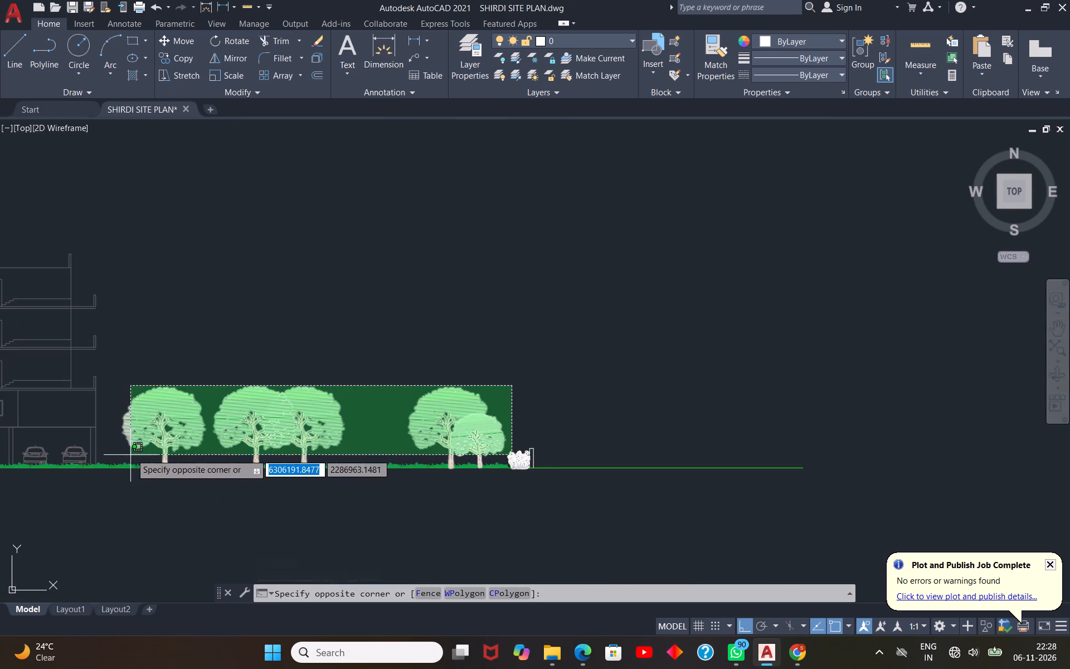
left_click(132, 452)
key("Delete")
Erase the stretch of grass just beyond the far end of the long building.
scroll(512, 482, "up", 2)
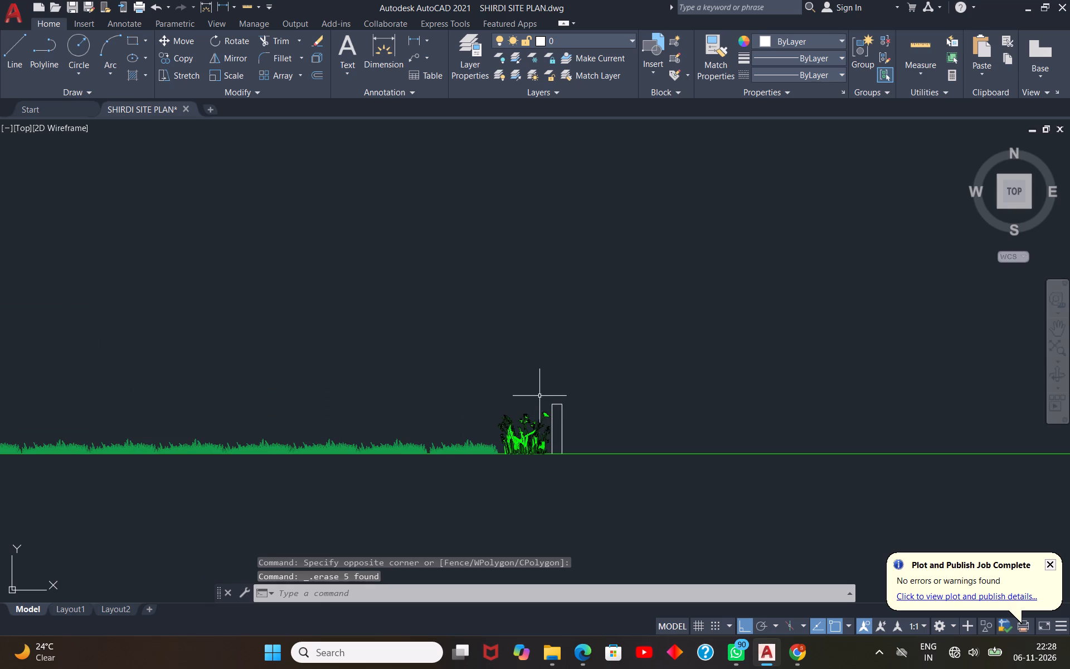
scroll(539, 418, "up", 3)
left_click(581, 384)
scroll(581, 384, "down", 2)
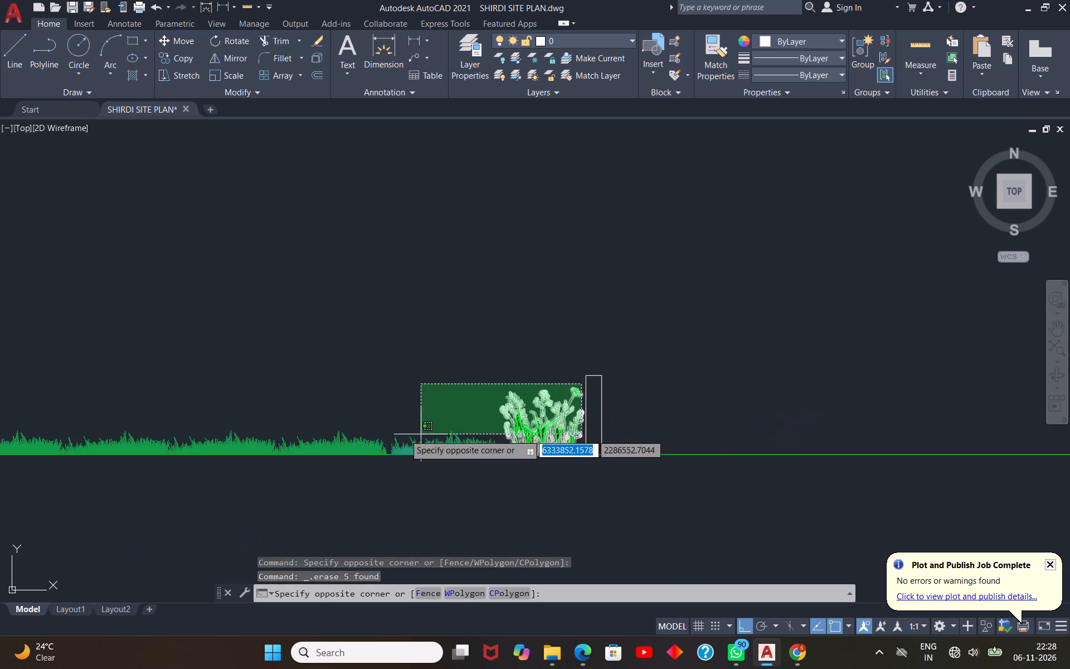
scroll(351, 443, "down", 2)
middle_click_drag(351, 443, 794, 422)
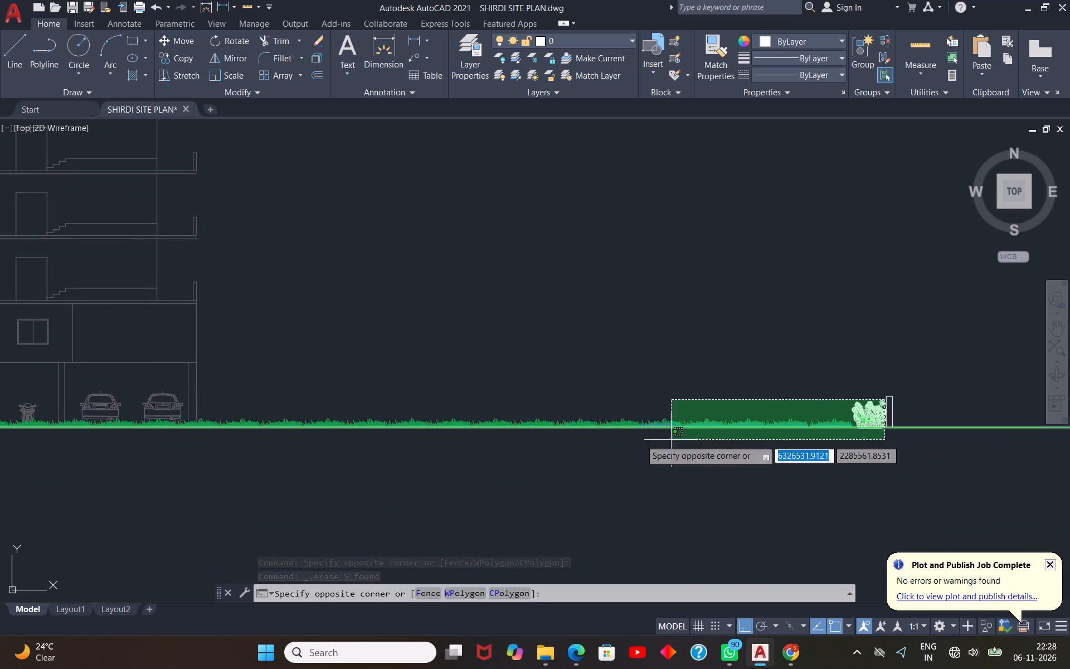
scroll(188, 412, "up", 2)
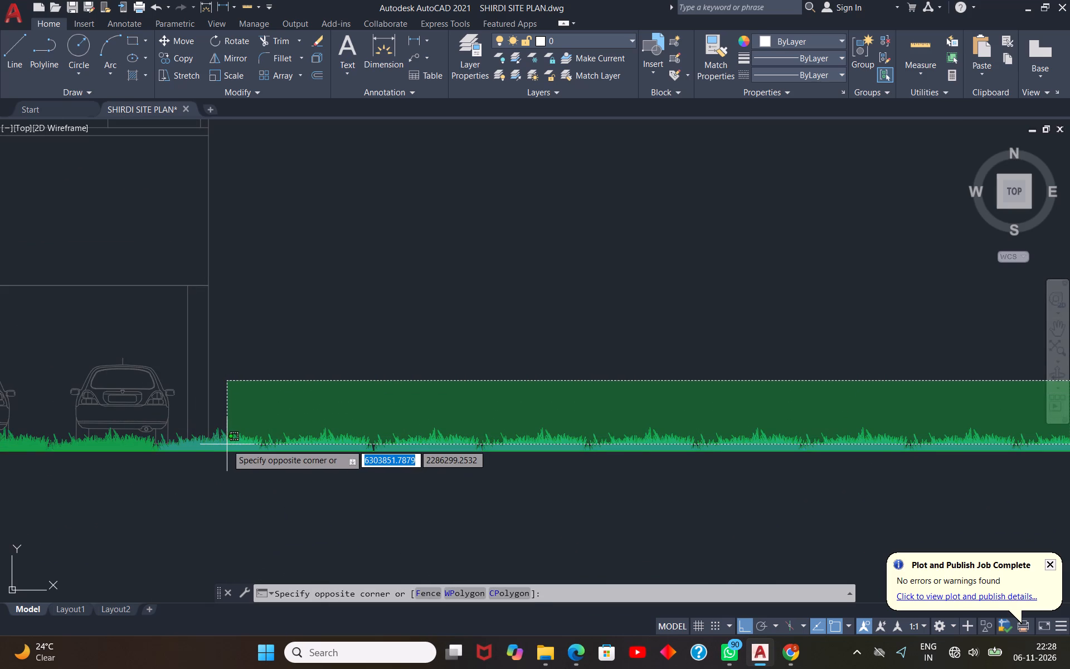
left_click(227, 444)
key("Delete")
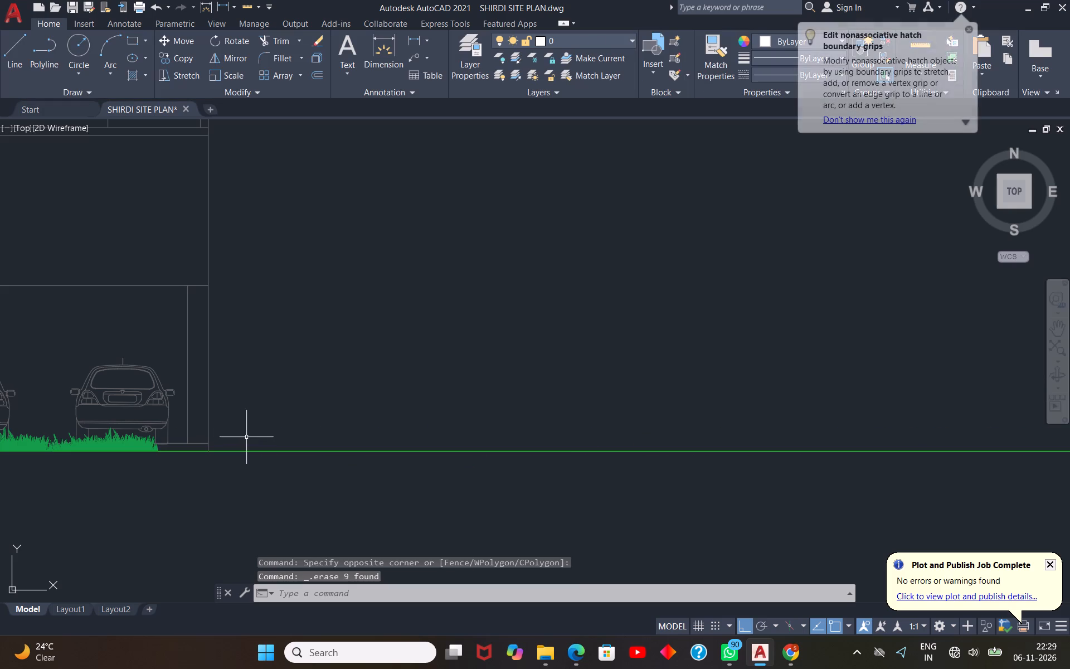
Erase the remaining grass and the flowering plants beside the boundary wall at the section's far end.
scroll(365, 432, "down", 3)
scroll(733, 442, "up", 2)
scroll(761, 405, "up", 2)
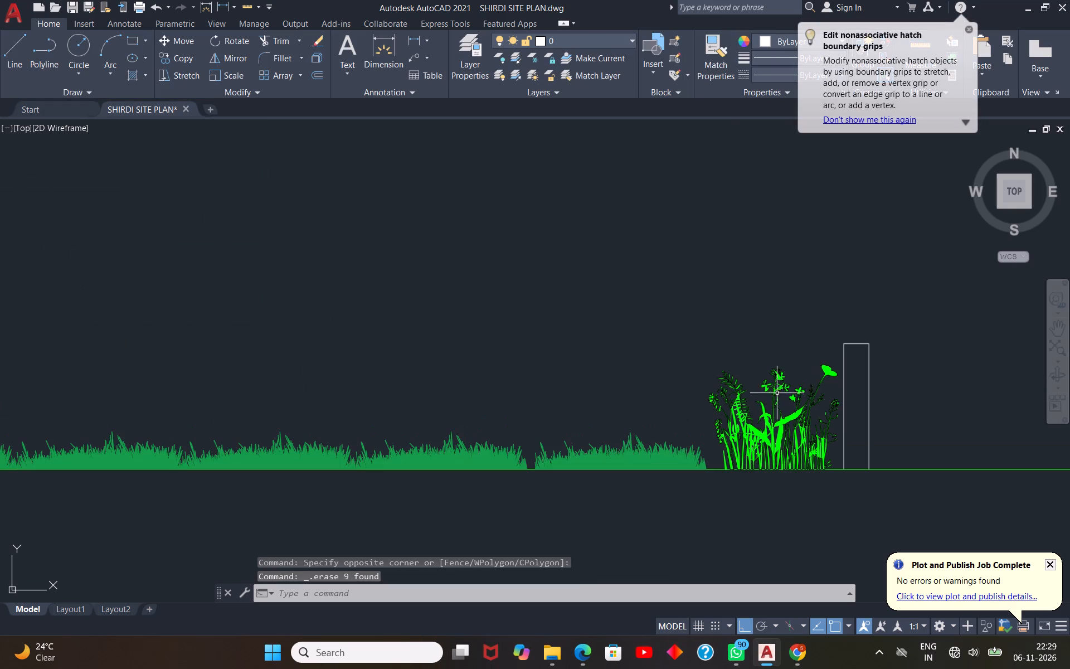
left_click(833, 332)
scroll(662, 419, "down", 1)
middle_click_drag(347, 439, 460, 452)
scroll(347, 439, "down", 1)
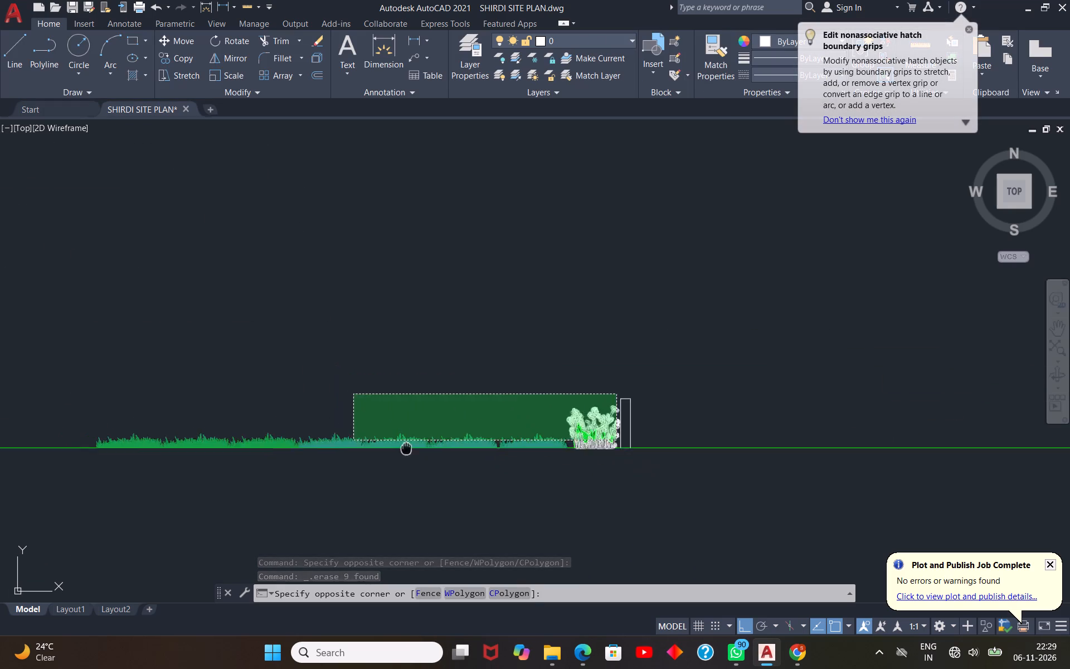
middle_click_drag(460, 452, 684, 445)
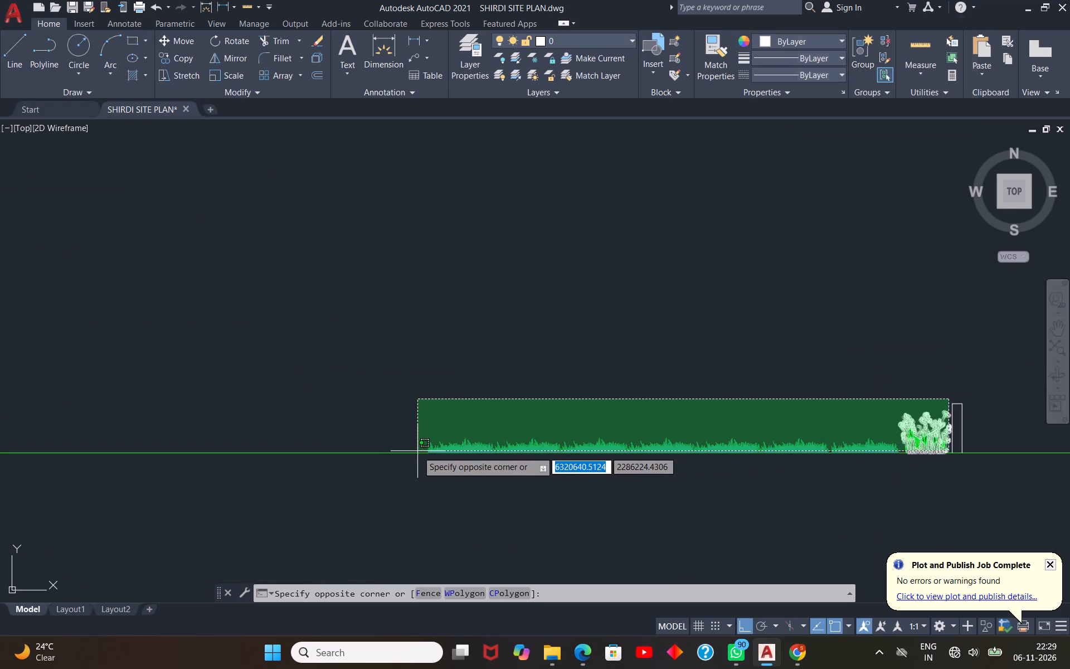
left_click(417, 451)
key("Delete")
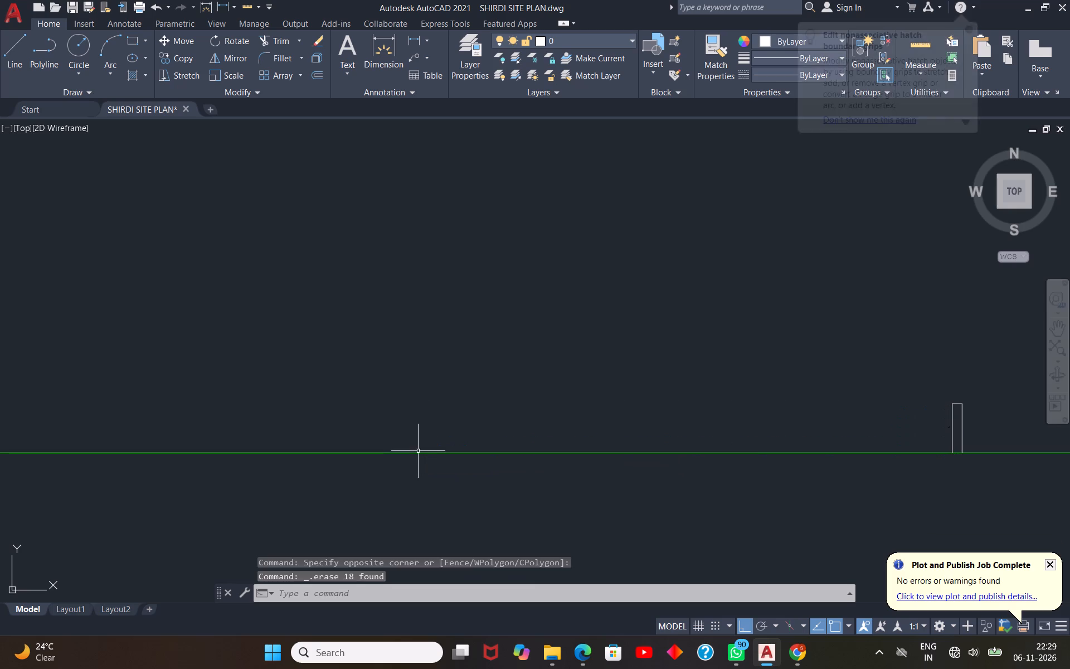
Erase five adjoining grass hatches beneath the parked cars and motorcycle, near the ground-floor door toward the long building's far end.
scroll(575, 415, "down", 4)
scroll(348, 433, "up", 2)
scroll(385, 401, "up", 1)
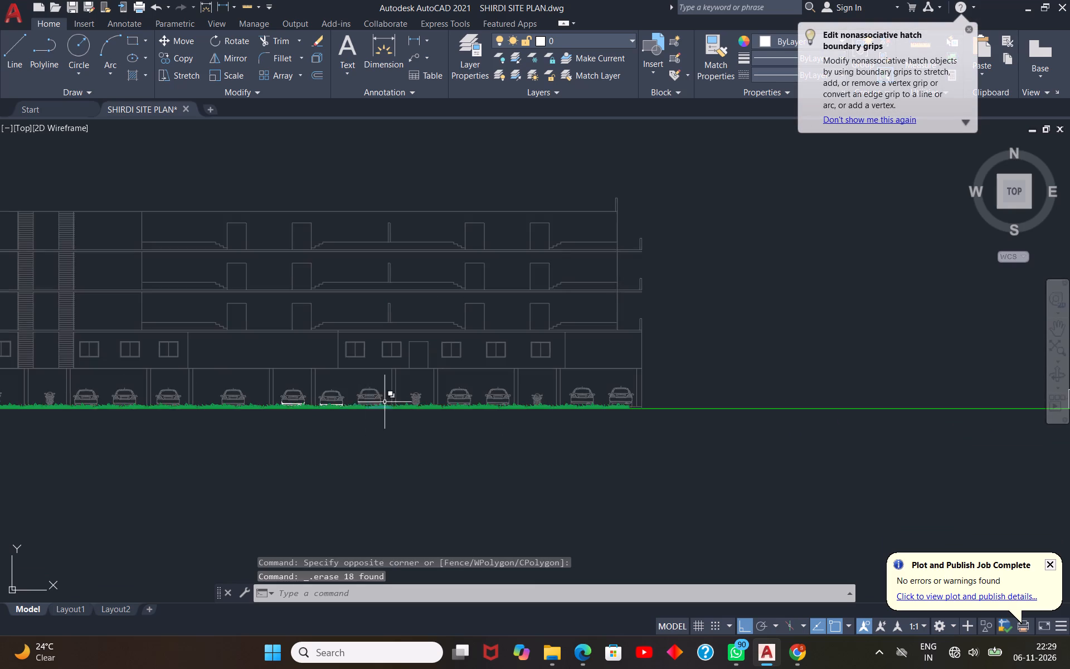
scroll(385, 401, "up", 4)
left_click(362, 474)
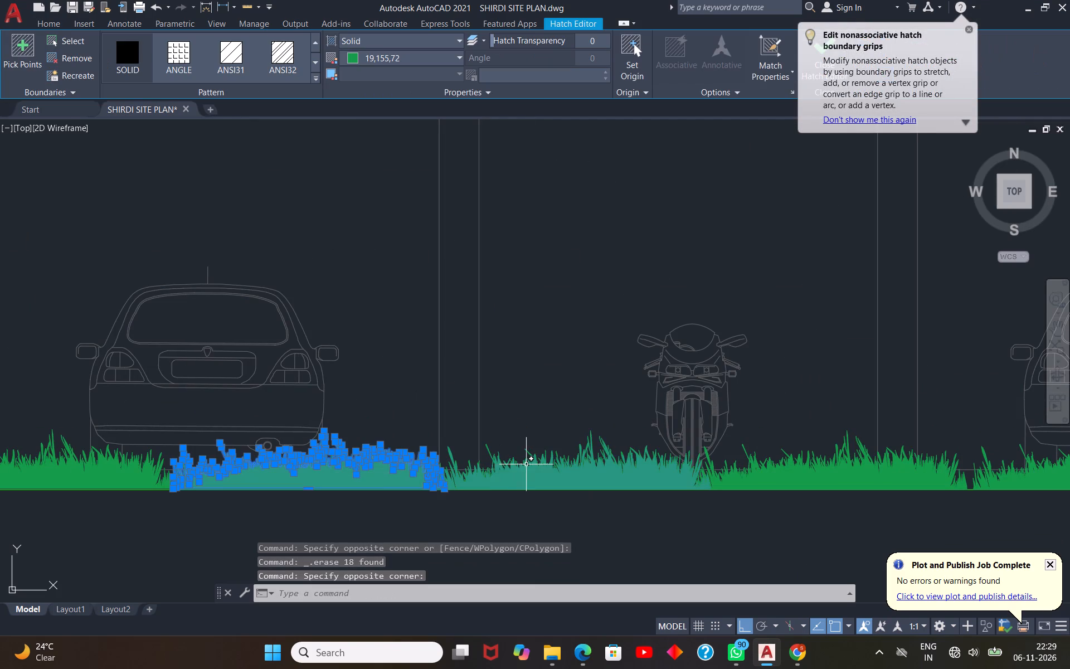
left_click(526, 464)
scroll(407, 471, "down", 3)
left_click(585, 468)
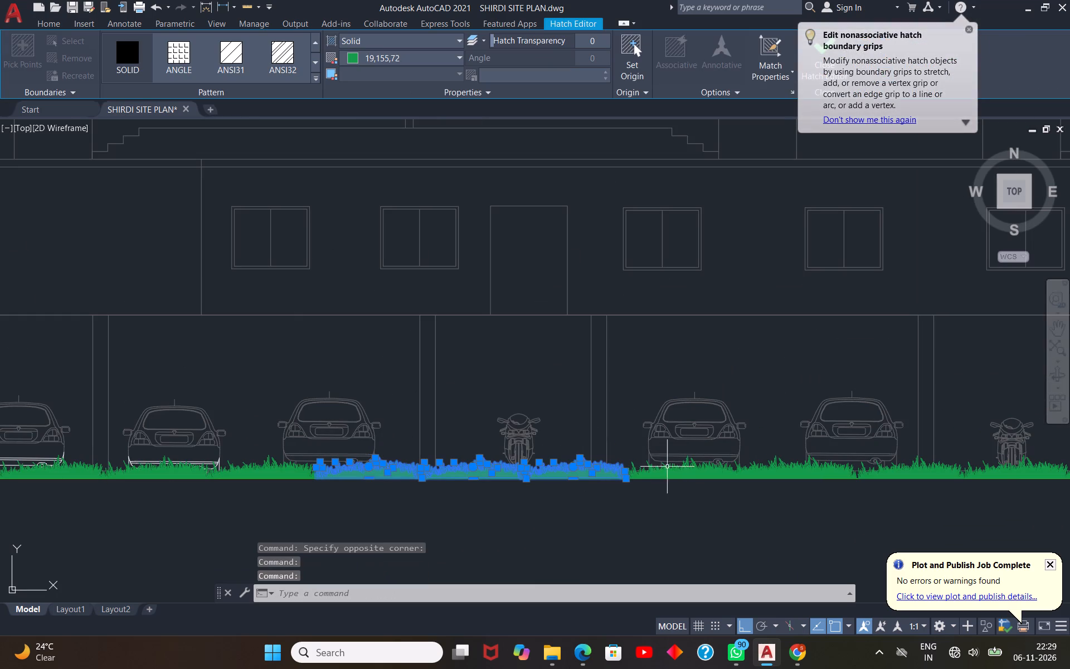
left_click(692, 471)
left_click(793, 468)
scroll(503, 484, "down", 2)
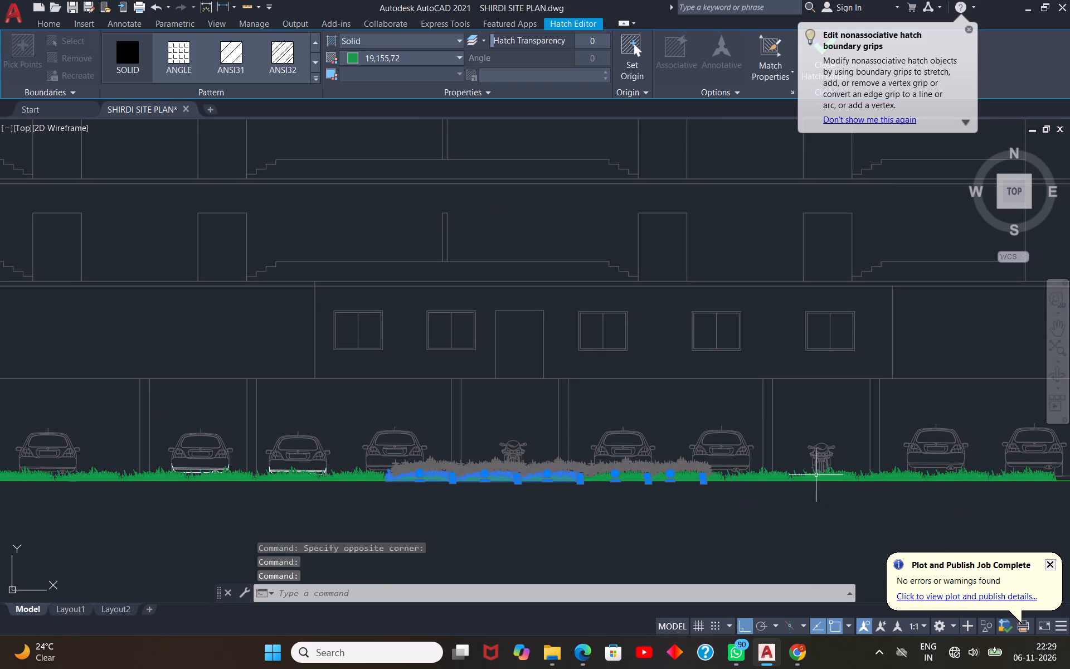
key("Delete")
Erase the six remaining grass hatches under the parked vehicles at the far end of the long building.
scroll(716, 476, "up", 2)
left_click(688, 480)
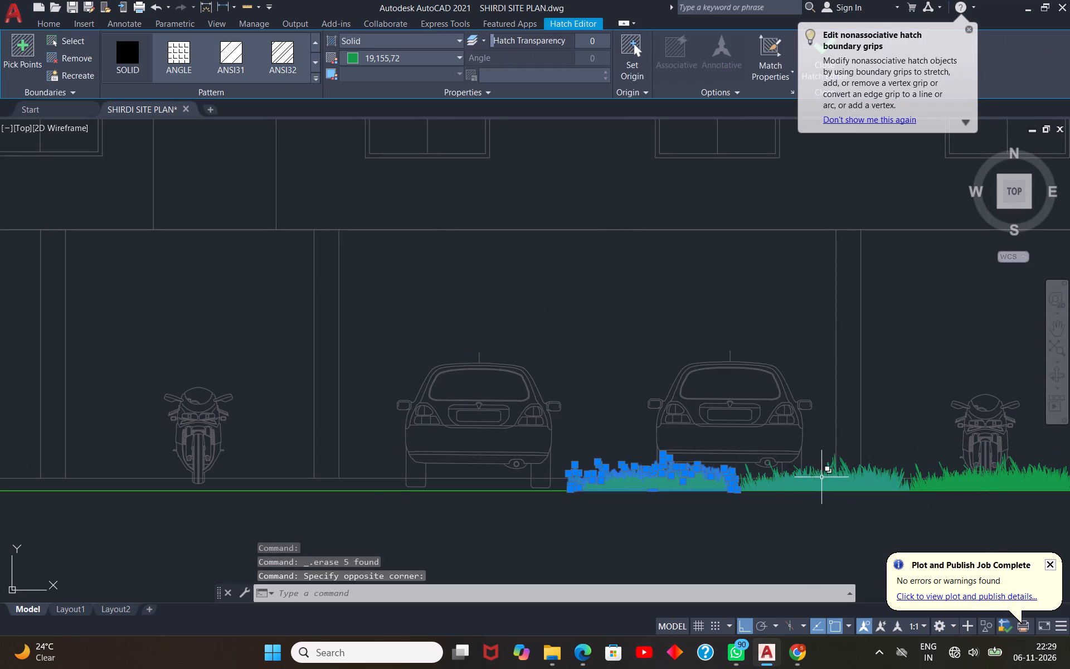
left_click(821, 477)
scroll(374, 493, "down", 2)
left_click(786, 487)
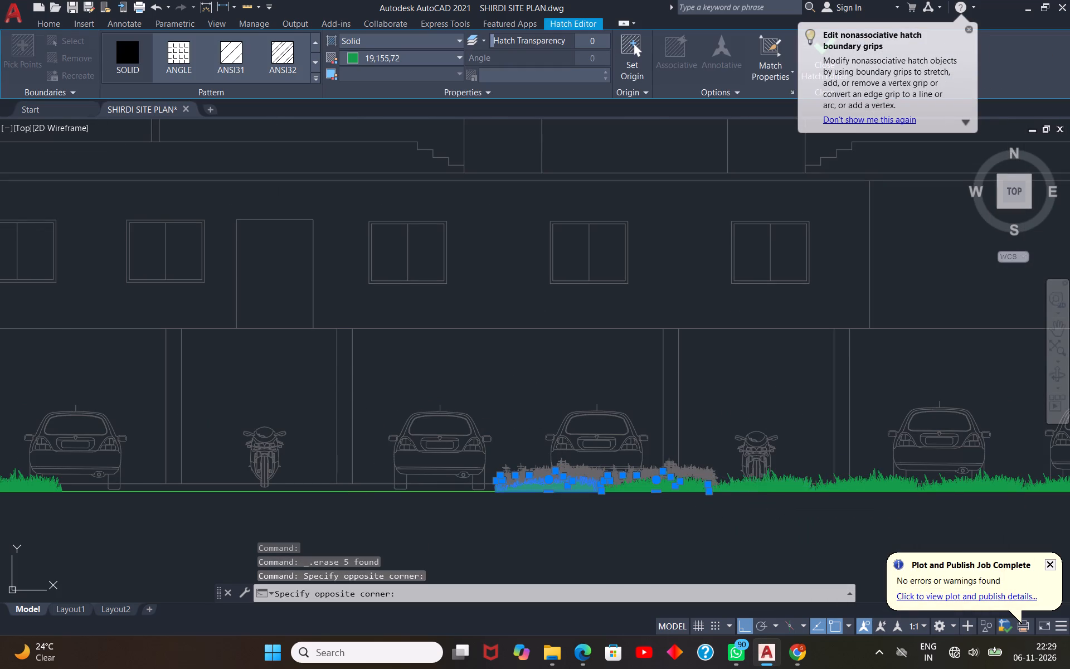
left_click(857, 485)
scroll(483, 511, "down", 2)
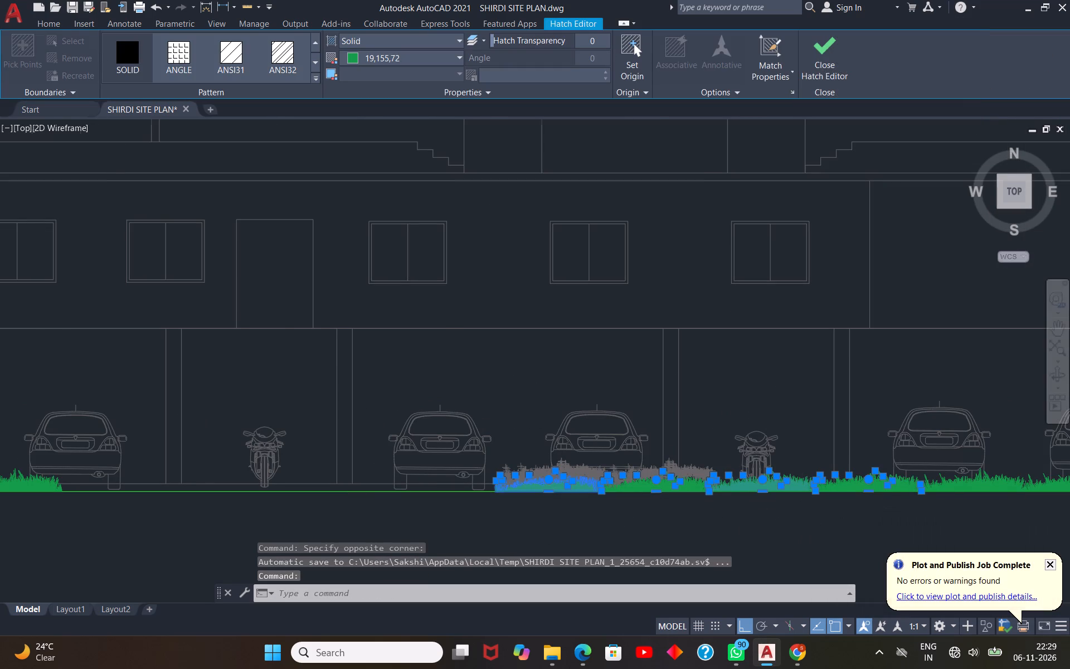
left_click(799, 495)
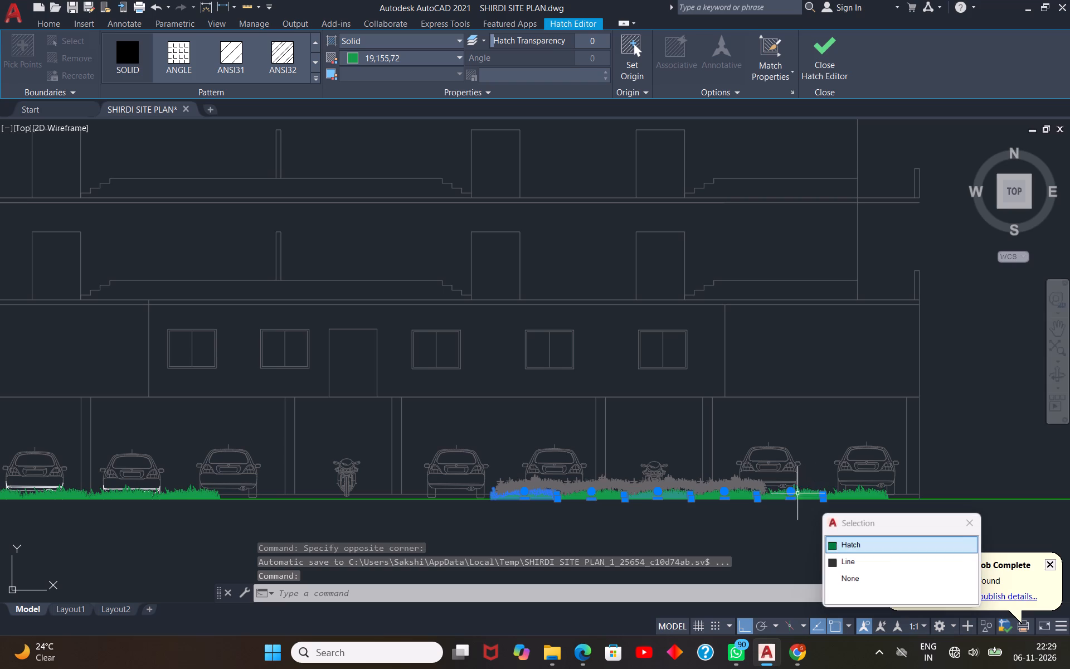
left_click(867, 493)
key("Delete")
Erase the eleven grass hatches under the row of parked cars between the long building's staircase core and its far-end ground-floor door.
scroll(868, 488, "down", 3)
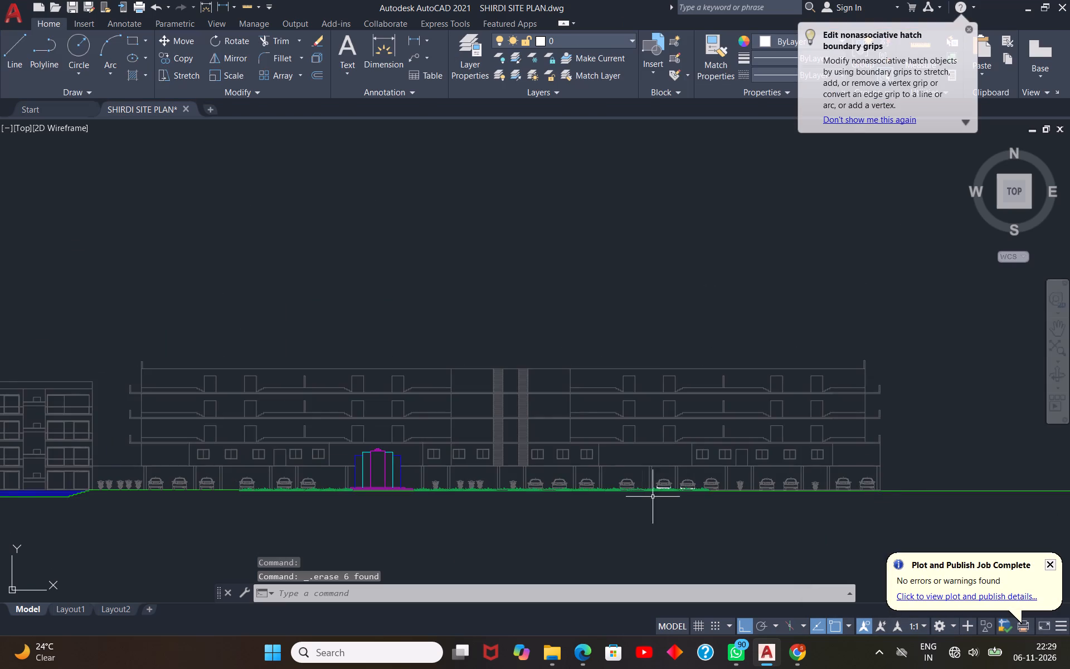
scroll(640, 497, "up", 4)
scroll(643, 460, "down", 2)
scroll(763, 478, "up", 1)
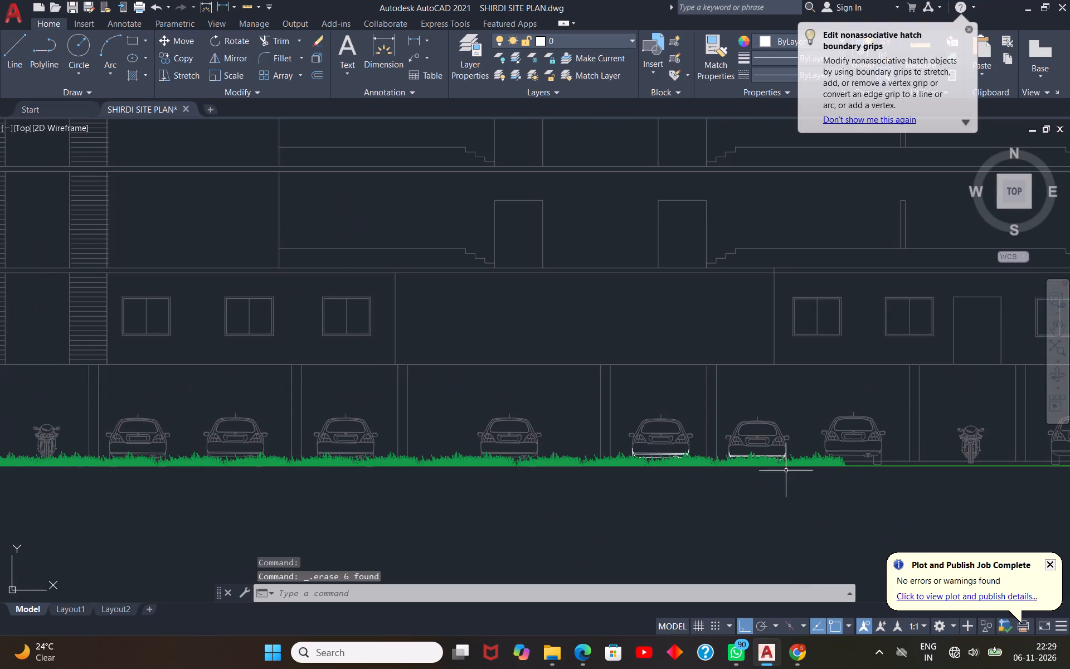
left_click(815, 460)
left_click(767, 463)
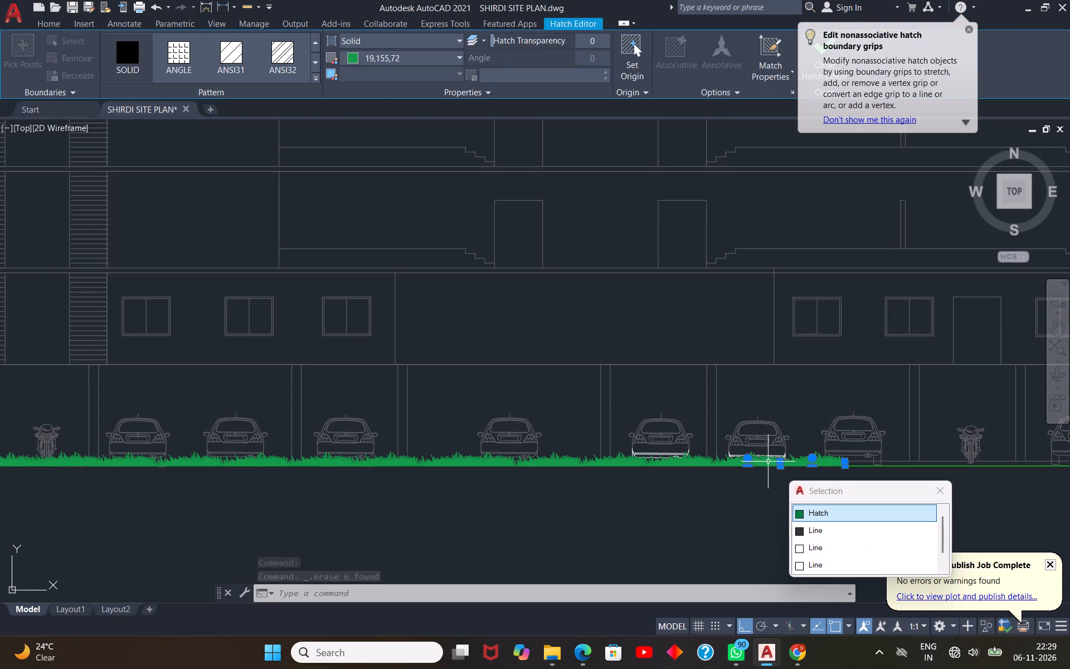
left_click(687, 461)
left_click(615, 460)
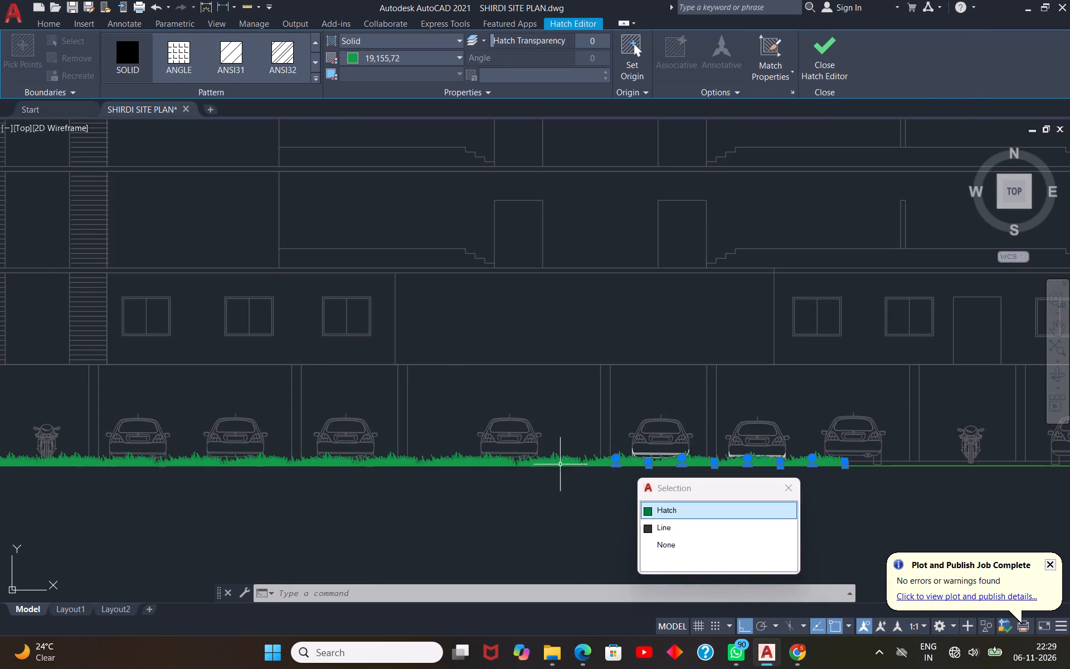
left_click(554, 464)
left_click(463, 460)
left_click(386, 461)
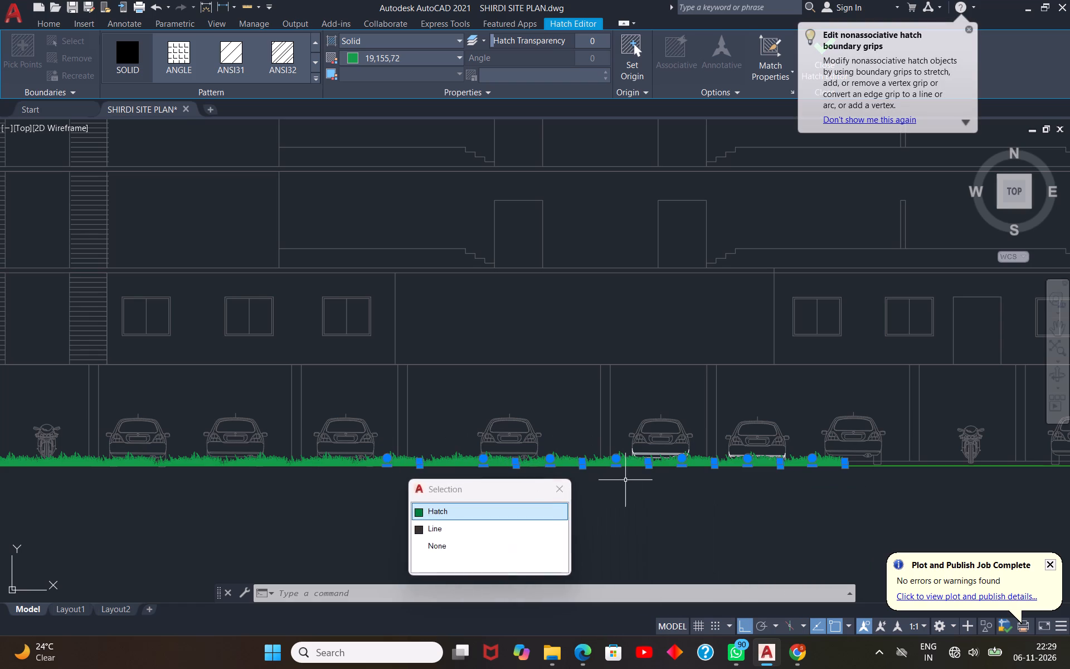
scroll(628, 479, "down", 1)
left_click(334, 463)
scroll(599, 459, "down", 2)
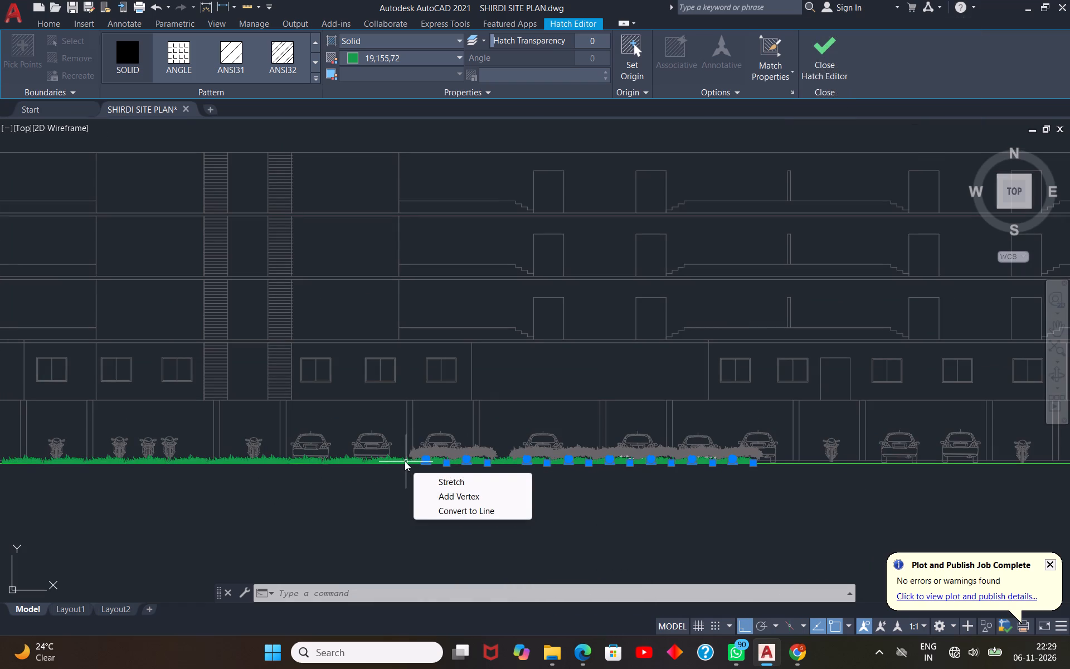
left_click(402, 460)
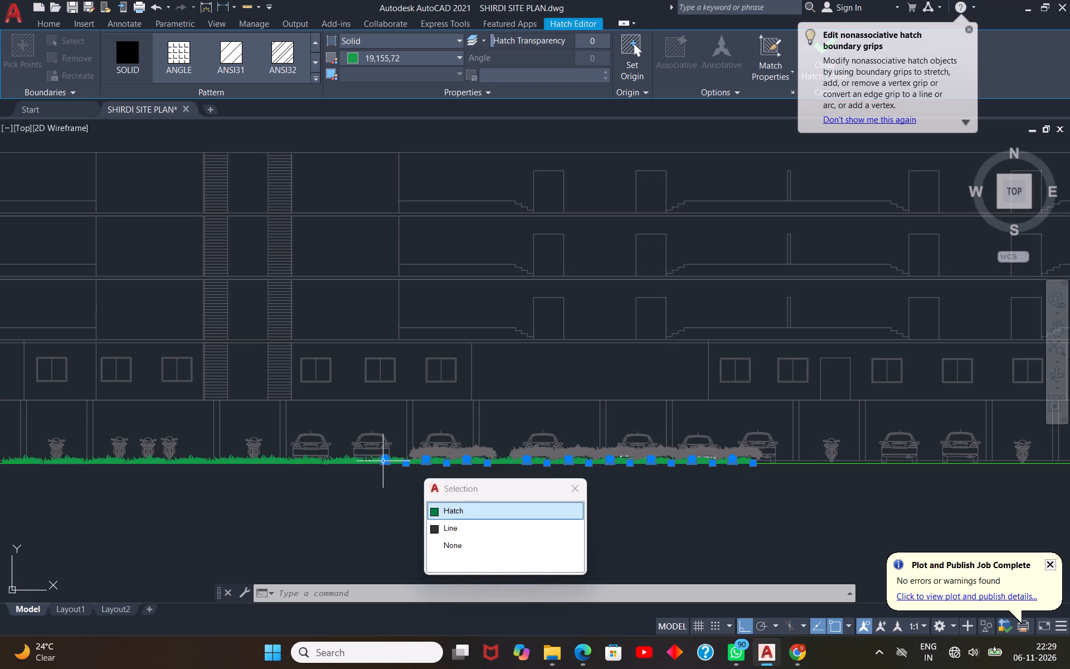
left_click(356, 460)
key("Delete")
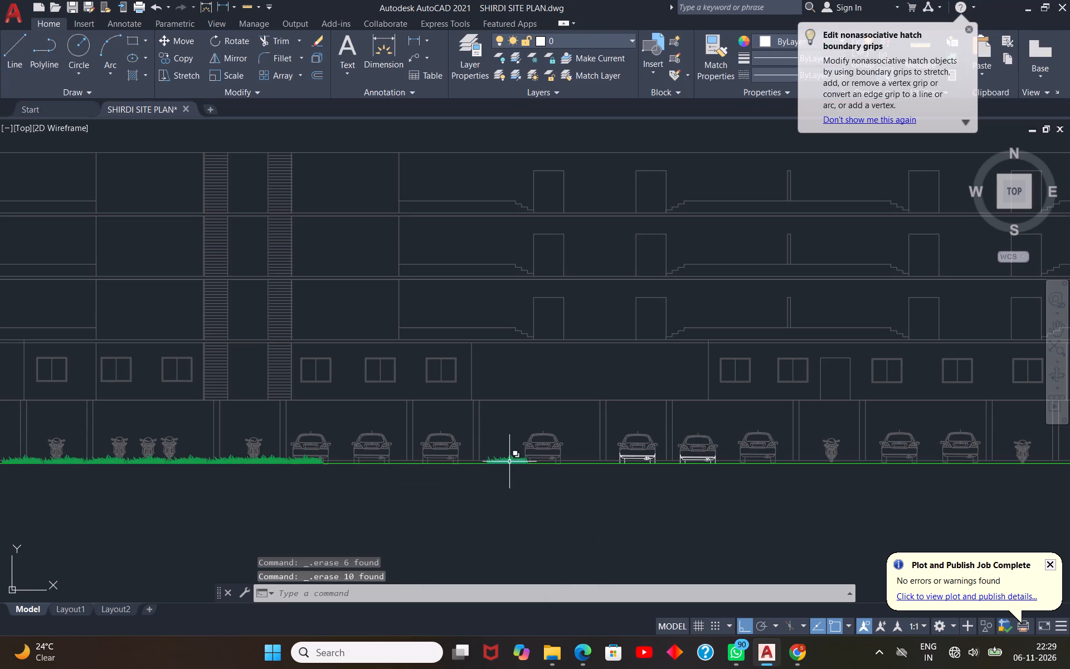
left_click(509, 462)
key("Delete")
Erase the four grass hatches beneath the long building's staircase core, around the single motorcycle and the adjacent car.
left_click(282, 460)
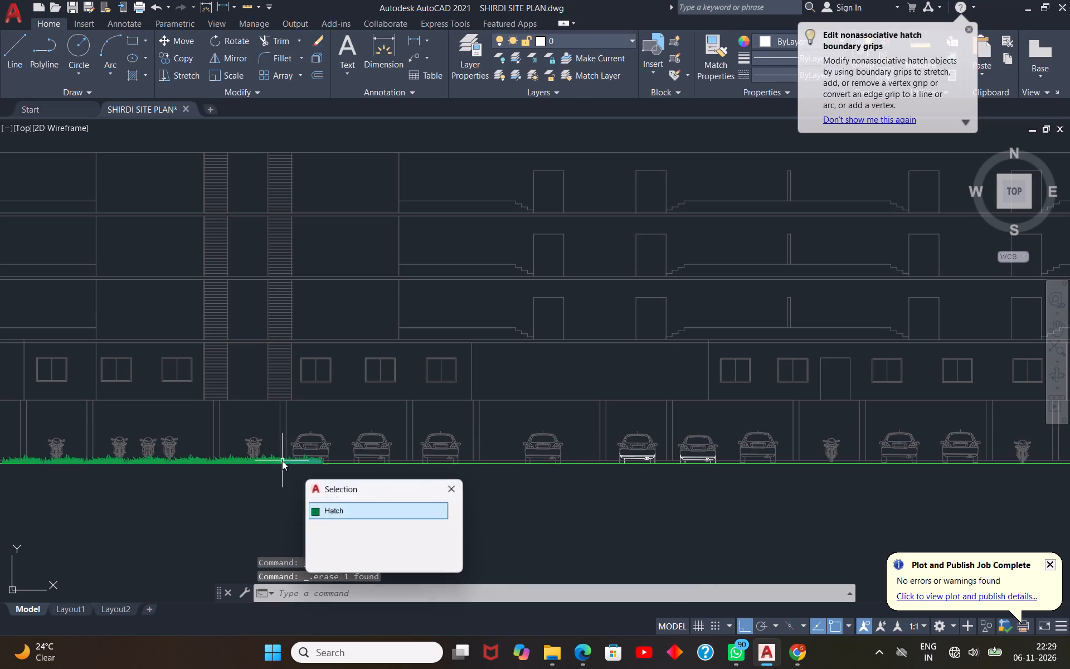
left_click(278, 462)
left_click(244, 462)
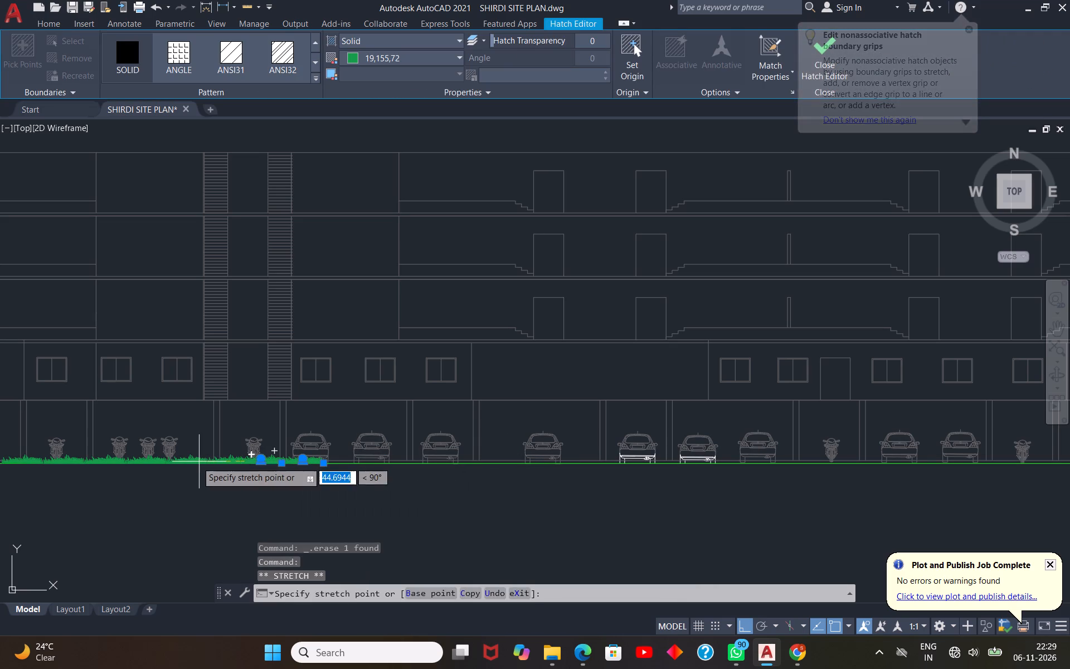
left_click(193, 460)
key("Delete")
left_click(218, 460)
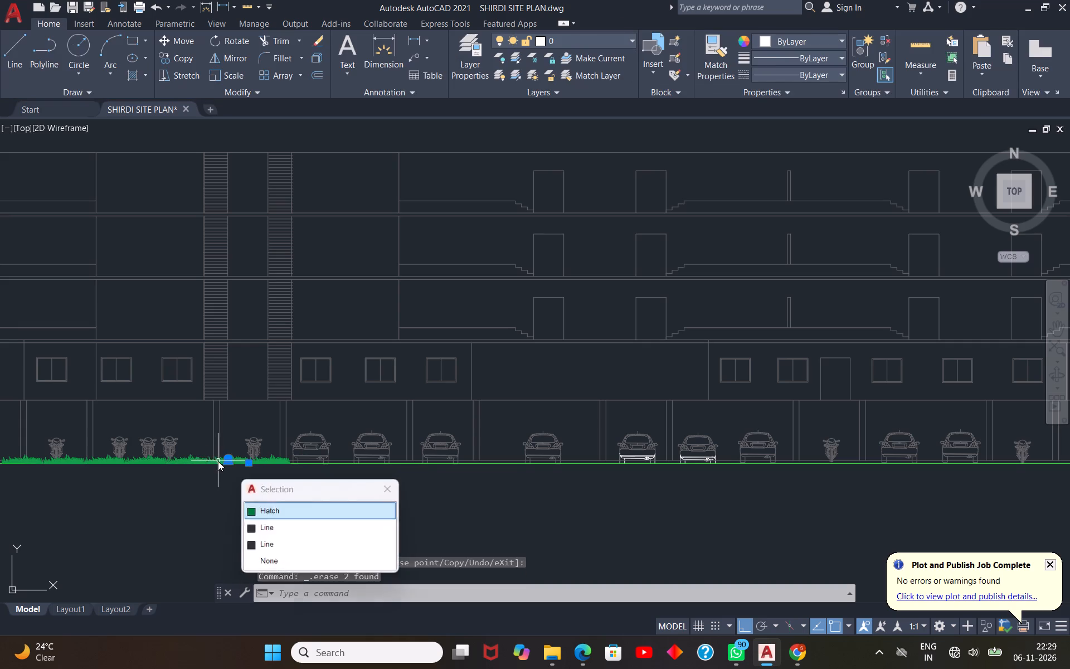
key("Delete")
left_click(257, 461)
key("Delete")
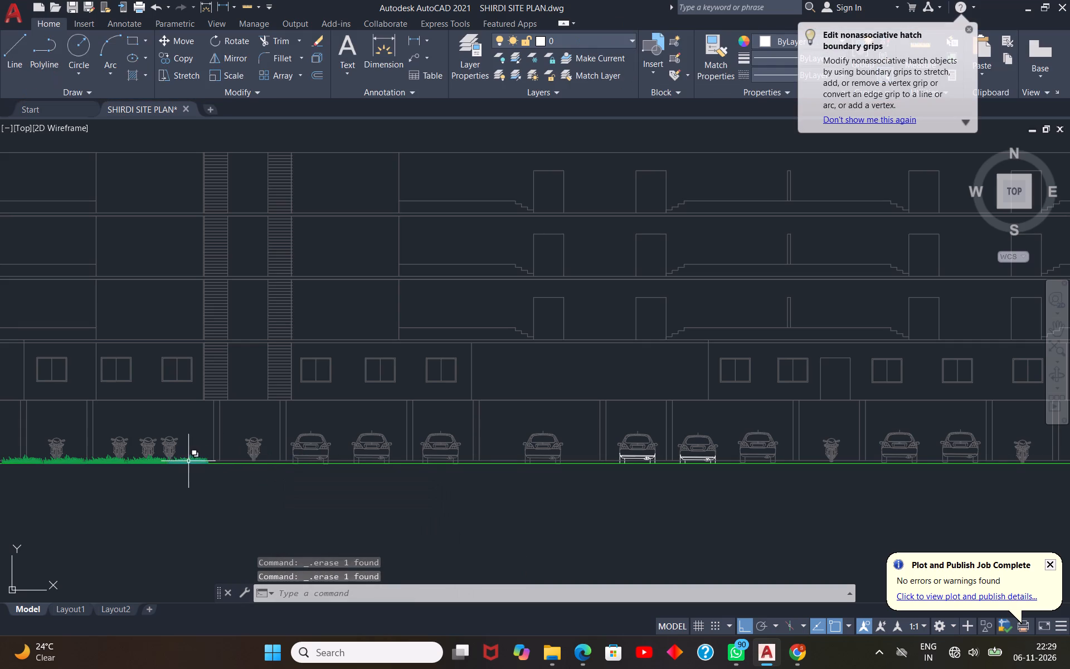
Erase the five grass hatches under the motorcycles between the staircase core and the magenta and cyan entrance structure.
left_click(188, 461)
key("Delete")
left_click(160, 460)
key("Delete")
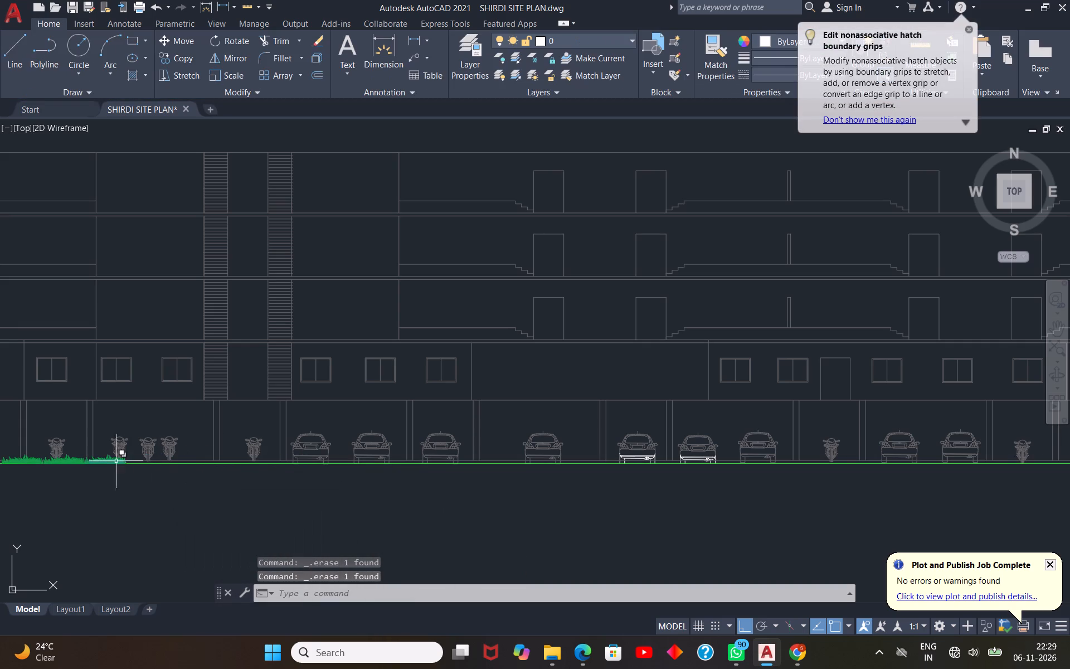
left_click(111, 462)
key("Delete")
scroll(335, 458, "down", 3)
scroll(258, 460, "up", 3)
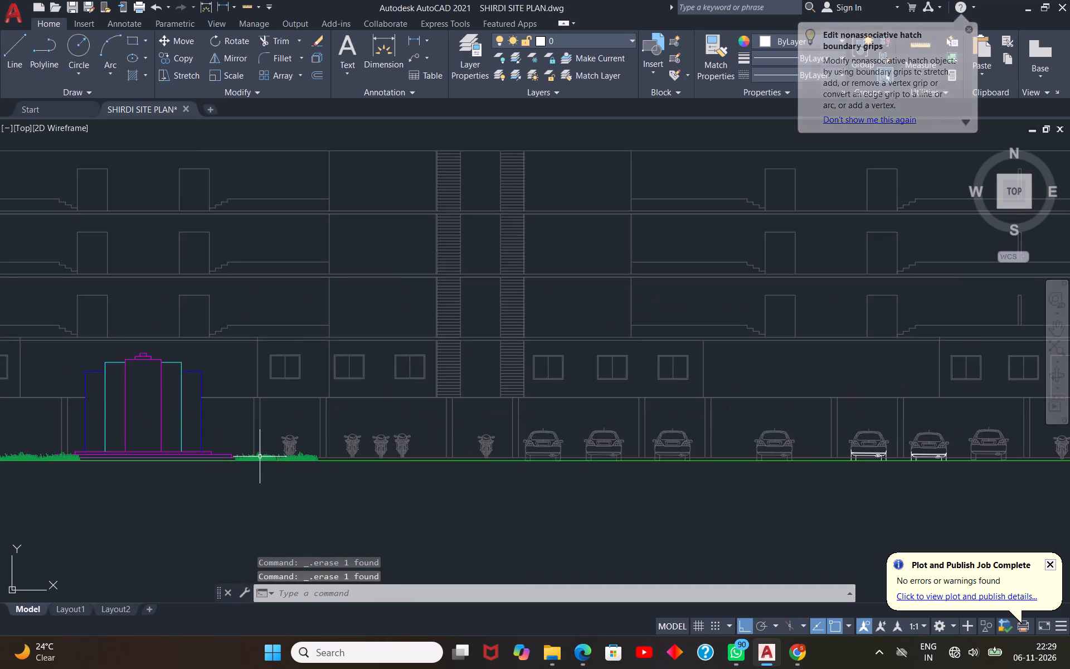
scroll(260, 457, "up", 1)
left_click(261, 457)
key("Delete")
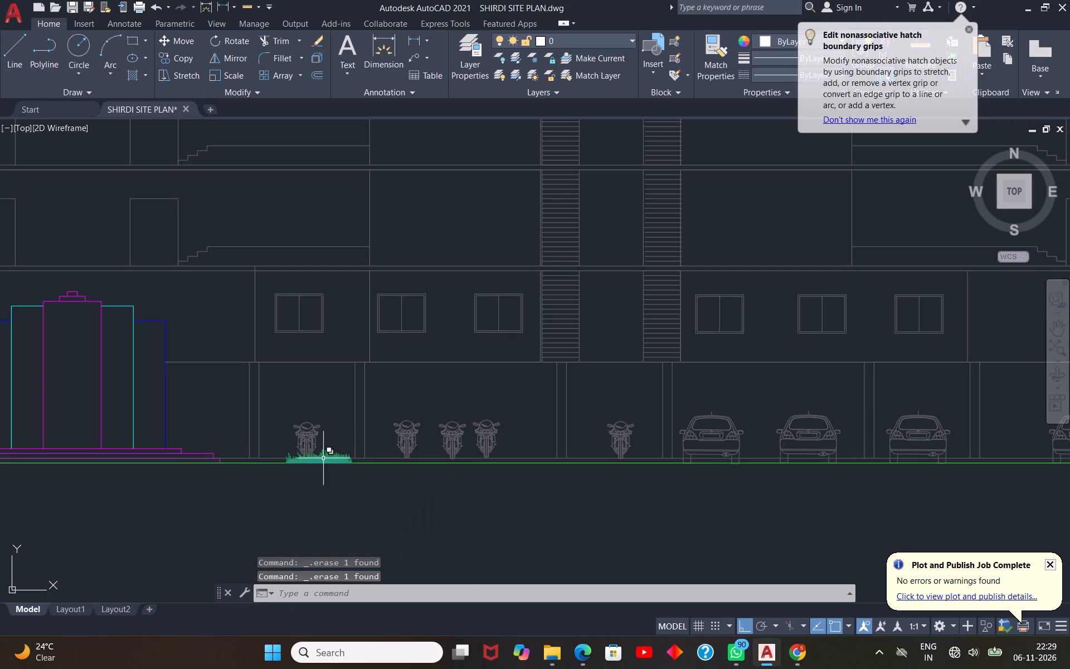
left_click(323, 458)
key("Delete")
Erase the three grass hatches on the near side of the entrance structure, from its steps toward the closest parked car.
scroll(499, 447, "down", 2)
scroll(388, 451, "up", 3)
scroll(397, 444, "down", 2)
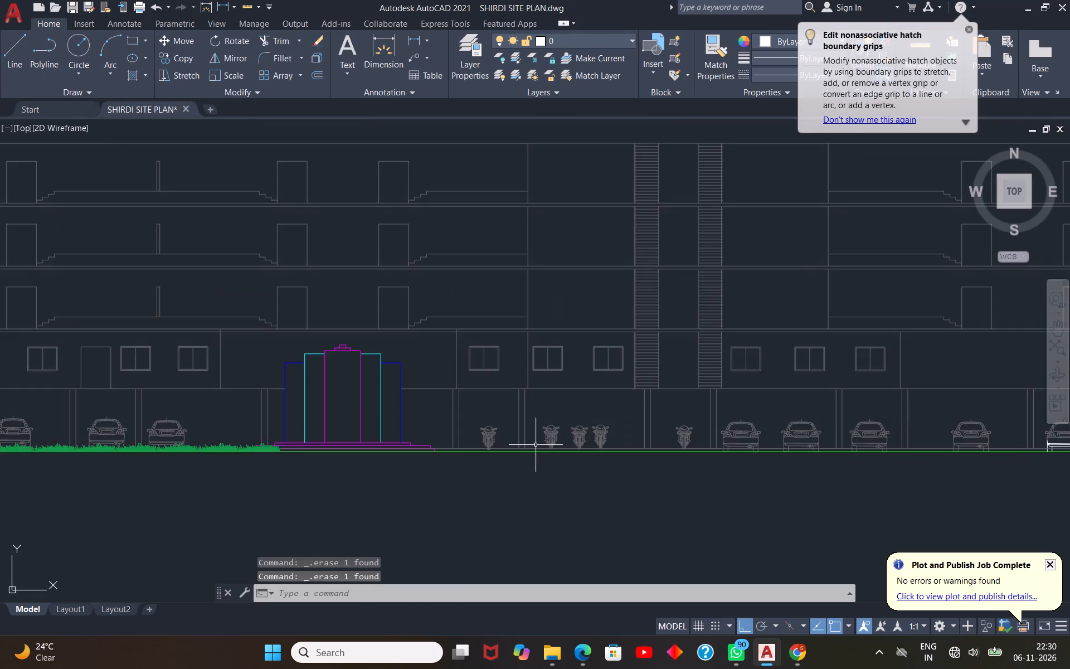
scroll(173, 461, "down", 2)
scroll(225, 454, "up", 2)
scroll(374, 477, "up", 2)
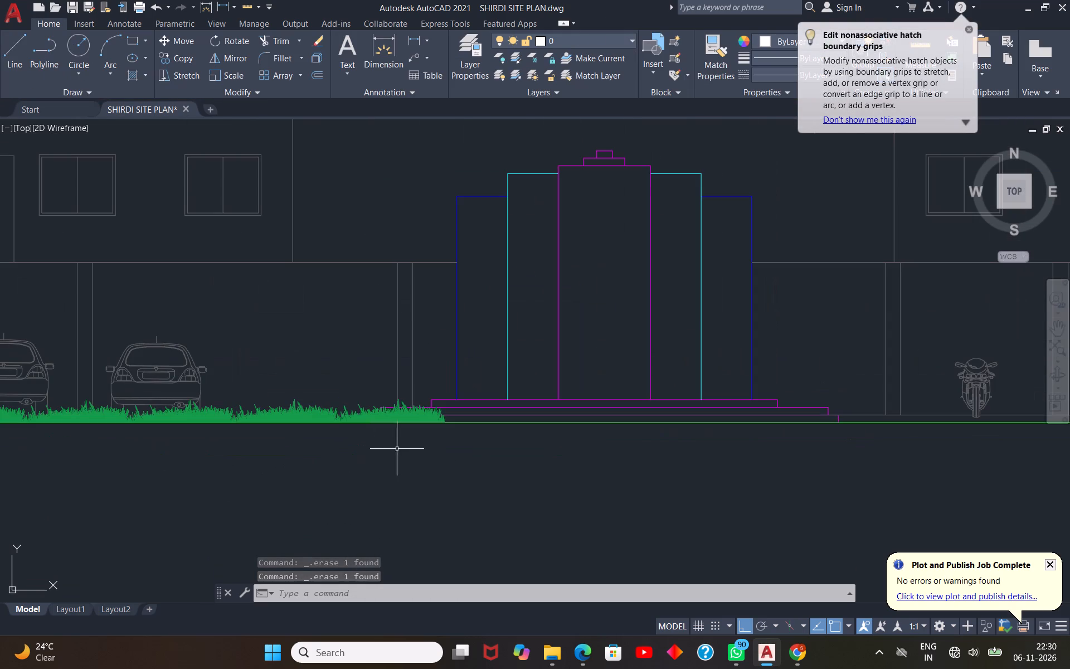
left_click(425, 418)
key("Delete")
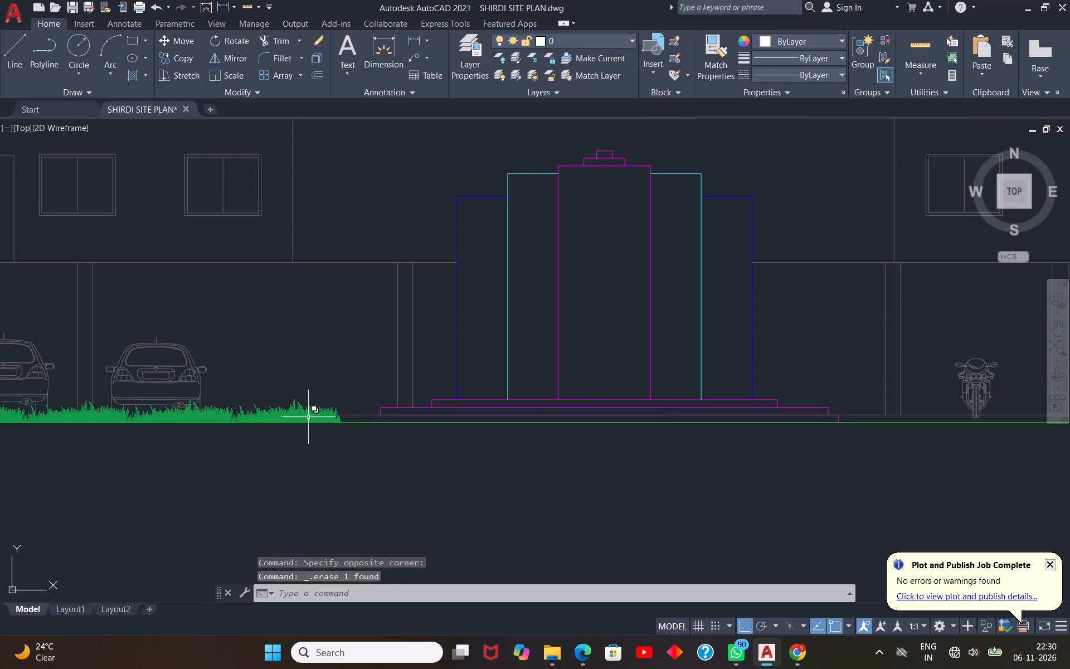
left_click(308, 417)
key("Delete")
left_click(203, 417)
key("Delete")
Erase the last grass hatches under the three parked cars by the ground-floor door on the near side of the entrance structure.
scroll(454, 418, "down", 2)
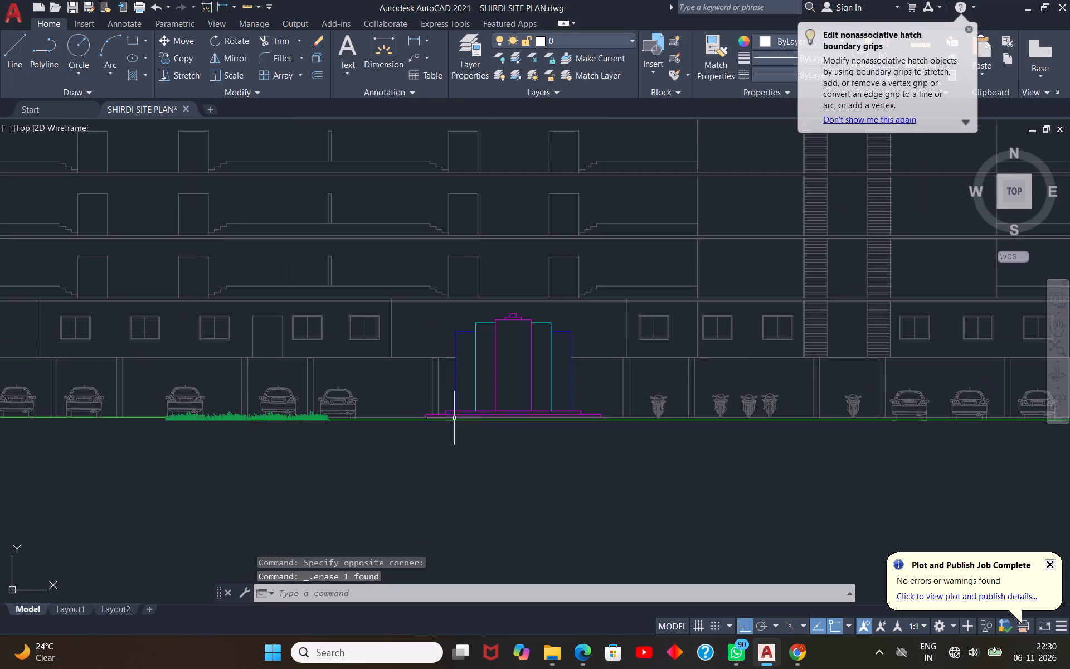
scroll(239, 422, "up", 1)
left_click(369, 415)
key("Delete")
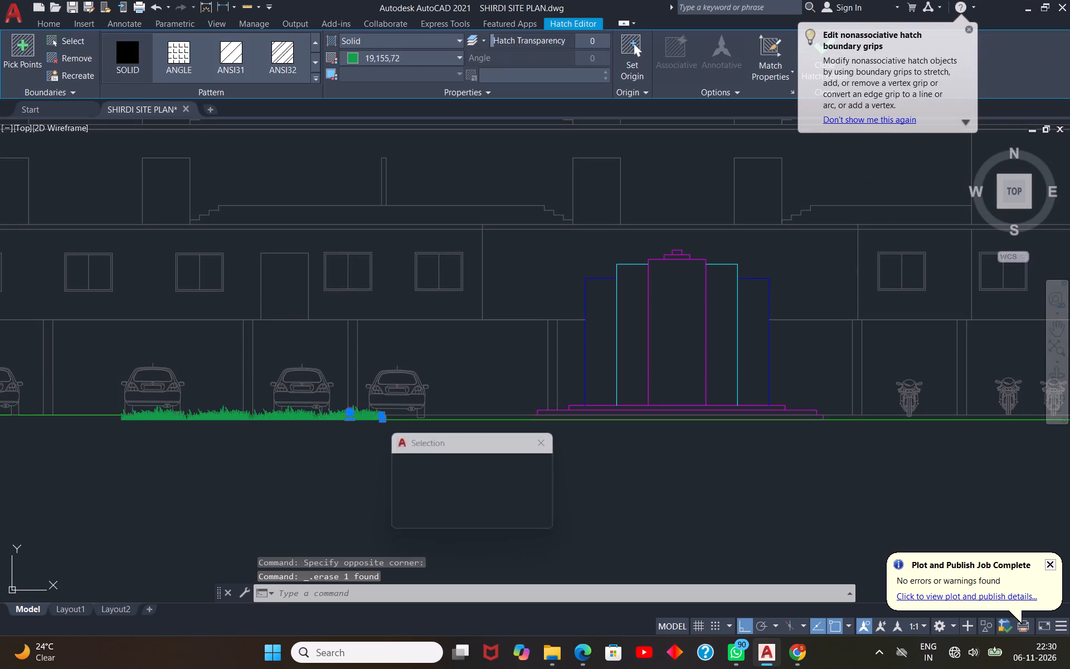
left_click(287, 415)
key("Delete")
left_click(235, 416)
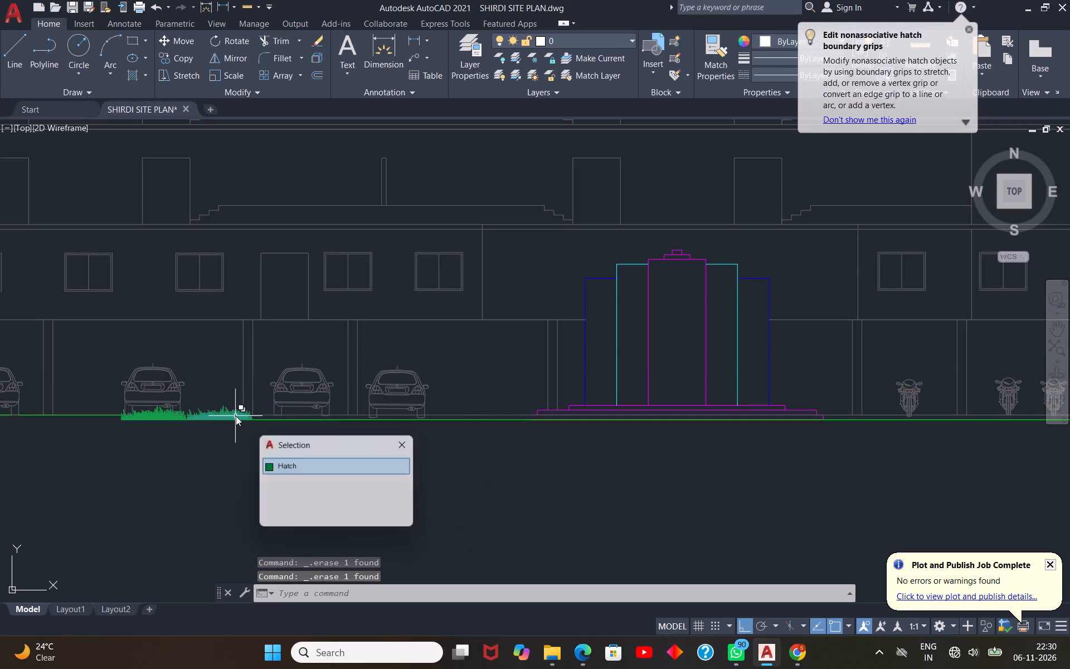
key("Delete")
left_click(153, 418)
key("Delete")
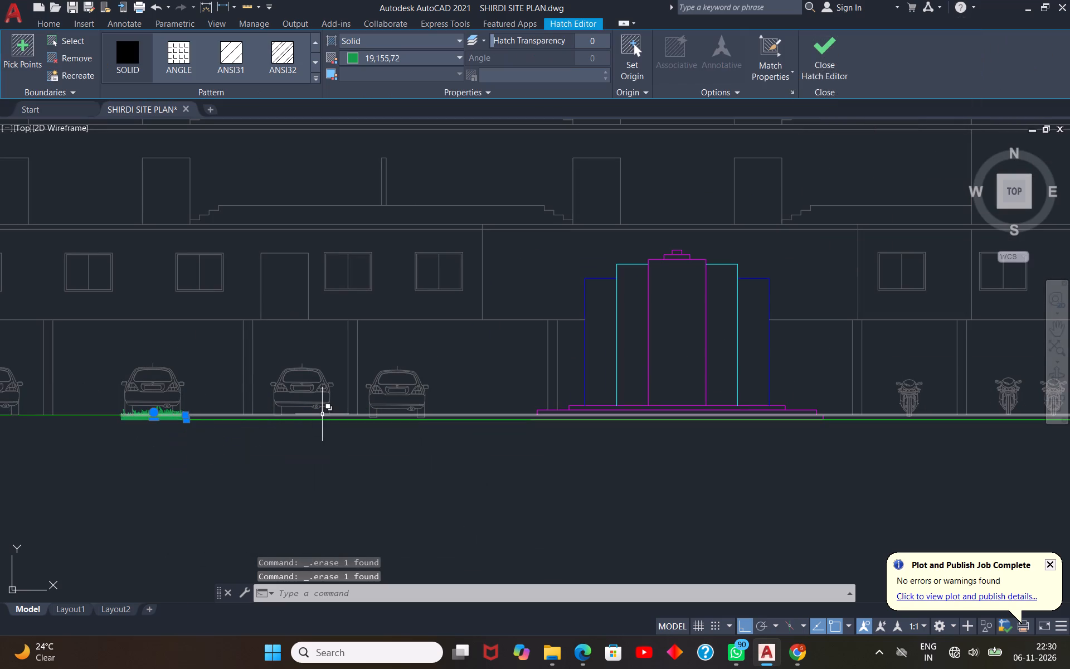
key("Delete")
left_click(152, 414)
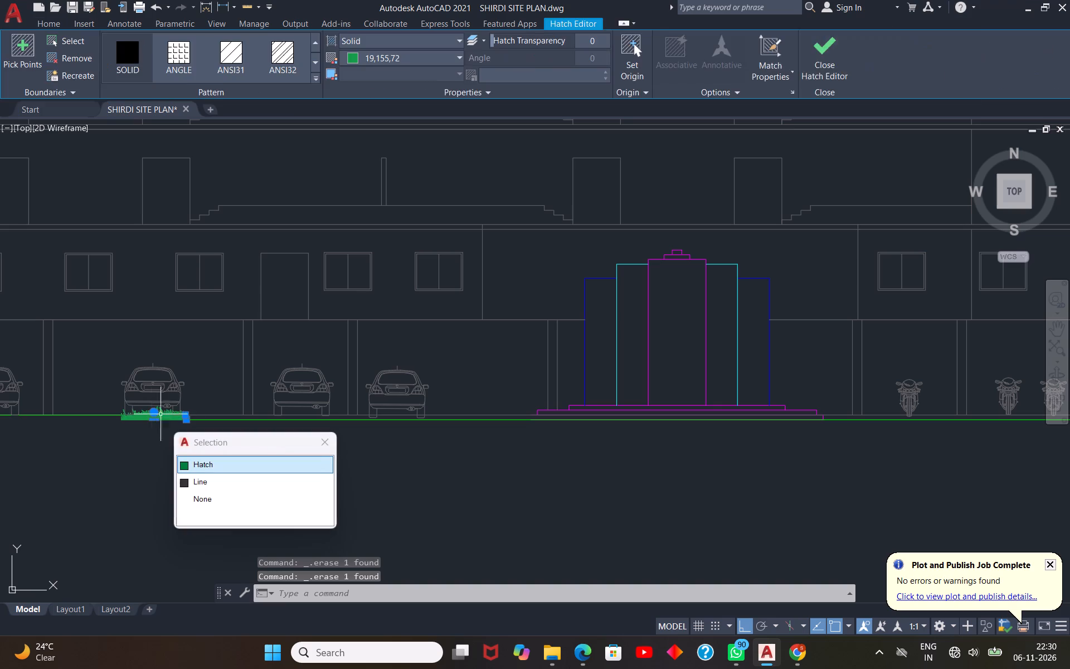
key("Delete")
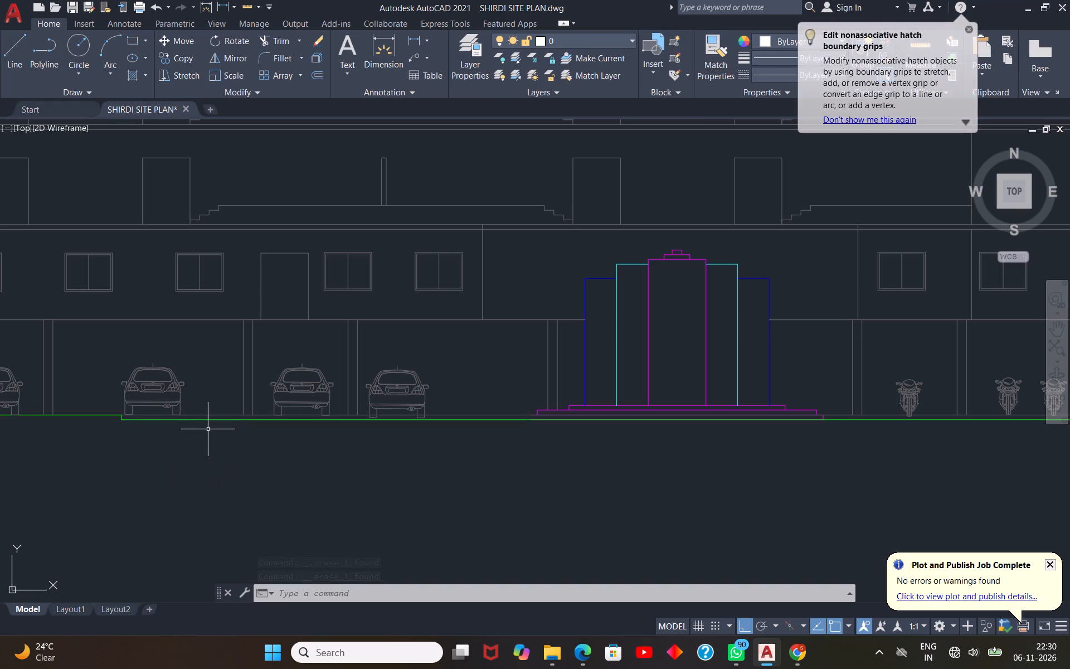
Examine the whole site section, including the ground line and parked cars of the long building, for leftover planting.
scroll(337, 419, "down", 1)
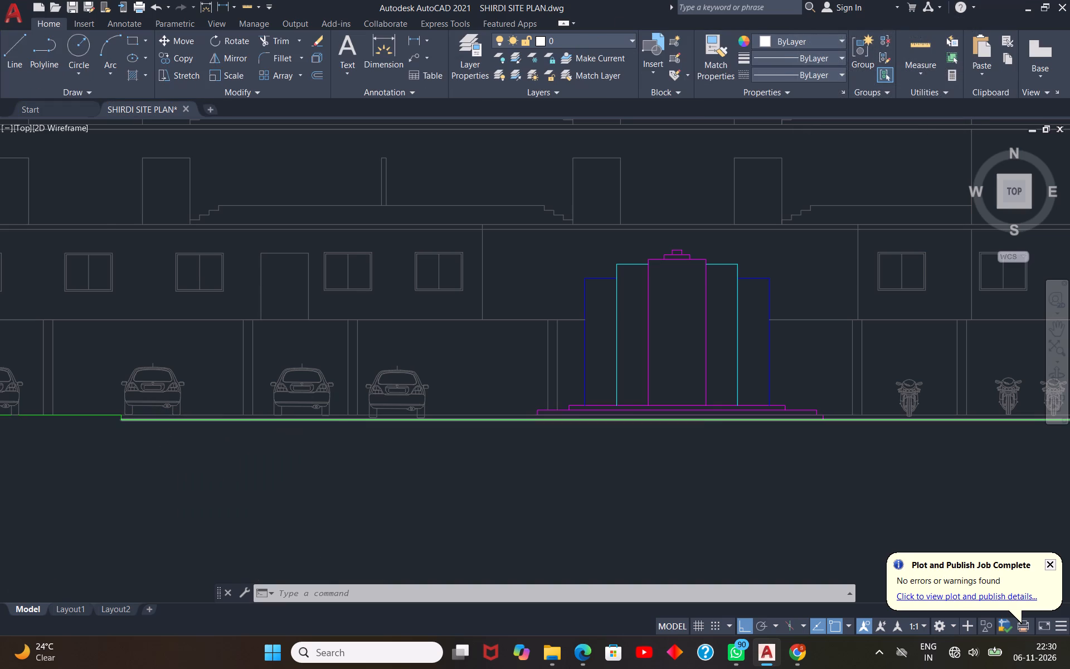
scroll(337, 419, "down", 1)
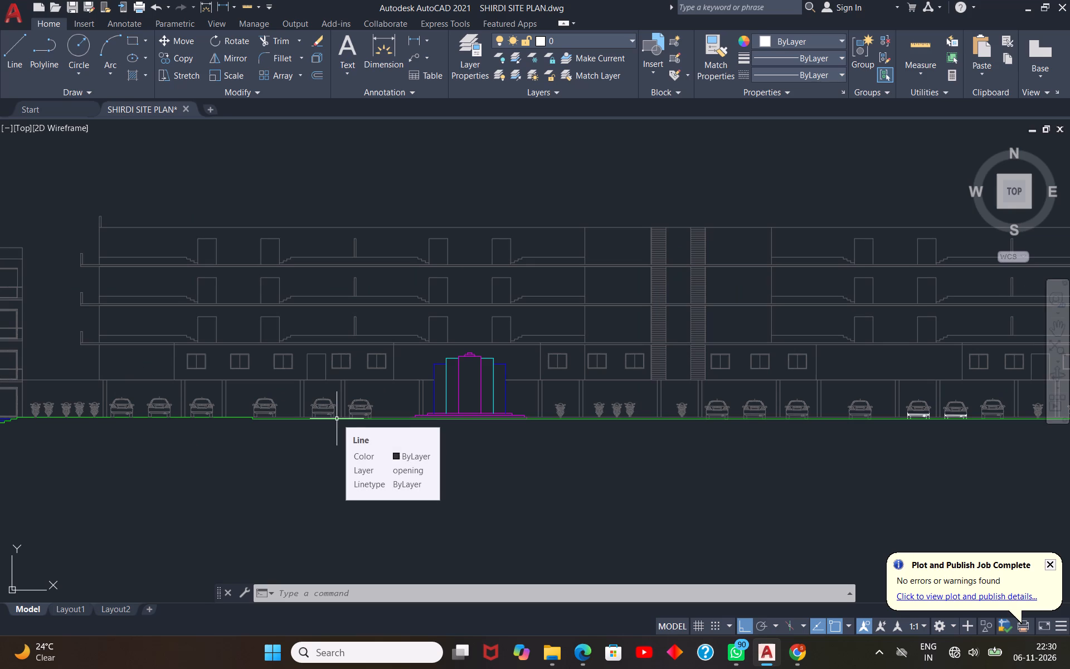
scroll(337, 419, "down", 2)
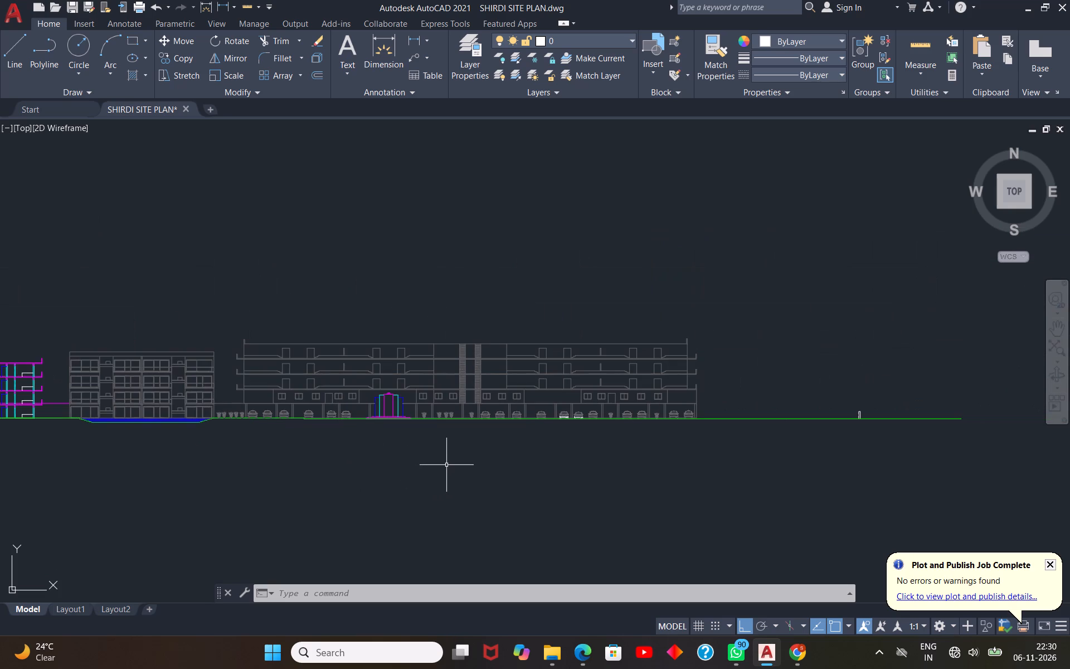
scroll(446, 465, "down", 2)
middle_click_drag(439, 483, 549, 382)
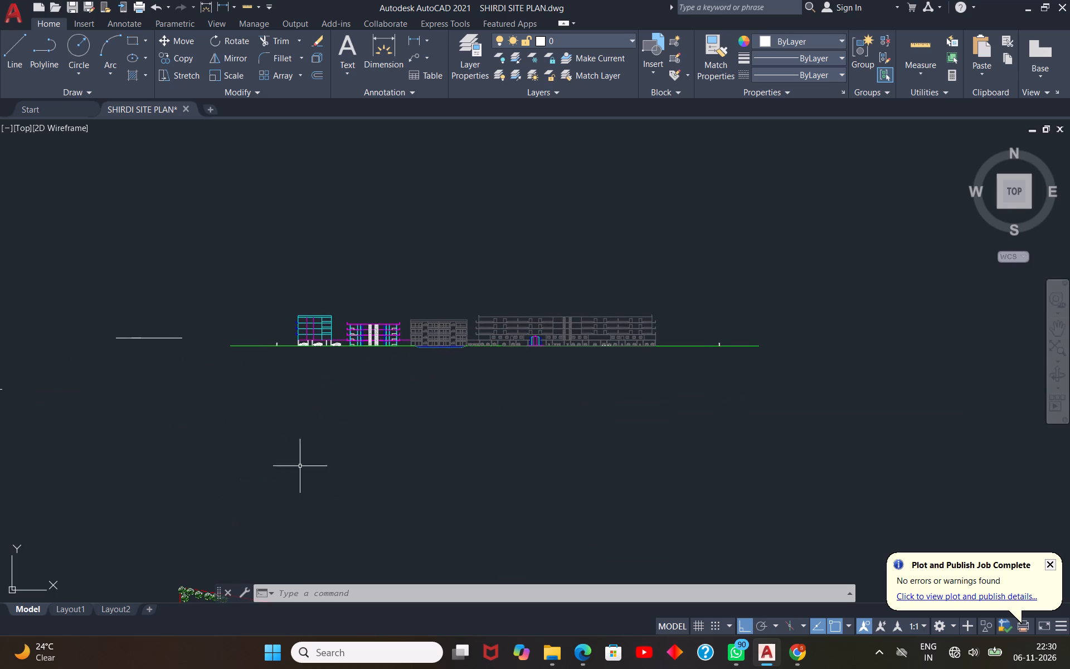
scroll(340, 445, "up", 2)
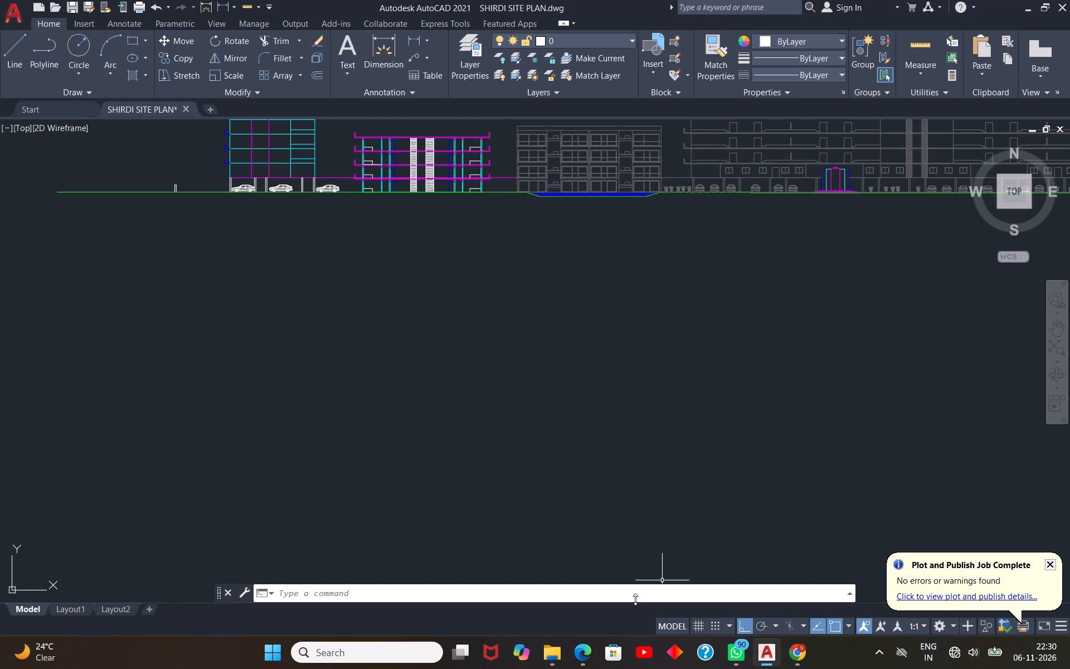
scroll(512, 431, "down", 2)
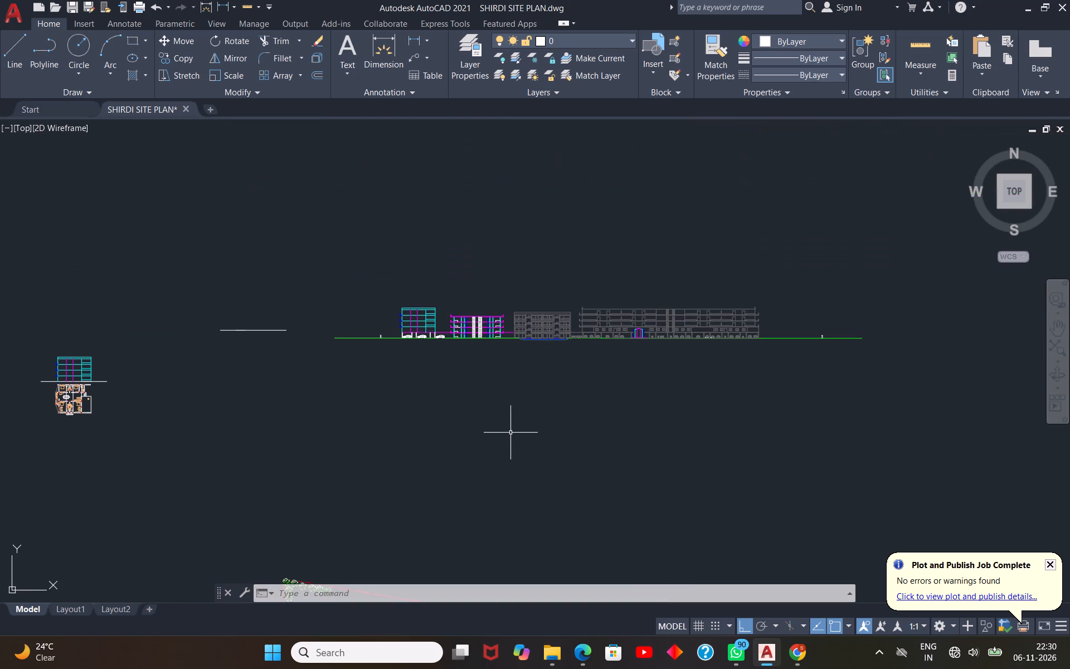
scroll(778, 336, "up", 2)
scroll(514, 333, "up", 1)
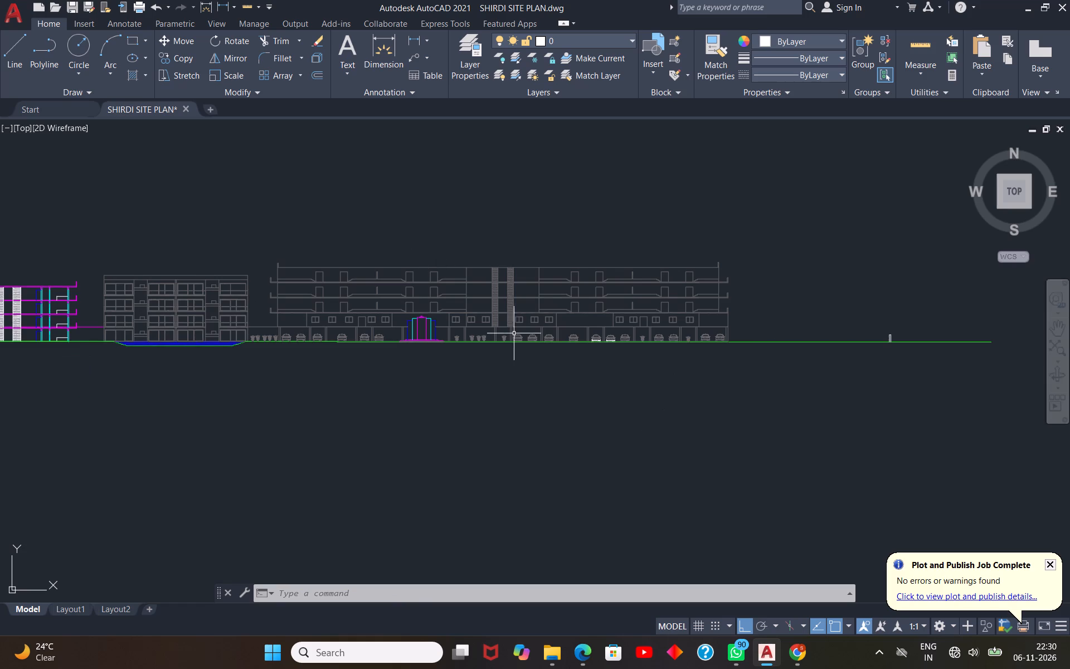
scroll(514, 333, "up", 1)
scroll(745, 360, "up", 2)
scroll(644, 334, "up", 2)
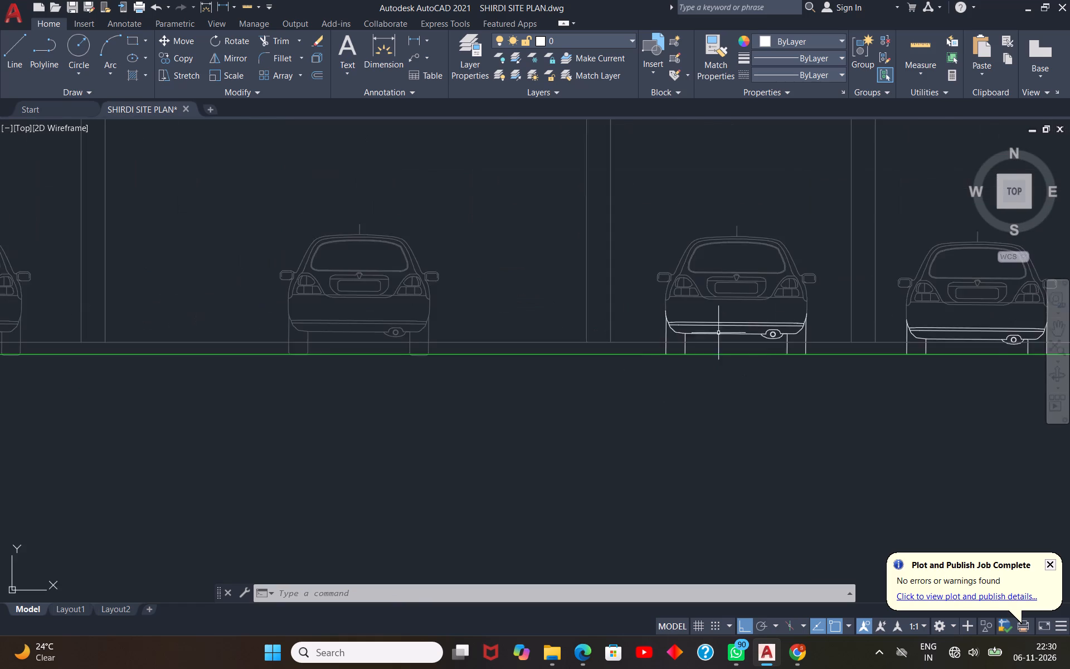
scroll(743, 333, "down", 8)
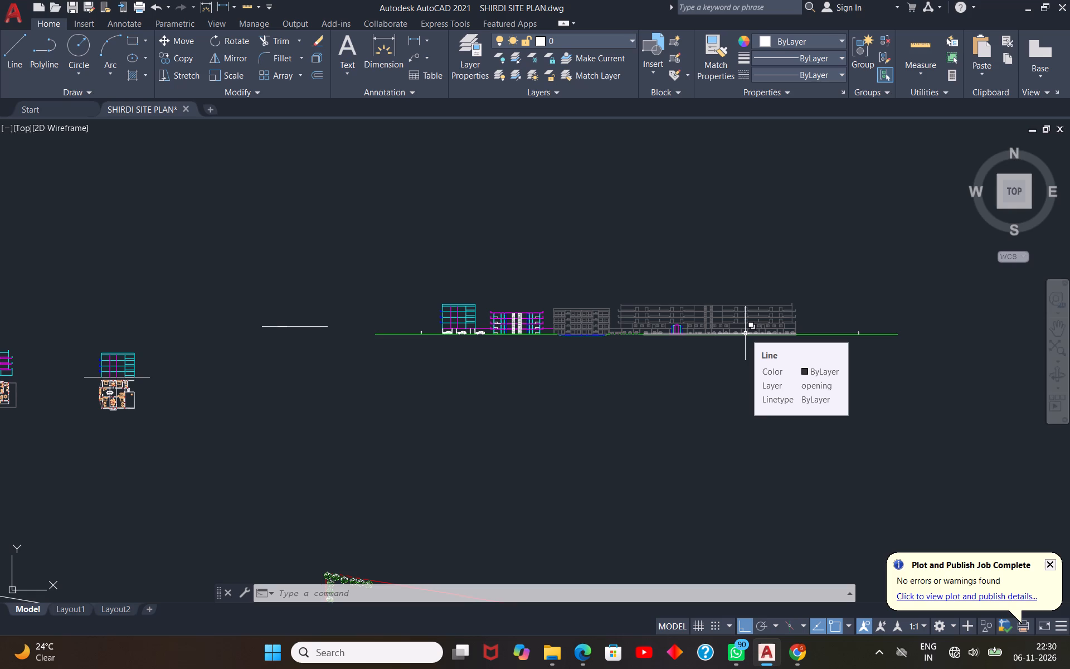
scroll(745, 333, "up", 3)
scroll(734, 335, "down", 1)
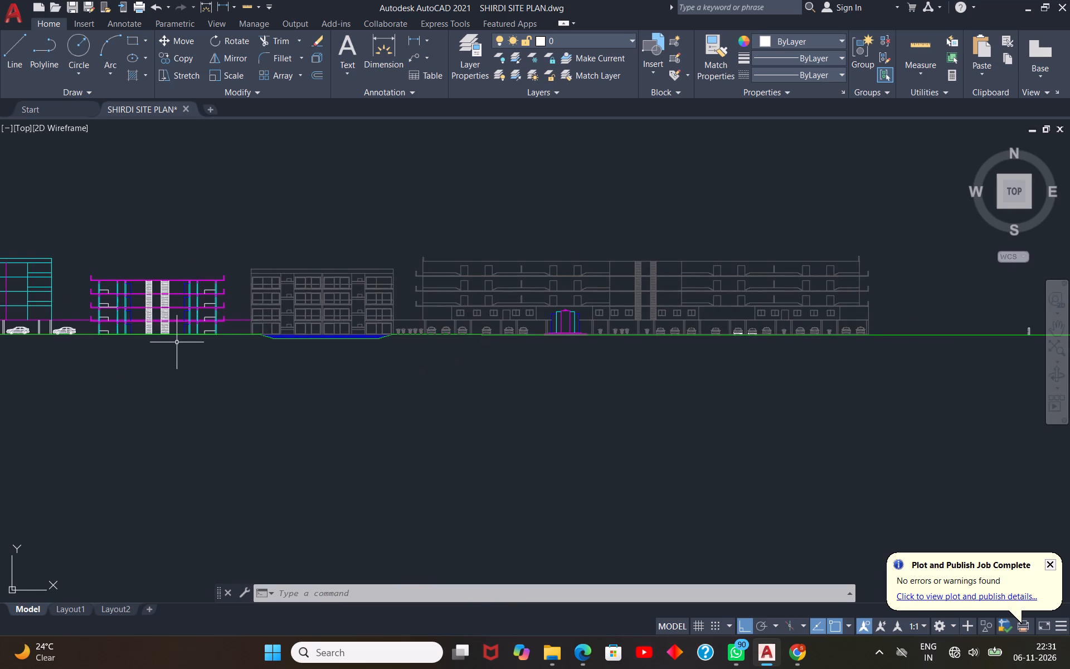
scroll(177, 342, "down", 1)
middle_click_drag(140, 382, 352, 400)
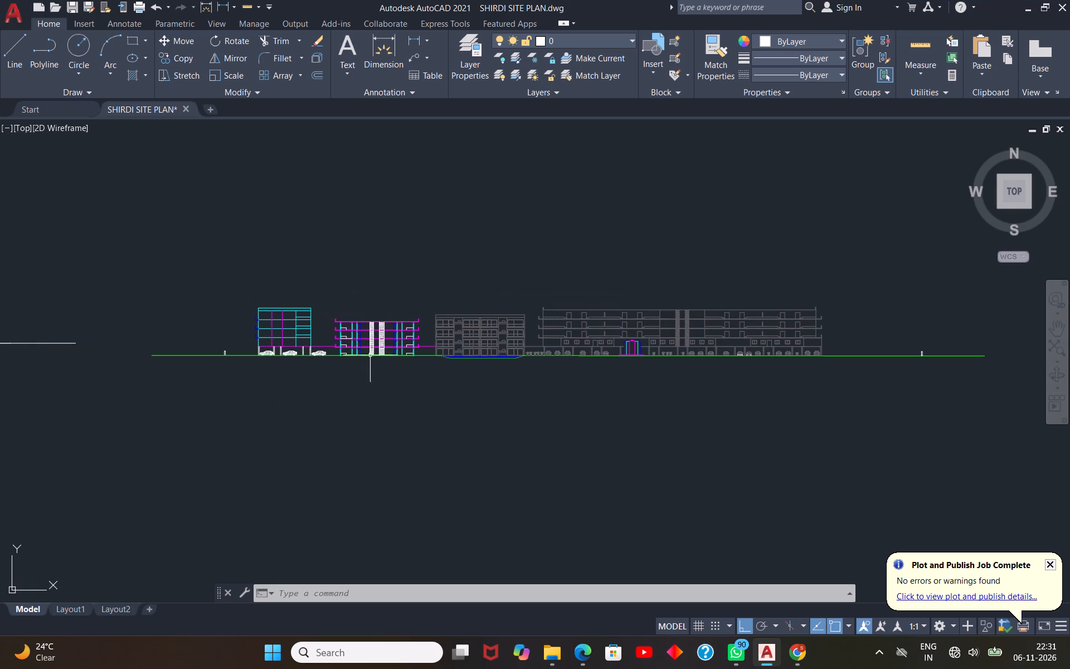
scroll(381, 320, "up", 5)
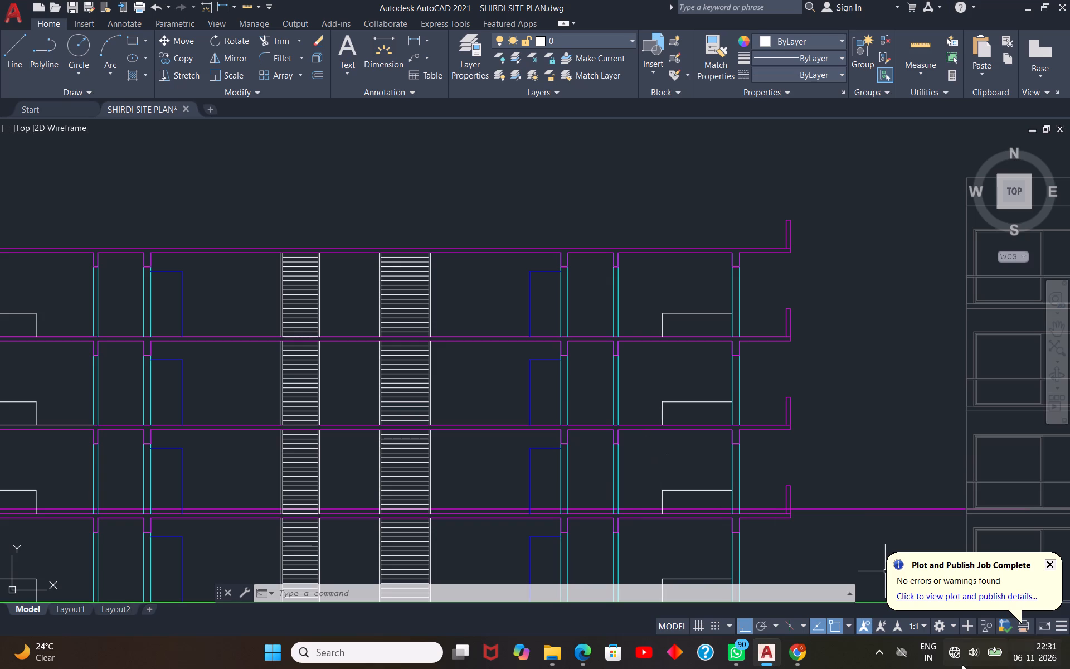
Switch to the Windows Wi-Fi settings and select the secured personal iPhone hotspot for connecting the computer.
left_click(954, 649)
left_click(871, 386)
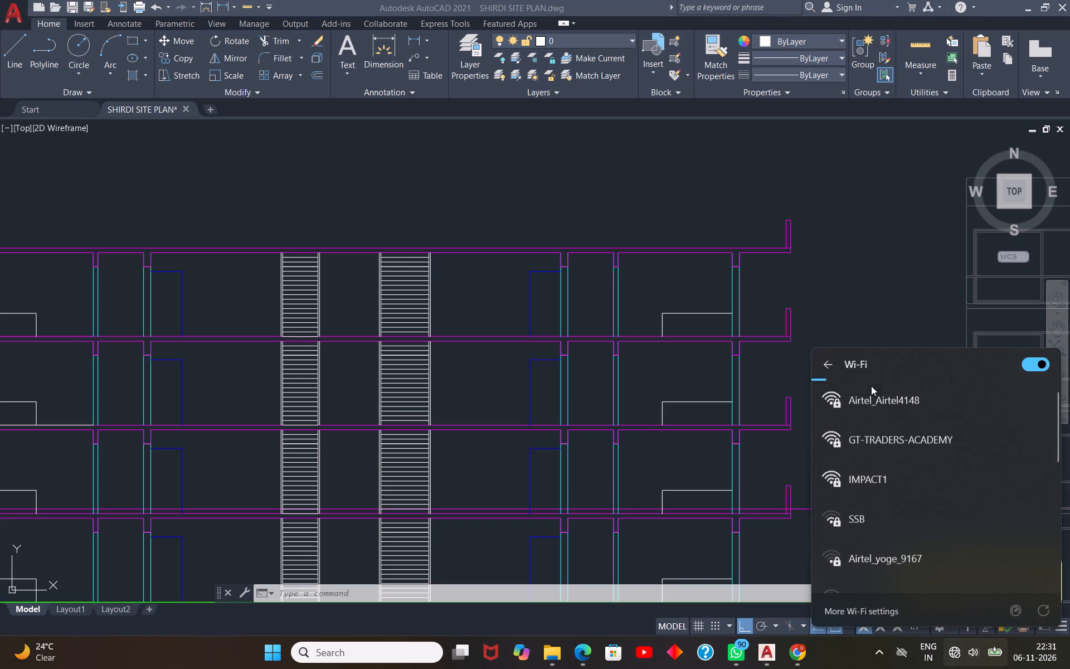
scroll(891, 444, "down", 2)
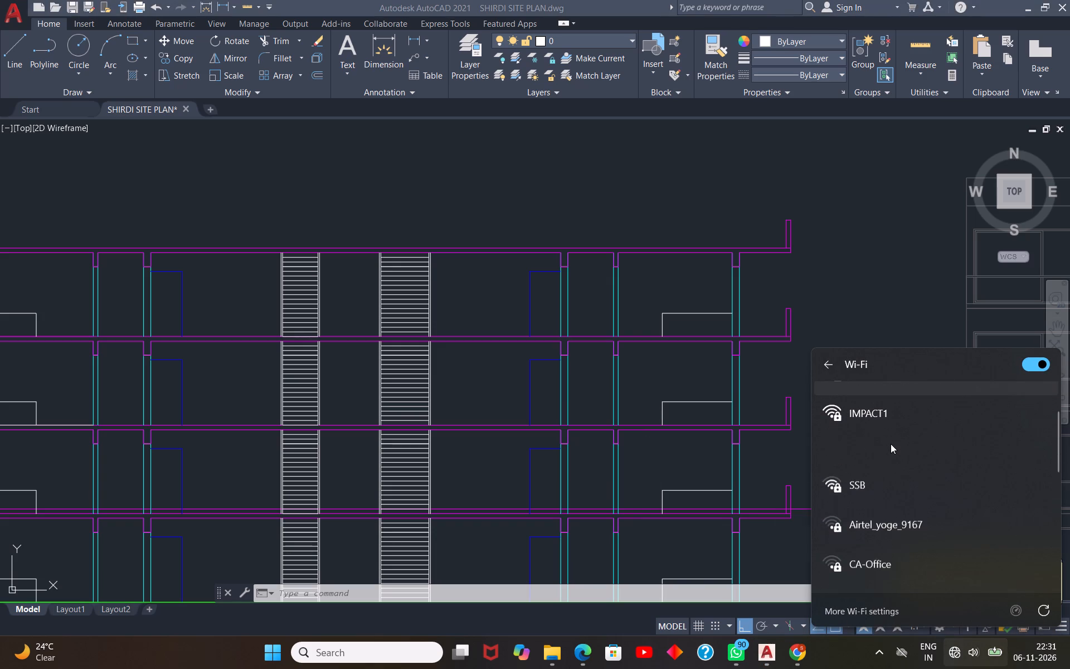
left_click(891, 454)
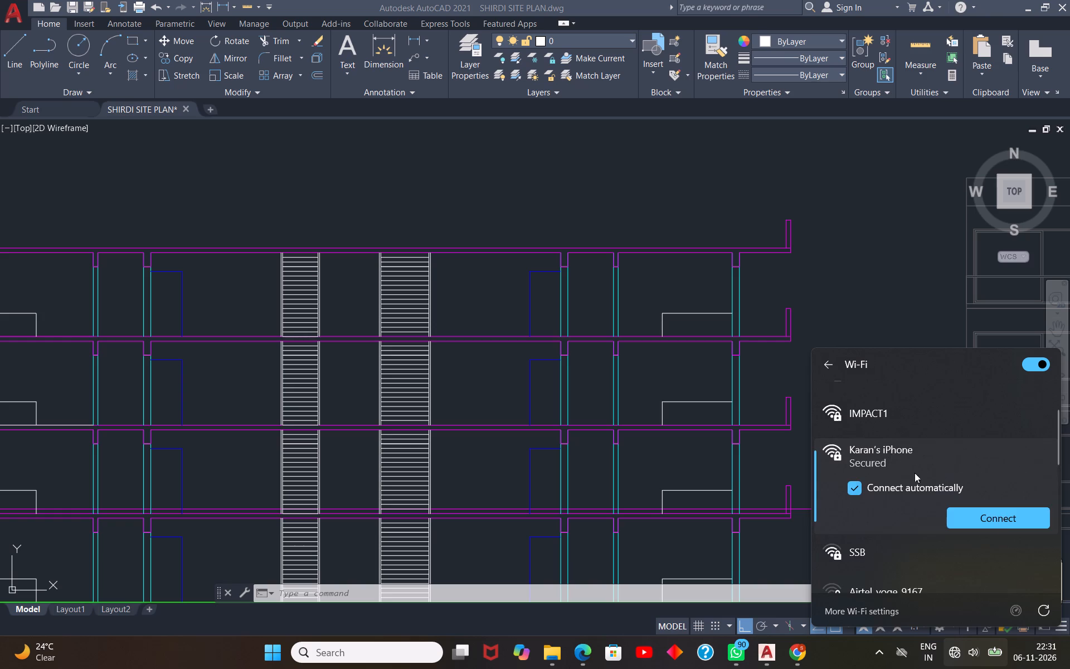
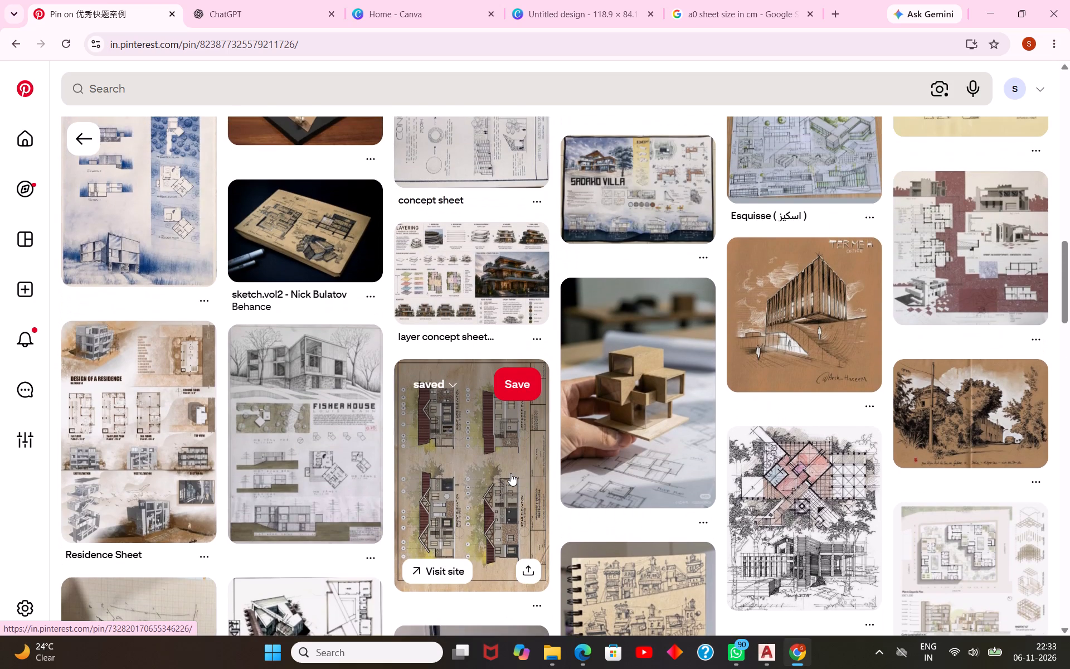
Examine the Pinterest architecture presentation sheets, including the opened residence board, for layout ideas.
scroll(510, 473, "up", 4)
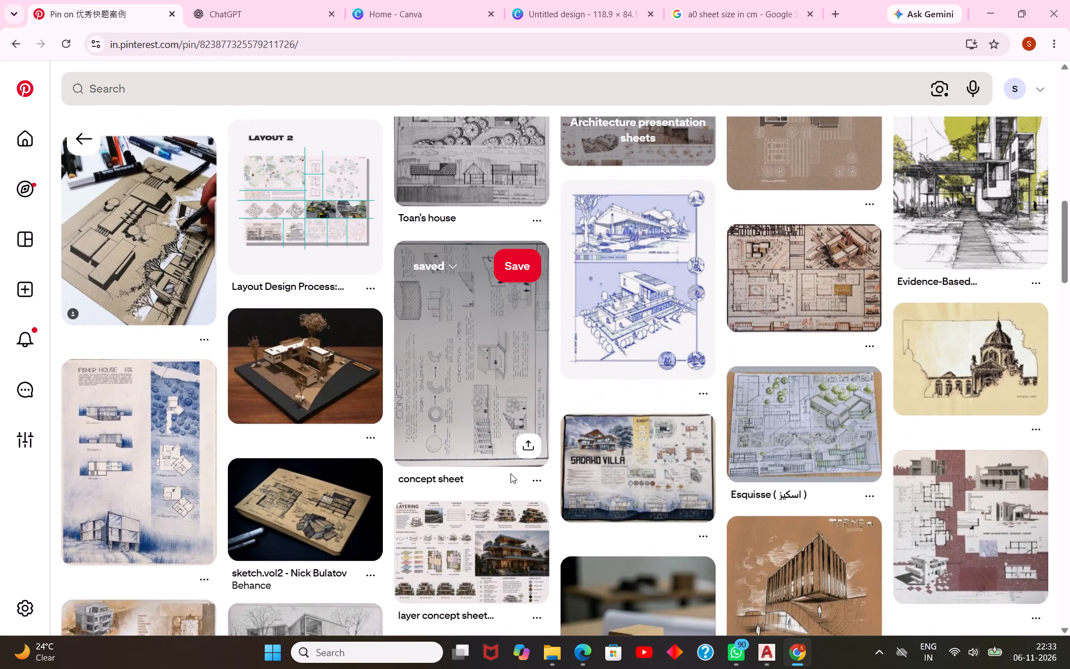
scroll(511, 473, "up", 5)
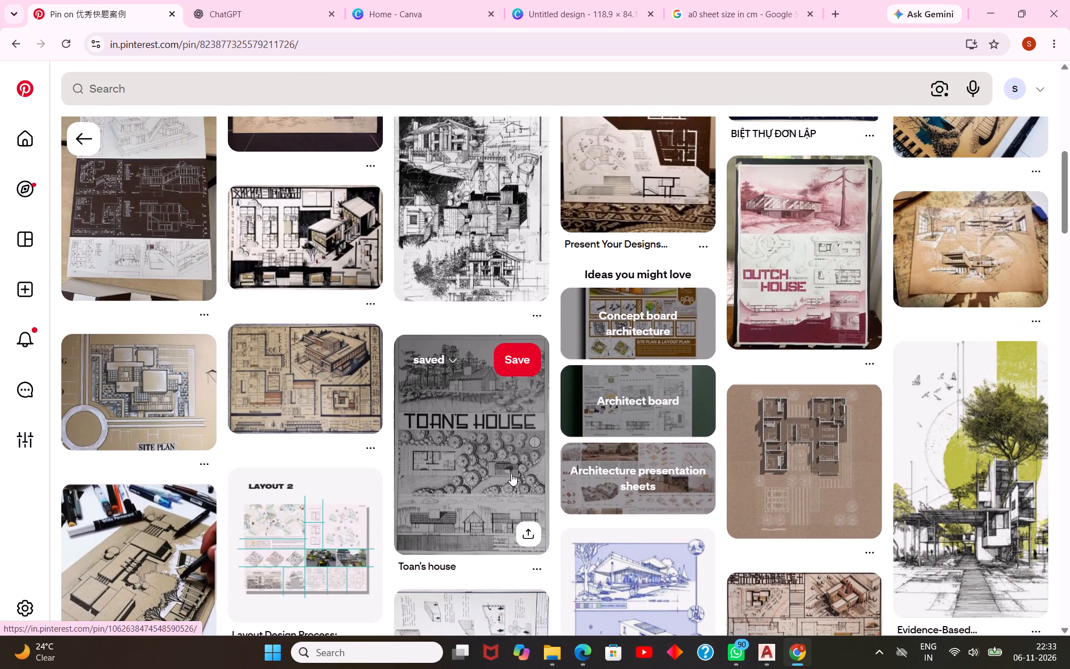
scroll(511, 473, "up", 6)
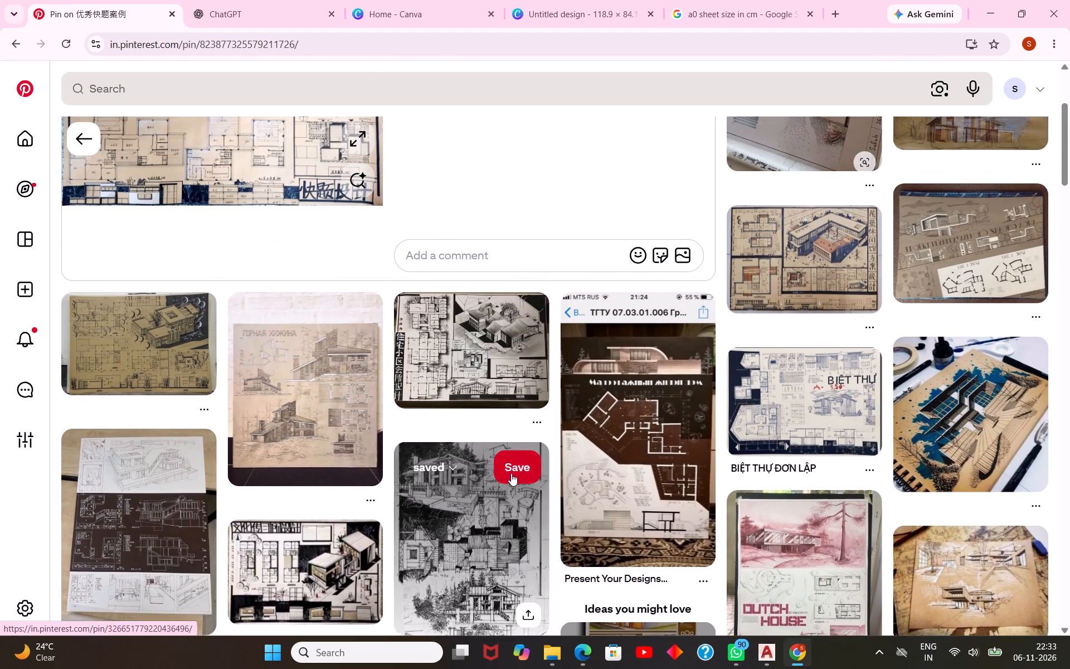
scroll(511, 473, "up", 1)
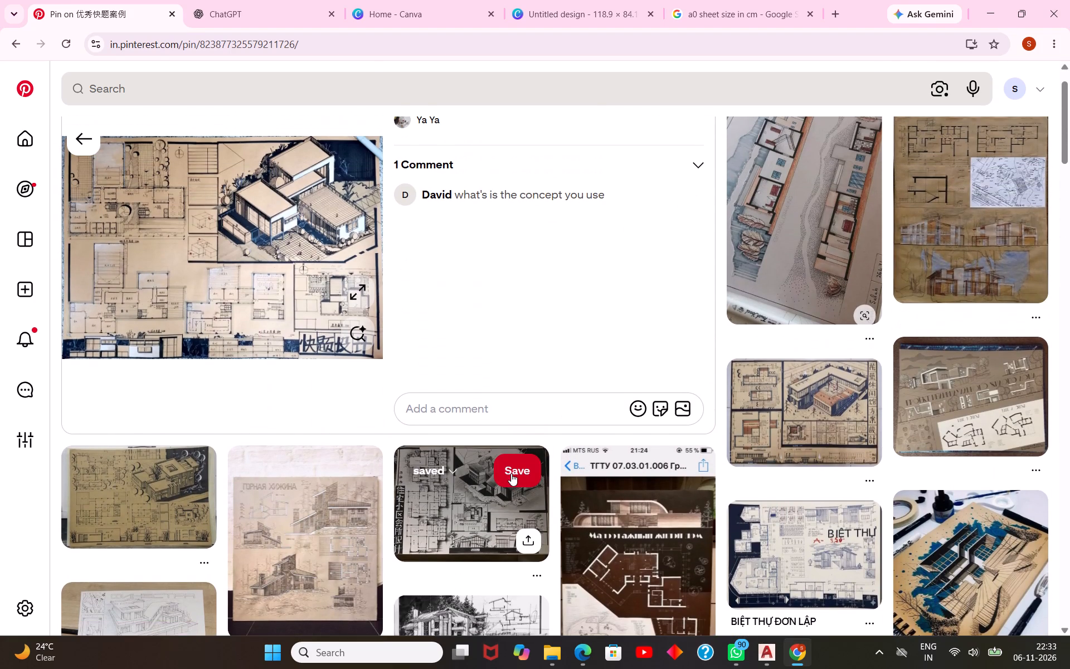
scroll(511, 473, "up", 2)
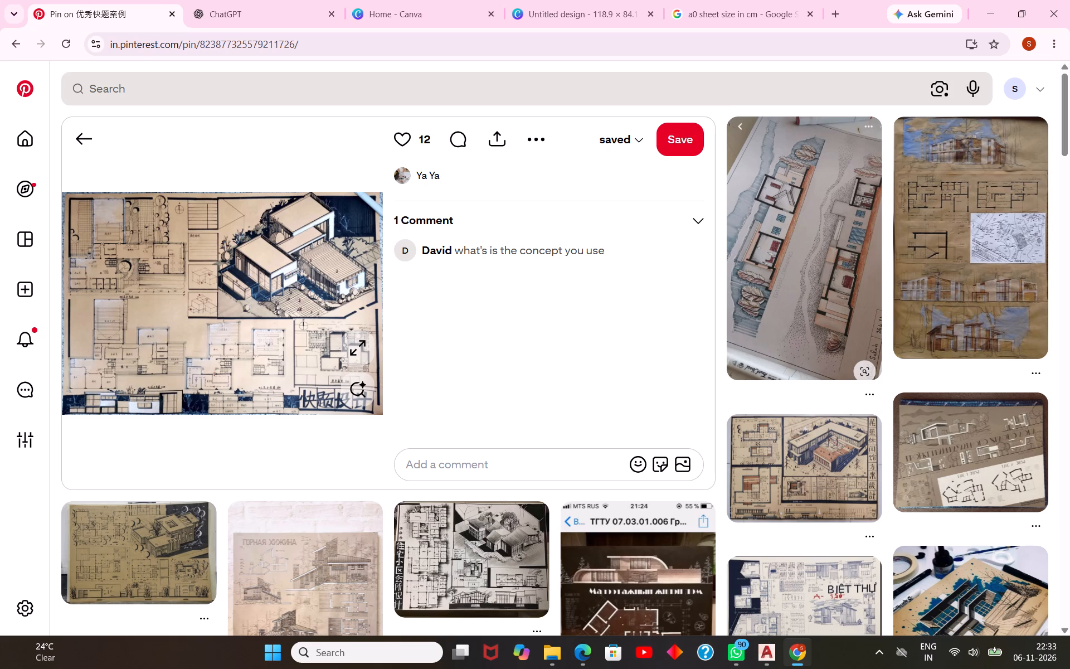
scroll(511, 473, "down", 1)
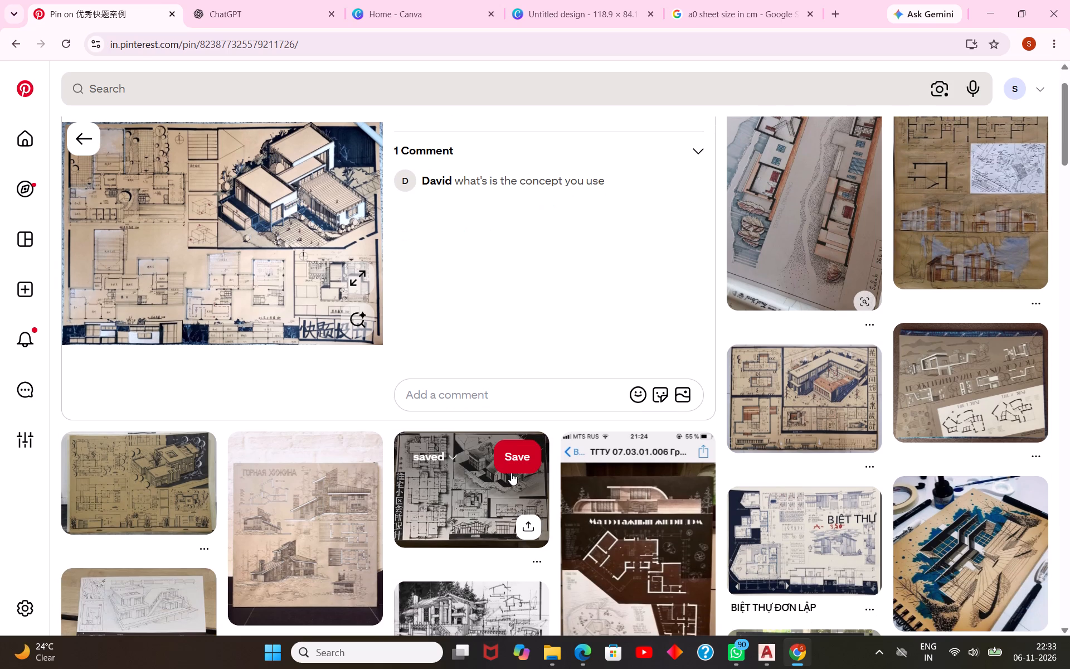
scroll(511, 473, "down", 2)
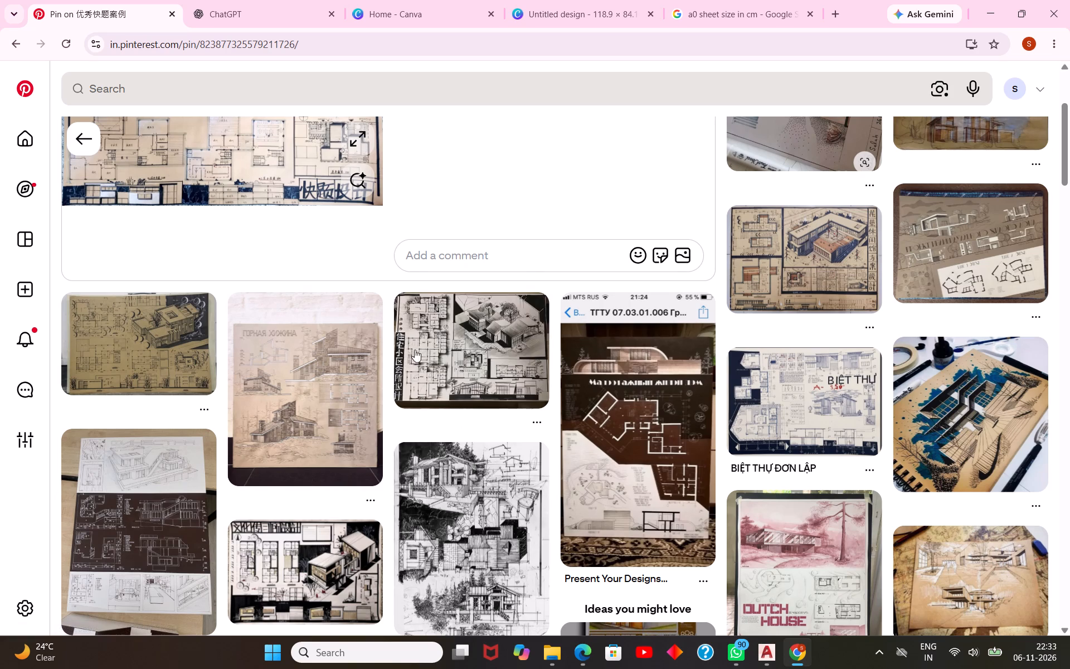
Switch to AutoCAD and examine the cleaned site section, its individual buildings, and the surrounding plans in the SHIRDI SITE PLAN drawing.
left_click(772, 647)
scroll(555, 473, "down", 2)
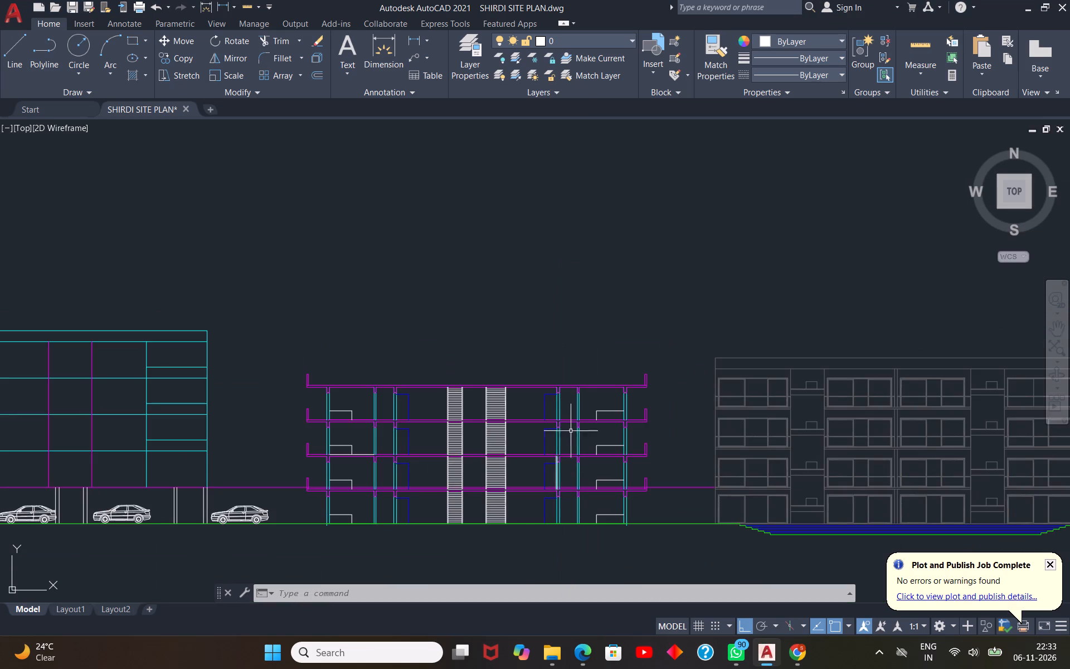
scroll(507, 445, "up", 1)
scroll(489, 295, "down", 2)
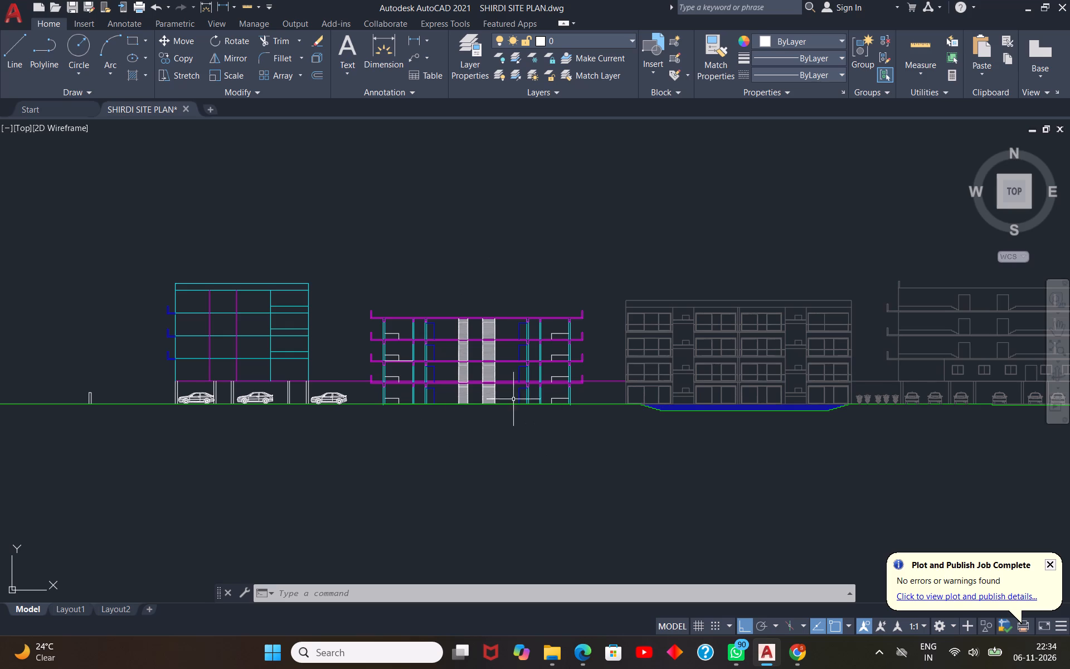
scroll(399, 351, "down", 3)
scroll(399, 351, "up", 3)
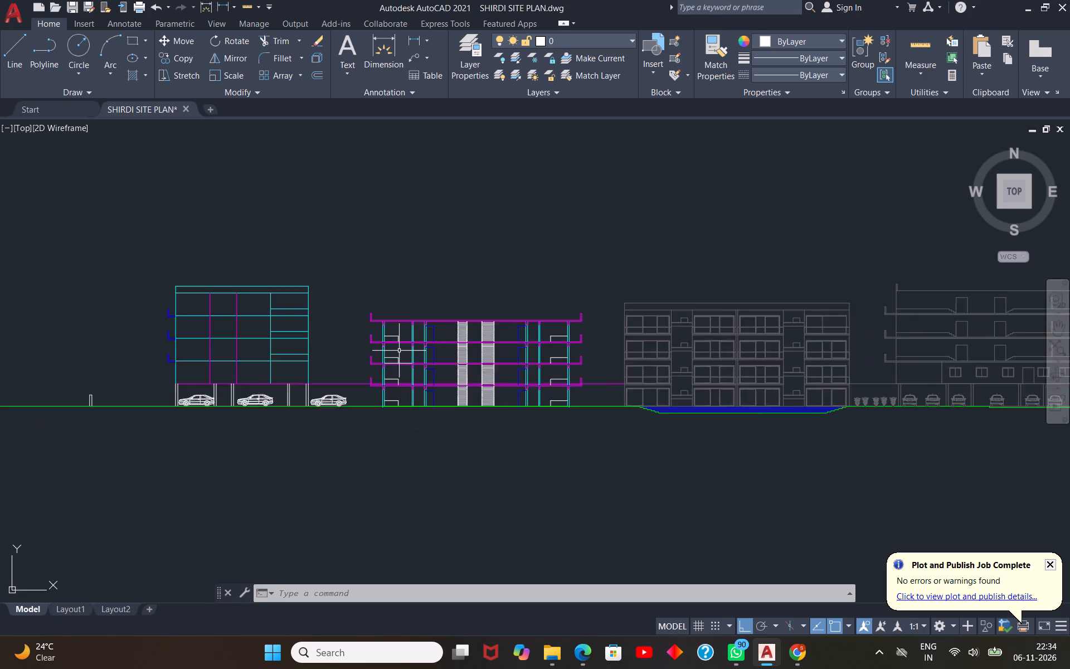
scroll(399, 351, "up", 1)
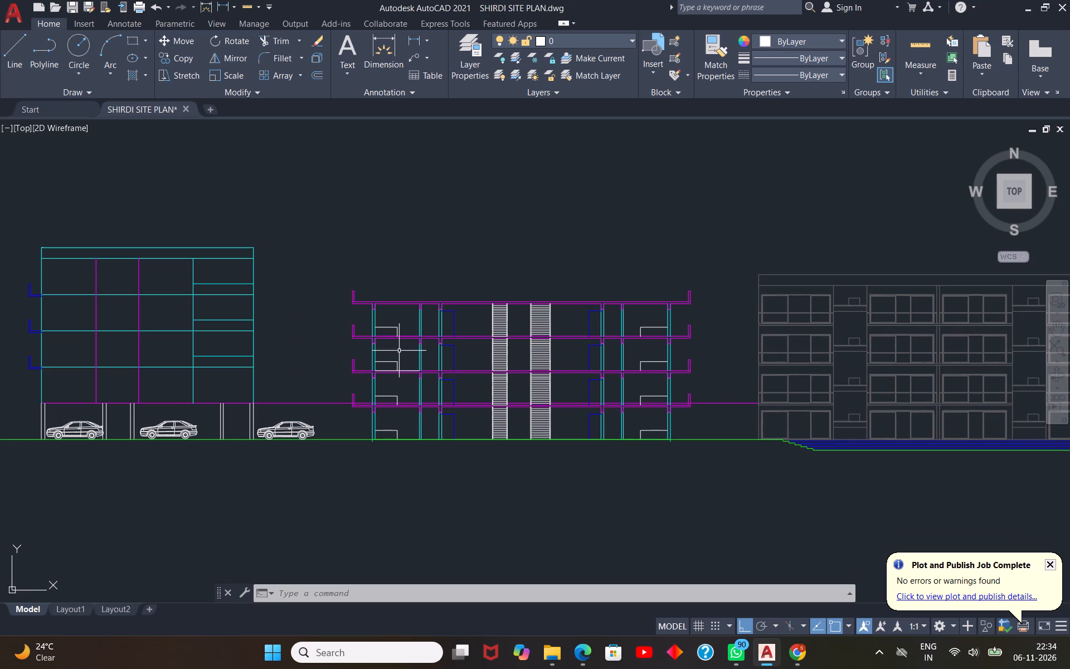
scroll(399, 351, "down", 1)
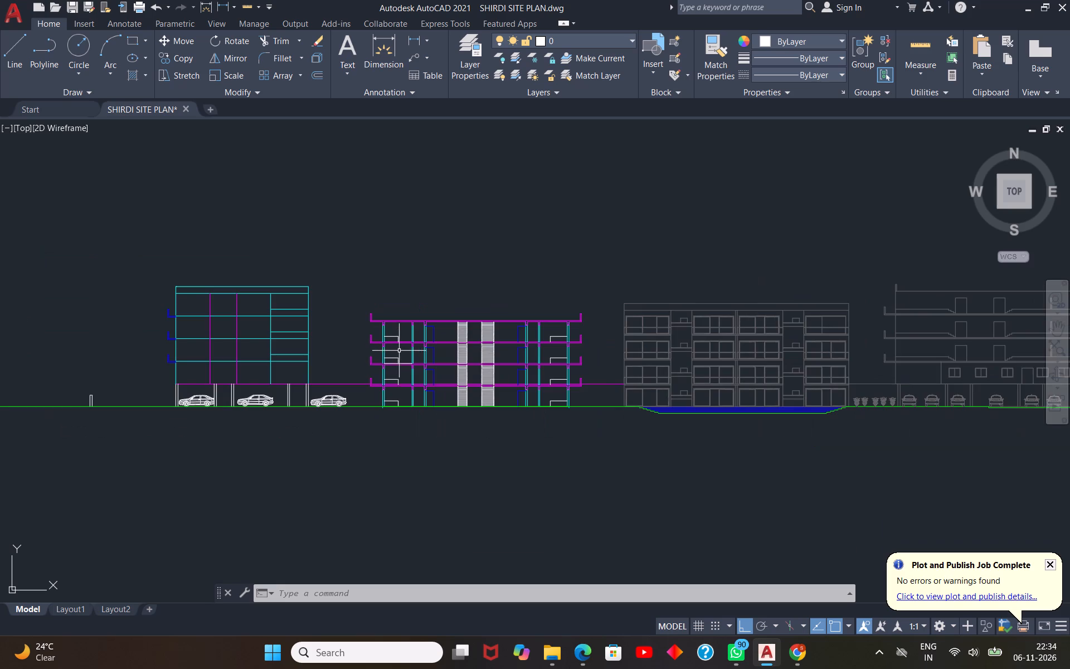
scroll(399, 351, "down", 1)
scroll(399, 351, "up", 2)
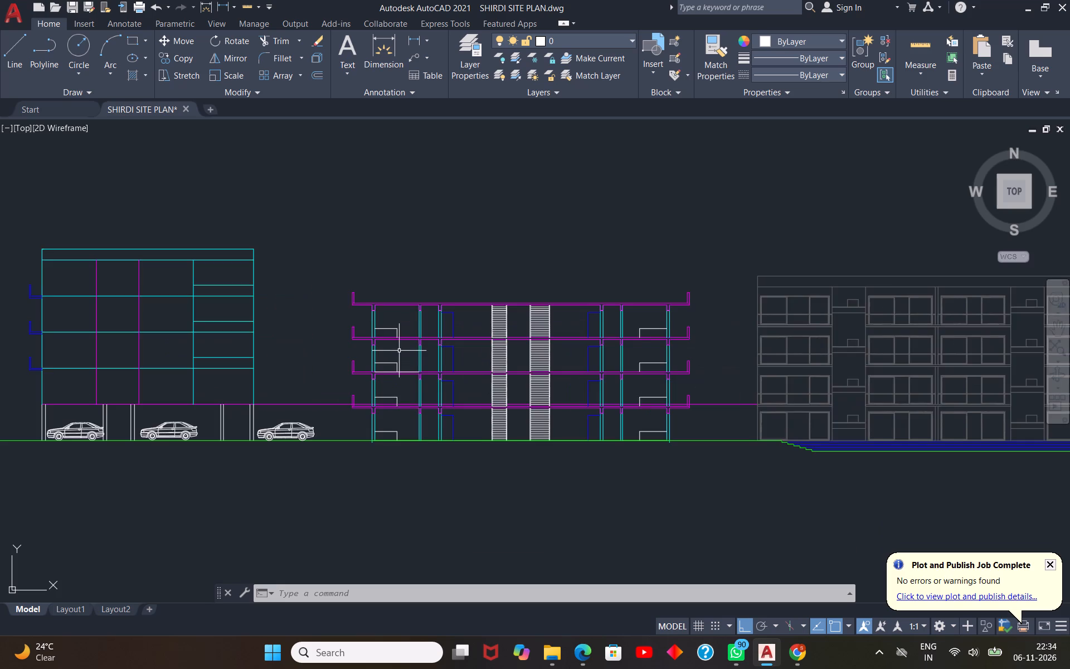
scroll(399, 351, "down", 1)
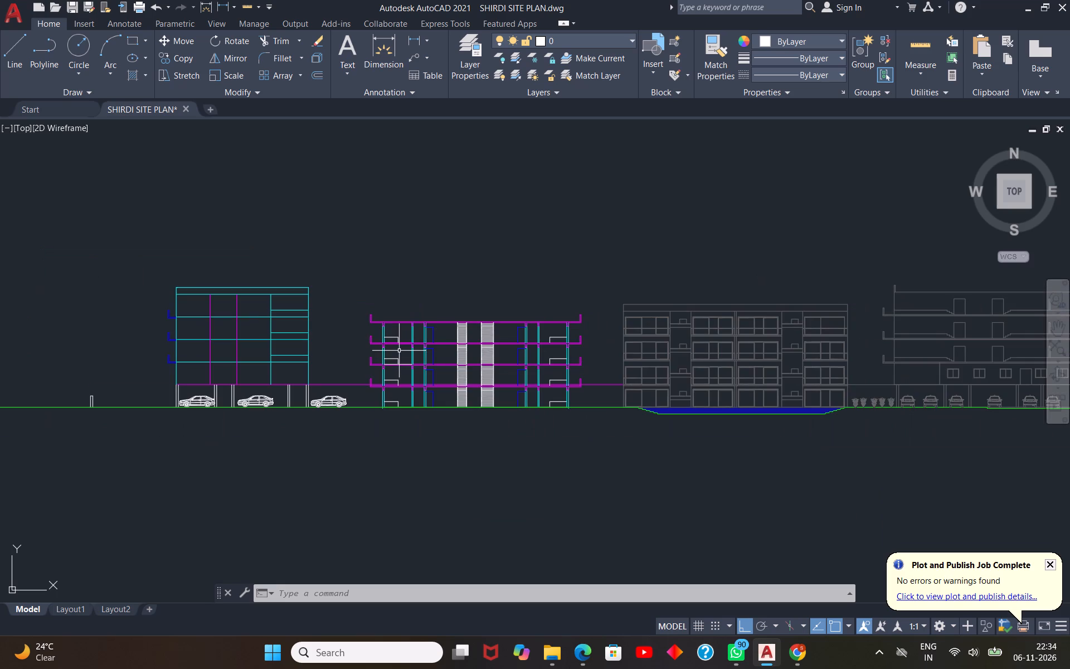
scroll(399, 351, "down", 2)
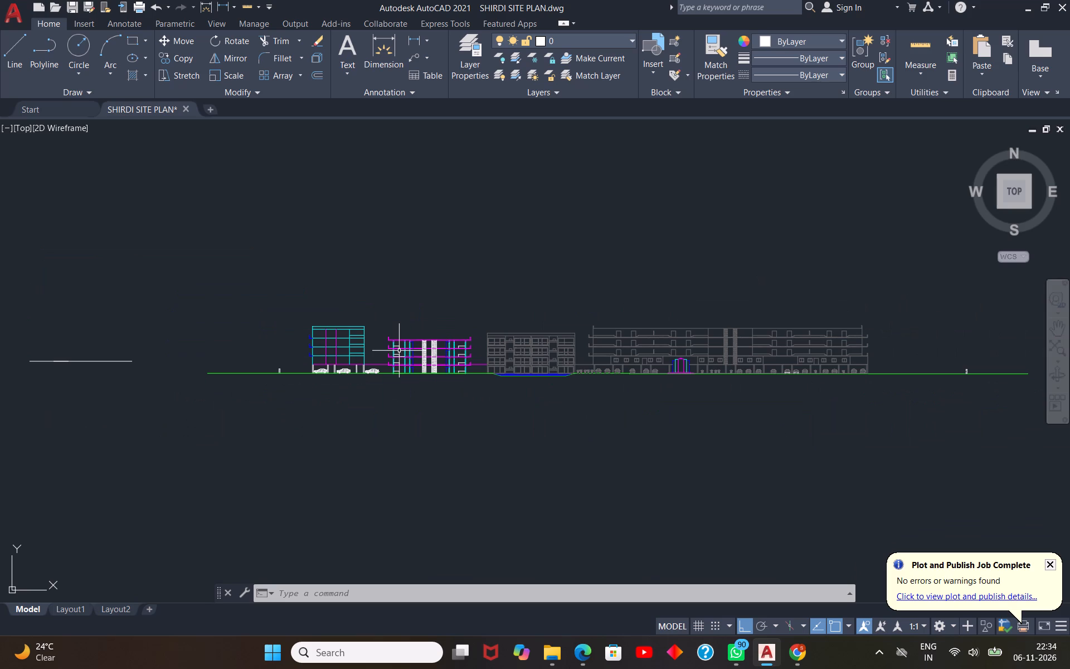
scroll(585, 344, "up", 3)
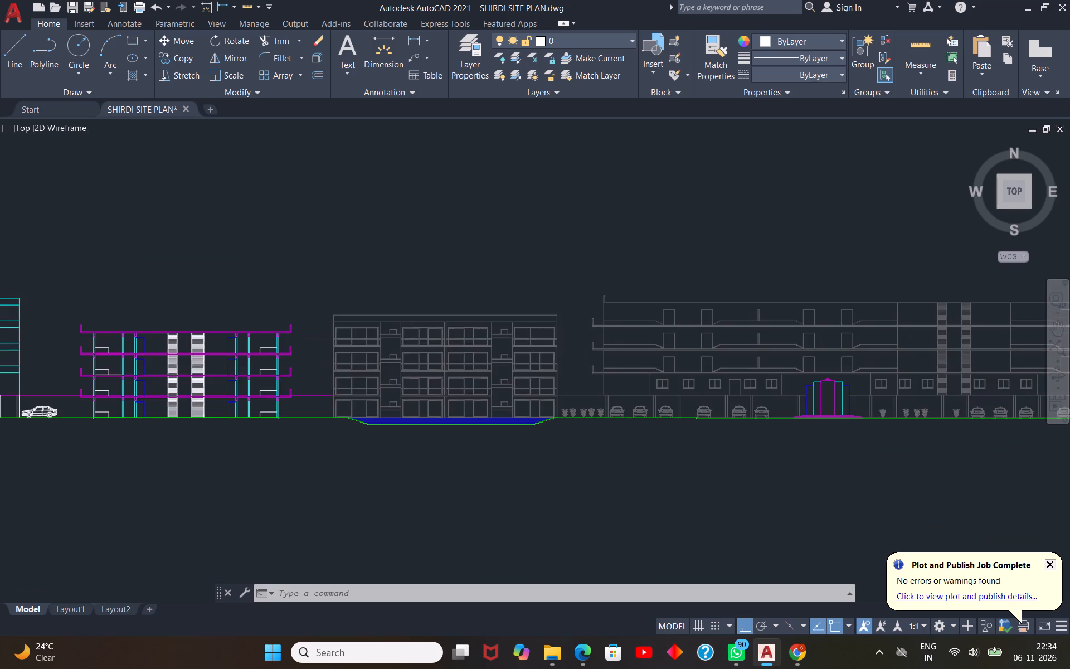
scroll(586, 345, "up", 1)
scroll(586, 345, "down", 5)
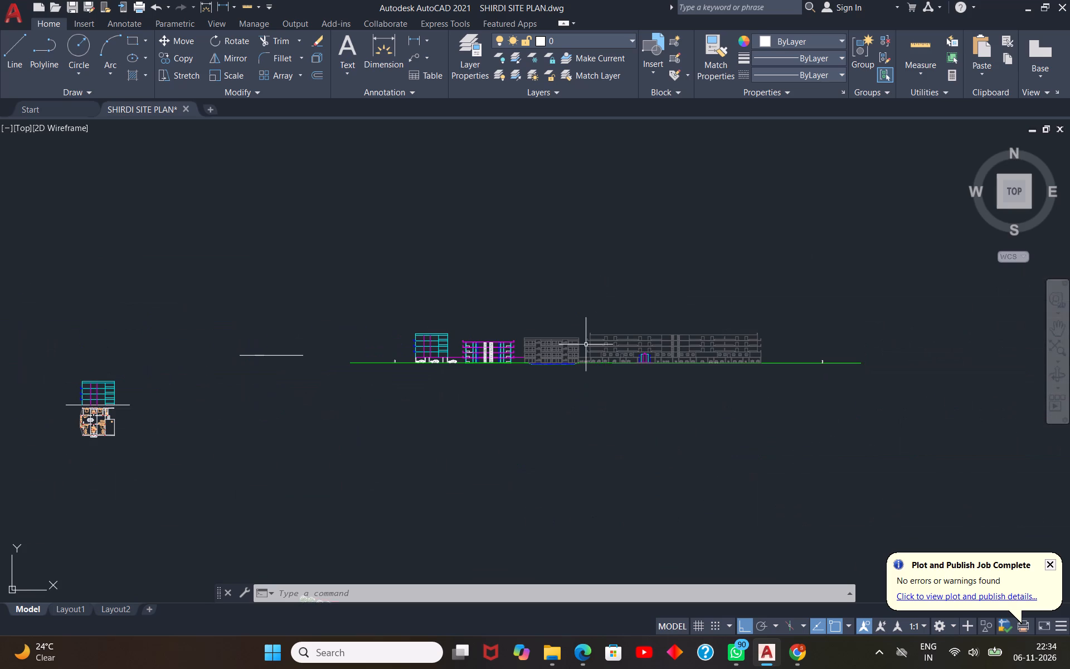
scroll(586, 345, "down", 2)
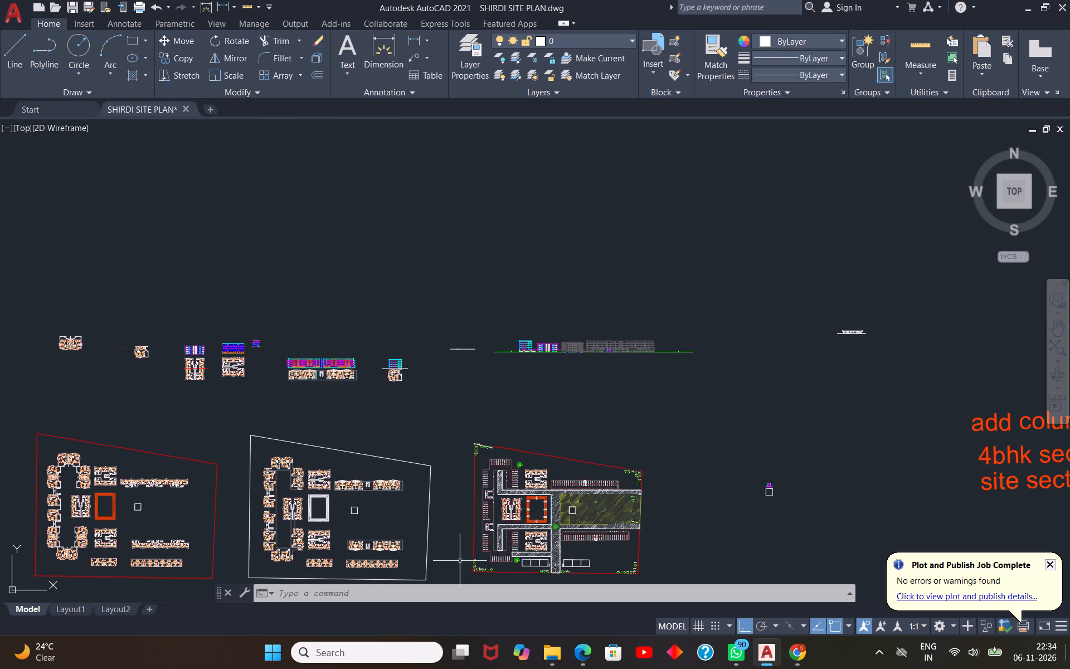
Switch to the untitled Canva design in Chrome and retry the failed upload of 3 BHK.pdf.
left_click(797, 648)
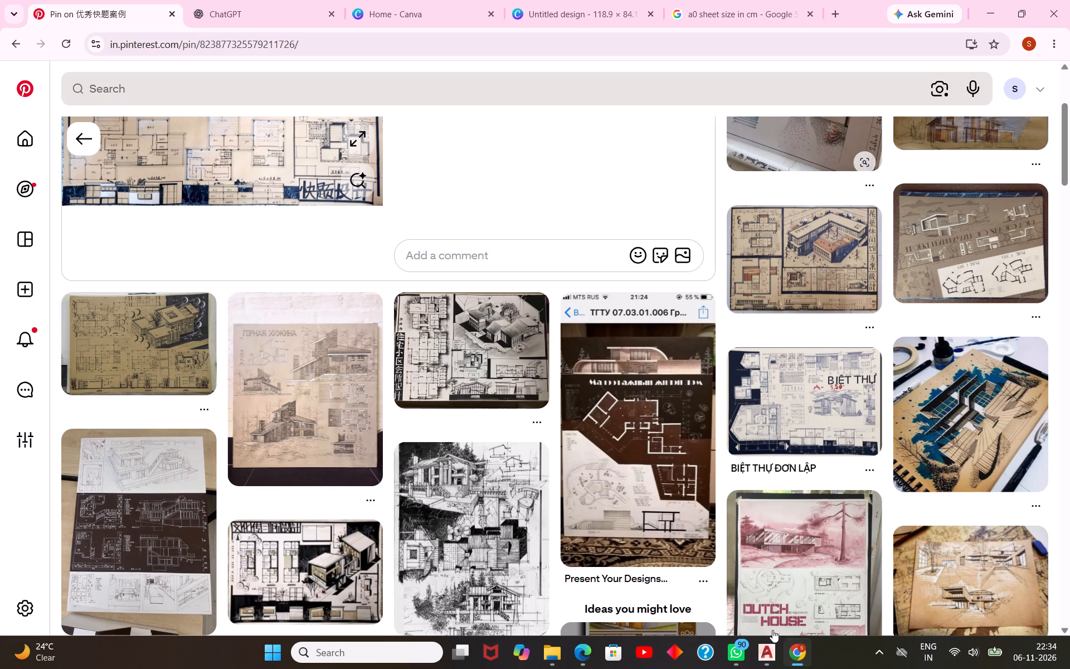
left_click(580, 12)
scroll(620, 297, "up", 5)
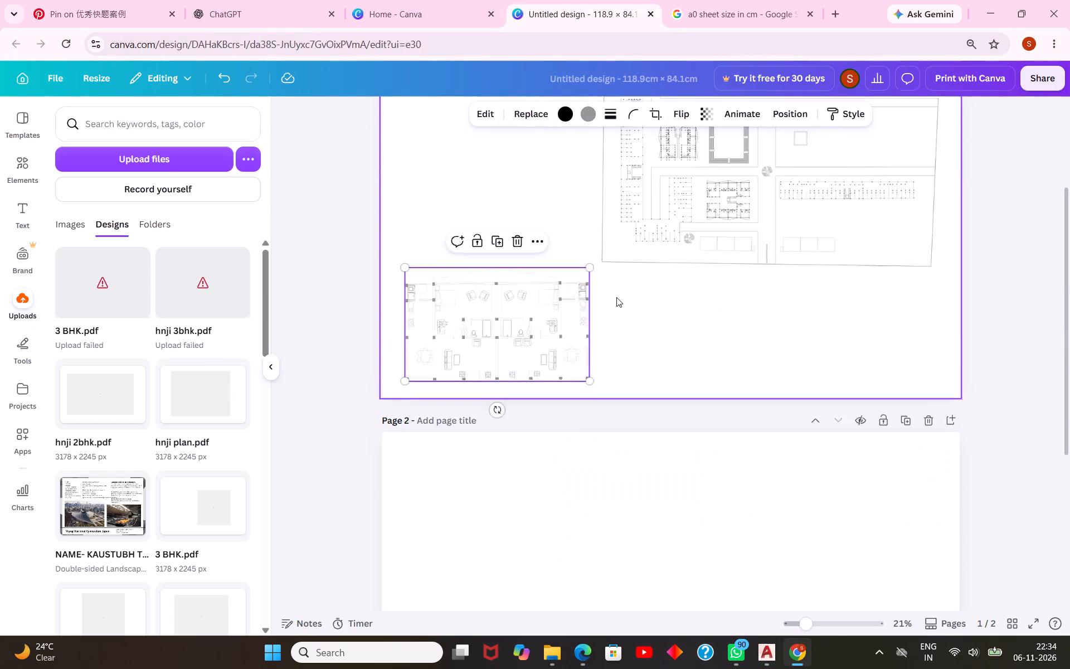
scroll(616, 297, "up", 3)
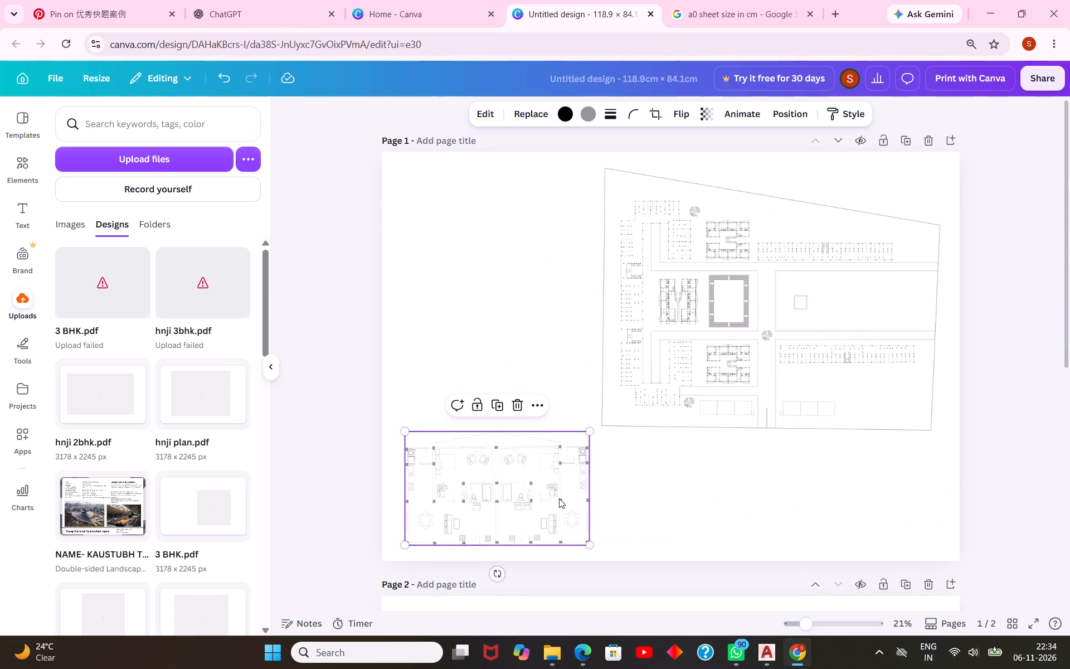
scroll(559, 498, "down", 10)
scroll(559, 492, "up", 2)
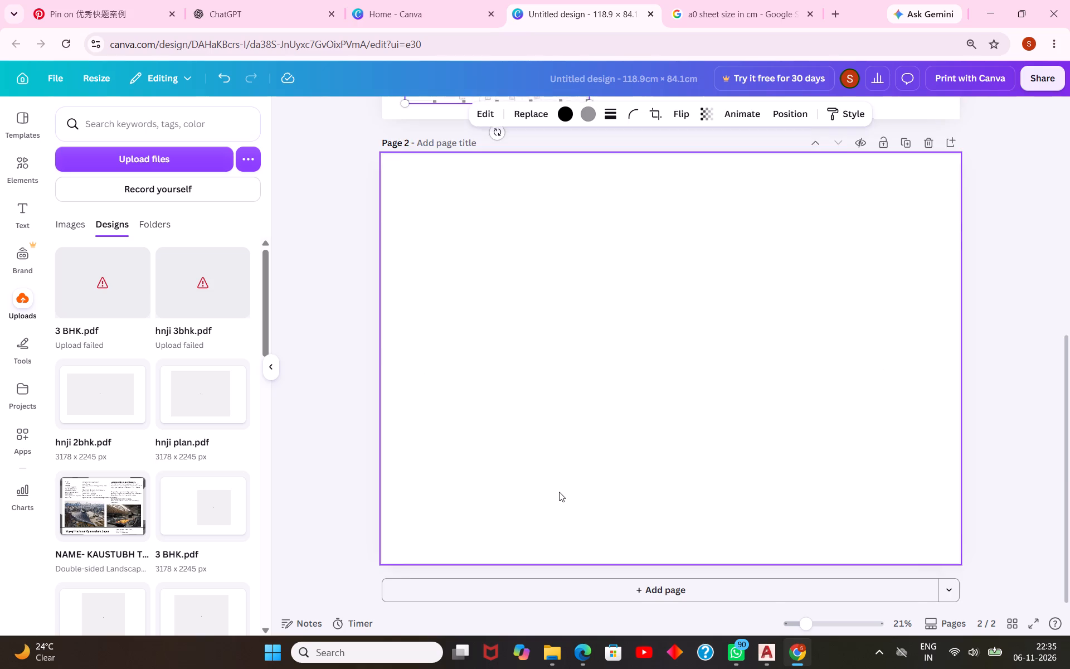
scroll(559, 492, "up", 5)
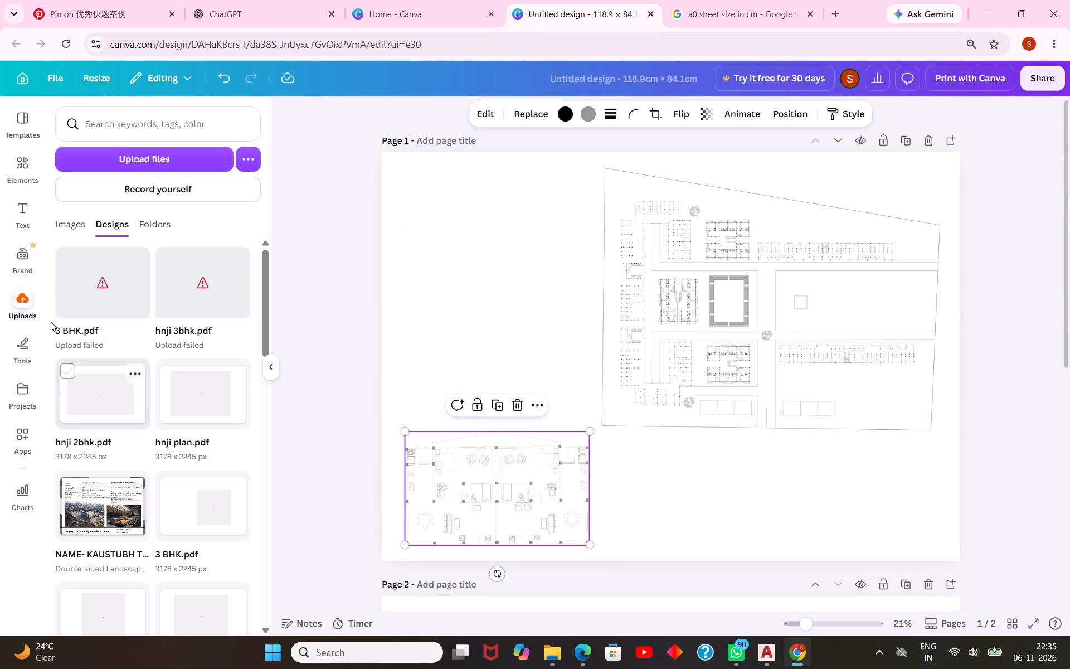
left_click(106, 269)
Insert the uploaded 3 BHK.pdf floor plan and move it from page 2 onto page 1.
scroll(796, 448, "down", 11)
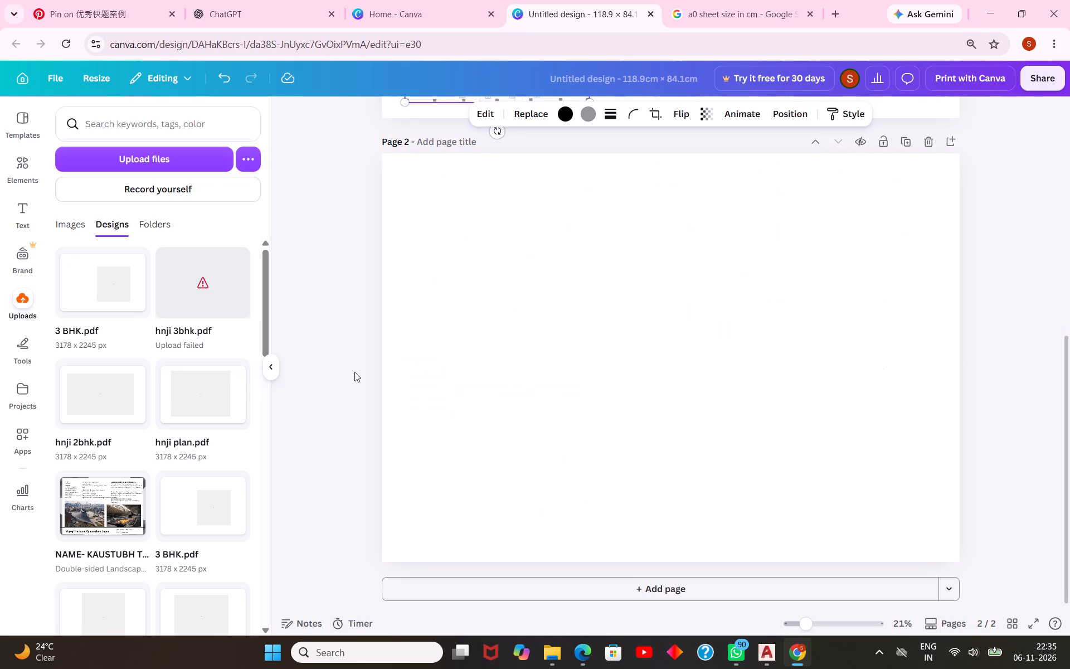
left_click(135, 294)
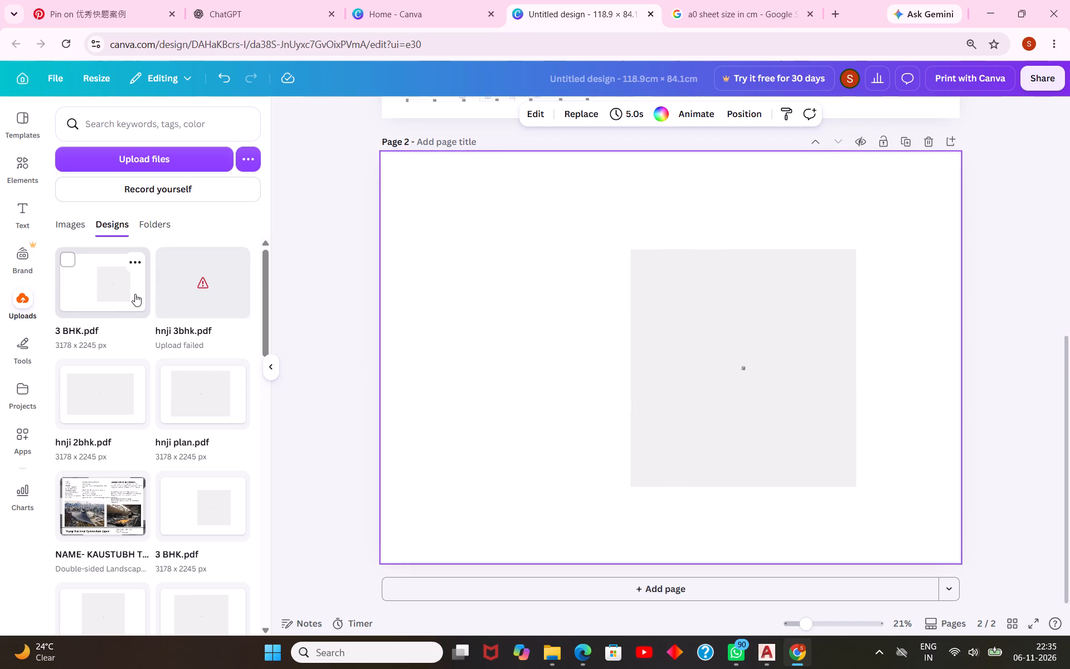
left_click_drag(738, 407, 735, 382)
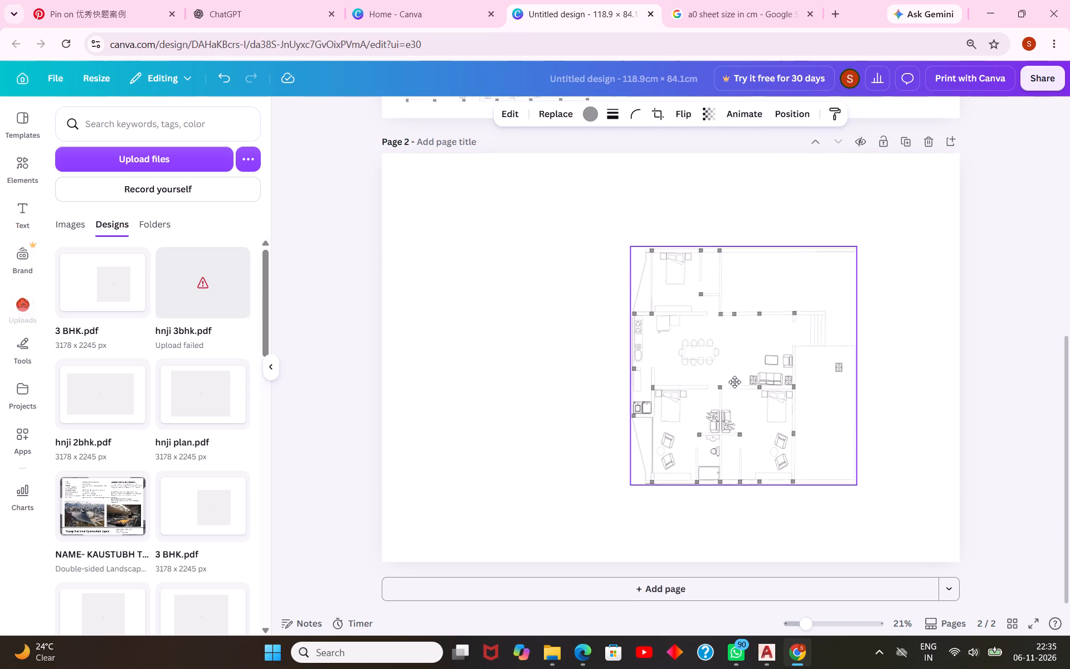
left_click_drag(735, 382, 463, 341)
scroll(731, 380, "up", 7)
Shrink the 3 BHK plan to fit above the existing unit plan on page 1 and rotate it a quarter turn clockwise.
left_click_drag(352, 180, 486, 274)
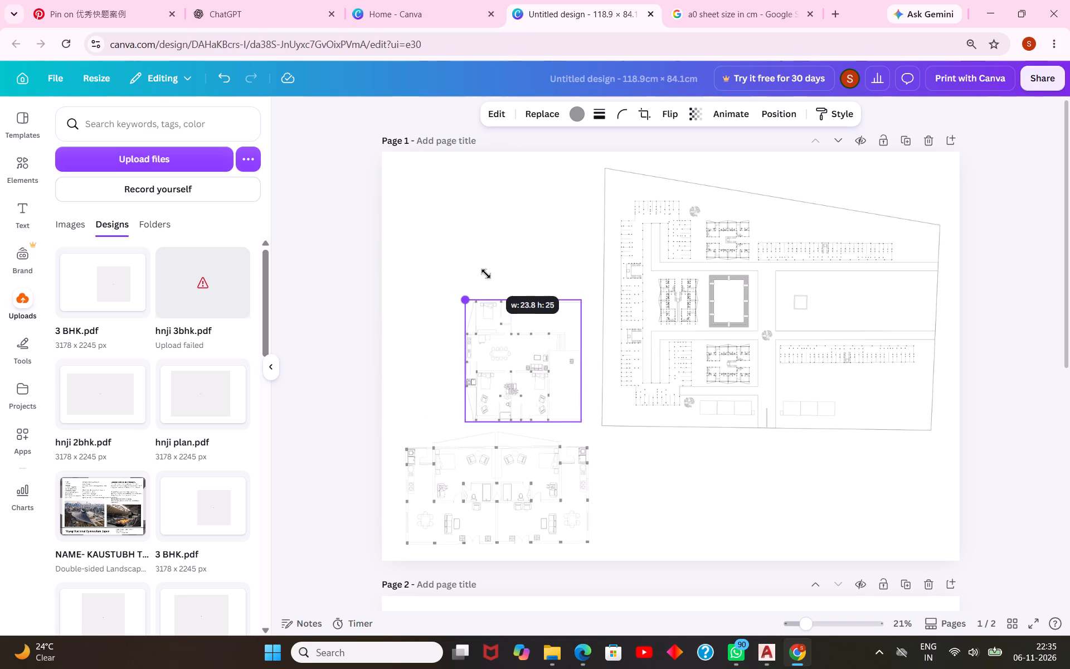
left_click_drag(486, 274, 408, 263)
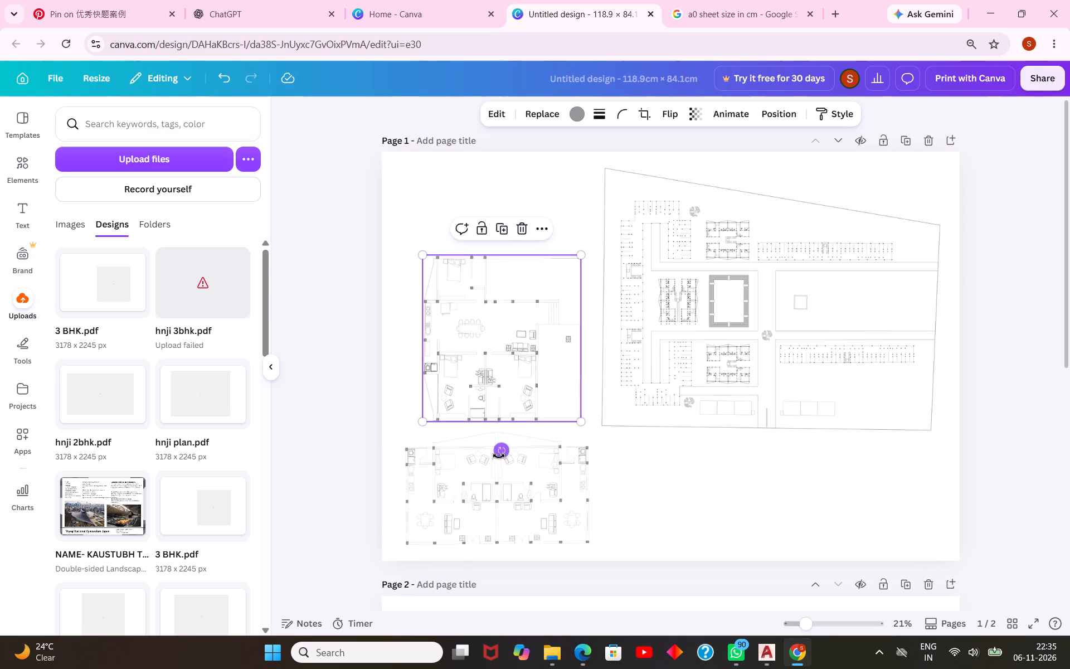
left_click_drag(499, 451, 379, 331)
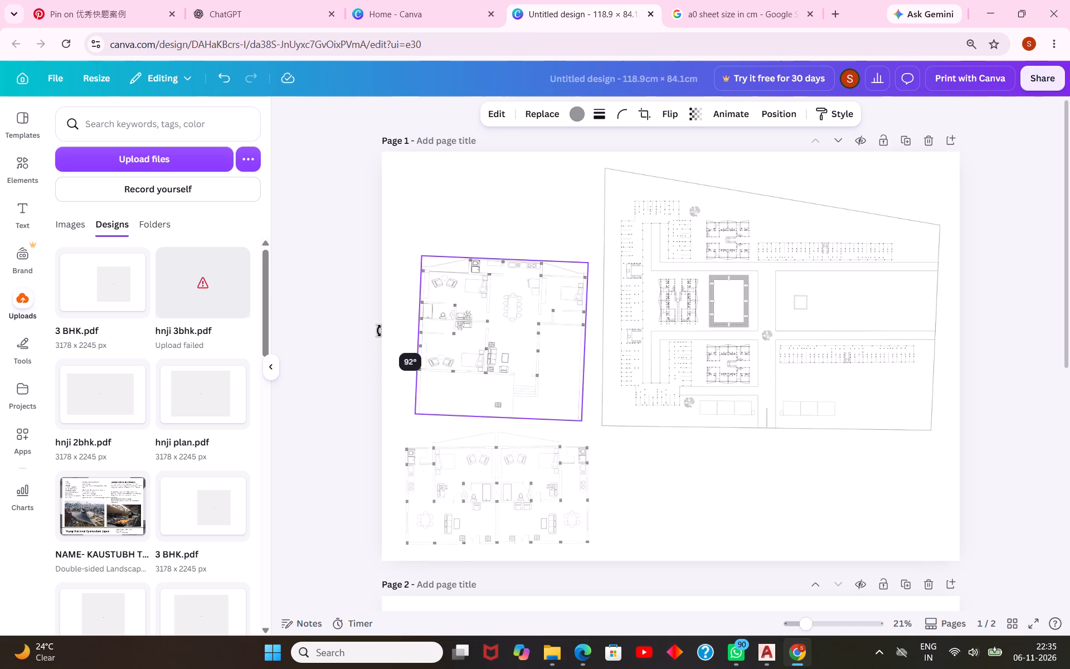
left_click_drag(379, 331, 378, 335)
Move the 3 BHK plan below the site plan, beside the existing unit plan, and scale it down slightly.
left_click_drag(505, 308, 540, 384)
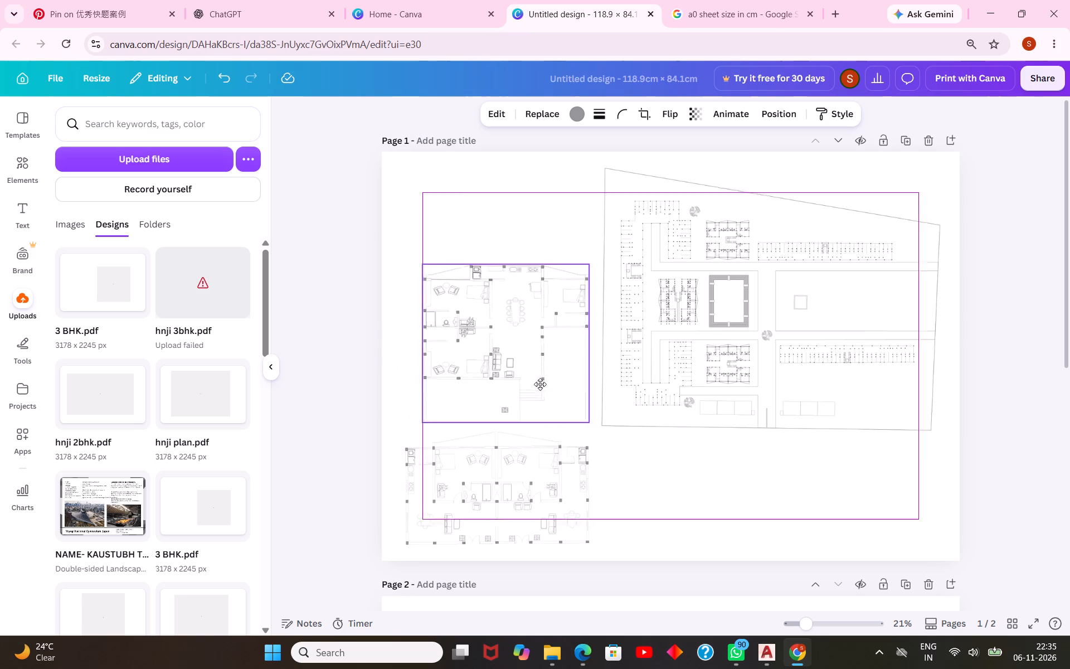
left_click_drag(540, 384, 716, 478)
left_click_drag(797, 432, 776, 450)
left_click_drag(650, 526, 651, 512)
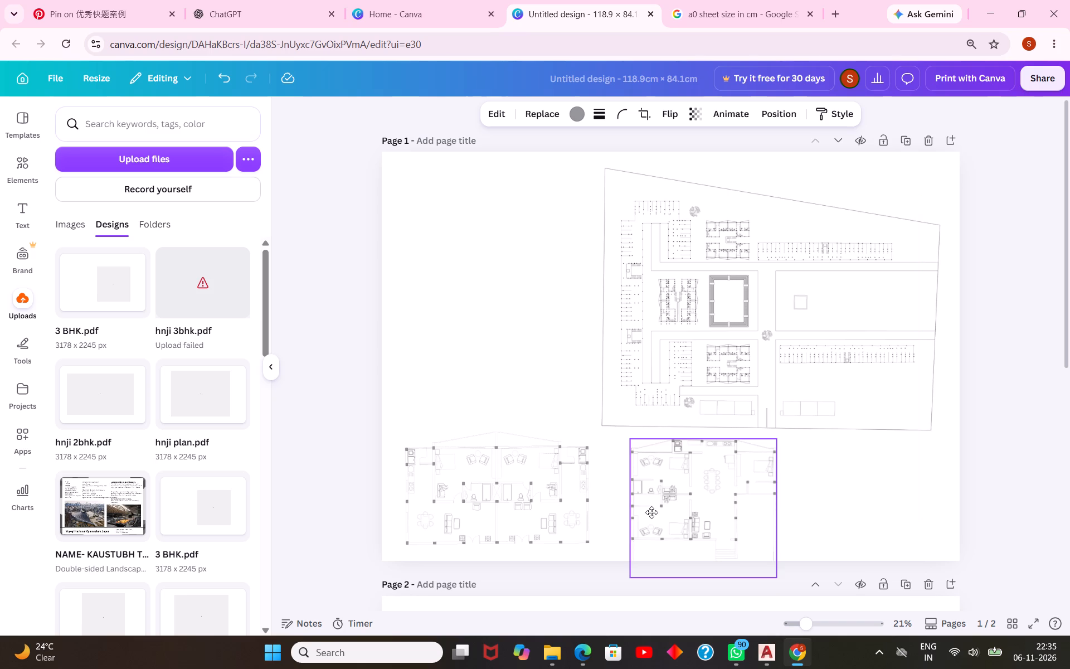
left_click_drag(651, 512, 637, 512)
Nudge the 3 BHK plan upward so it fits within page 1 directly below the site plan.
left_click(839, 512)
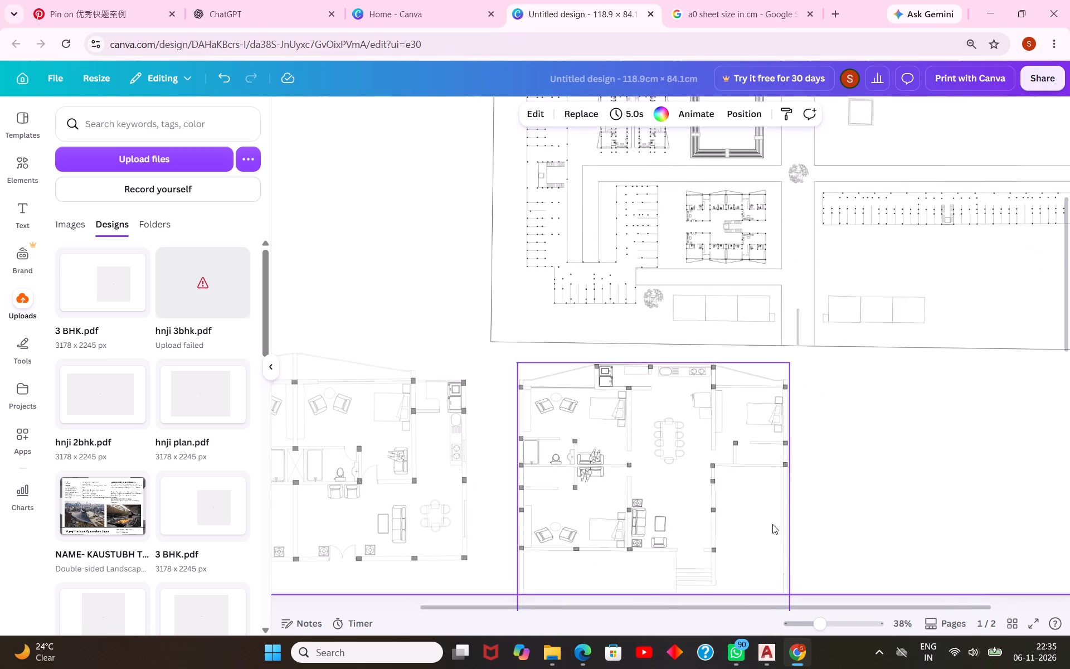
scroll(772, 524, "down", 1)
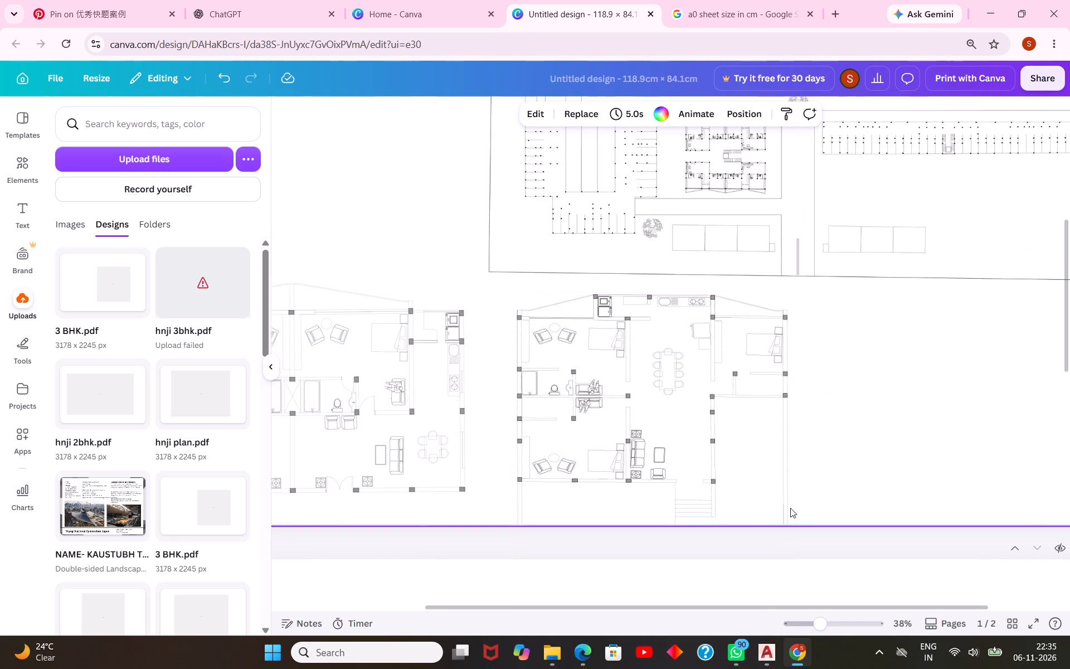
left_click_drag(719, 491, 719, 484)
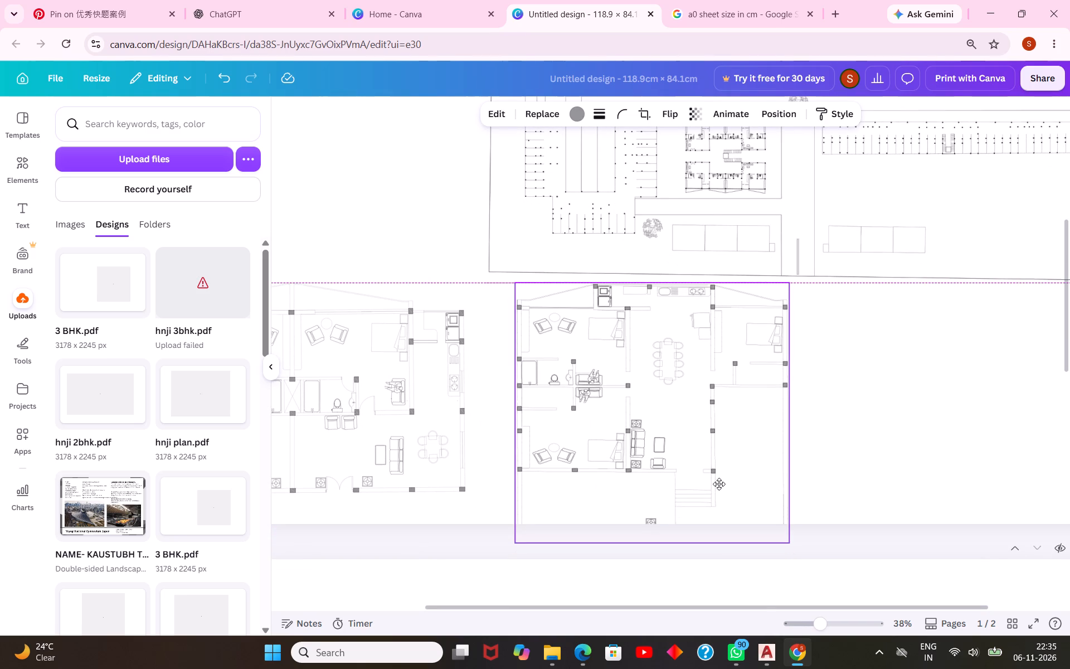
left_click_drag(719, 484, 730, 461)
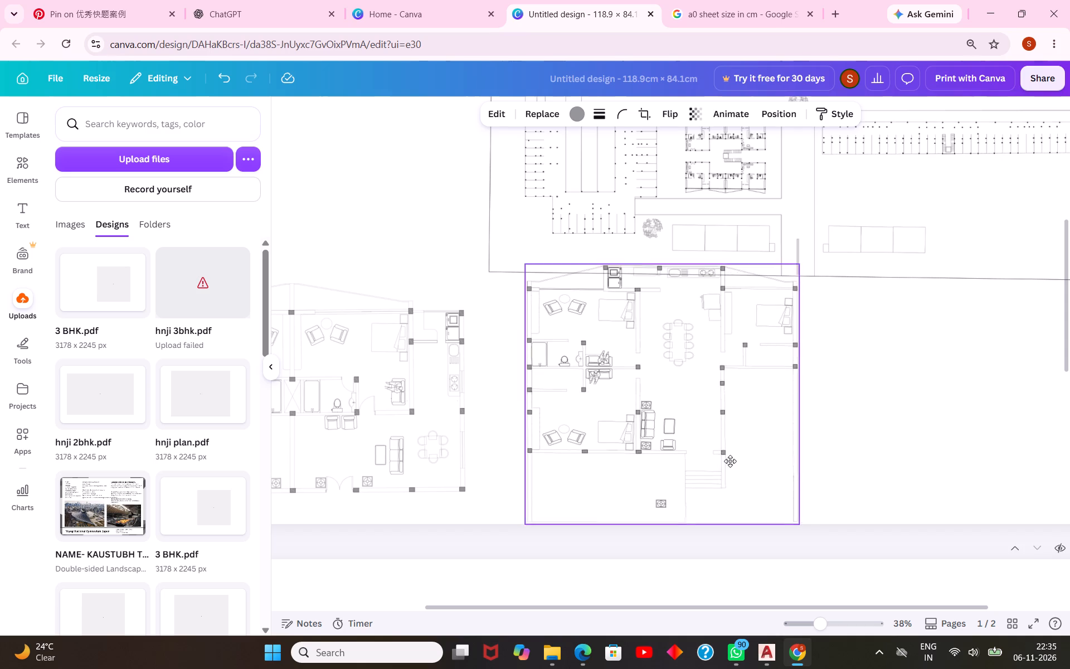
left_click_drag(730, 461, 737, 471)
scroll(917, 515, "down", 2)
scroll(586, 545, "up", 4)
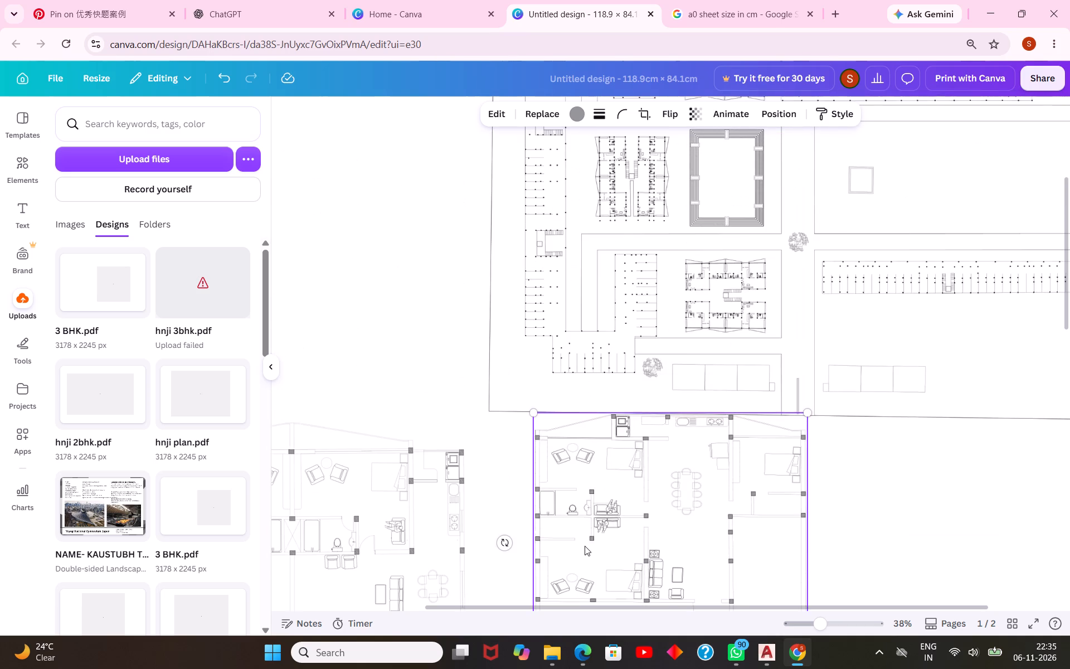
Swap the two unit plans on page 1, putting the 3 BHK plan on the page's left side and the symmetrical unit plan on the right.
scroll(513, 488, "down", 2)
left_click_drag(327, 406, 908, 409)
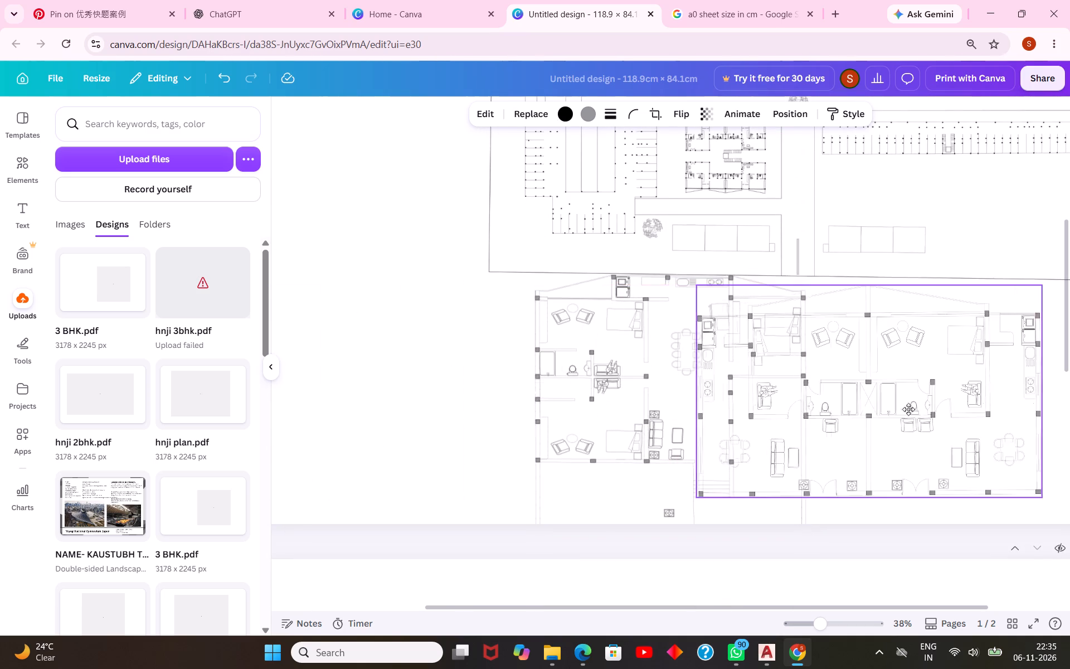
left_click_drag(908, 409, 926, 409)
left_click_drag(643, 377, 330, 352)
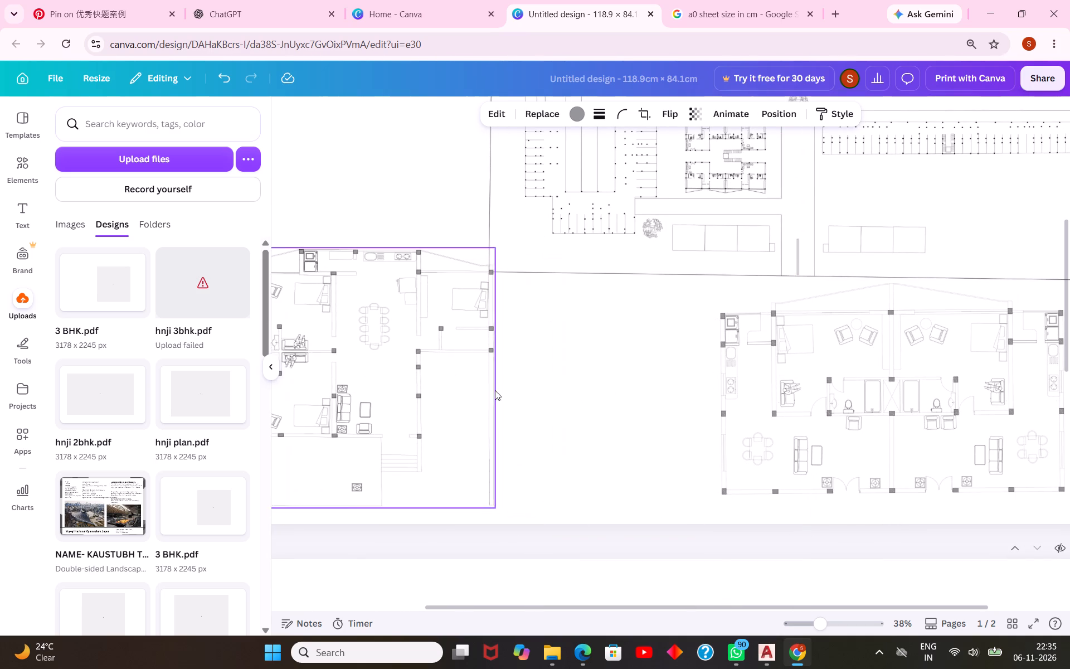
scroll(620, 413, "down", 1)
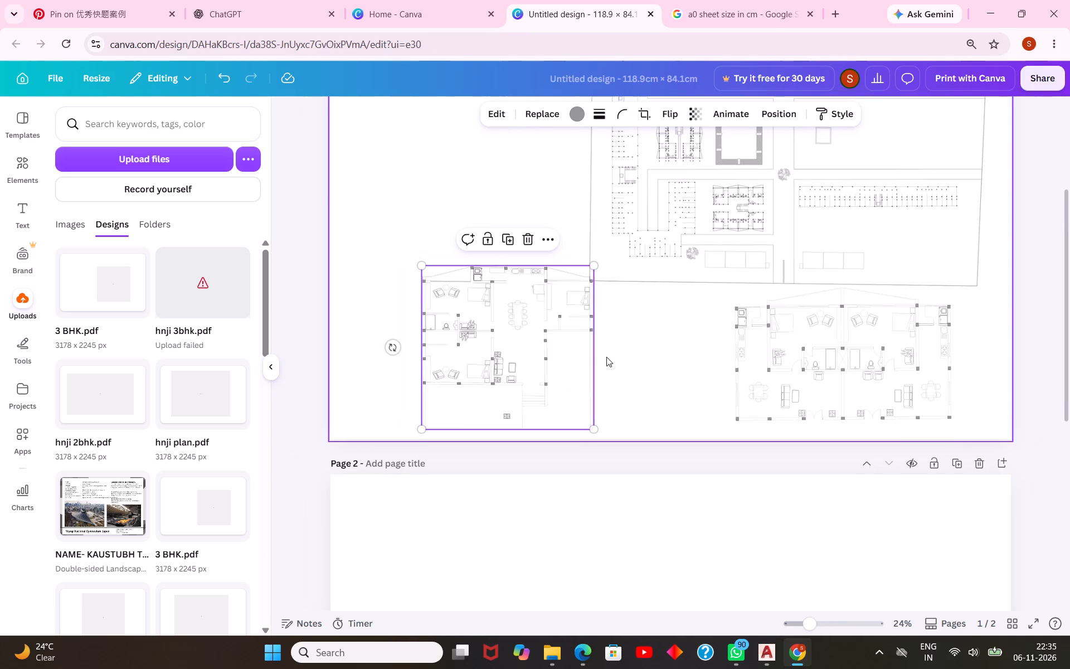
Move the 3 BHK plan toward the page's left edge and enlarge it to fill the space beside the site plan's lower part.
left_click_drag(535, 378, 470, 310)
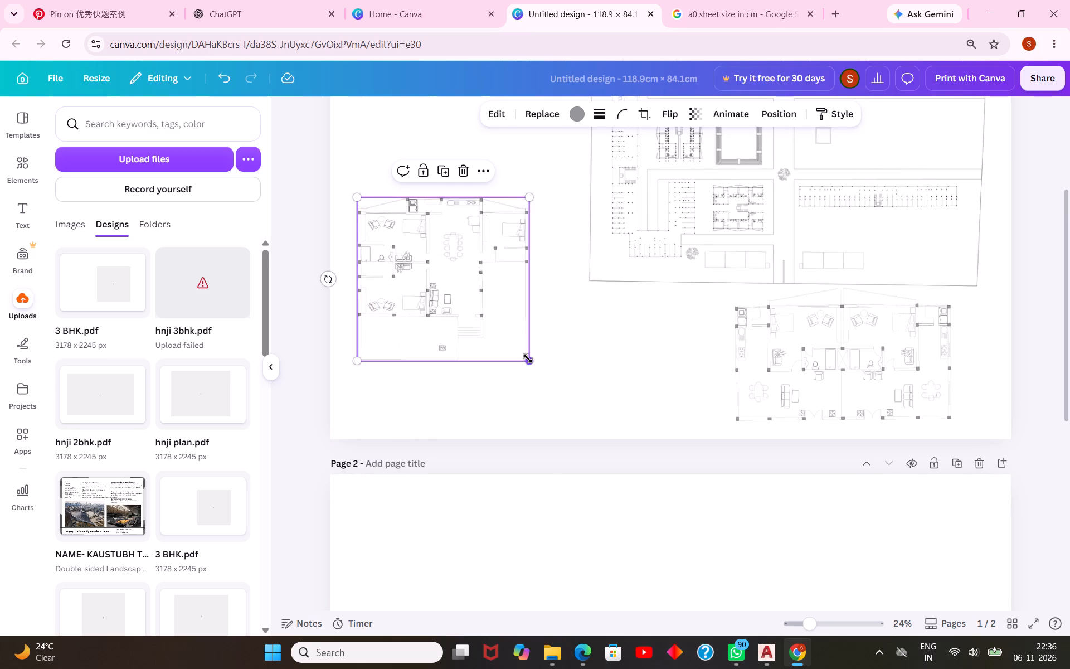
left_click_drag(529, 360, 579, 399)
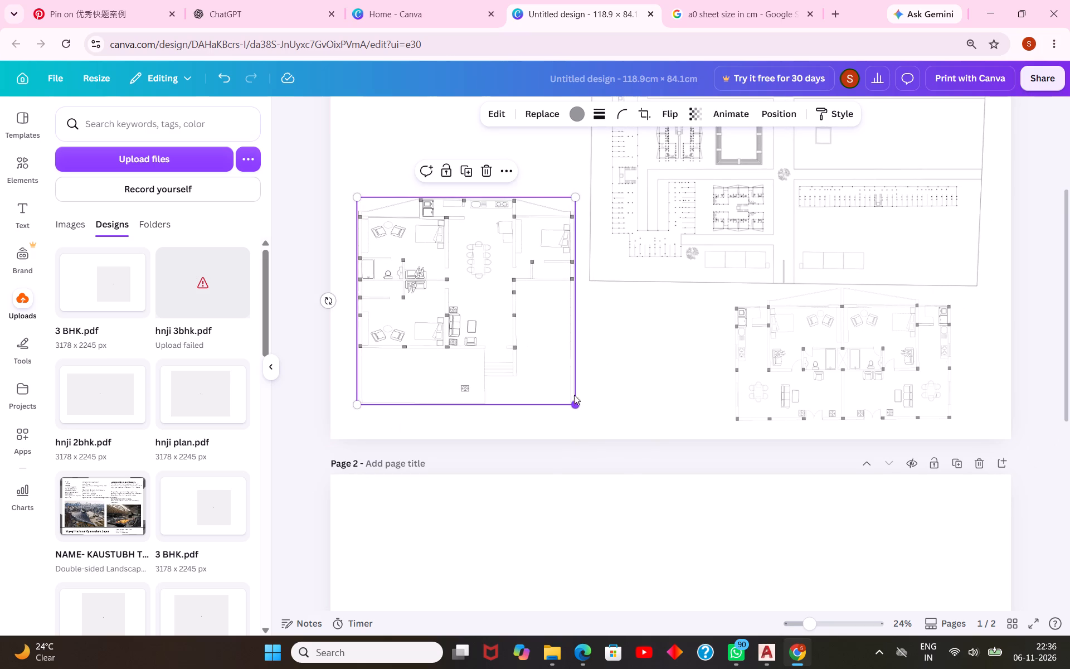
left_click_drag(497, 341, 497, 352)
left_click(646, 366)
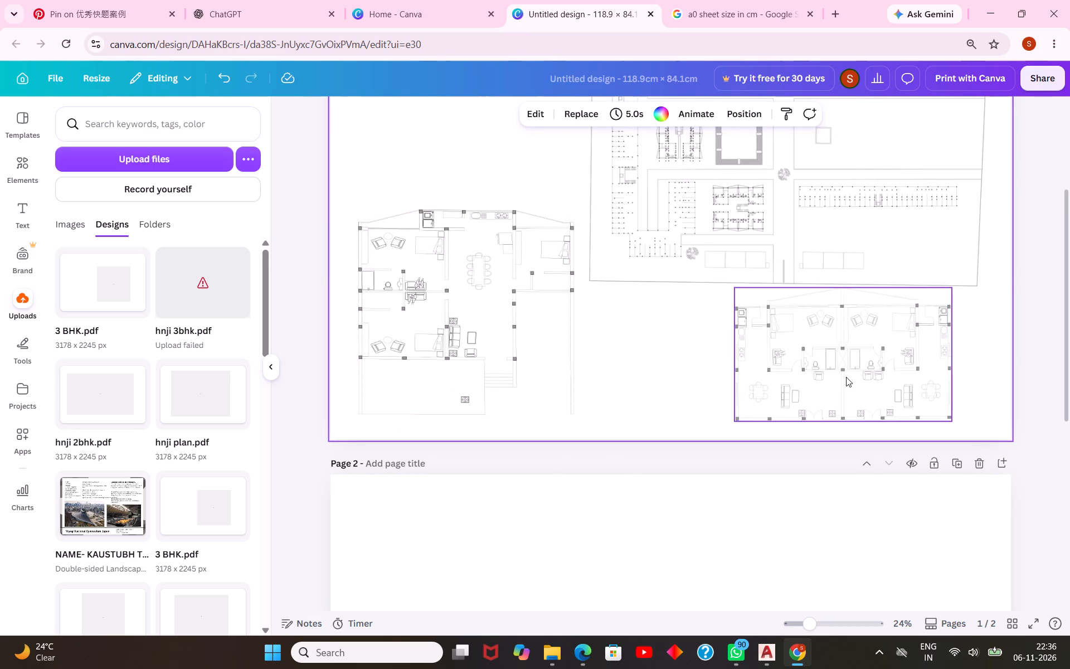
Enlarge the symmetrical unit plan slightly and place it beneath the site plan, beside the 3 BHK plan.
left_click(846, 377)
left_click_drag(731, 421, 717, 422)
left_click_drag(840, 377, 698, 380)
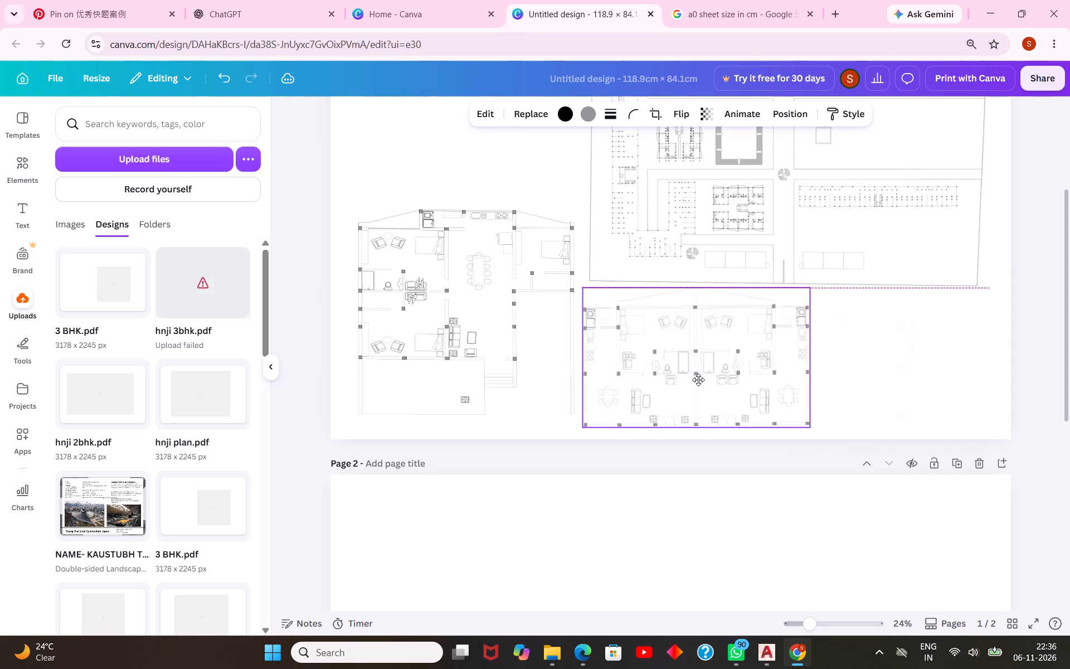
left_click_drag(698, 380, 710, 380)
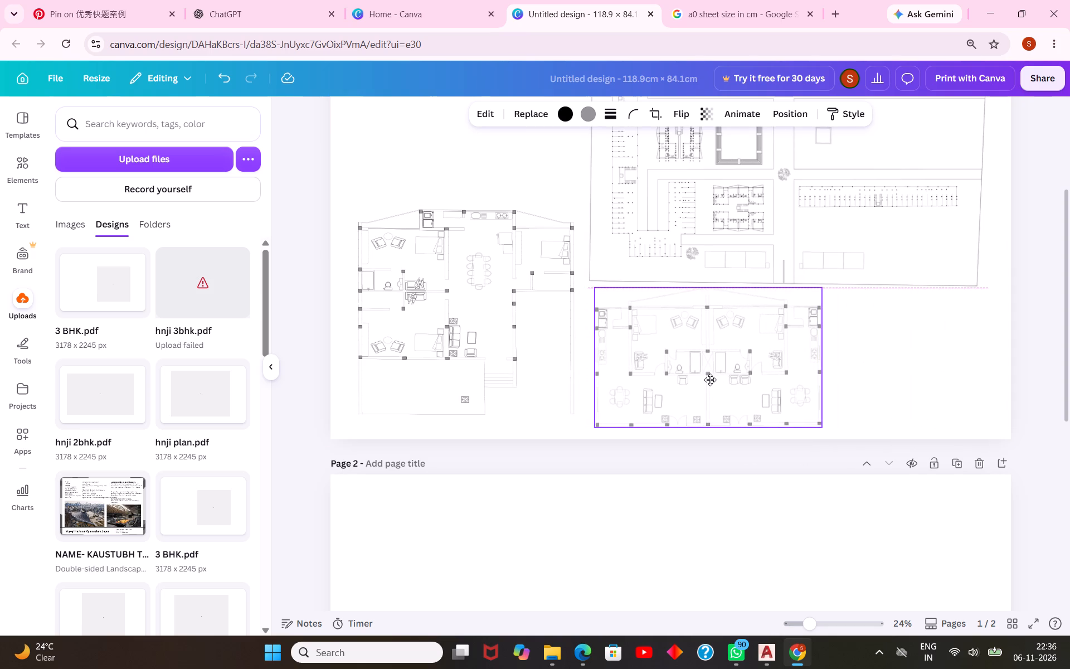
left_click_drag(710, 380, 710, 378)
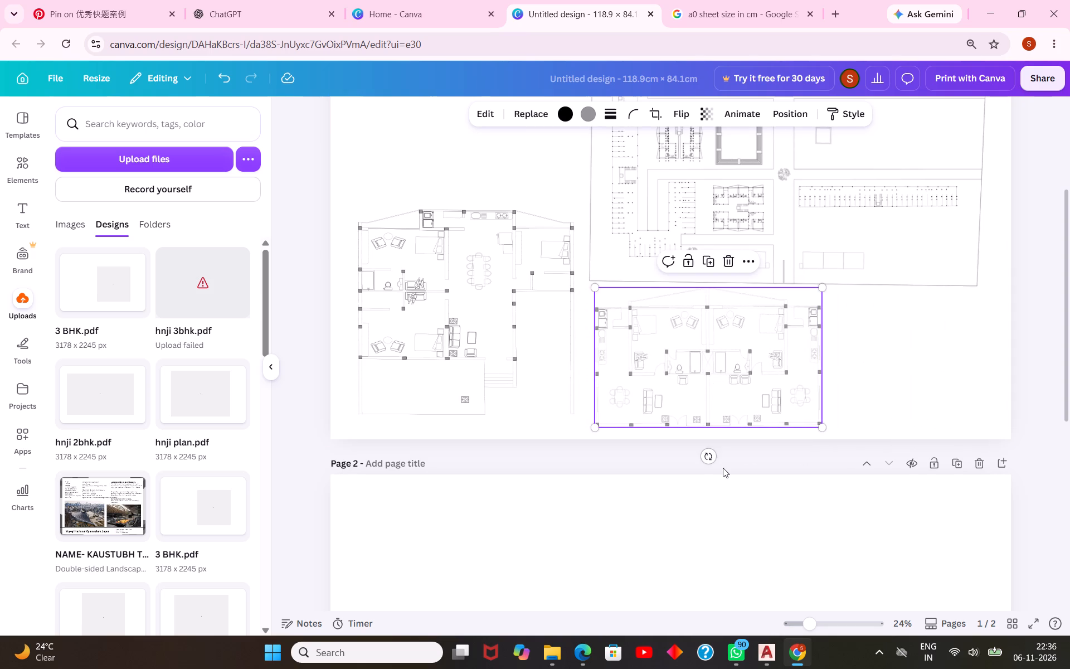
scroll(723, 467, "up", 3)
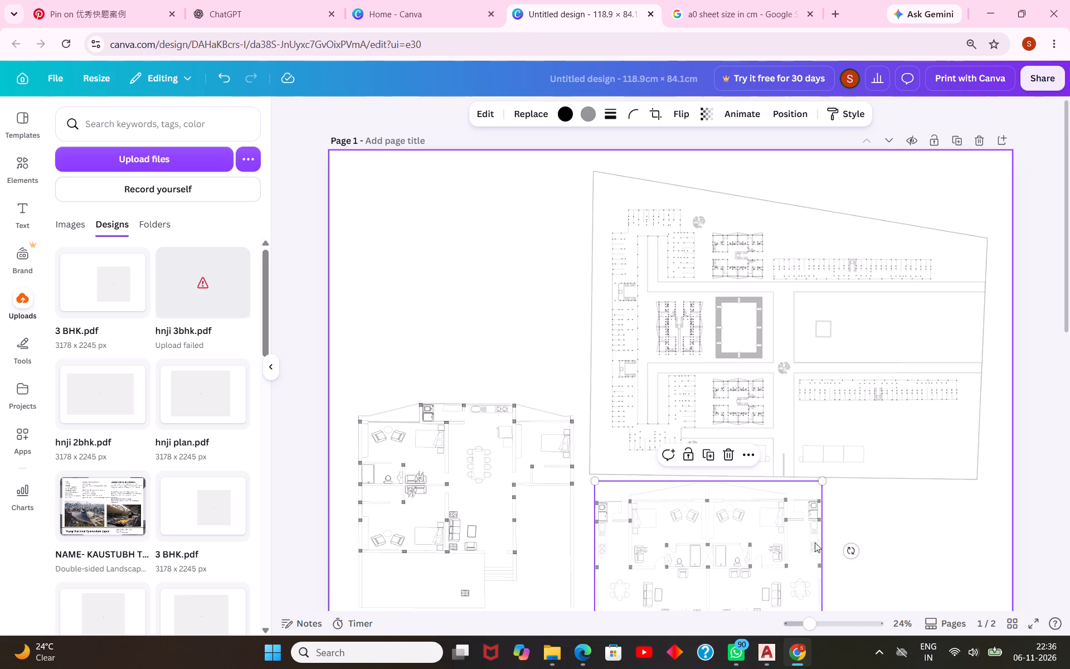
scroll(815, 542, "down", 1)
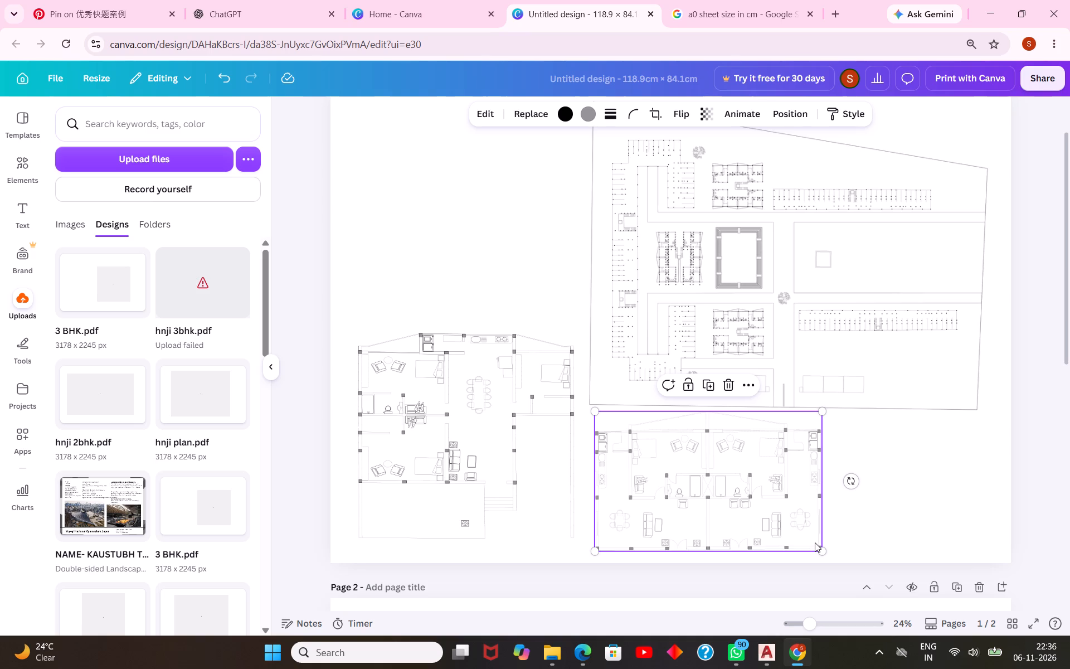
Move the symmetrical unit plan to the page's upper left beside the site plan, and shift the 3 BHK plan toward the page's centre.
left_click_drag(739, 523, 500, 237)
left_click_drag(488, 456, 495, 448)
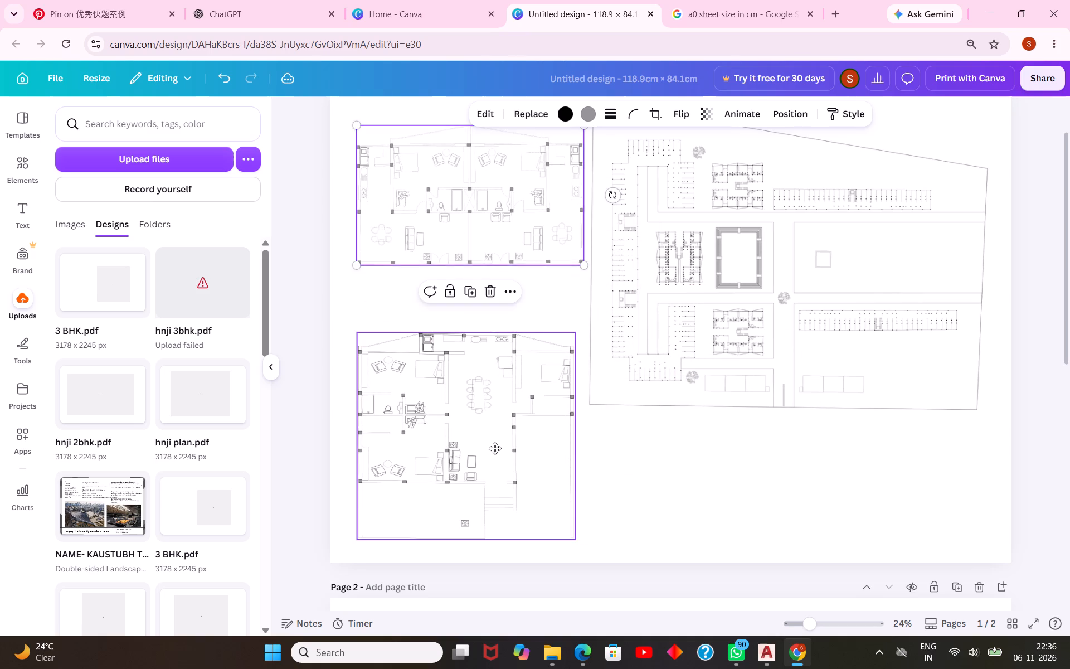
left_click_drag(495, 448, 663, 386)
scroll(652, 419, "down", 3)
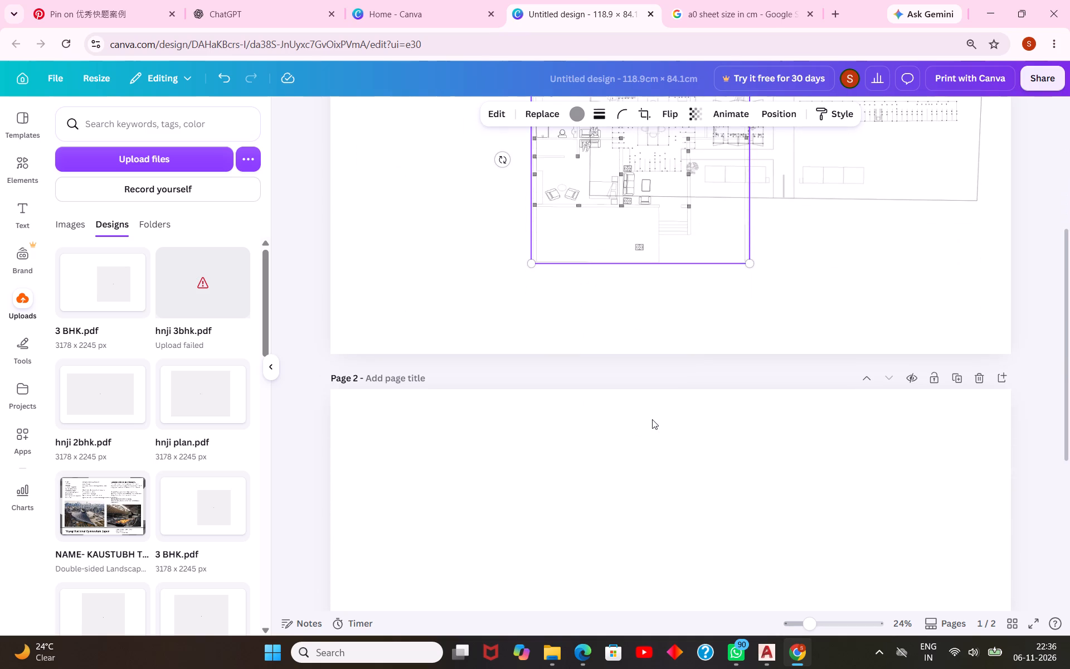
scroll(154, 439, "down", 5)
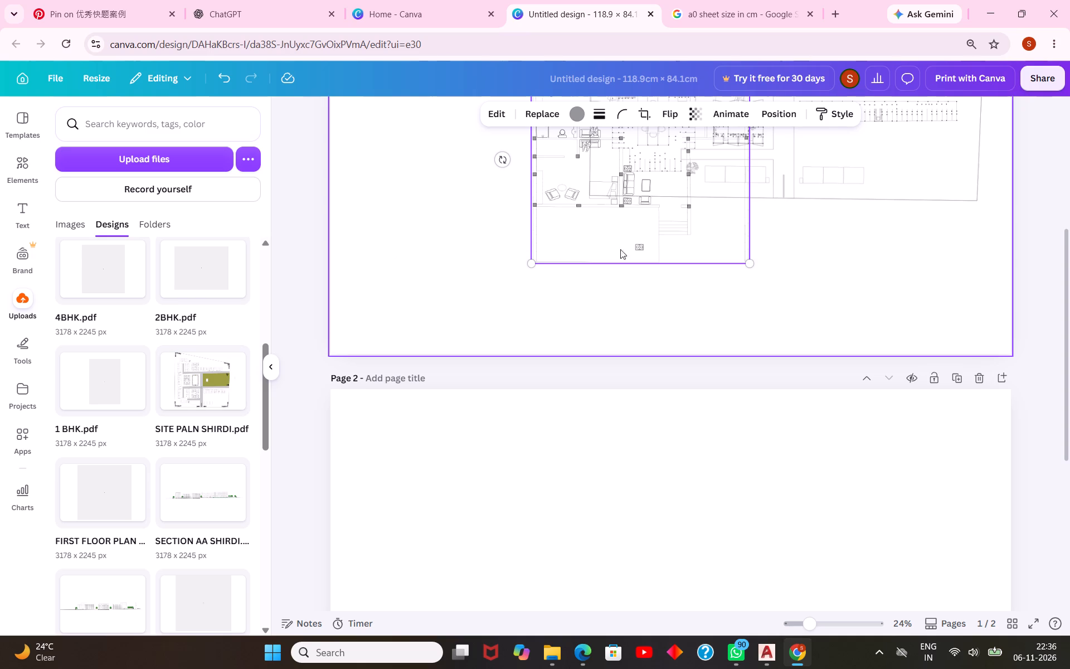
Switch to the Shirdi site plan drawing in AutoCAD and locate the long site section.
left_click(771, 655)
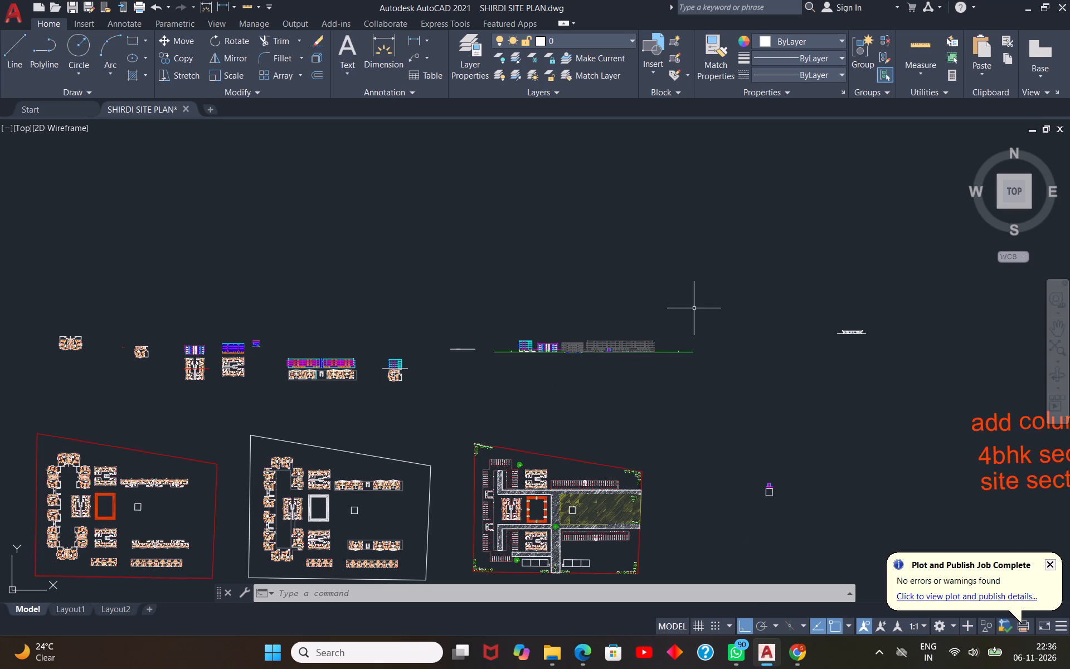
scroll(538, 387, "up", 3)
middle_click_drag(534, 416, 462, 459)
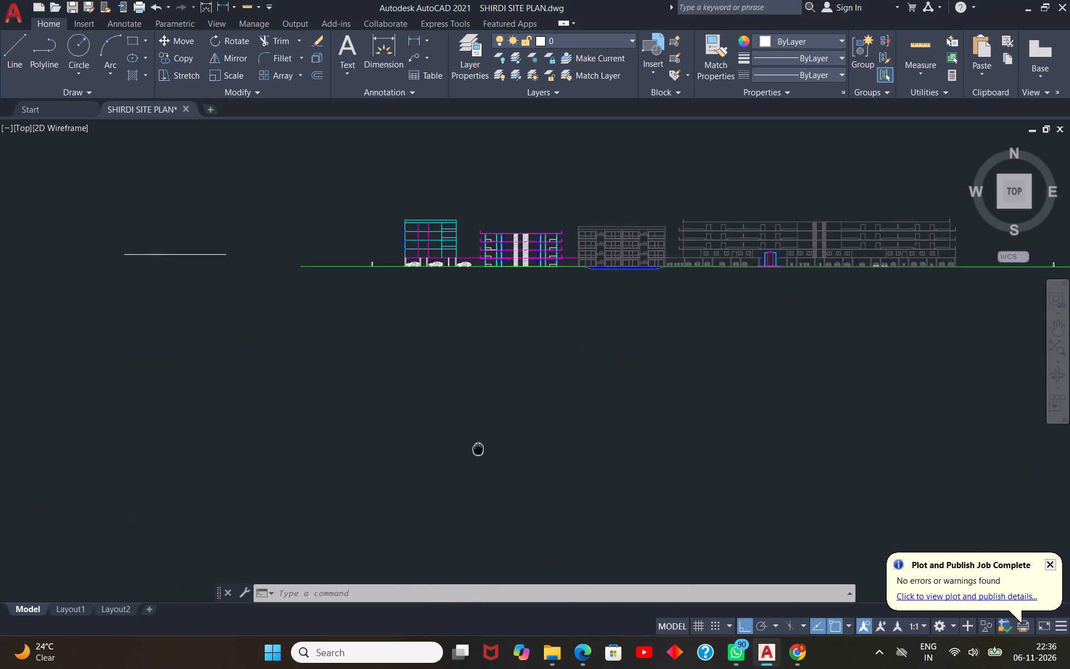
middle_click_drag(462, 459, 458, 461)
middle_click_drag(688, 331, 611, 345)
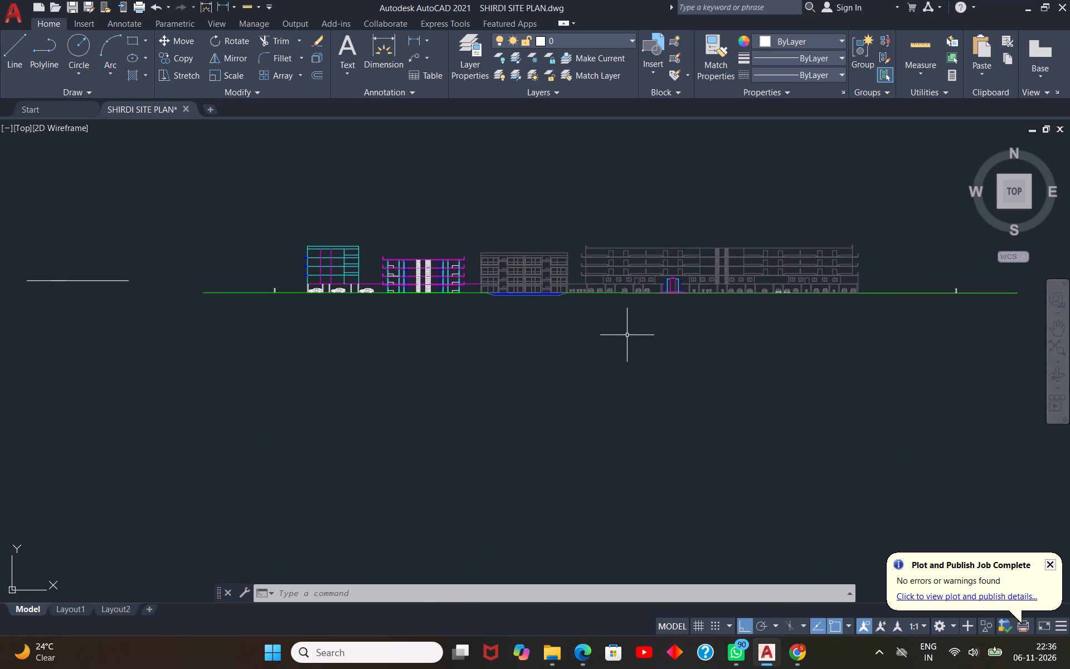
key("shift+s")
key("Escape")
key("Escape")
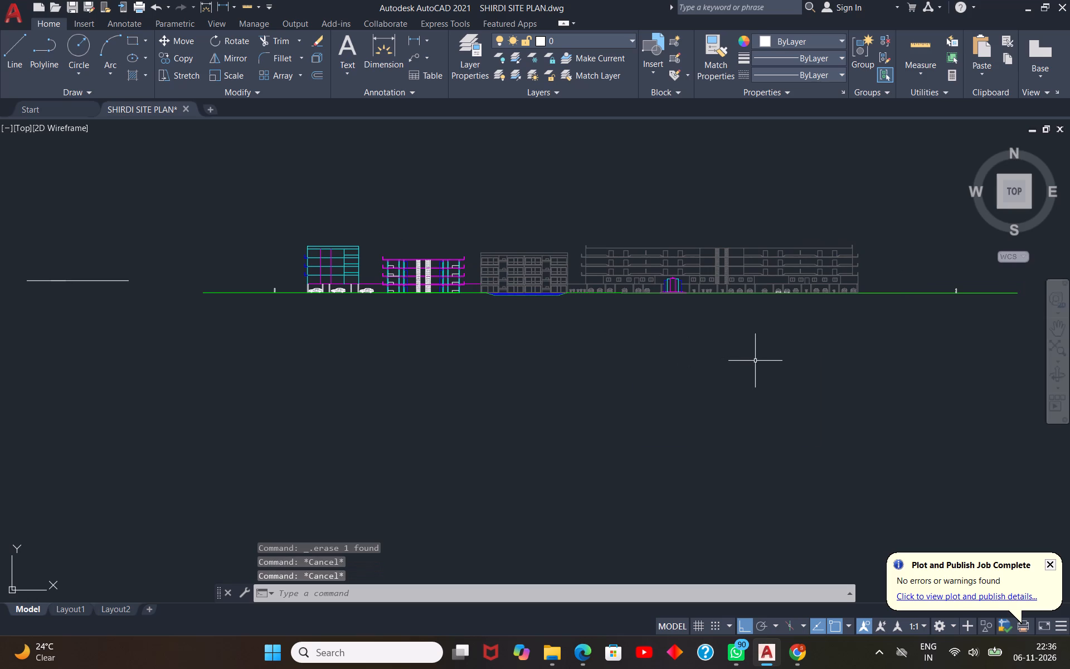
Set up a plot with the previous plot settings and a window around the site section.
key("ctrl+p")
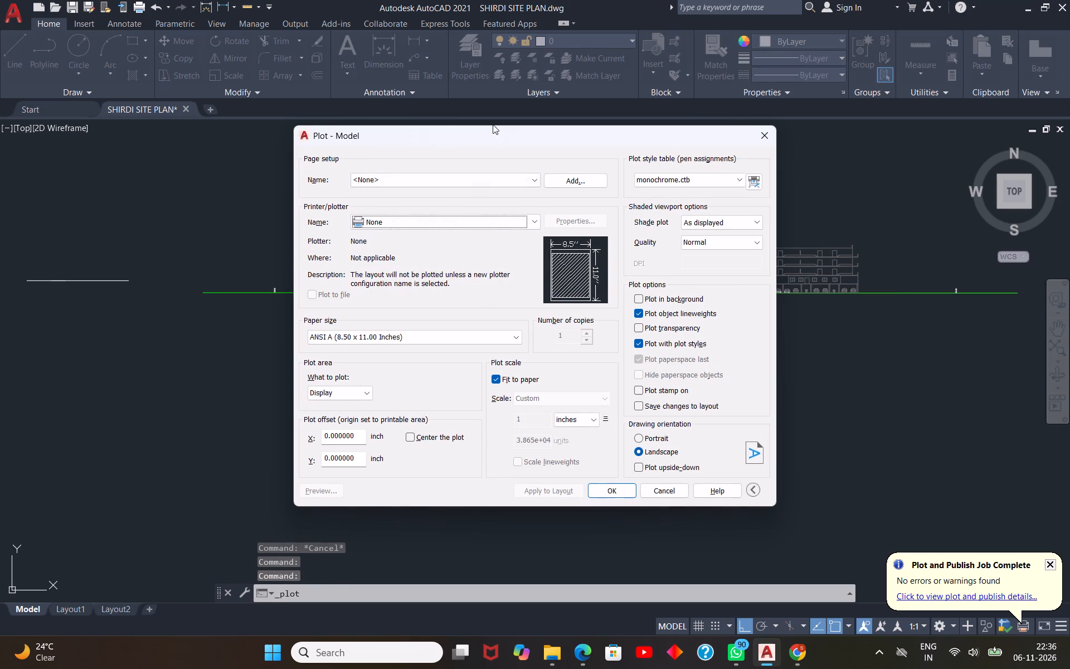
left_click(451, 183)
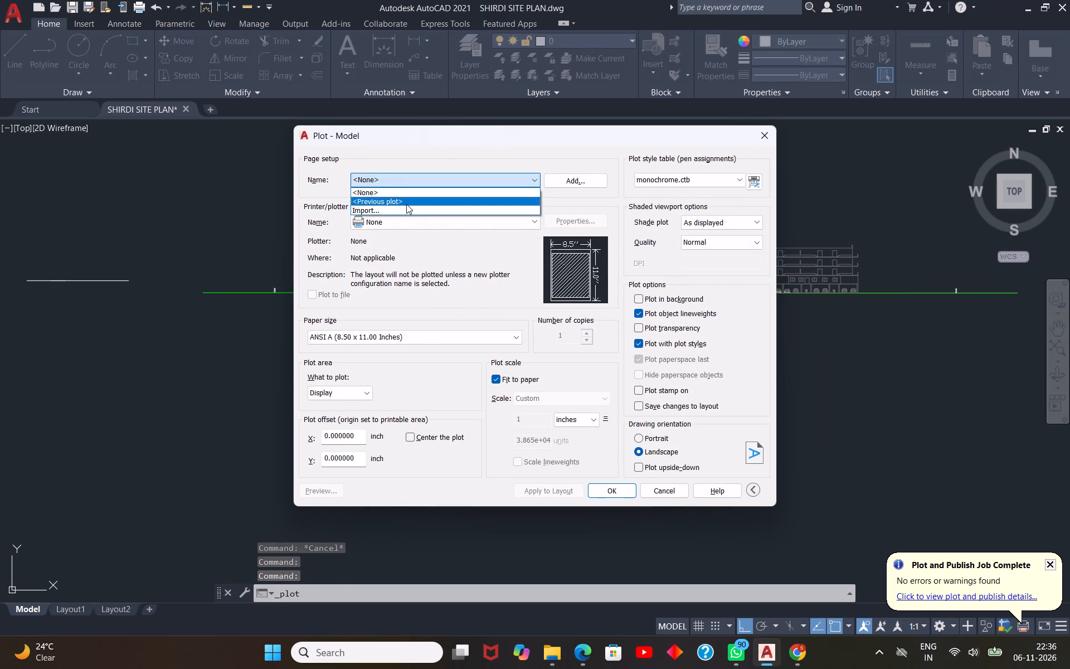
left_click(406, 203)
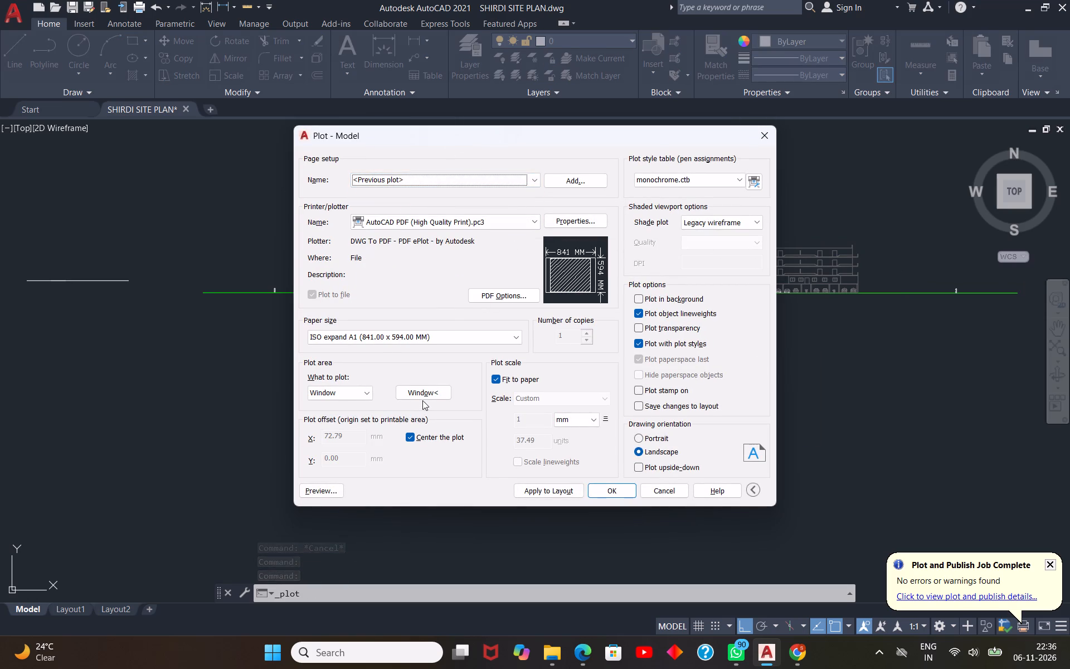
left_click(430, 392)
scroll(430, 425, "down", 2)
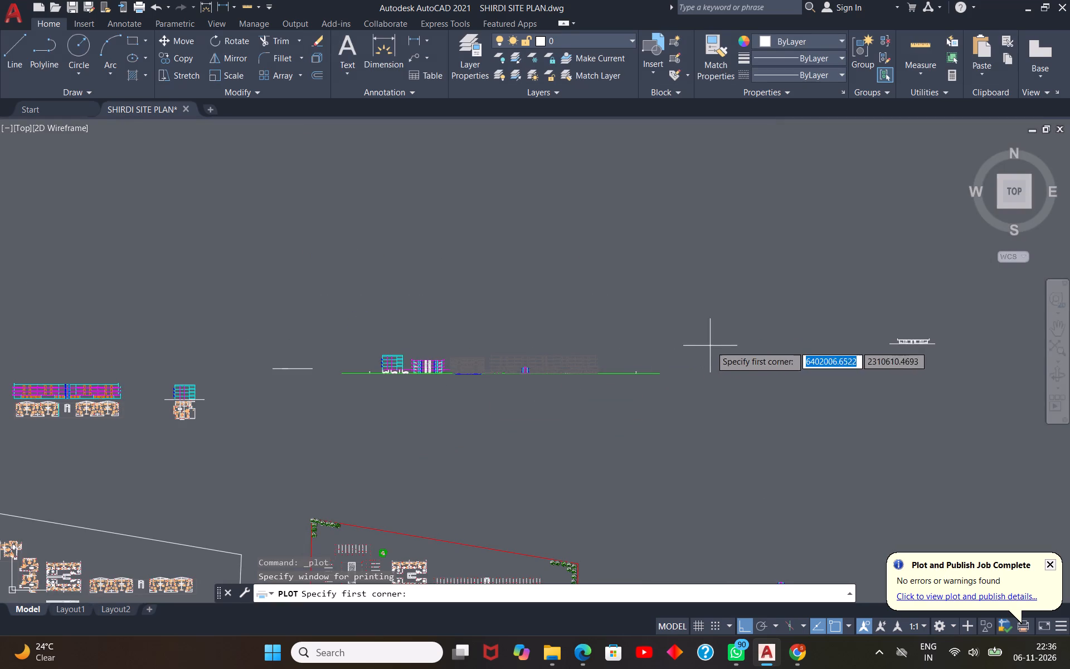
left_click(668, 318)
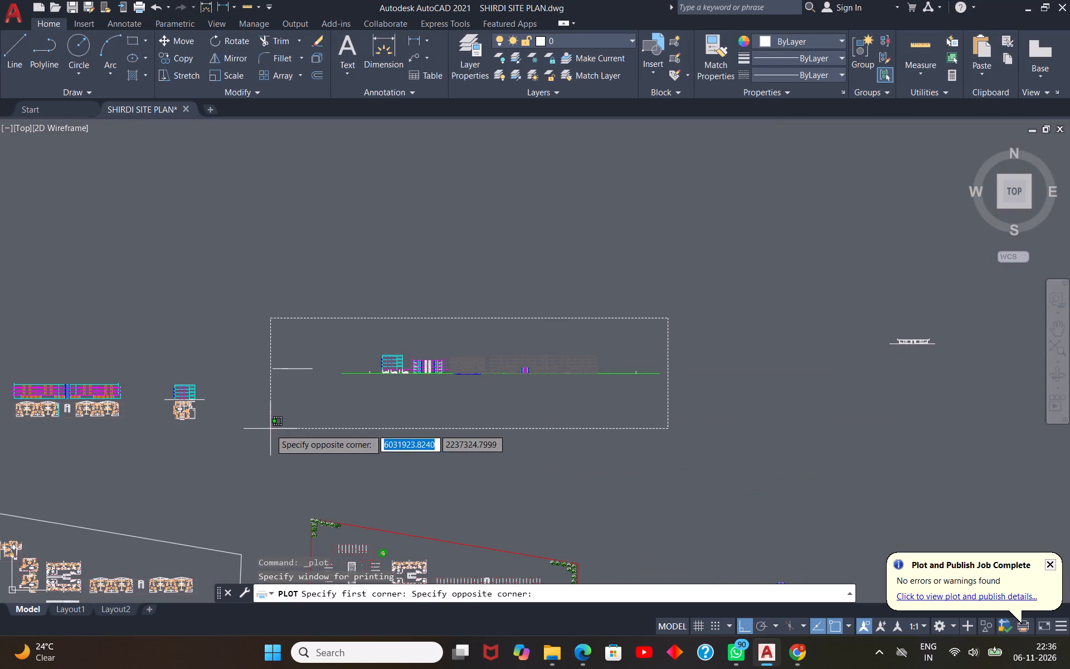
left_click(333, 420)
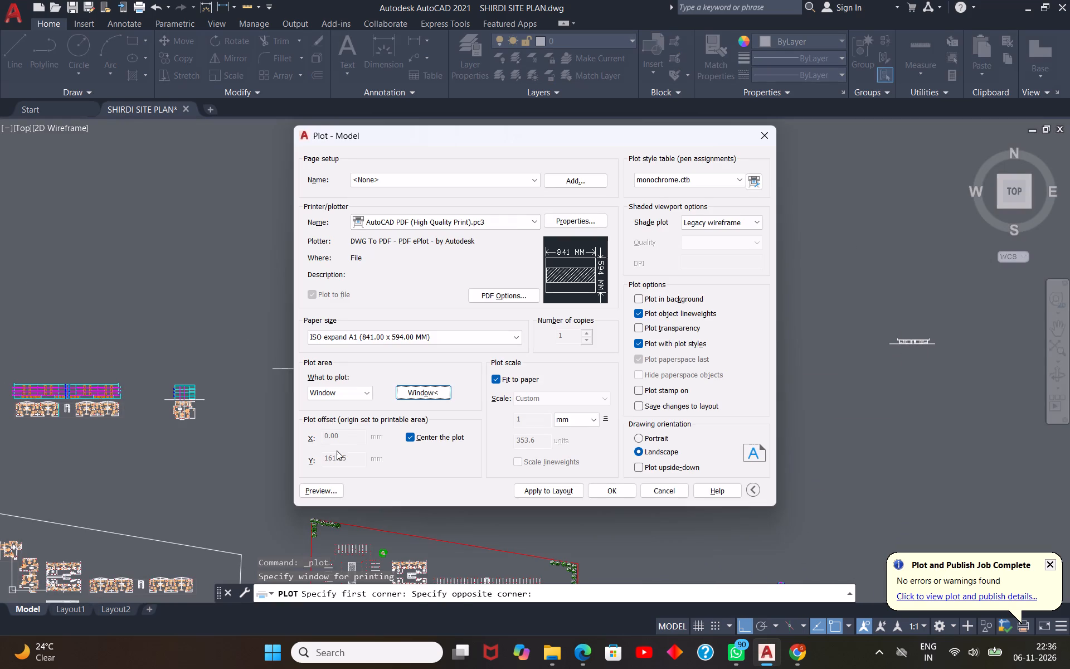
Preview the site section plot, inspect its linework up close, and exit the plot.
left_click(321, 493)
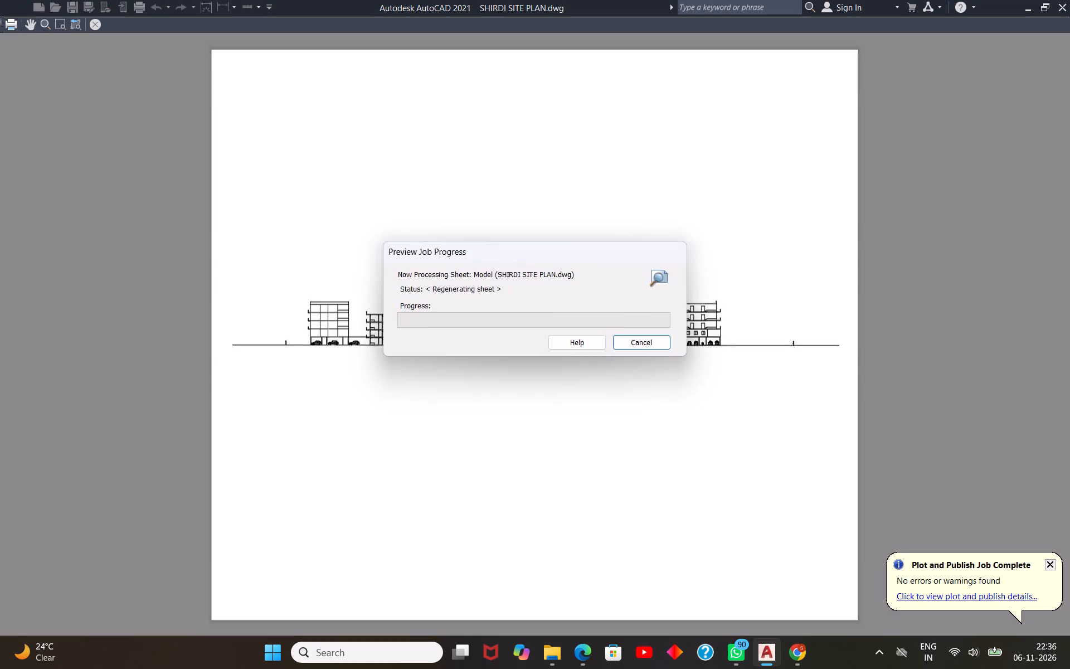
scroll(492, 366, "up", 3)
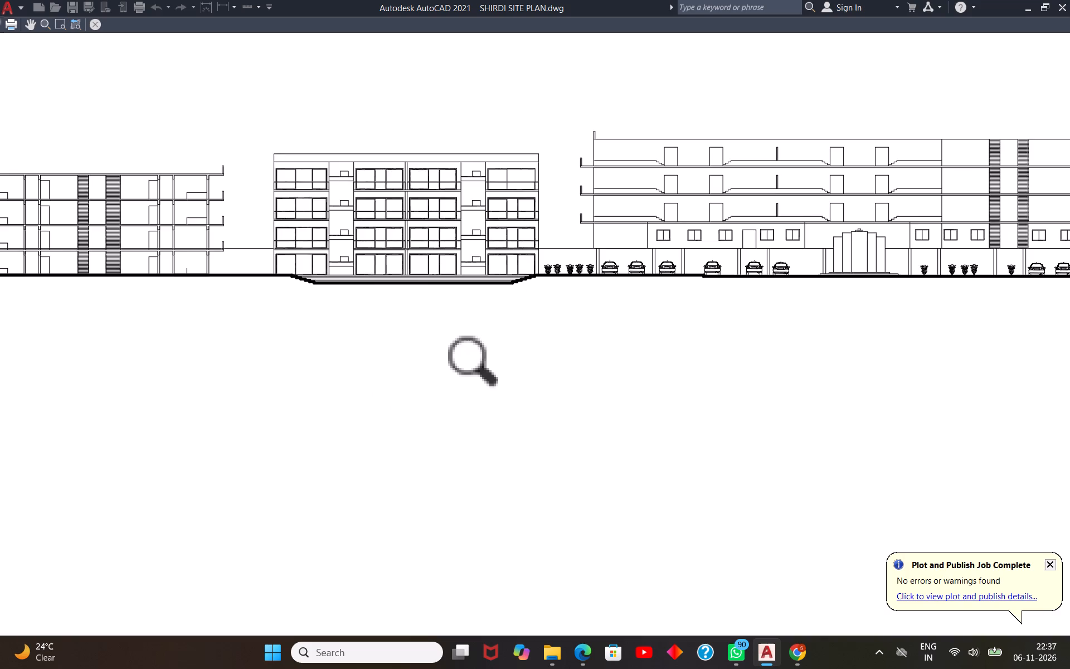
scroll(492, 366, "down", 3)
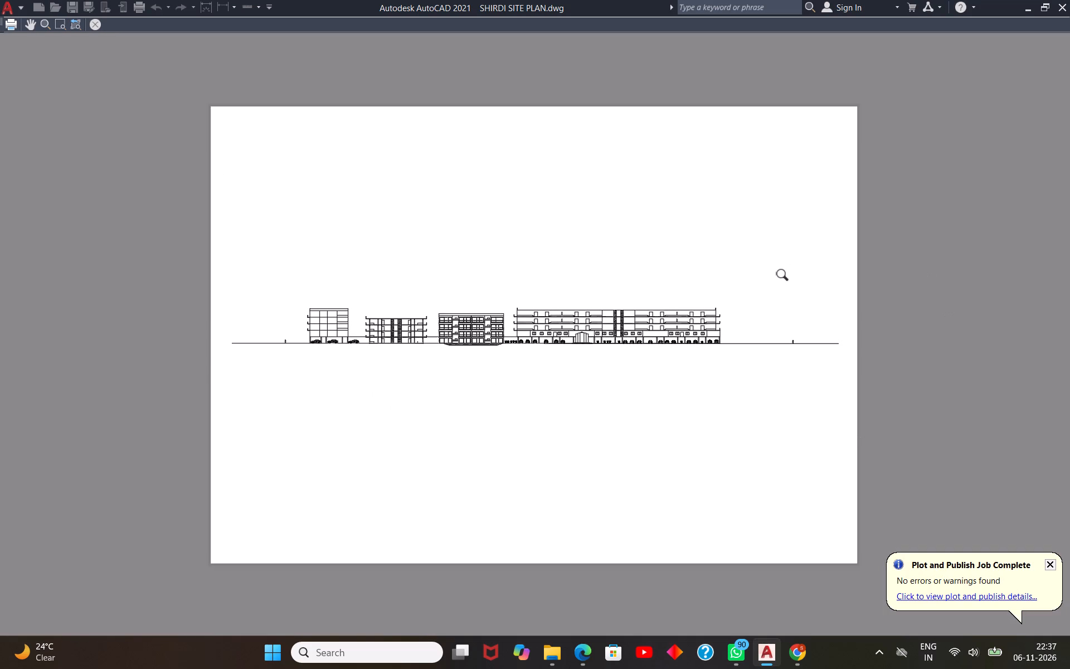
left_click(19, 30)
left_click(94, 25)
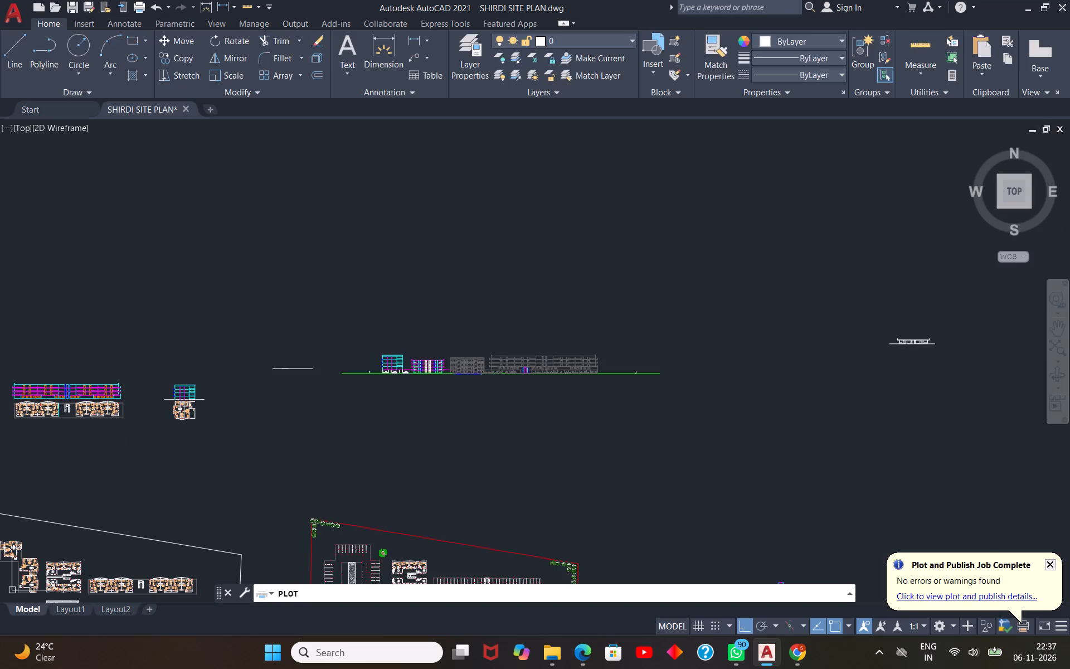
key("Escape")
scroll(390, 418, "up", 2)
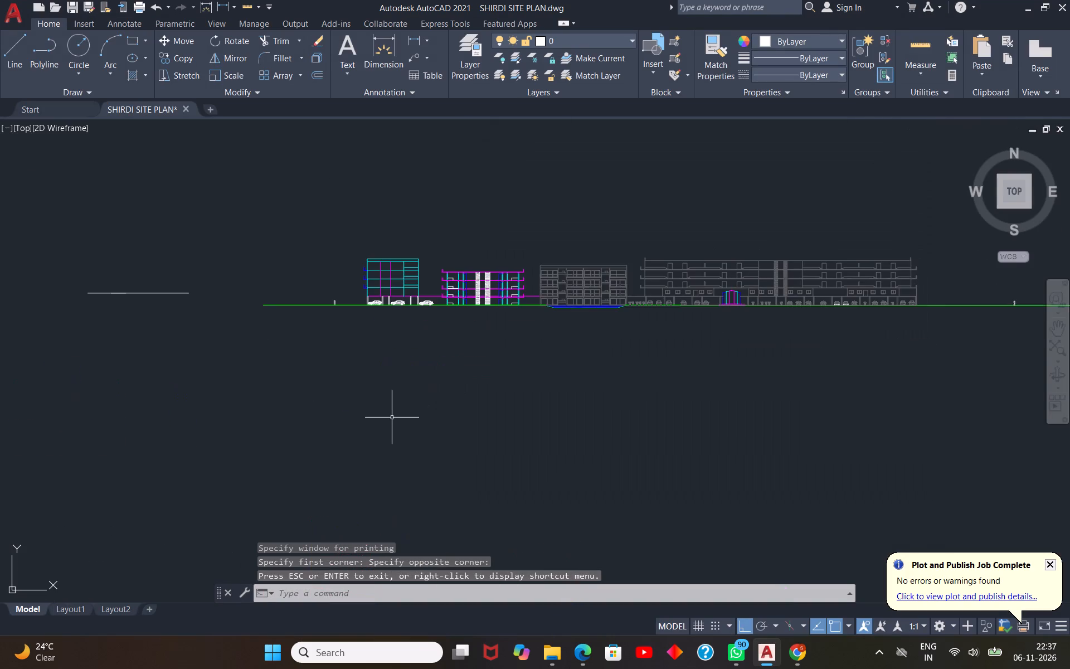
Add a vertical linear dimension from the ground line to the slab above the parking level, beside the long building's right end.
scroll(606, 408, "up", 1)
middle_click_drag(606, 408, 403, 433)
scroll(449, 433, "down", 1)
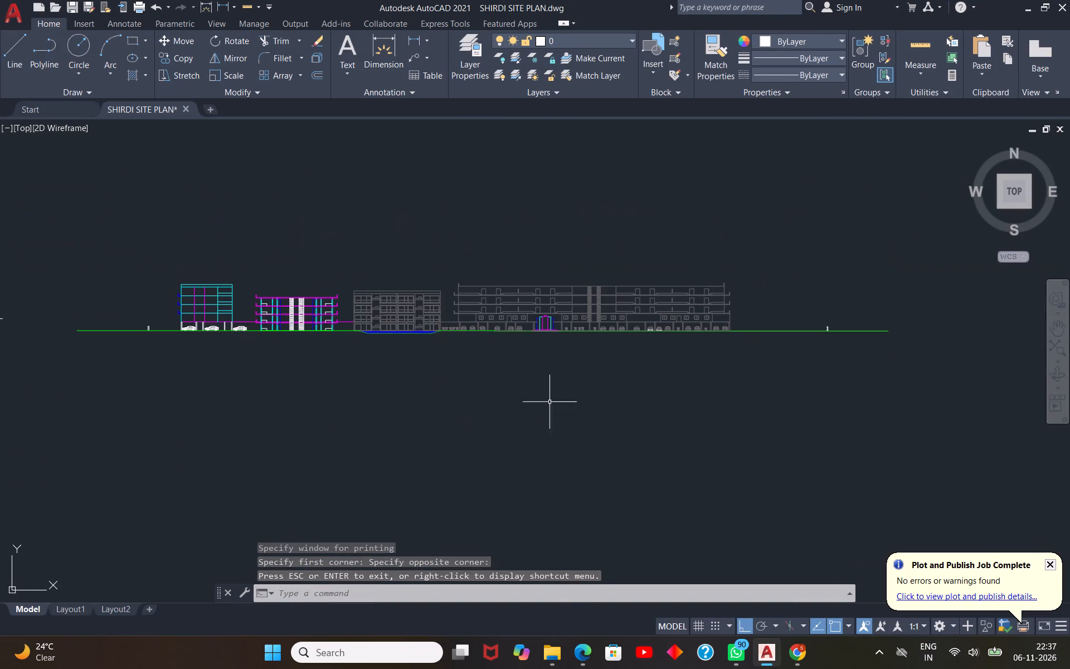
scroll(789, 288, "up", 2)
scroll(732, 332, "up", 1)
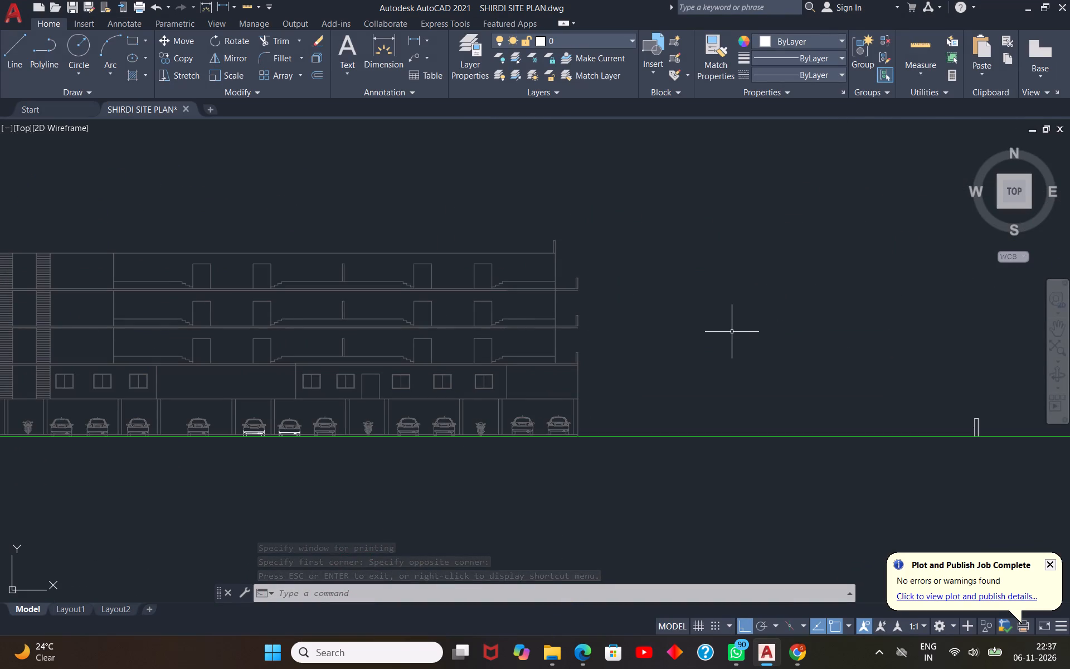
scroll(610, 402, "up", 3)
scroll(639, 380, "down", 3)
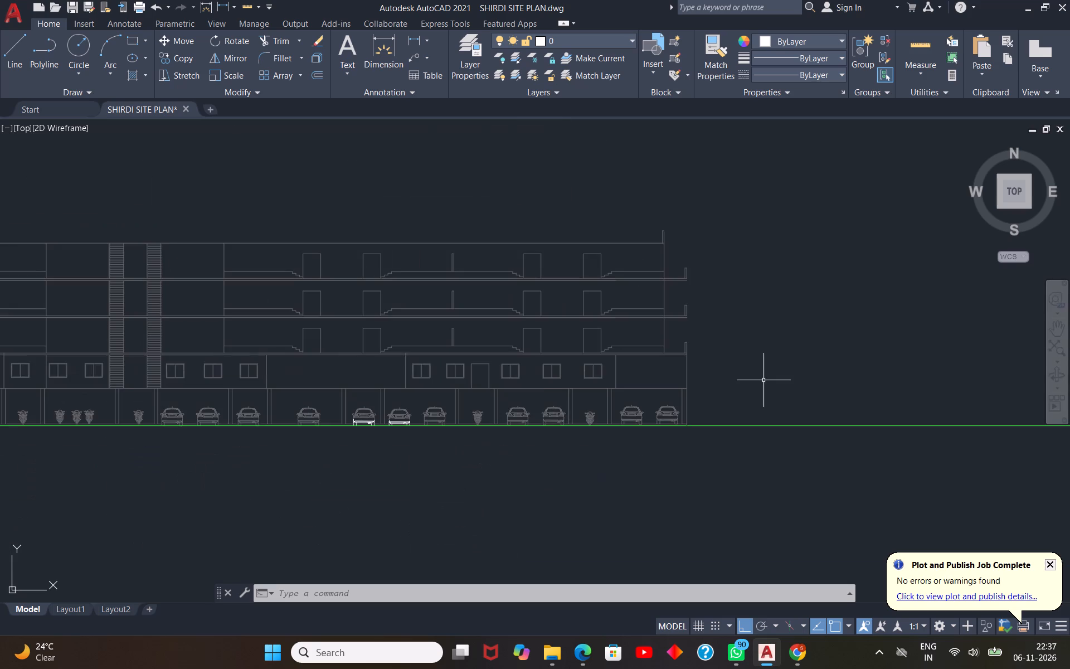
scroll(721, 389, "up", 1)
key("Escape")
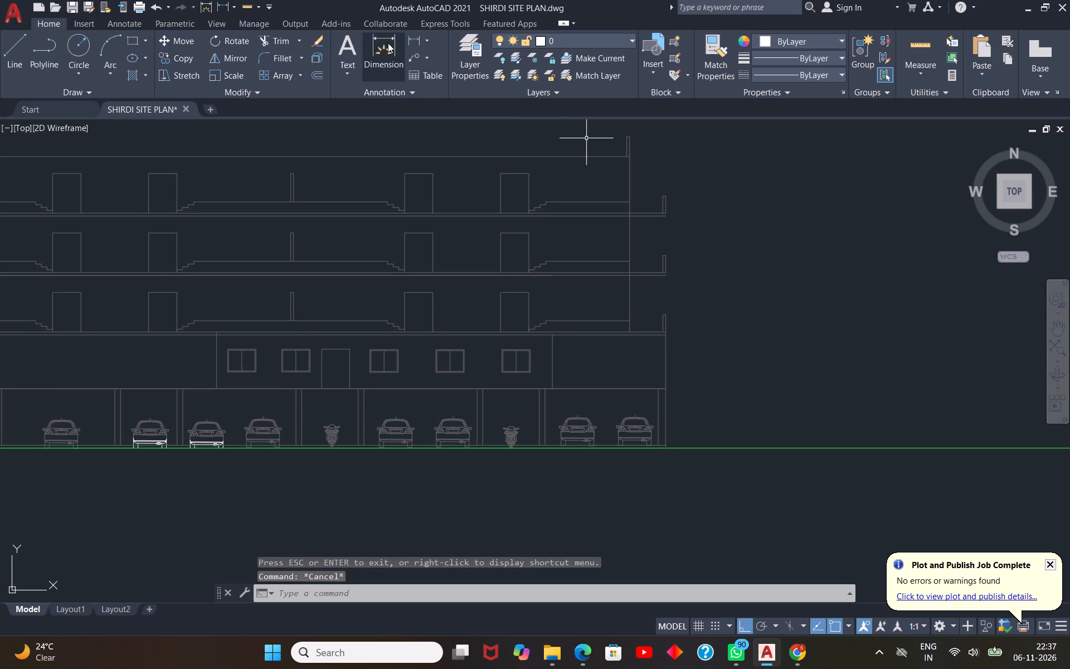
left_click(412, 40)
scroll(685, 450, "up", 2)
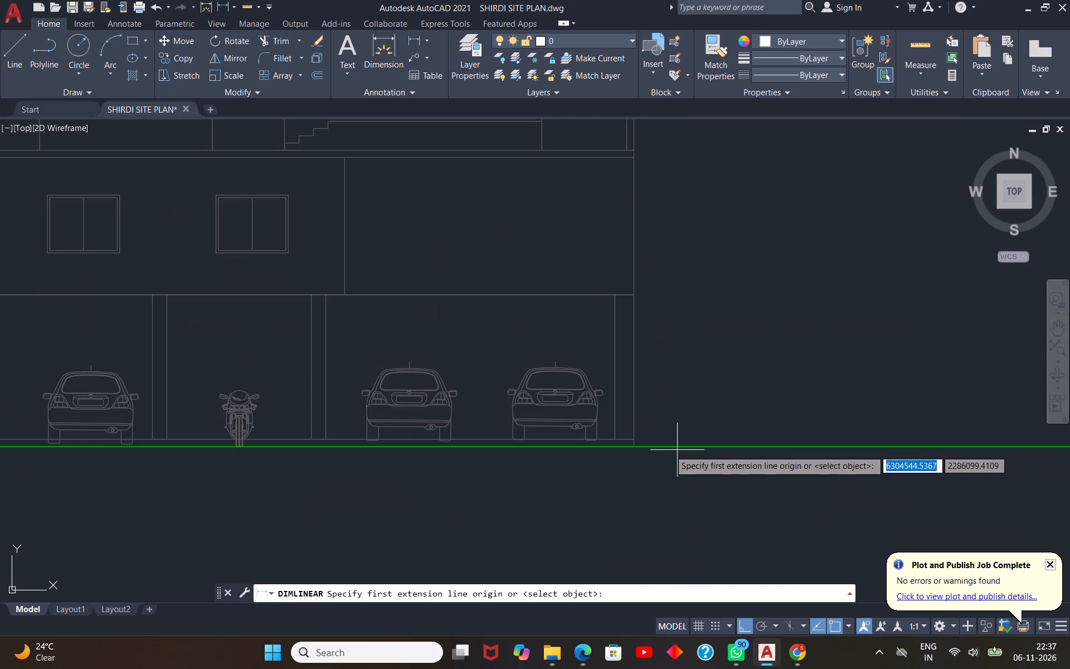
left_click(637, 451)
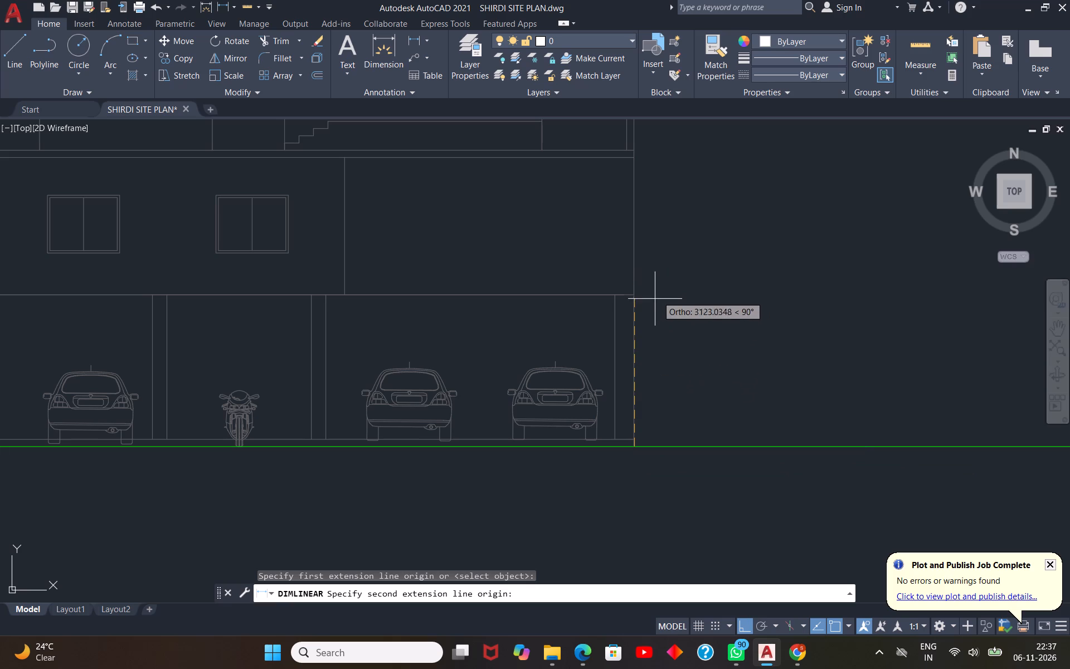
left_click(639, 294)
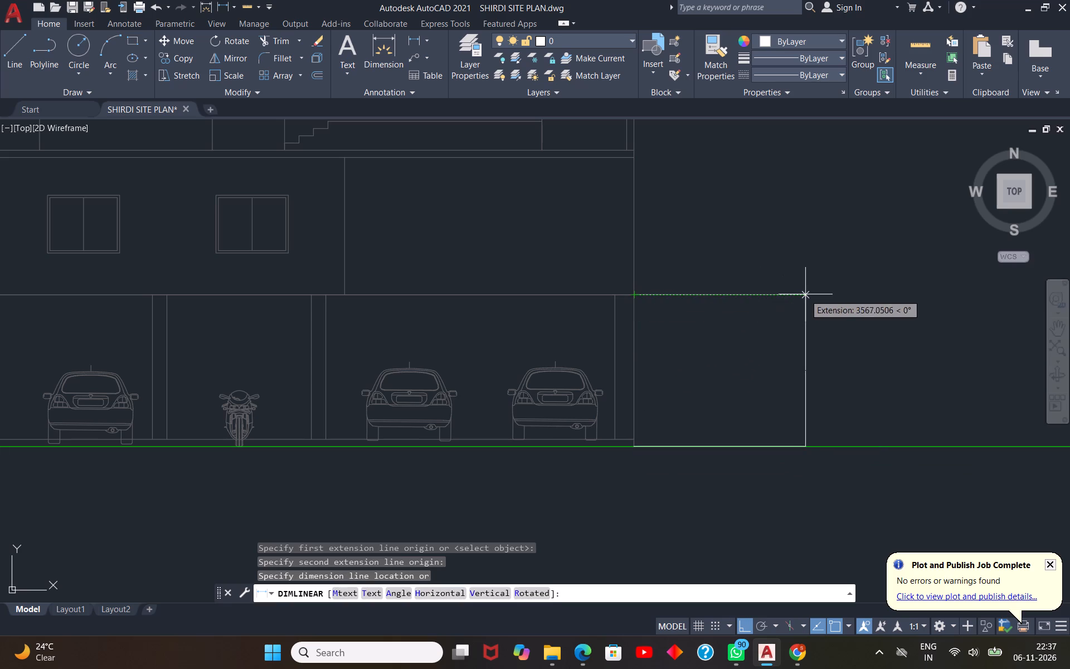
left_click(790, 295)
Set the text height of the new parking-level dimension to 500.
scroll(781, 391, "up", 3)
scroll(826, 340, "up", 3)
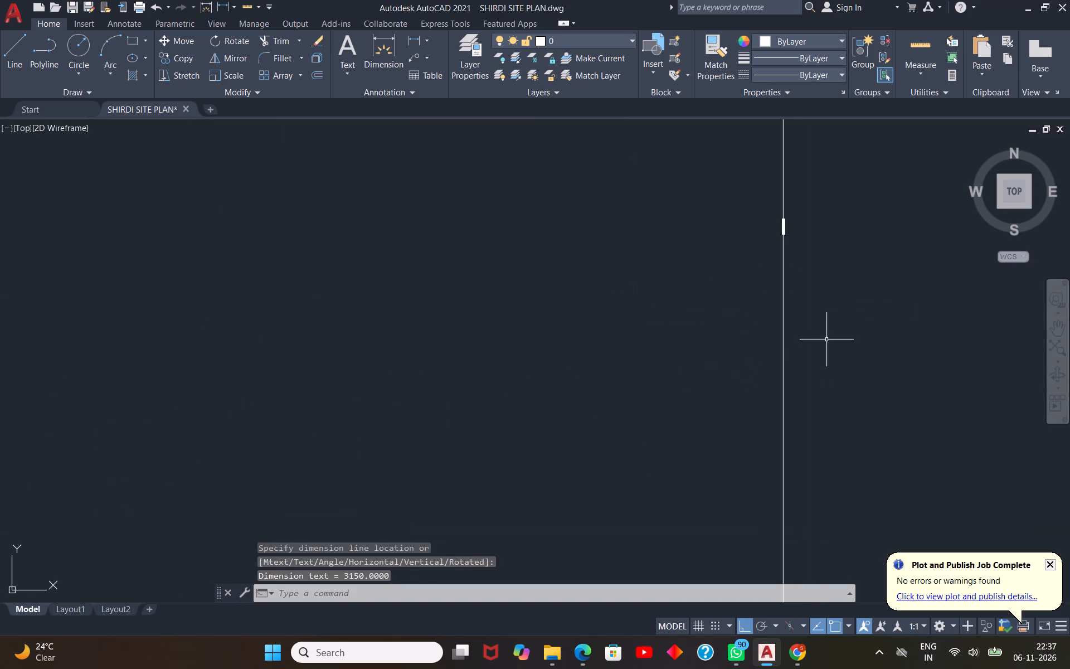
scroll(804, 225, "up", 5)
key("Escape")
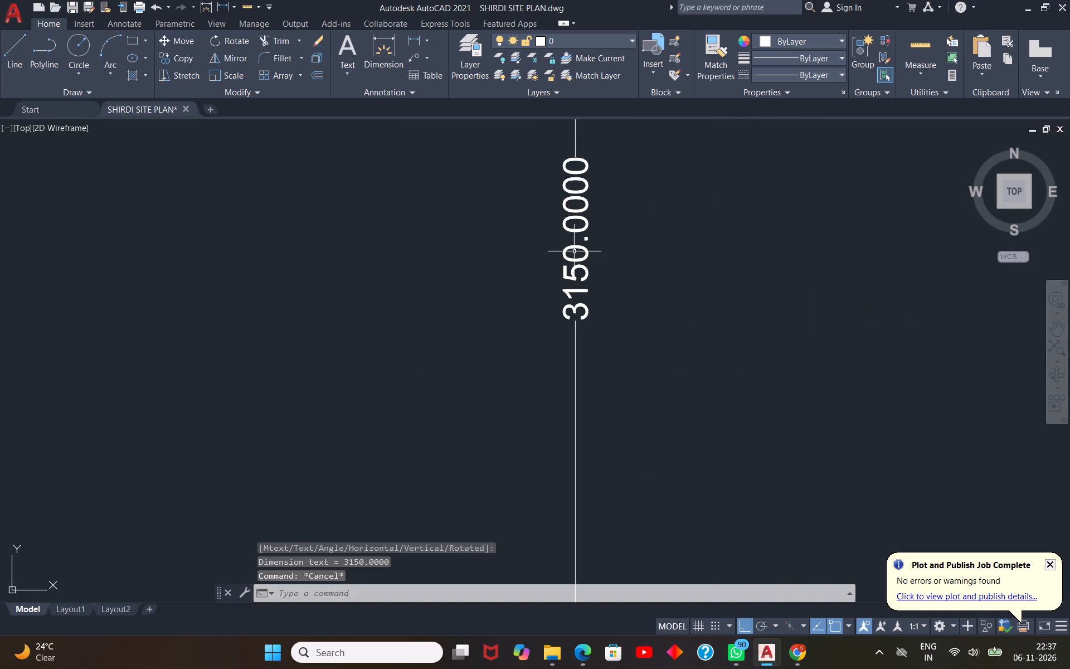
double_click(576, 261)
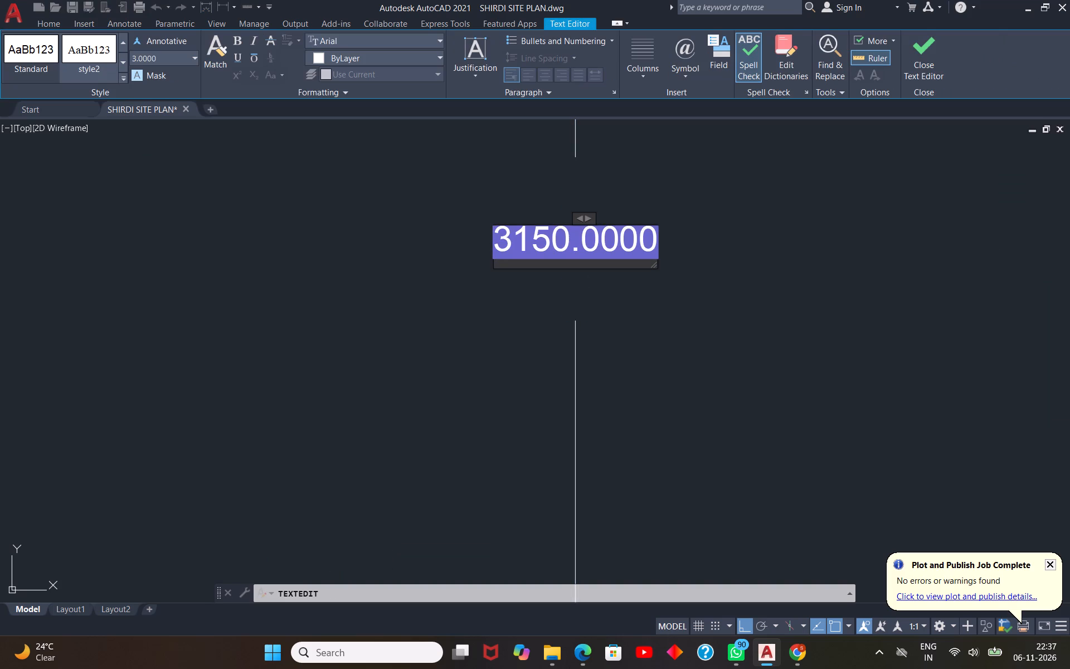
left_click_drag(572, 235, 553, 235)
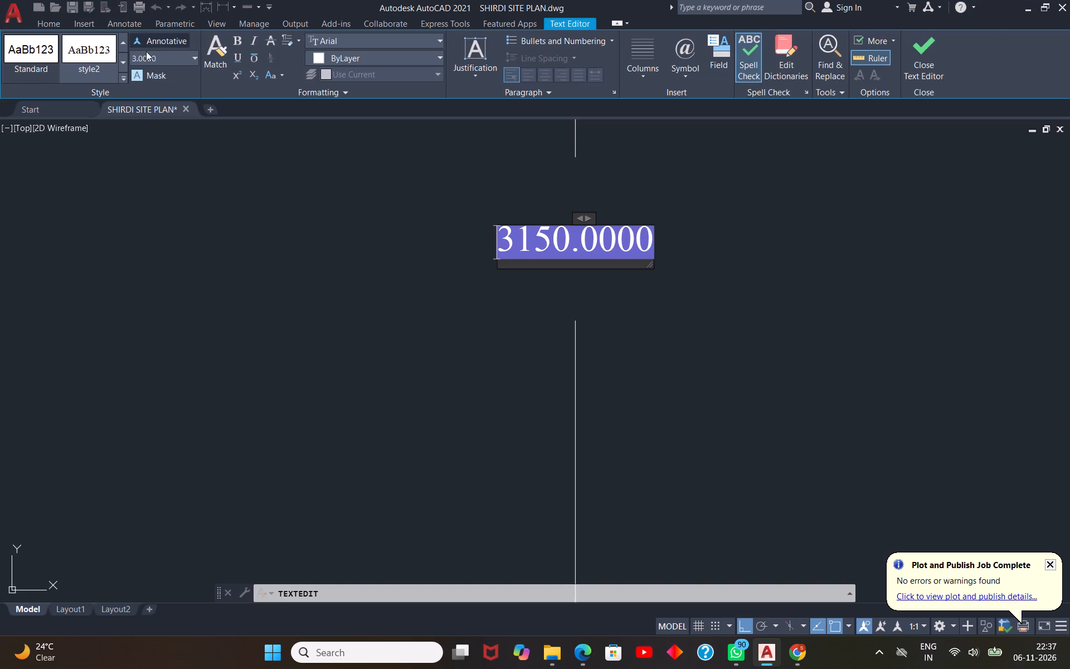
left_click(196, 57)
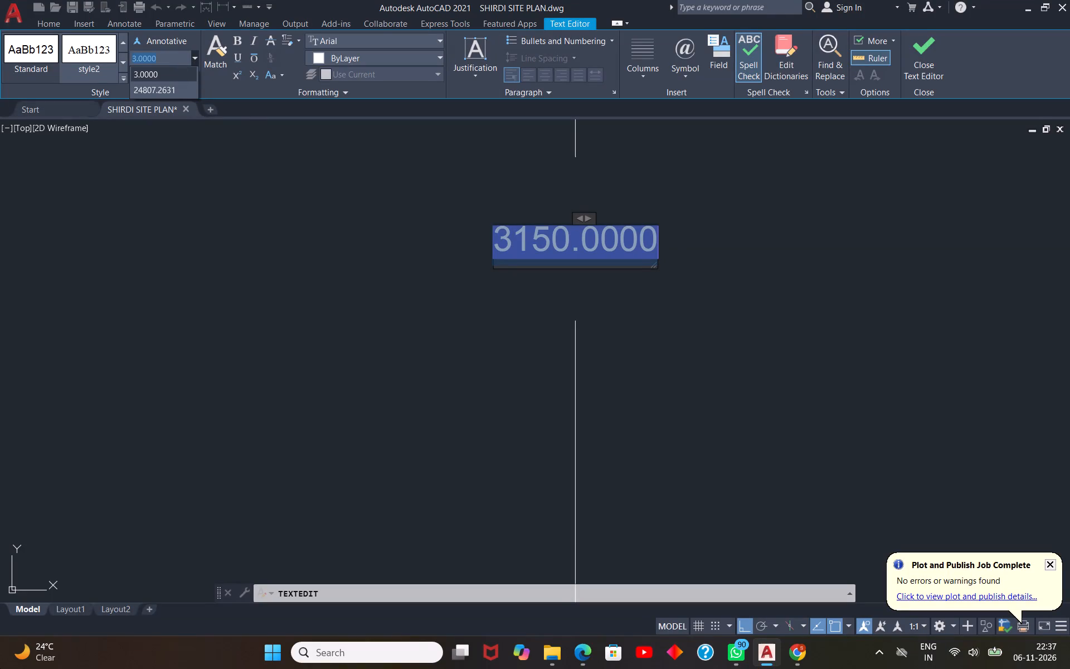
type("500")
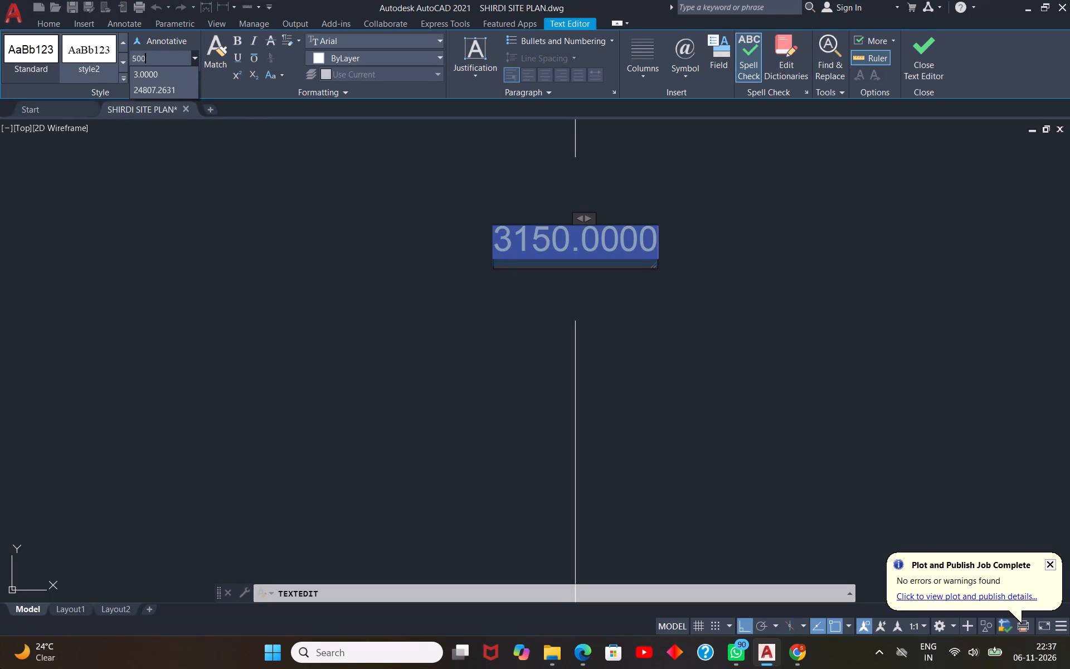
left_click(116, 323)
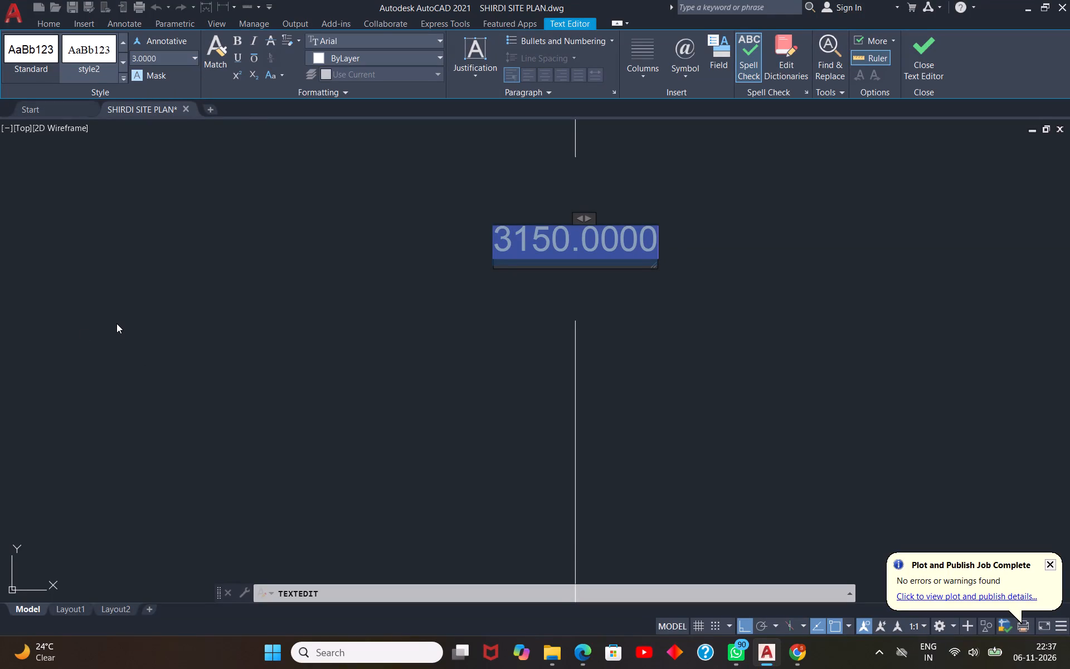
left_click(192, 52)
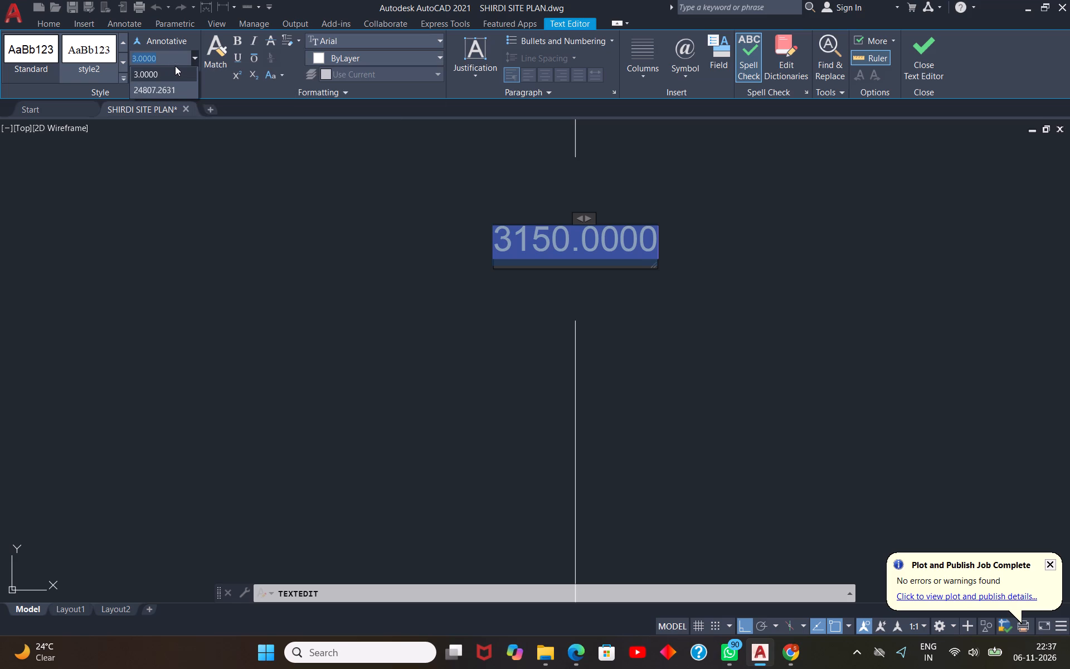
left_click(172, 59)
left_click(172, 59)
left_click_drag(169, 59, 139, 57)
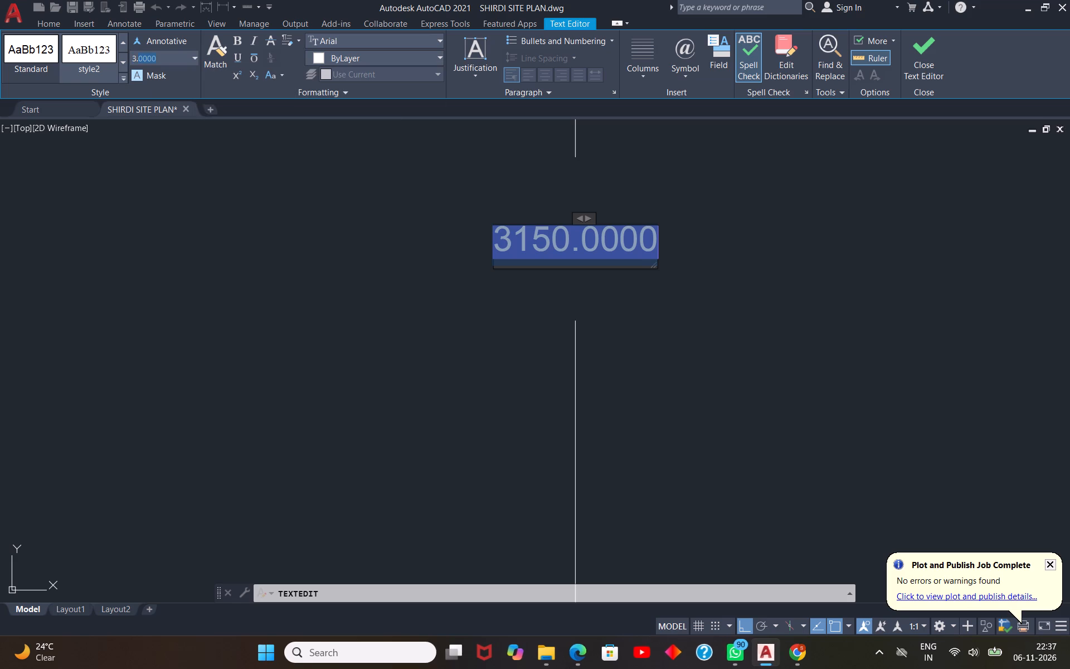
left_click_drag(139, 57, 135, 57)
key("BackSpace")
key("BackSpace")
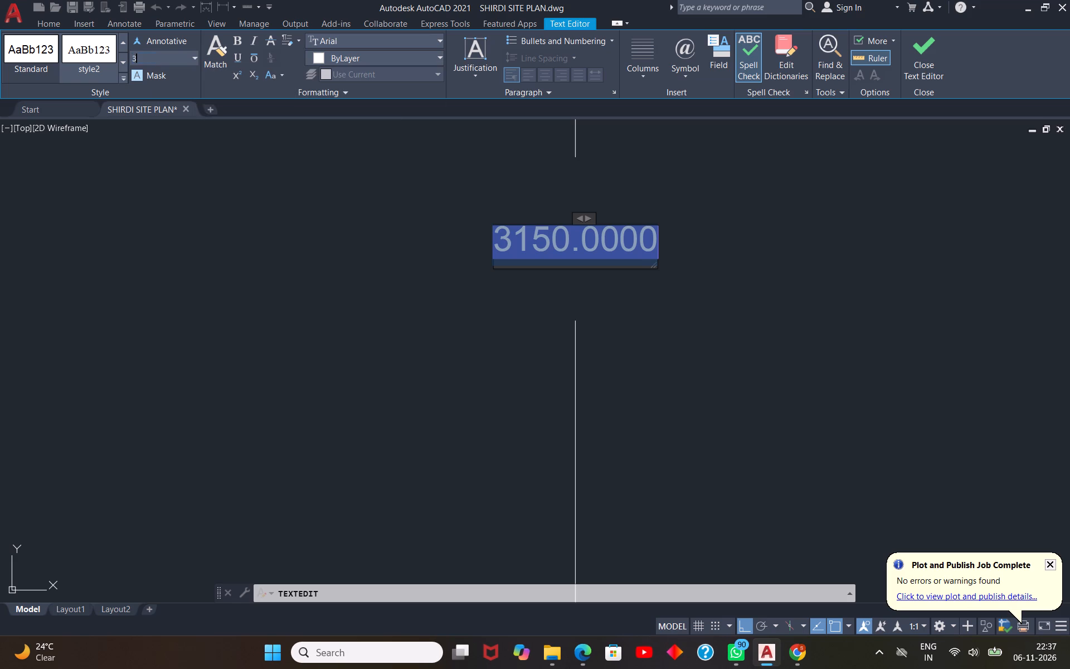
type("500")
key("Return")
scroll(291, 177, "down", 5)
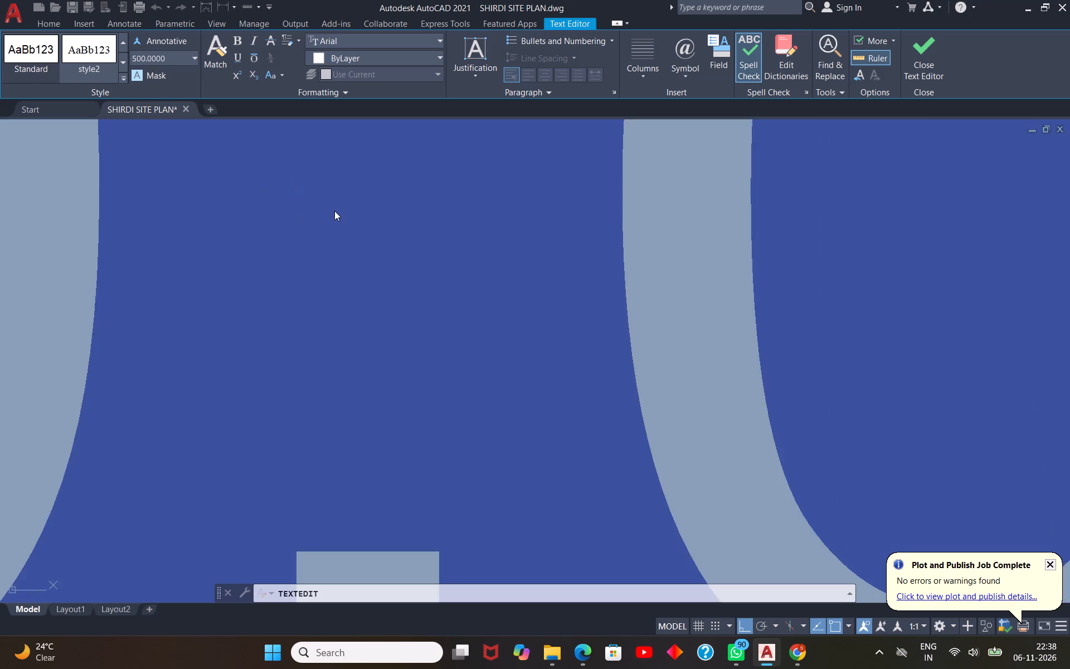
scroll(334, 211, "down", 9)
left_click(438, 196)
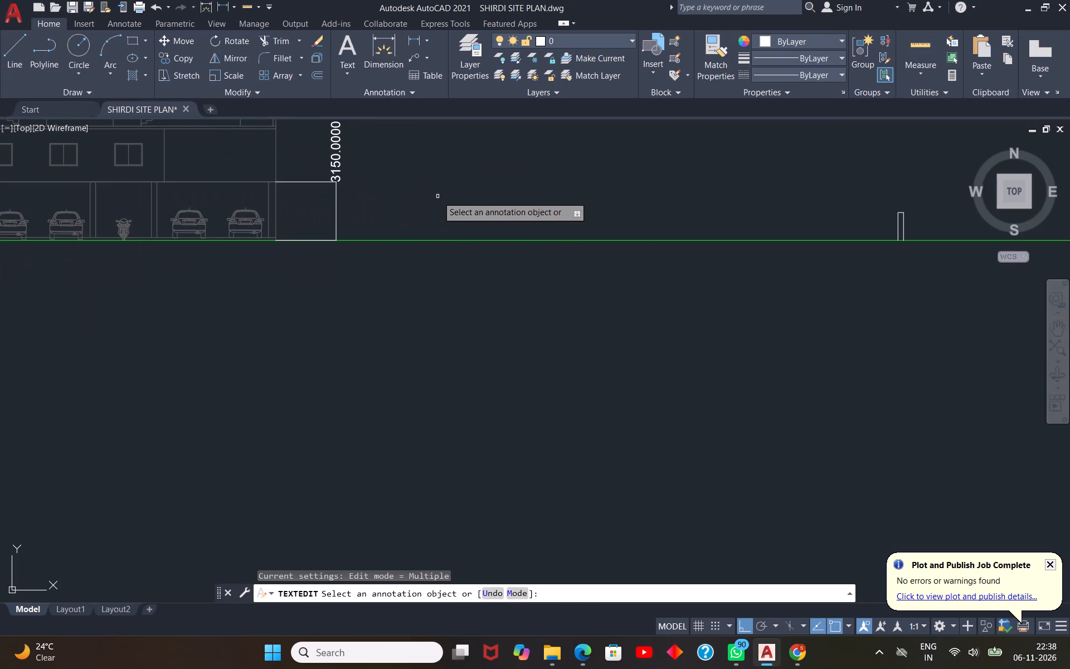
scroll(445, 196, "down", 1)
scroll(403, 167, "up", 3)
scroll(404, 167, "down", 3)
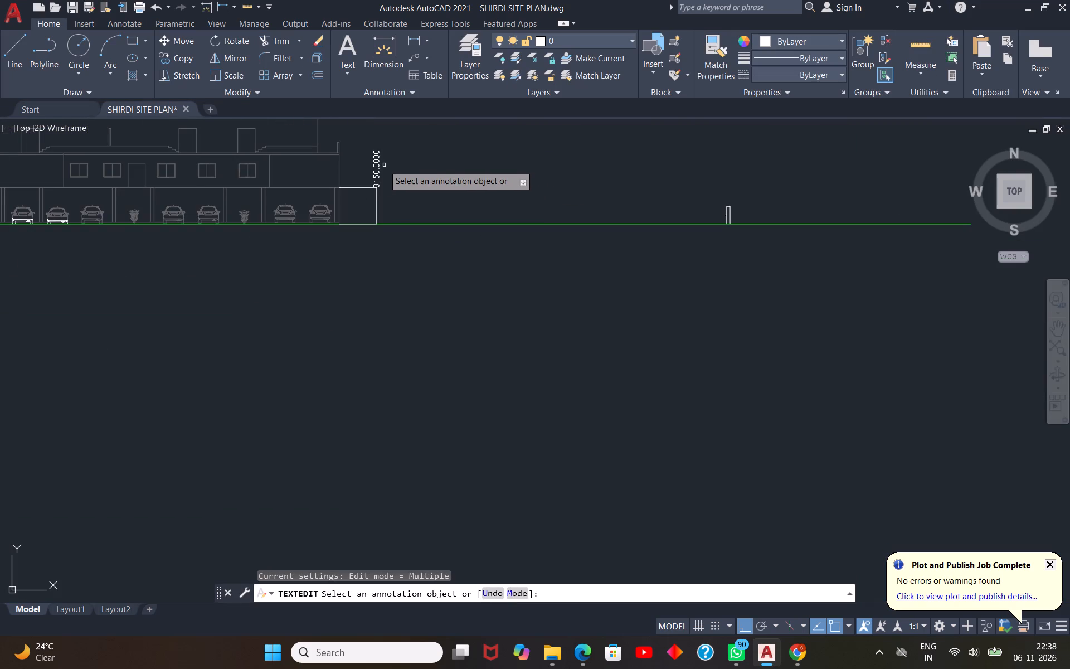
key("Escape")
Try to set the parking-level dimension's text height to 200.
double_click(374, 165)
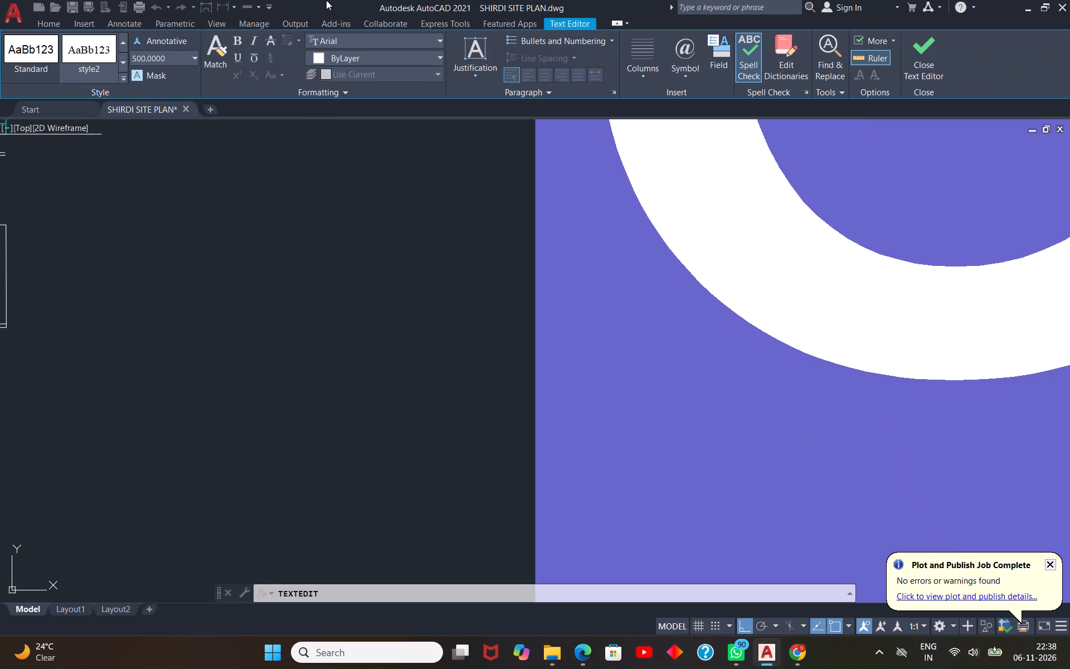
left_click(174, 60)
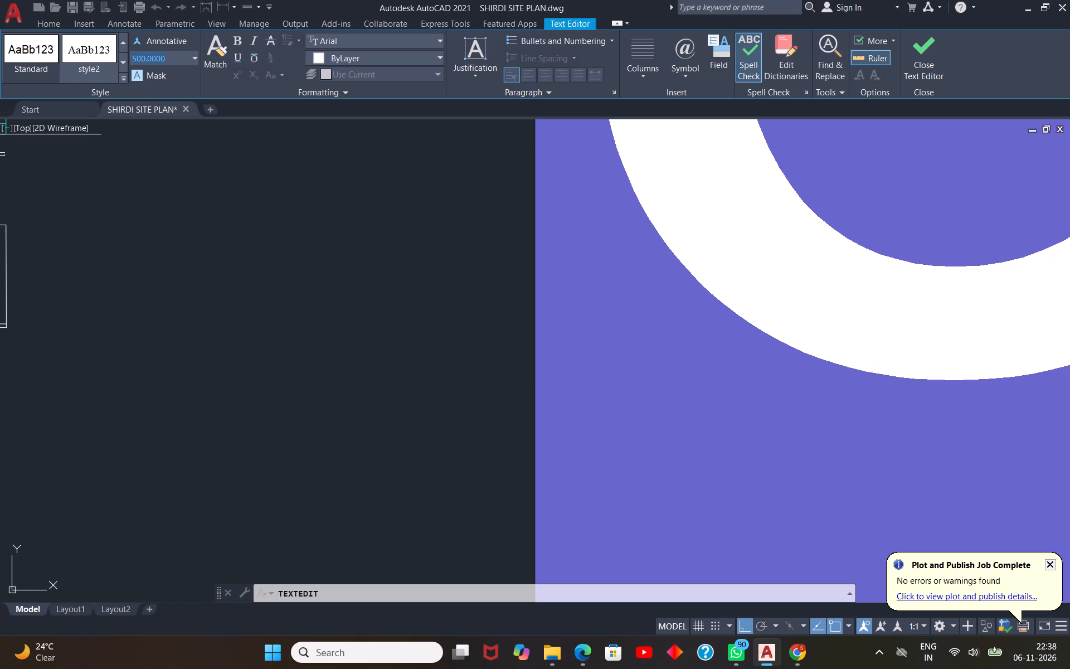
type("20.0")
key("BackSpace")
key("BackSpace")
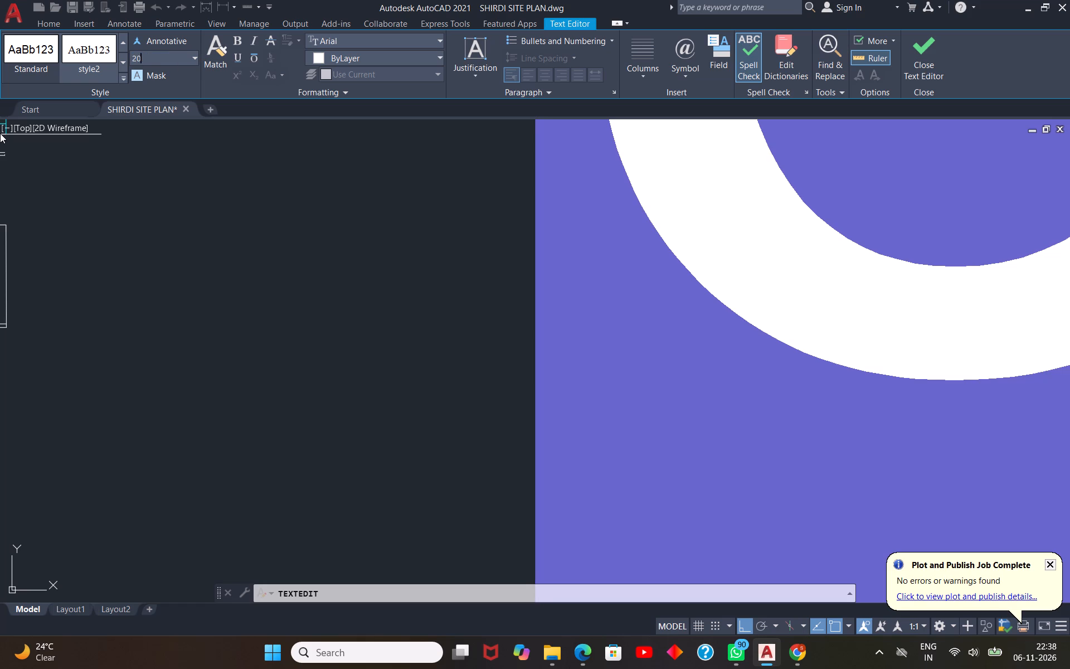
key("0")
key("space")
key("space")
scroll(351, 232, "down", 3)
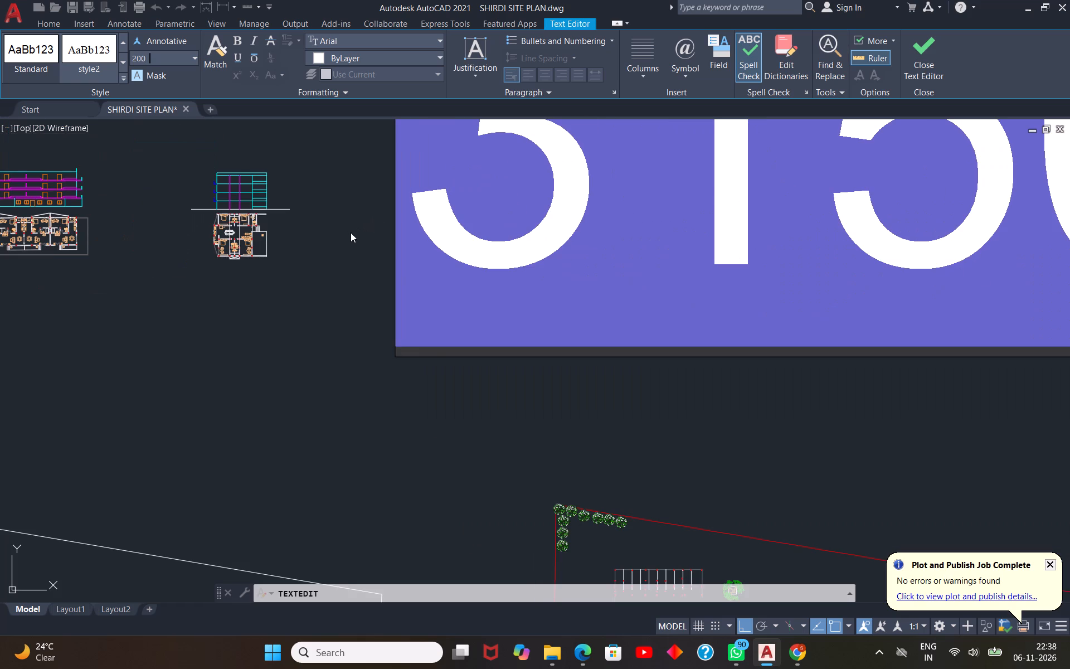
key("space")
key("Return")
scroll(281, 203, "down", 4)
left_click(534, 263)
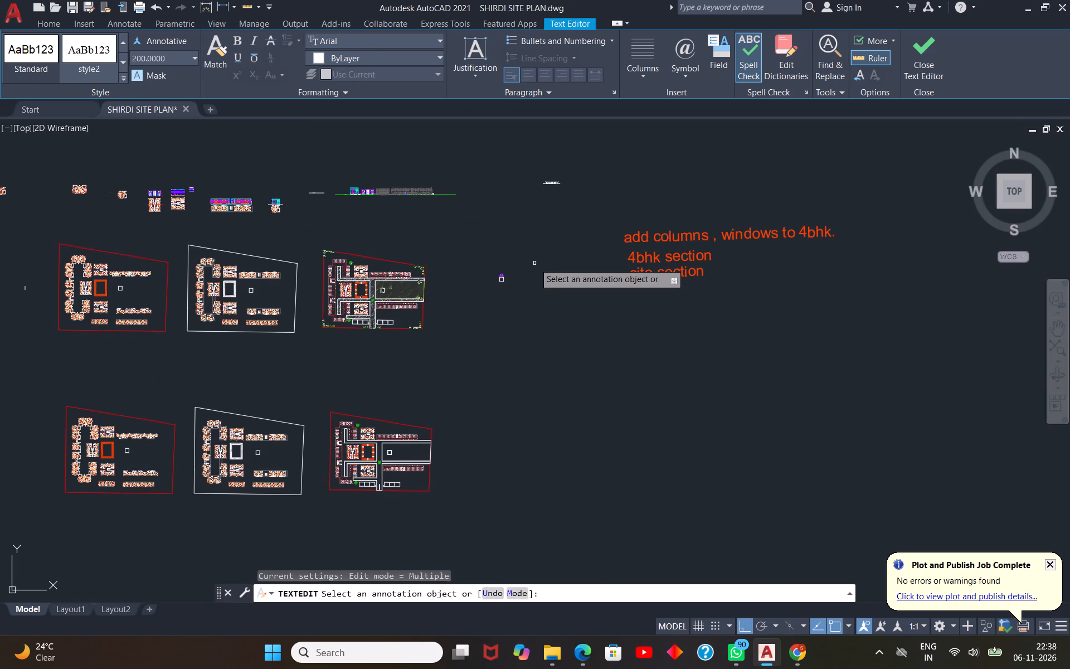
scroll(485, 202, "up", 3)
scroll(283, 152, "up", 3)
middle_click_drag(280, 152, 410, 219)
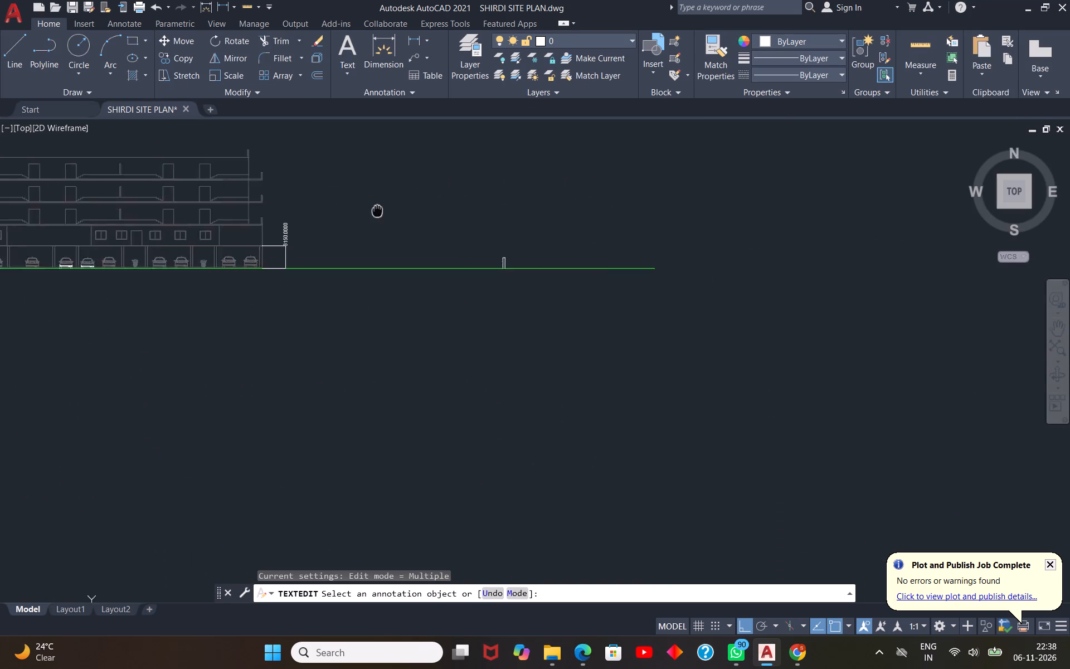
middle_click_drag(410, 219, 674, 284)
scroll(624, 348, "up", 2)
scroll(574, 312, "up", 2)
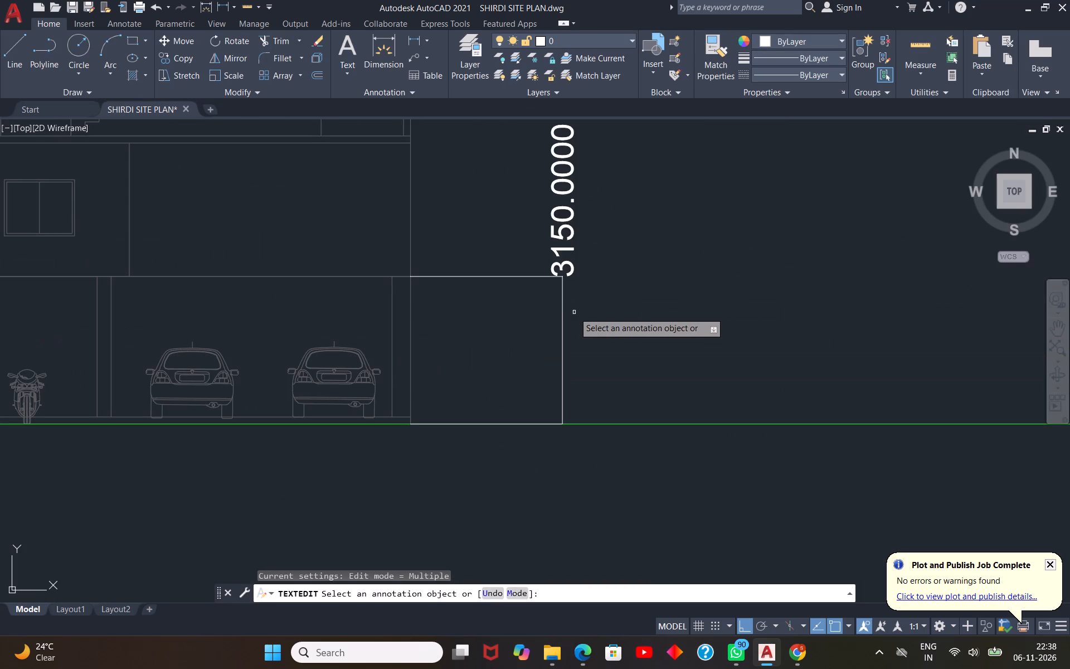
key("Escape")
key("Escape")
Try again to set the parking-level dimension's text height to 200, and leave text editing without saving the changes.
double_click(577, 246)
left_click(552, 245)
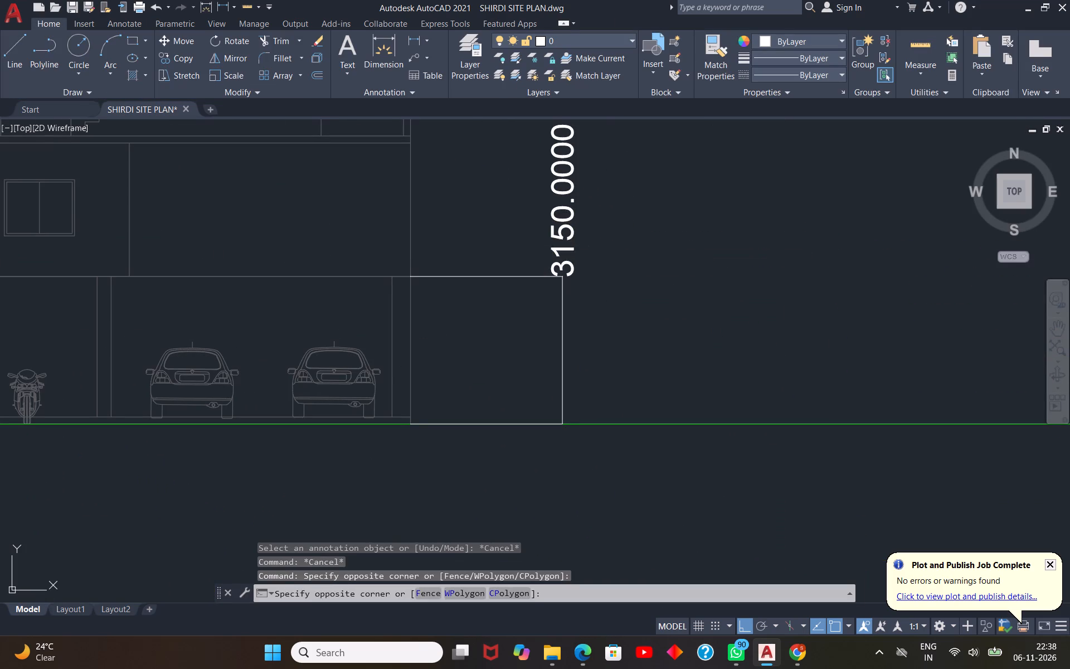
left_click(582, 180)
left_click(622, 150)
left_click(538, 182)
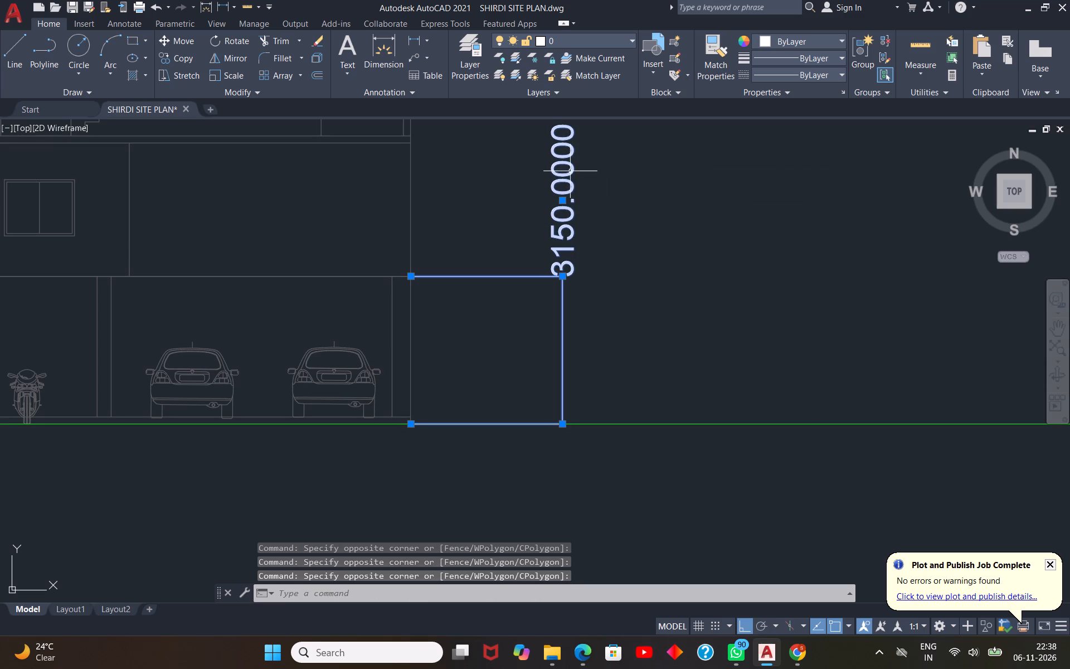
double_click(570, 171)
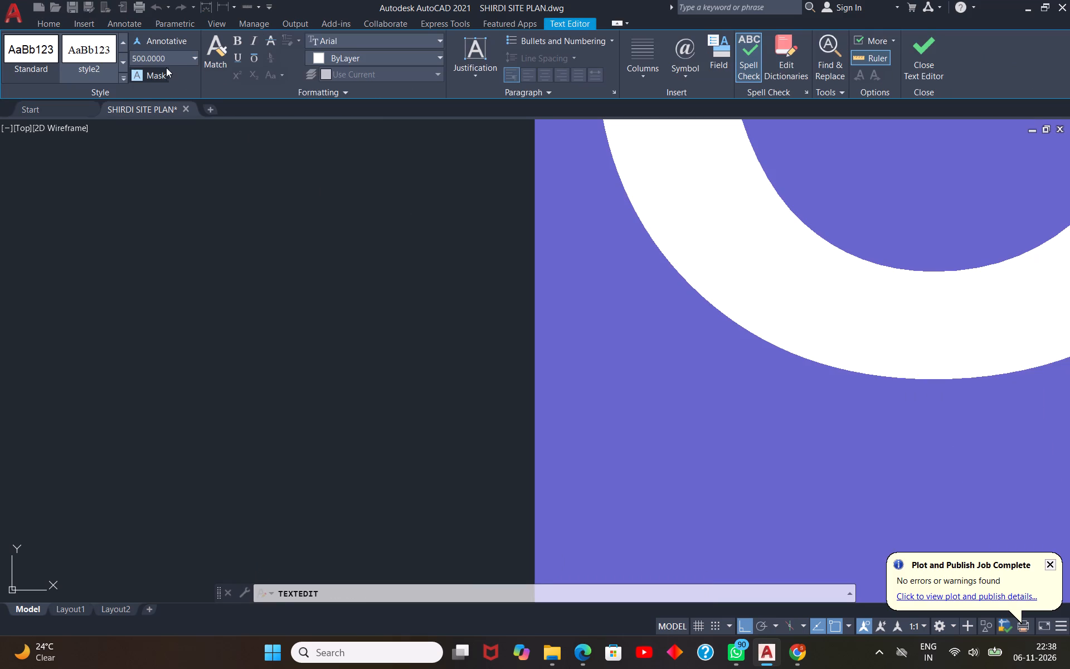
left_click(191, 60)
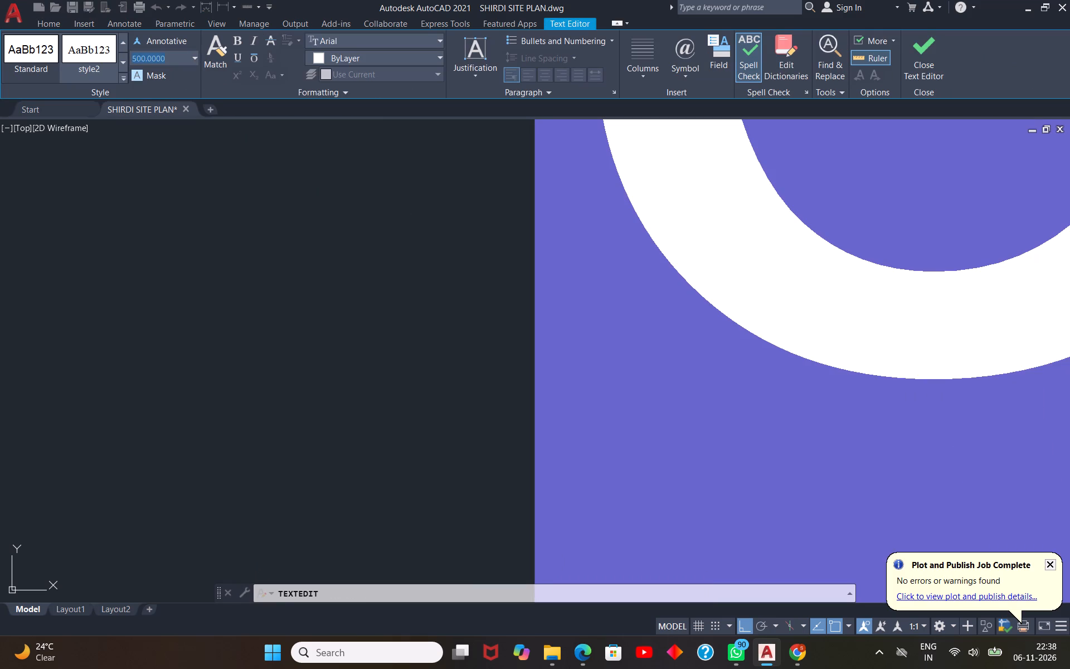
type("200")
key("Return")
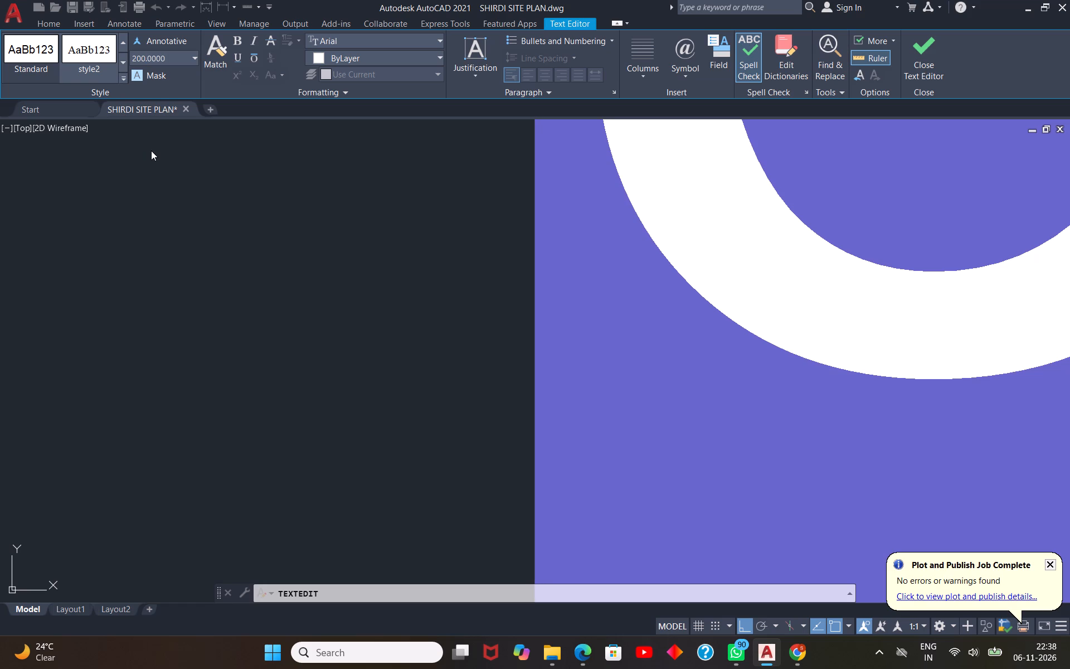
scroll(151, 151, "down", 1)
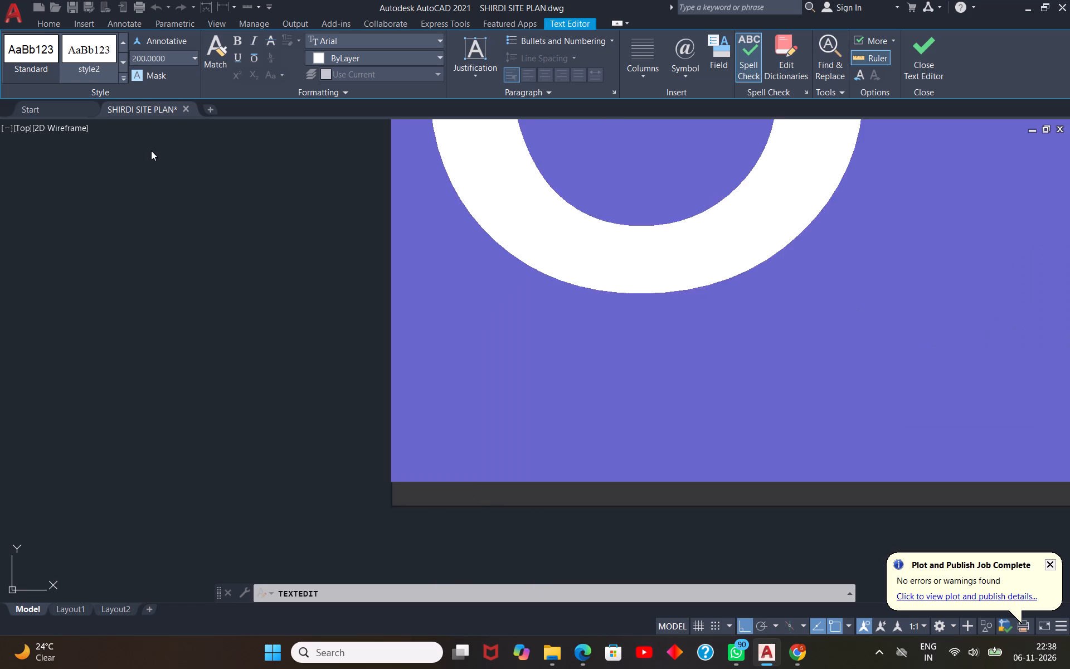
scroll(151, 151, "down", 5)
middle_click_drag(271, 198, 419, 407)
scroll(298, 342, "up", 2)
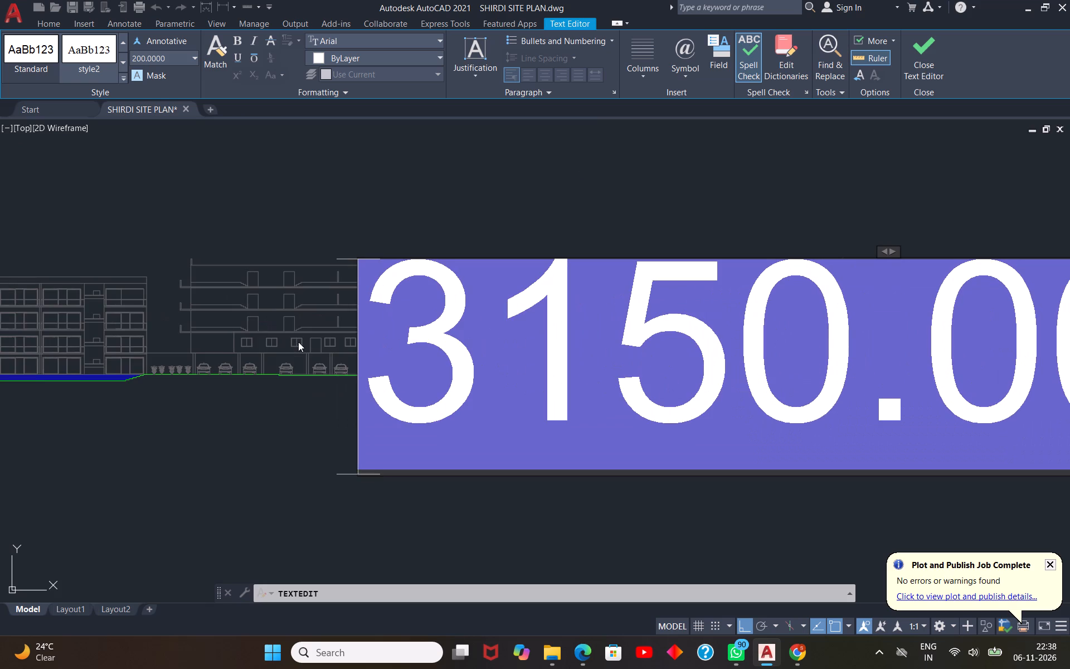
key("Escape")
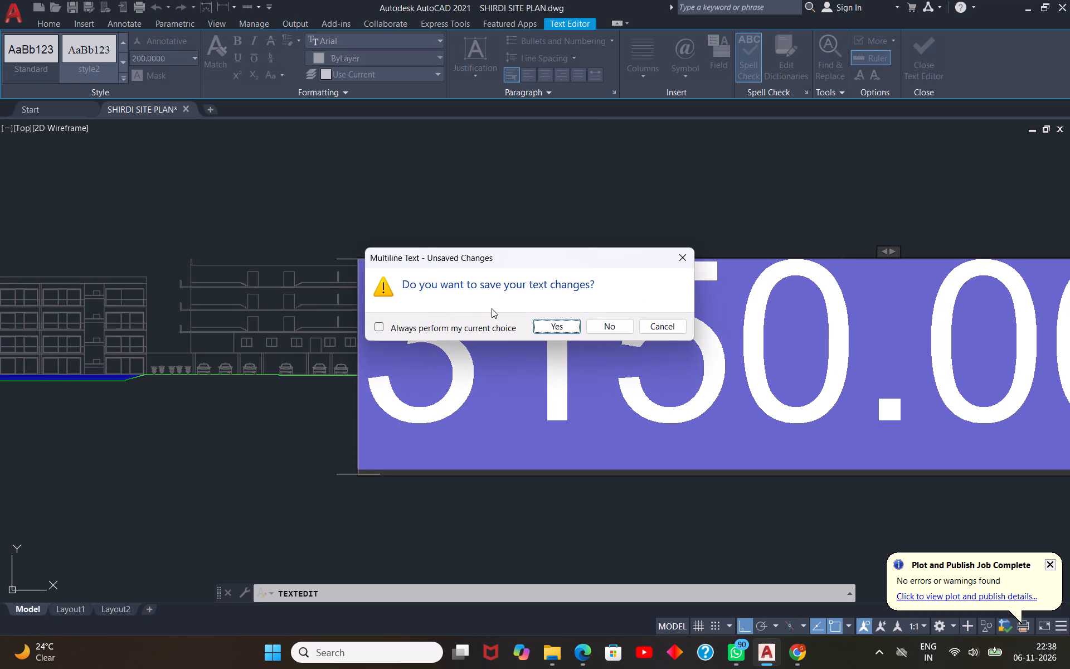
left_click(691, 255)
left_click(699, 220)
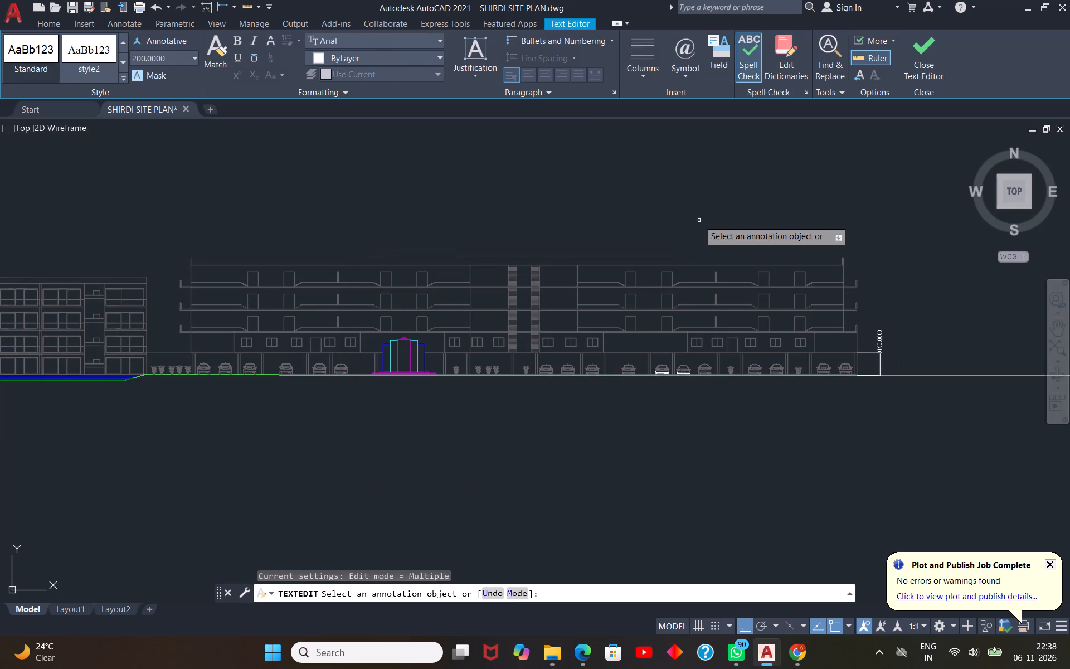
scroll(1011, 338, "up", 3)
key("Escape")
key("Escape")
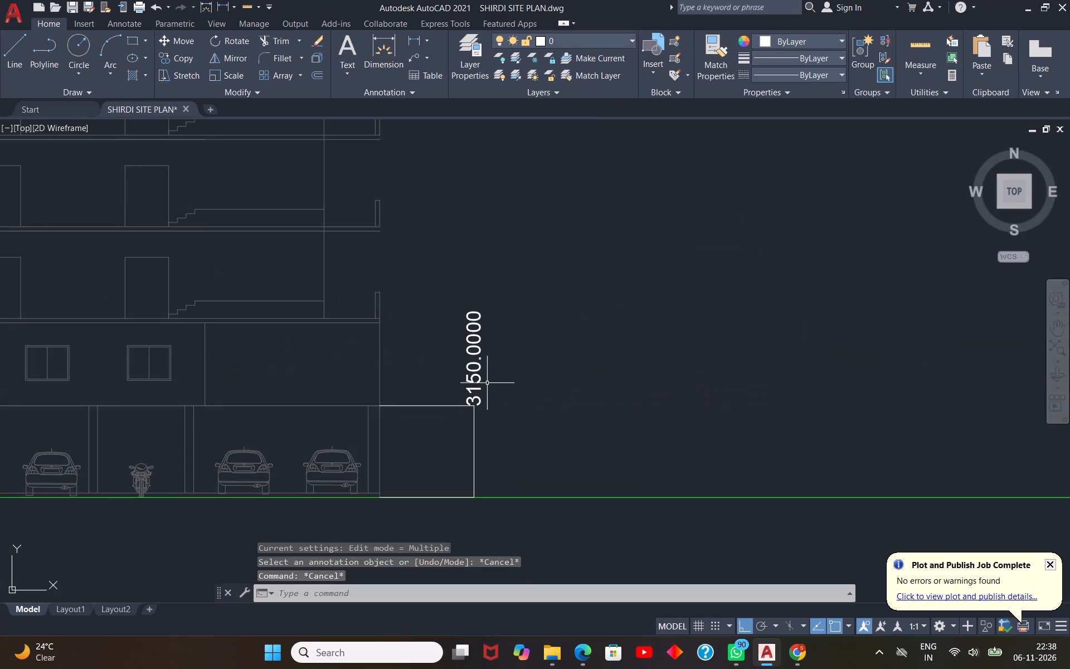
Delete the parking-level height dimension beside the long building's right end.
left_click(476, 332)
key("Delete")
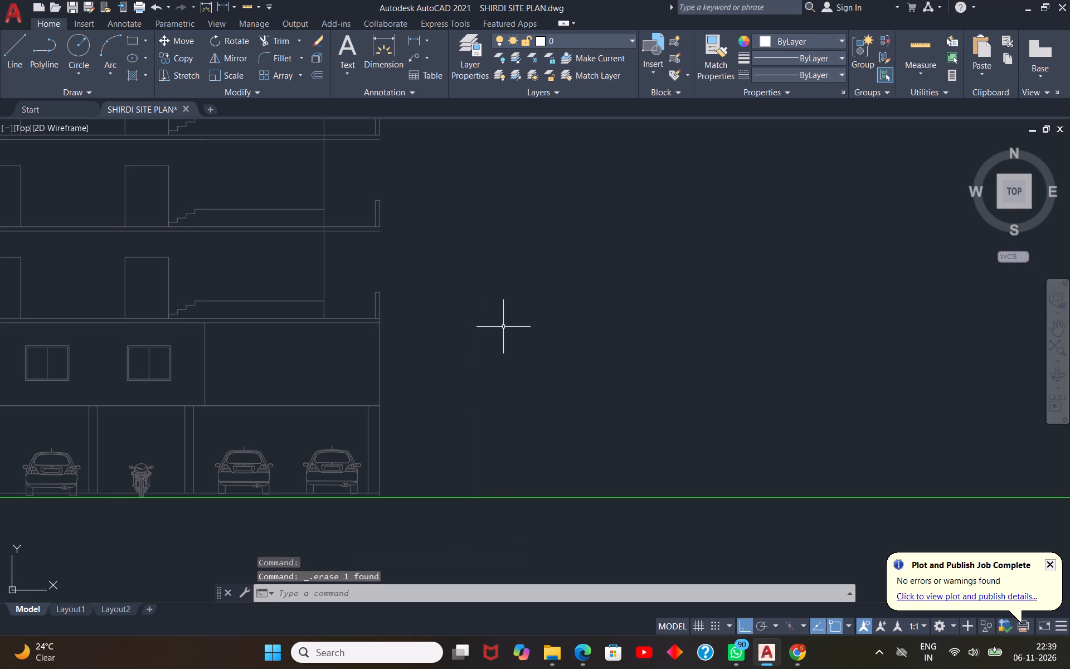
scroll(739, 305, "down", 4)
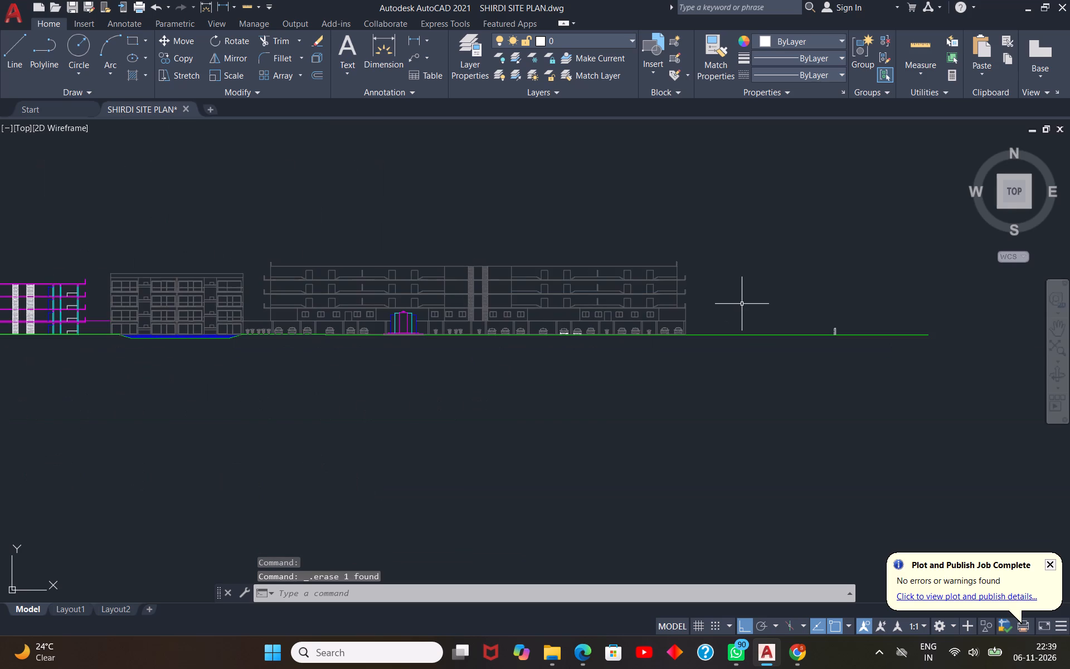
scroll(900, 275, "down", 1)
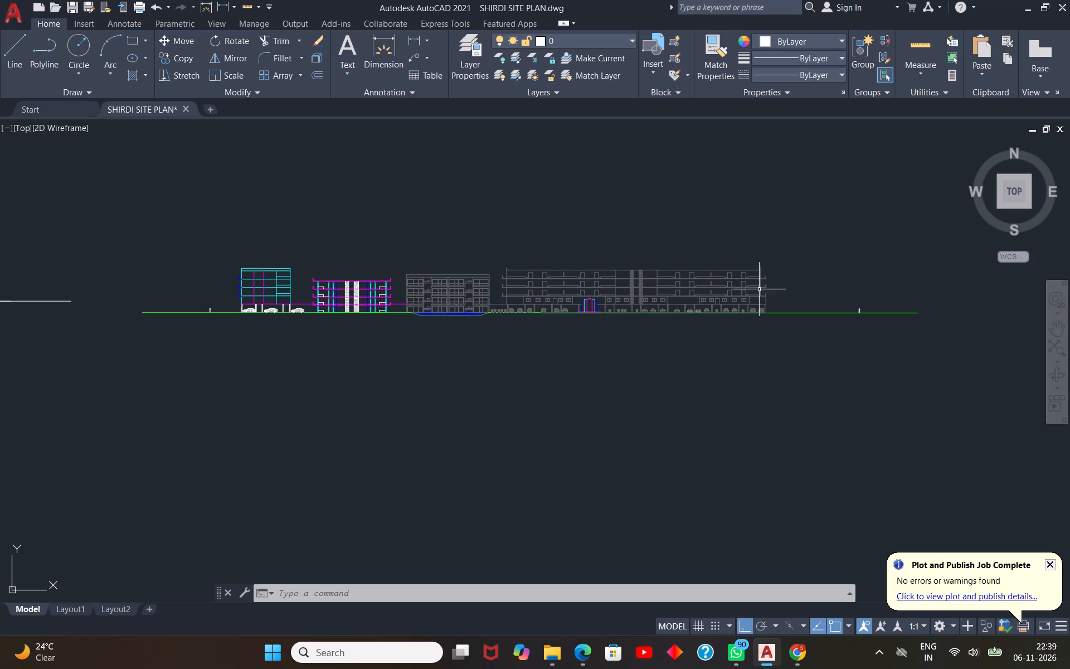
key("Delete")
key("Escape")
key("Escape")
key("Escape")
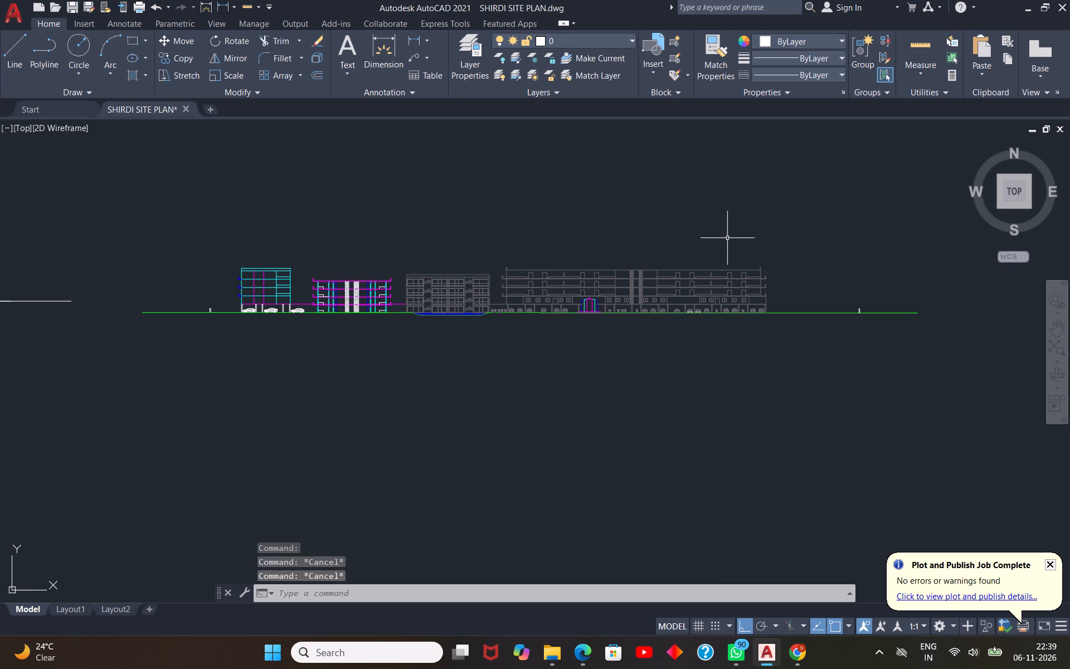
Set up a plot of the site section using the previous plot settings and a window around all the buildings, and preview it.
middle_click_drag(727, 238, 772, 237)
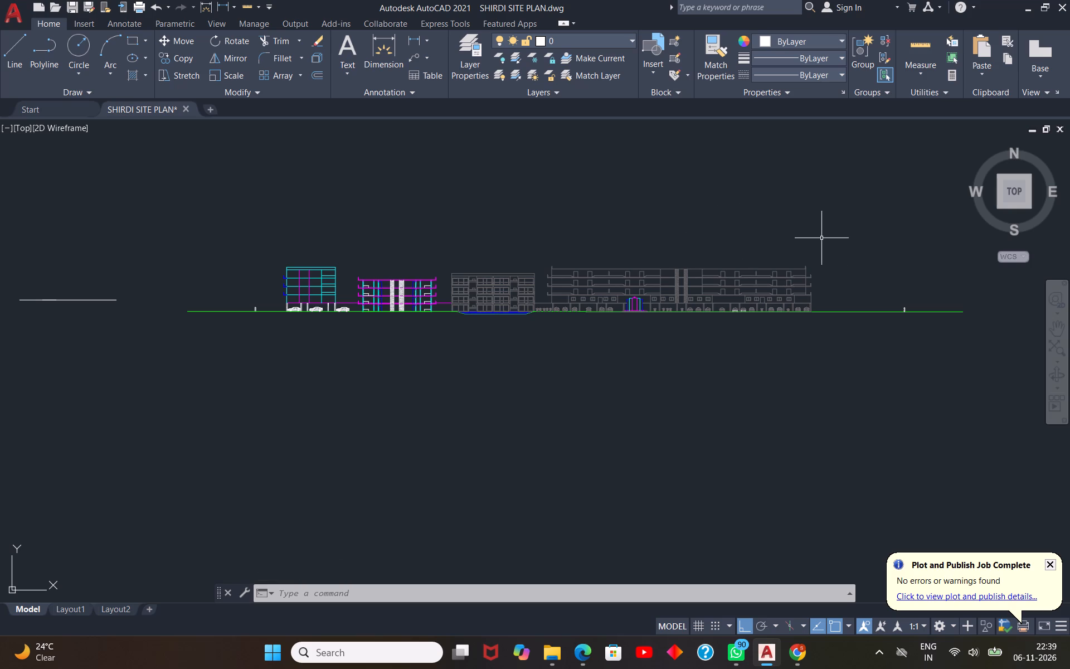
key("ctrl+p")
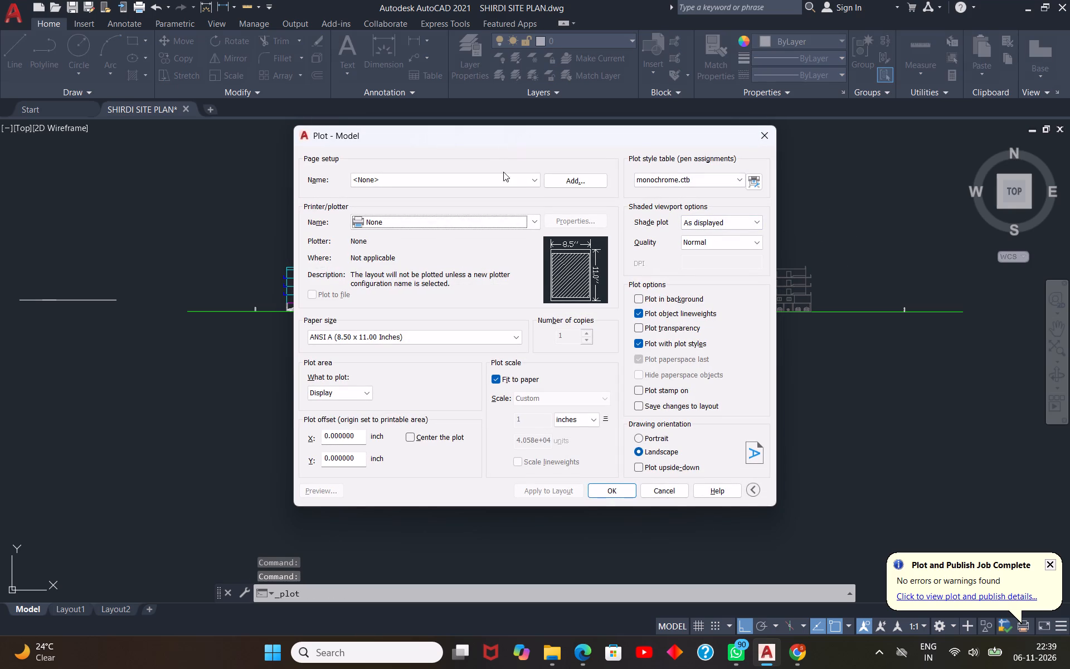
left_click(470, 175)
left_click(393, 201)
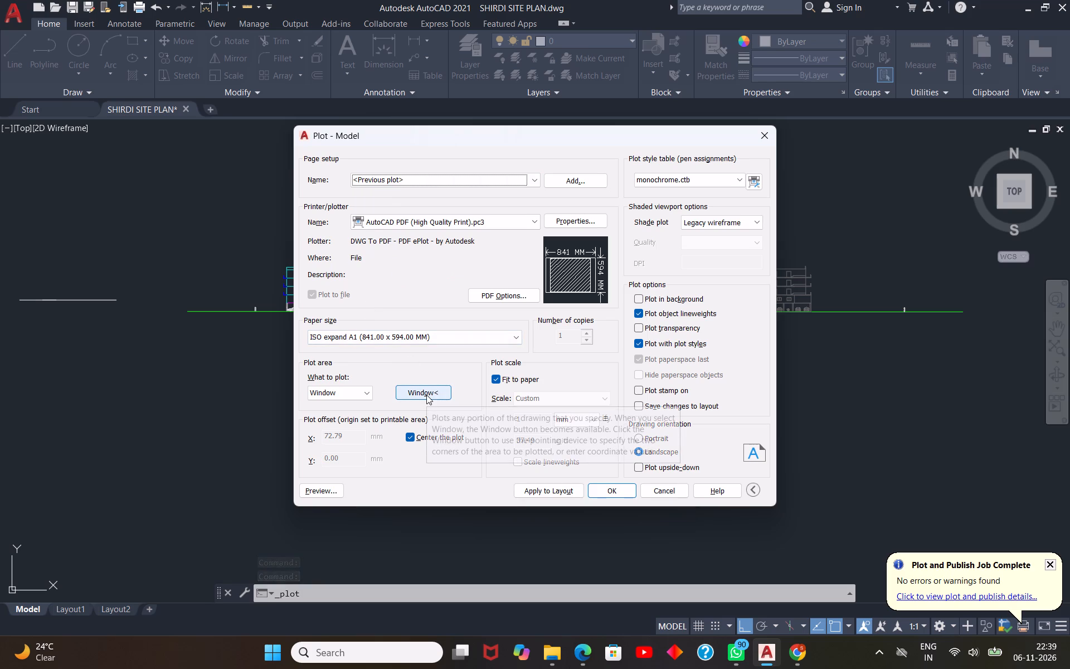
left_click(412, 394)
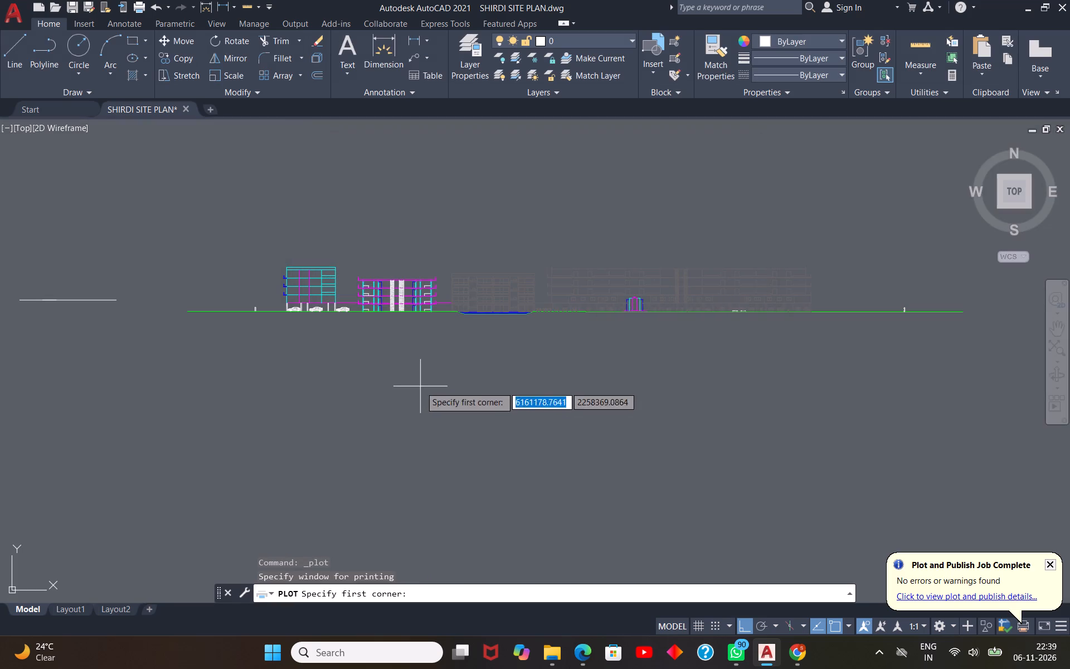
left_click(957, 227)
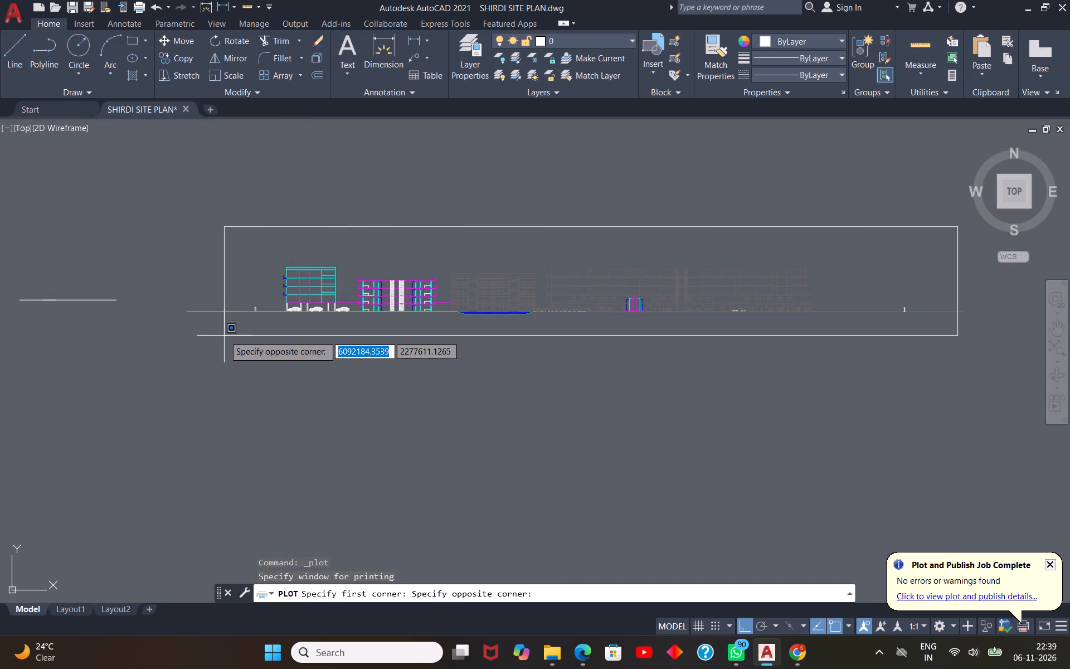
left_click(219, 339)
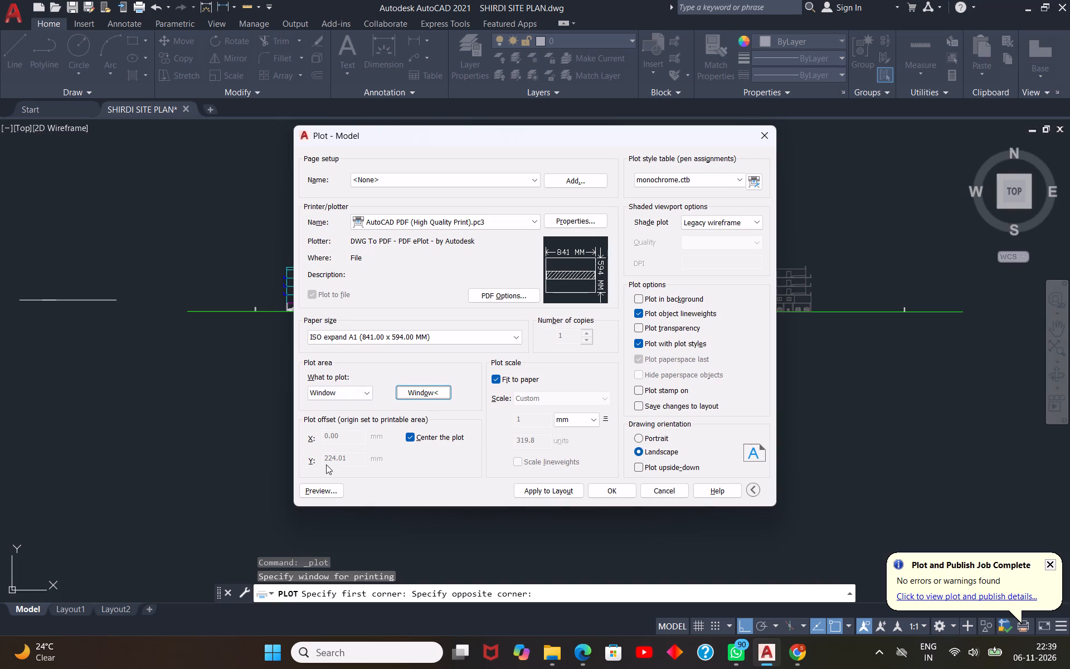
left_click(306, 488)
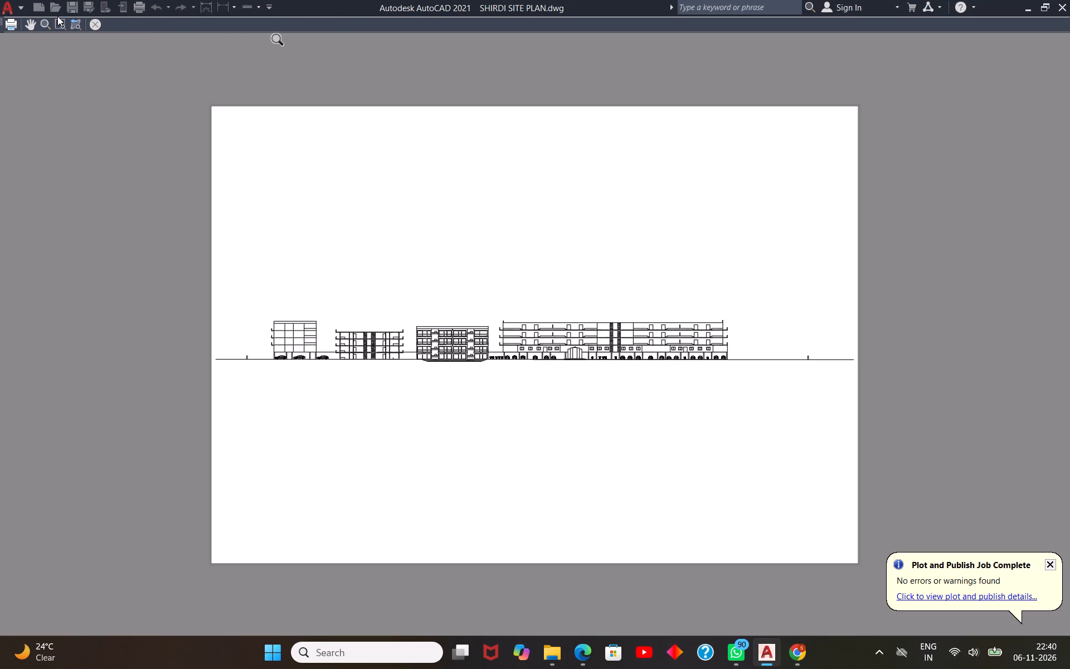
Plot the site section to a PDF named "hnji section aa" in the Documents folder.
left_click(13, 26)
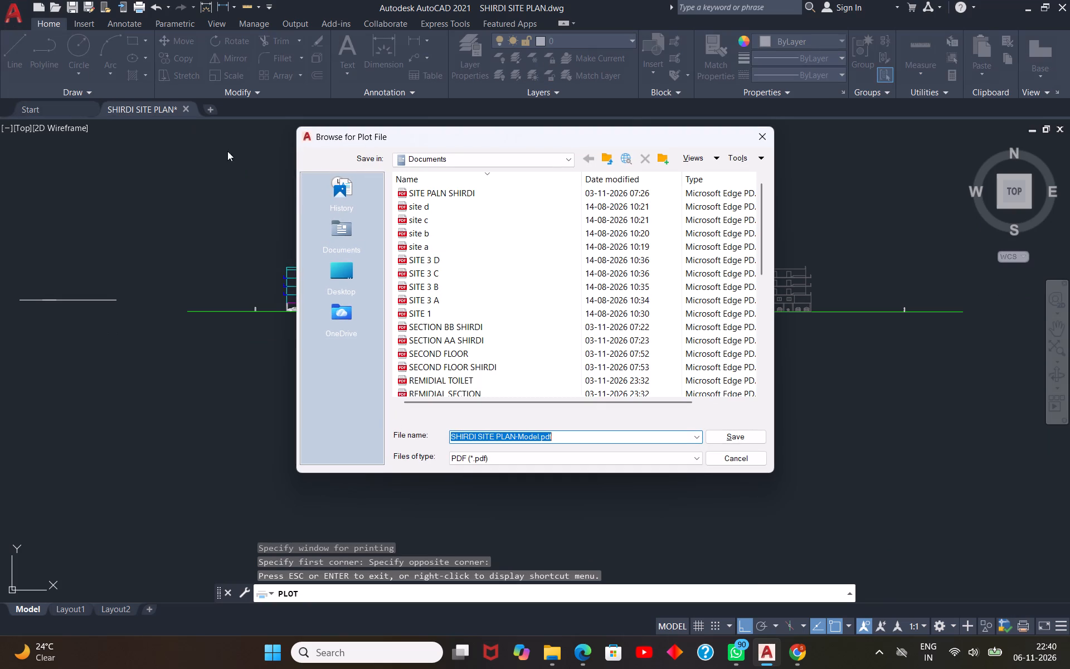
type("hnji")
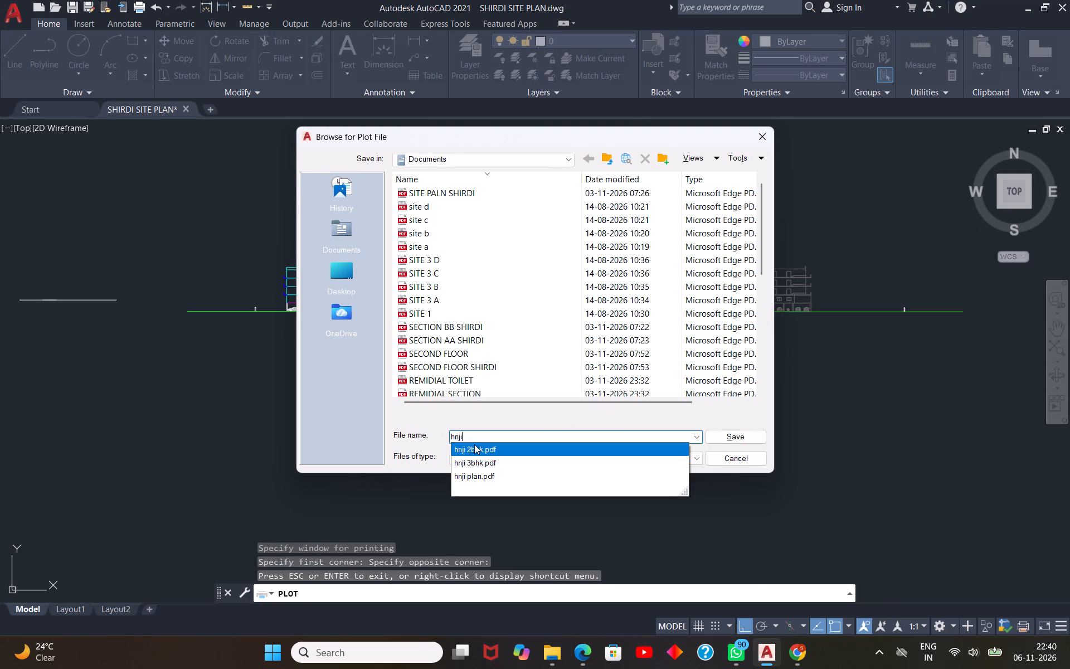
key("space")
key("s")
key("e")
key("c")
key("t")
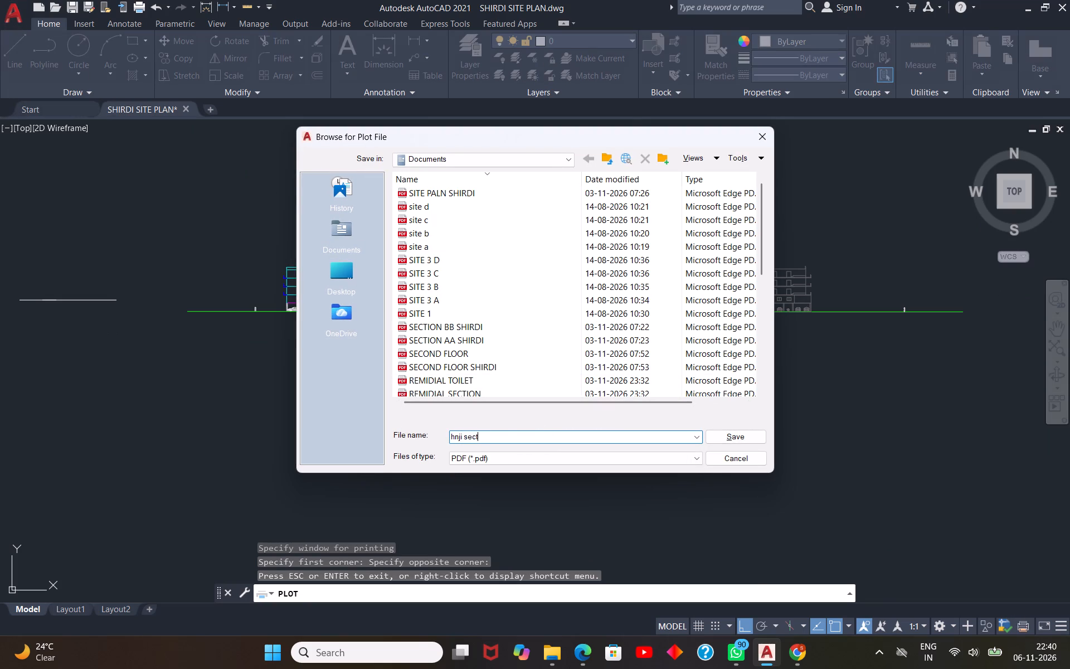
type("io")
key("n")
key("space")
type("aa")
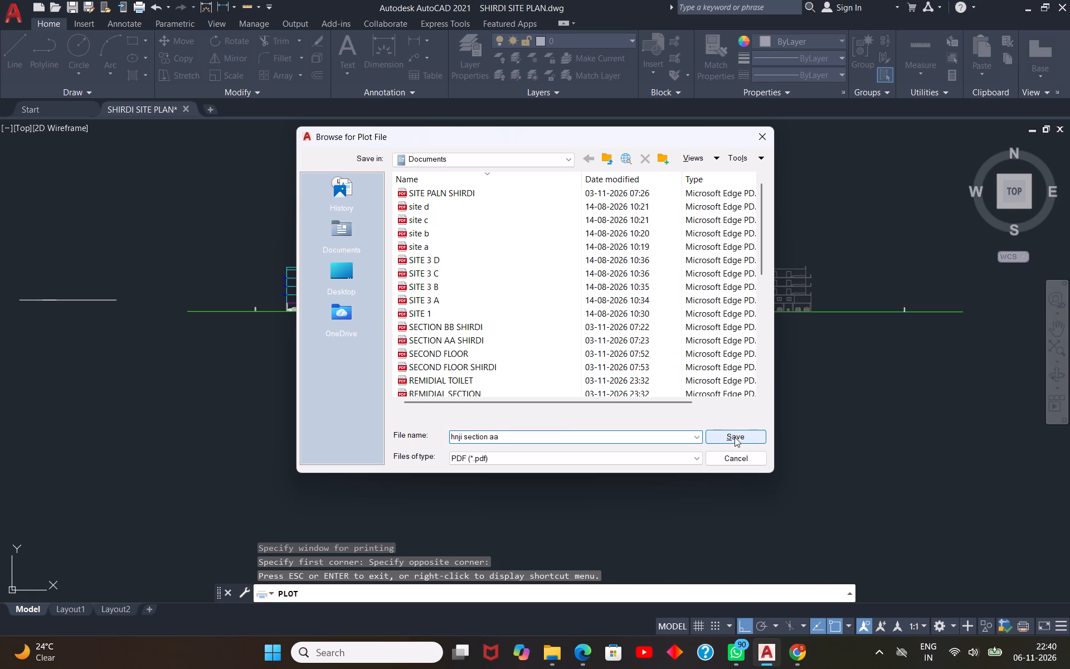
left_click(735, 437)
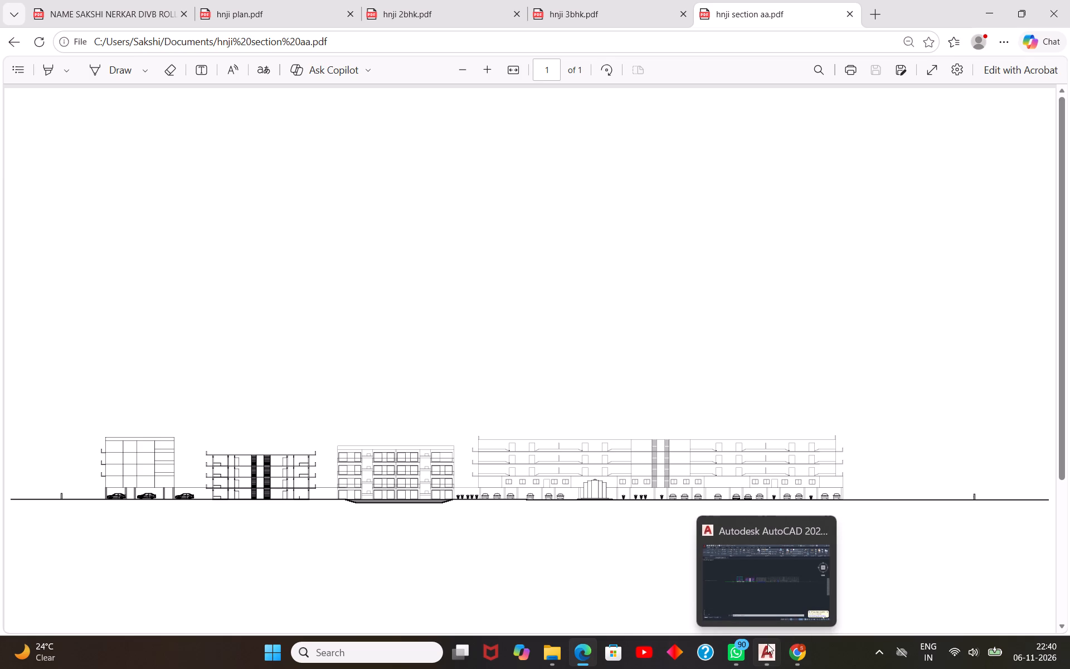
Switch to the Canva design in Chrome and move the selected furnished unit plan slightly up and left on page 1.
left_click(797, 652)
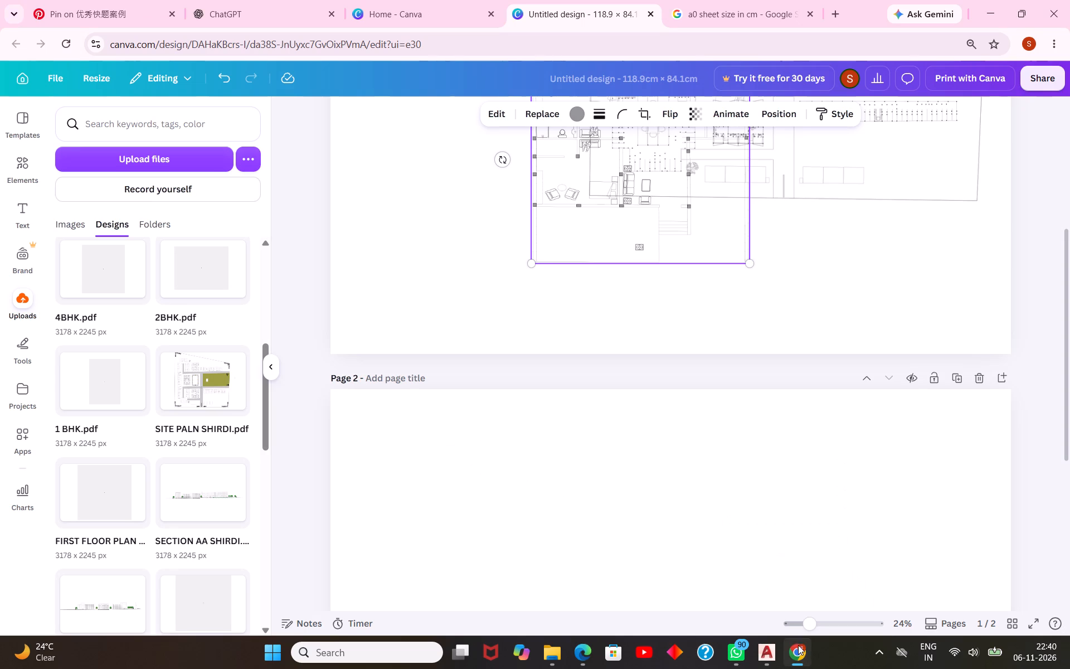
scroll(539, 255, "down", 1)
scroll(542, 256, "up", 3)
scroll(551, 256, "down", 1)
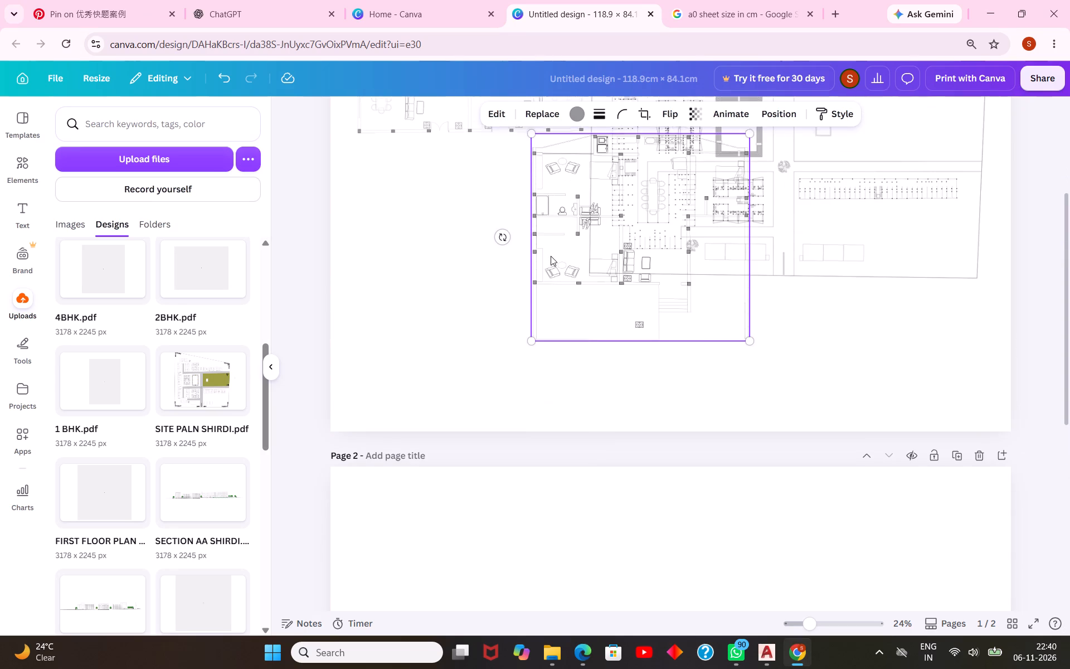
left_click_drag(555, 256, 514, 196)
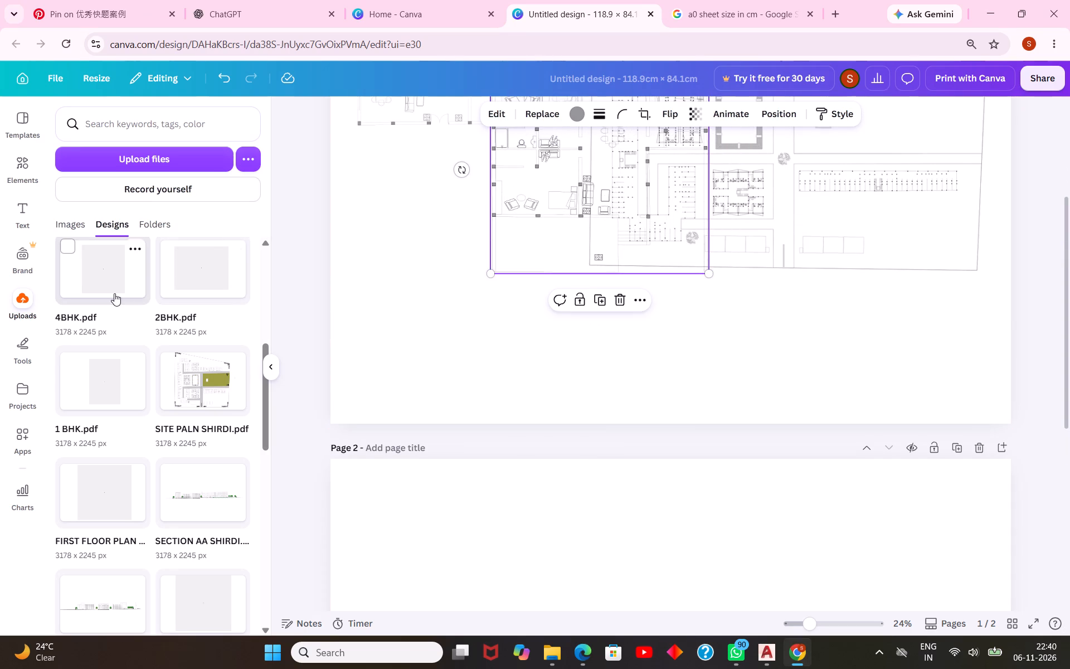
Upload the "hnji section aa" PDF from the Documents folder to the design's uploads.
left_click(211, 158)
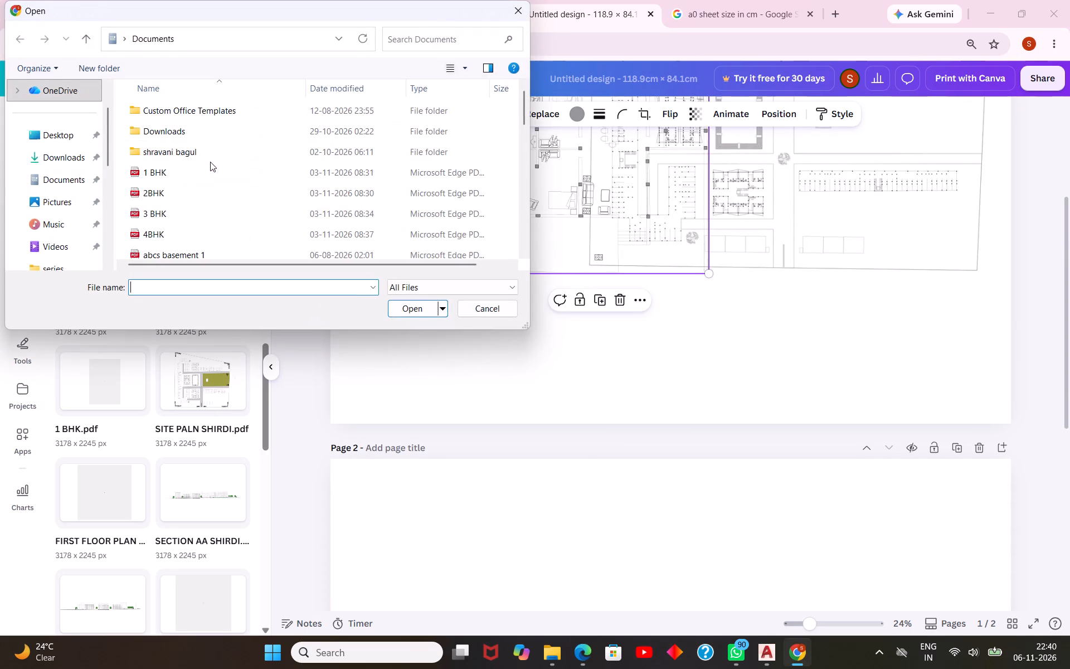
scroll(205, 165, "down", 2)
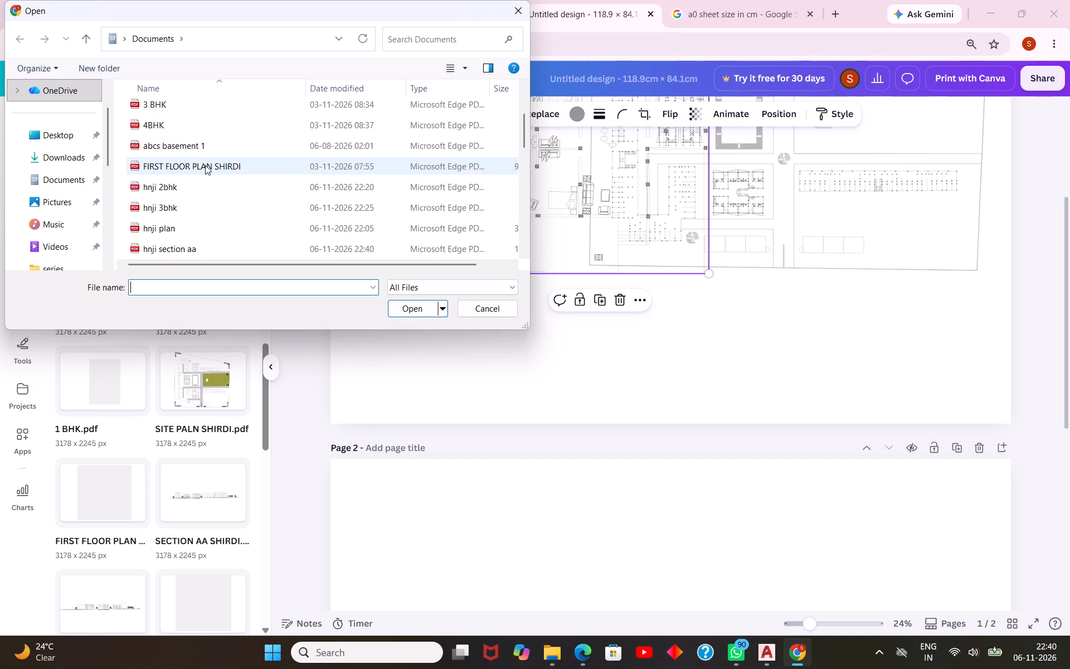
scroll(178, 212, "down", 1)
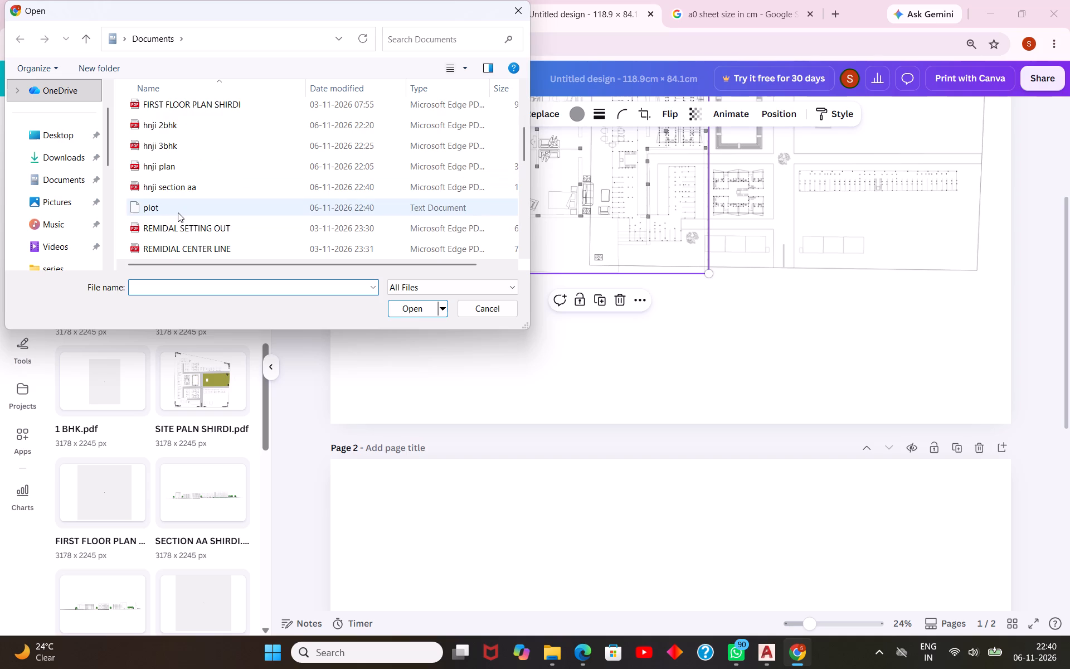
left_click(215, 185)
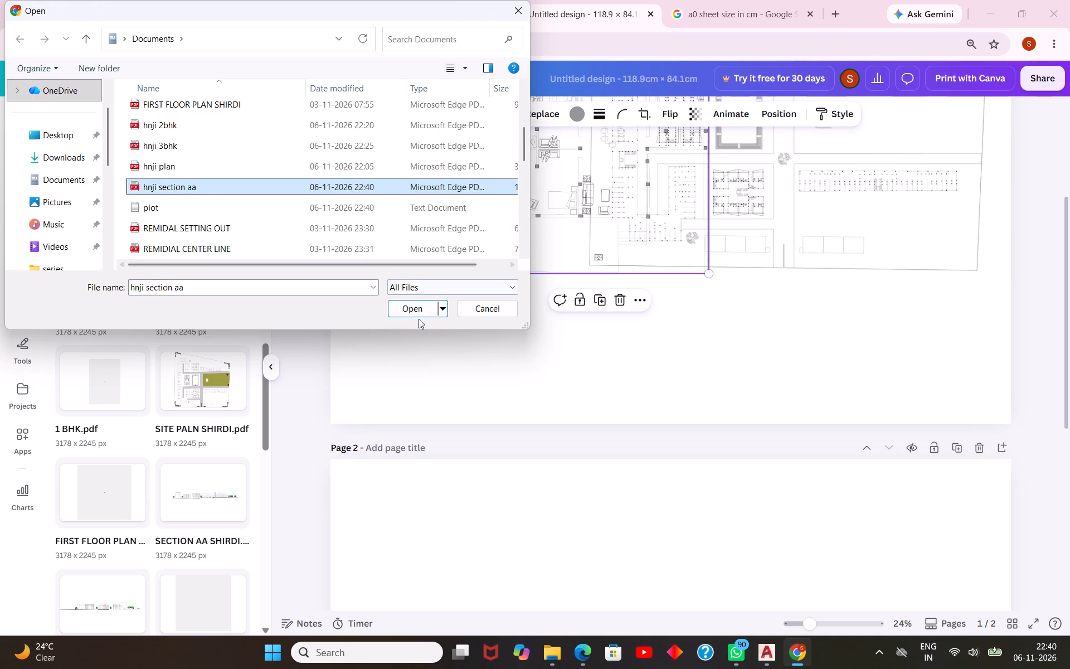
left_click(418, 312)
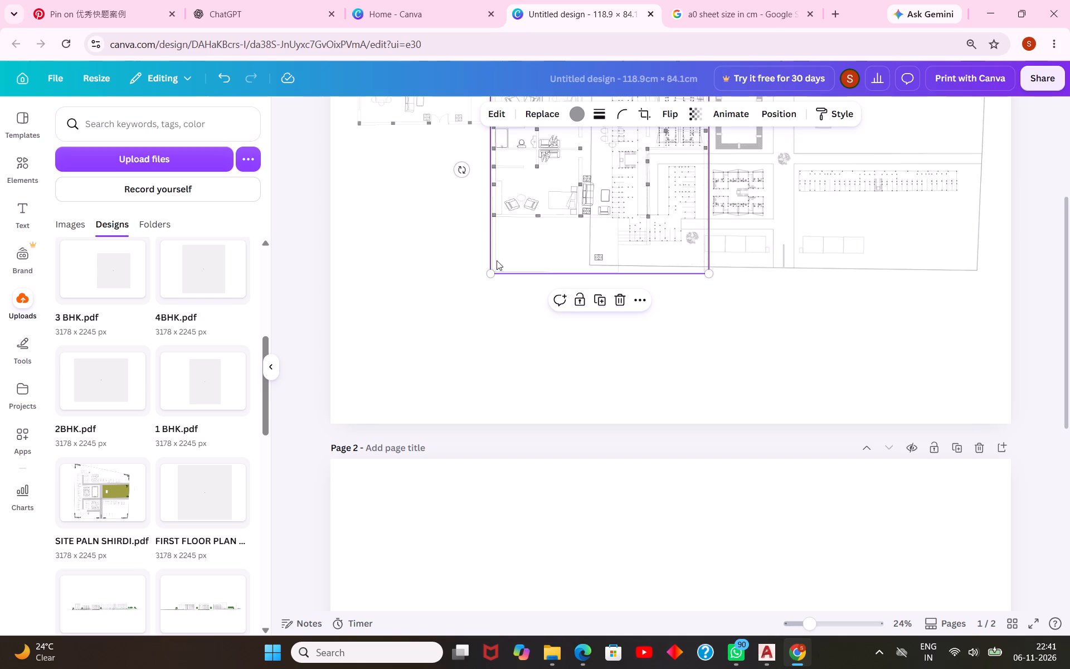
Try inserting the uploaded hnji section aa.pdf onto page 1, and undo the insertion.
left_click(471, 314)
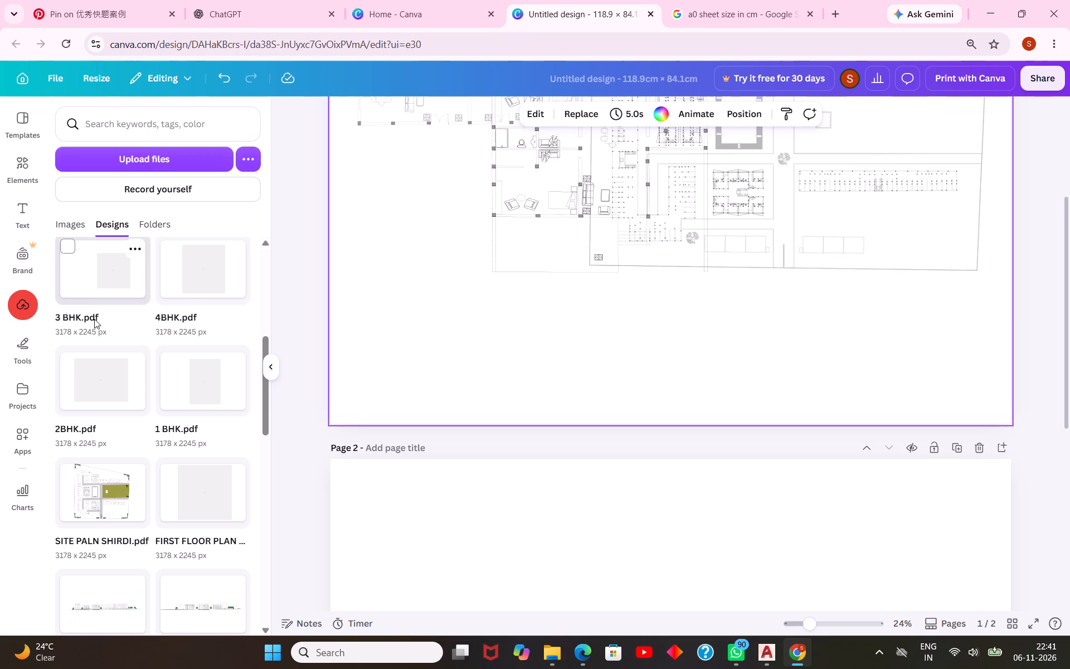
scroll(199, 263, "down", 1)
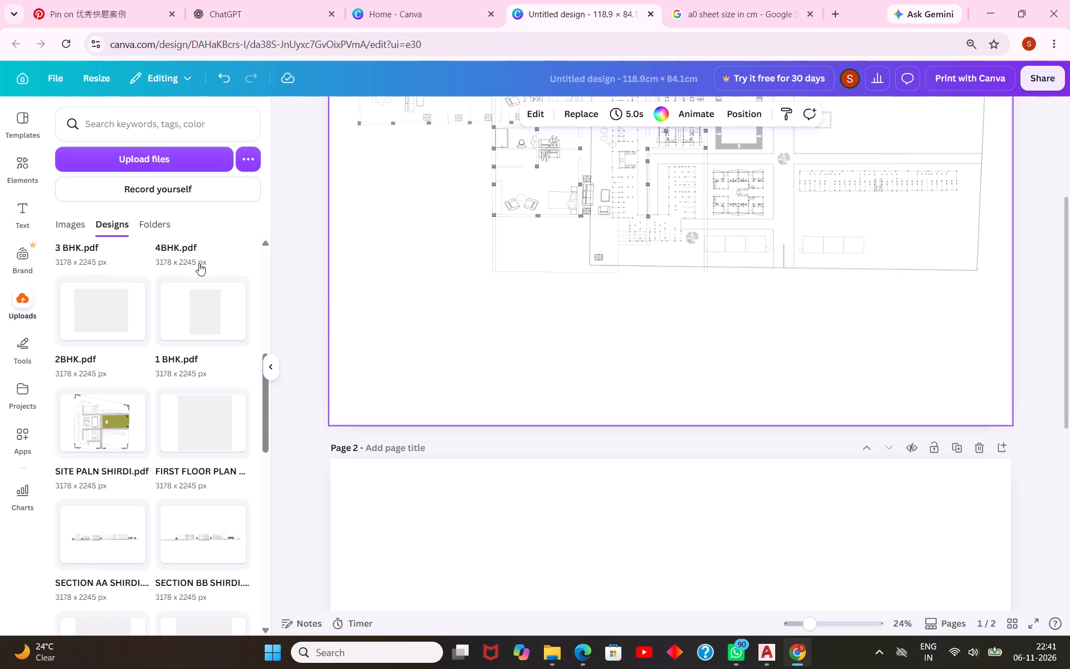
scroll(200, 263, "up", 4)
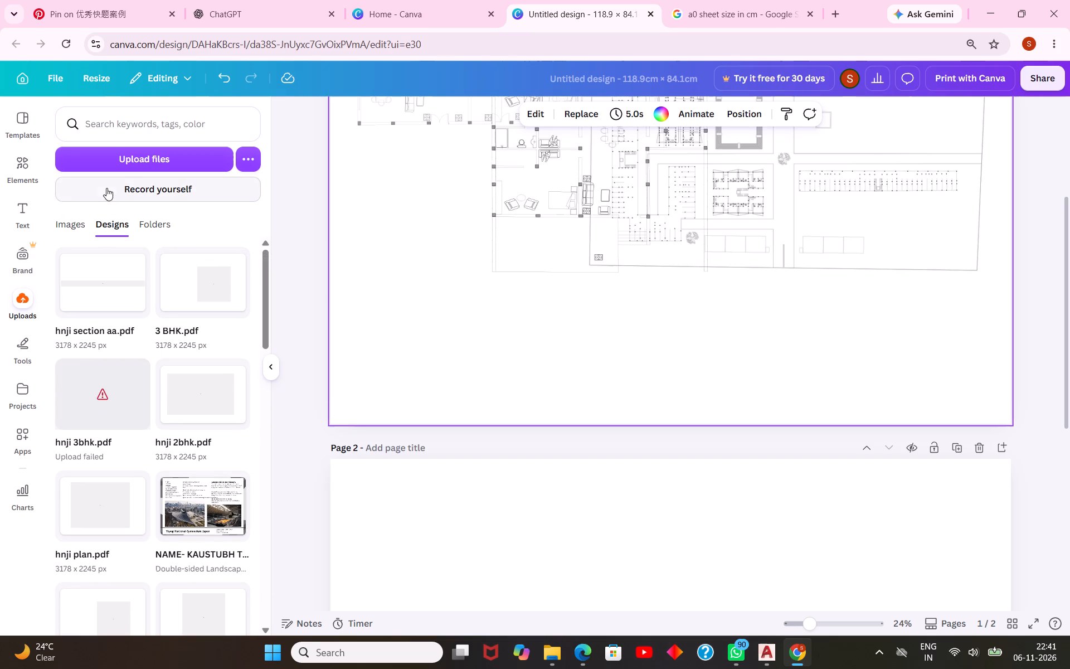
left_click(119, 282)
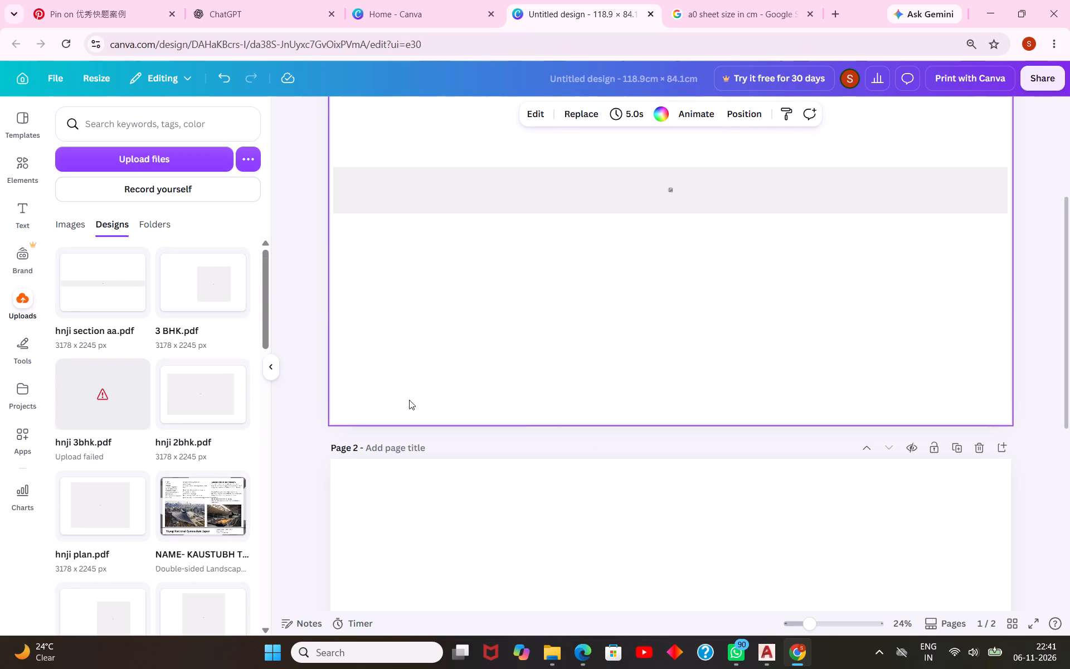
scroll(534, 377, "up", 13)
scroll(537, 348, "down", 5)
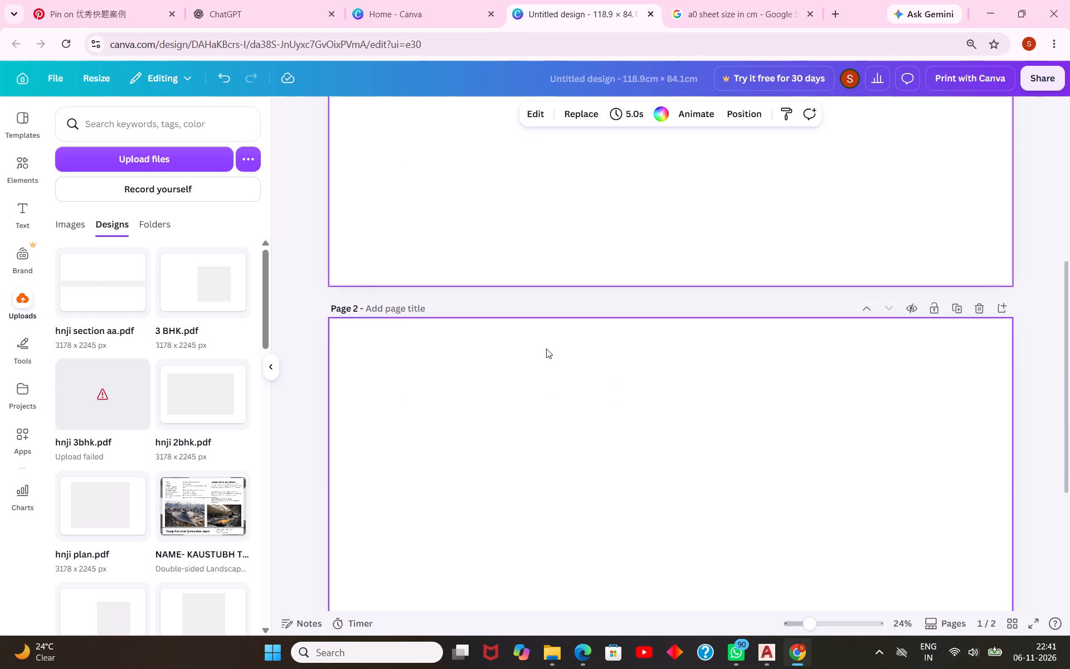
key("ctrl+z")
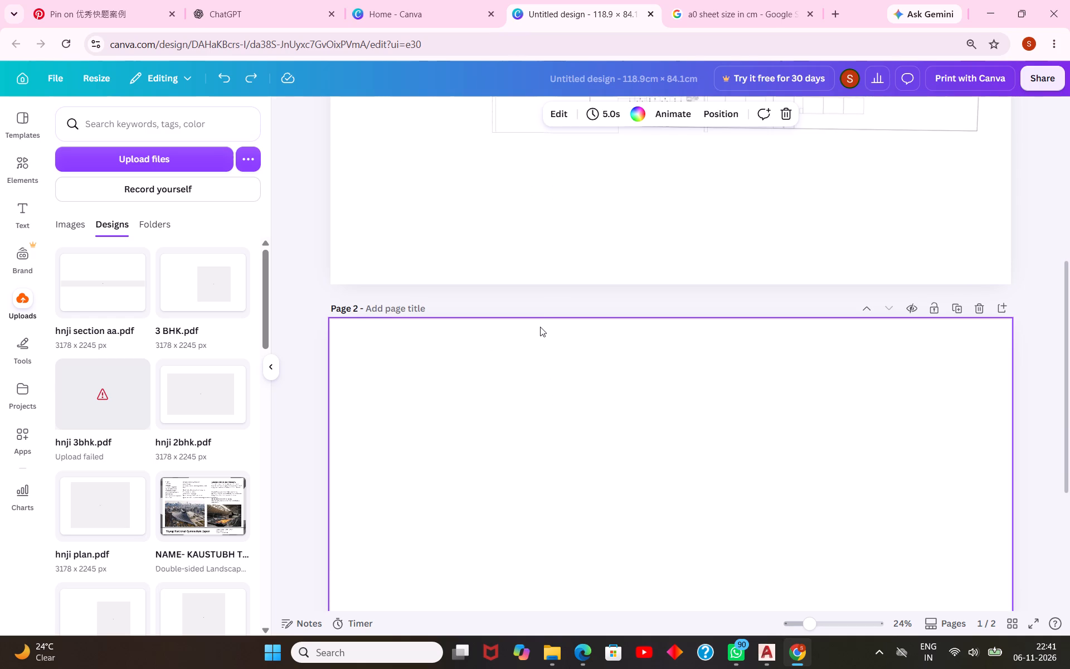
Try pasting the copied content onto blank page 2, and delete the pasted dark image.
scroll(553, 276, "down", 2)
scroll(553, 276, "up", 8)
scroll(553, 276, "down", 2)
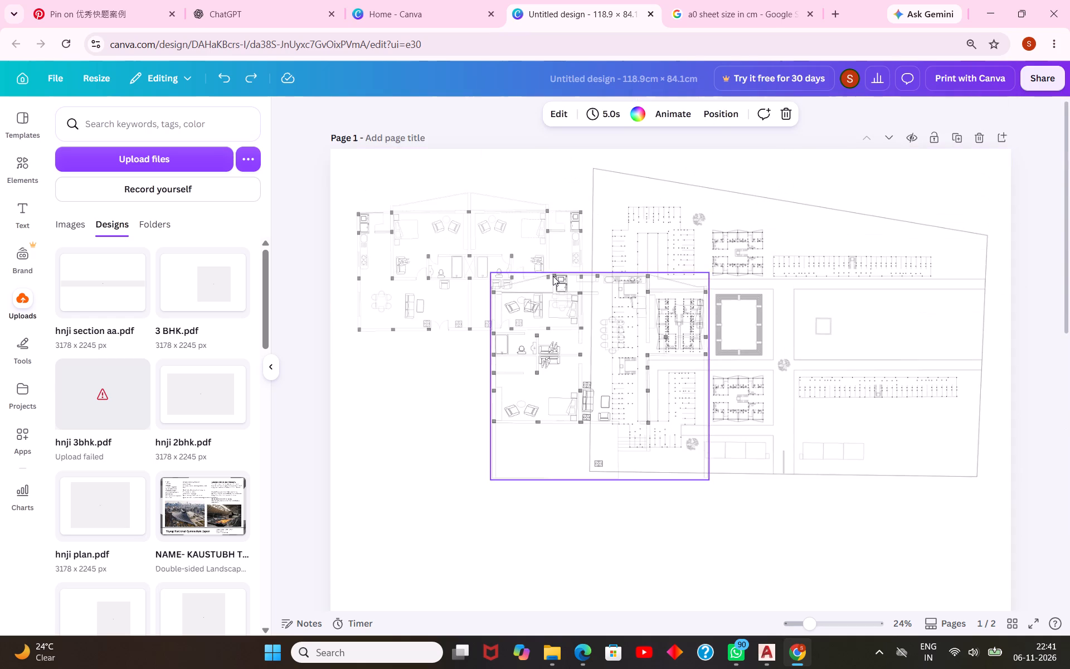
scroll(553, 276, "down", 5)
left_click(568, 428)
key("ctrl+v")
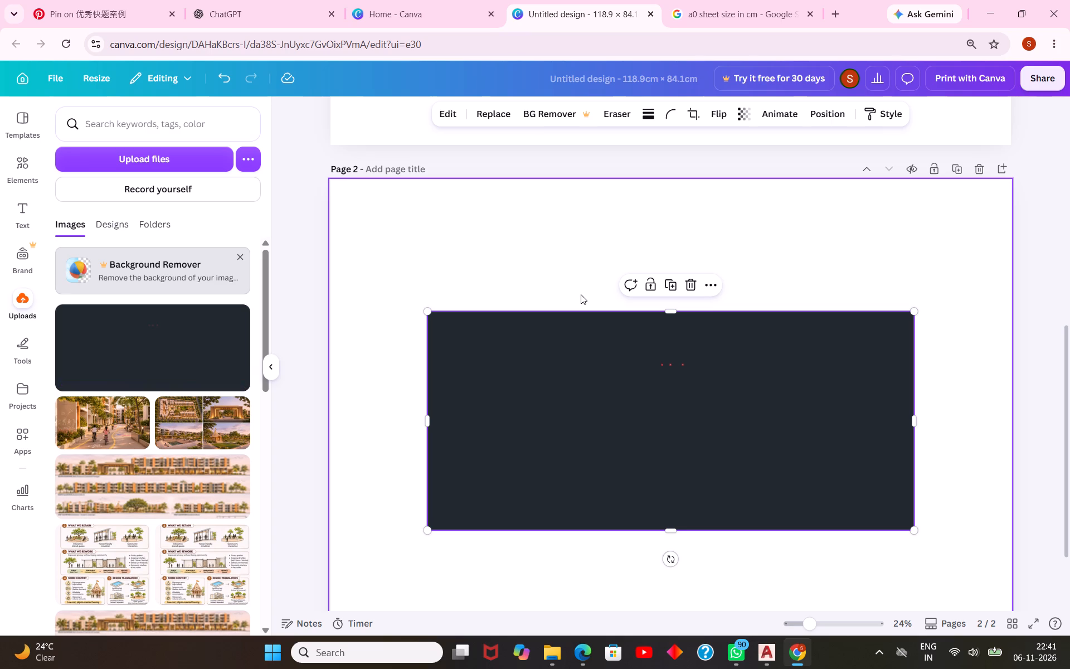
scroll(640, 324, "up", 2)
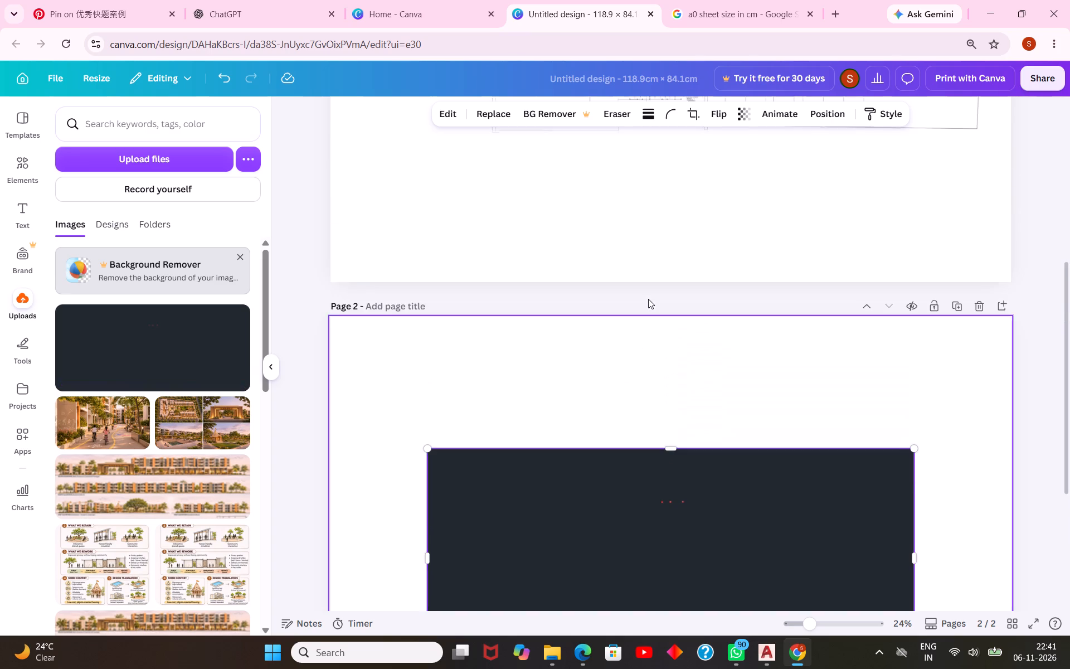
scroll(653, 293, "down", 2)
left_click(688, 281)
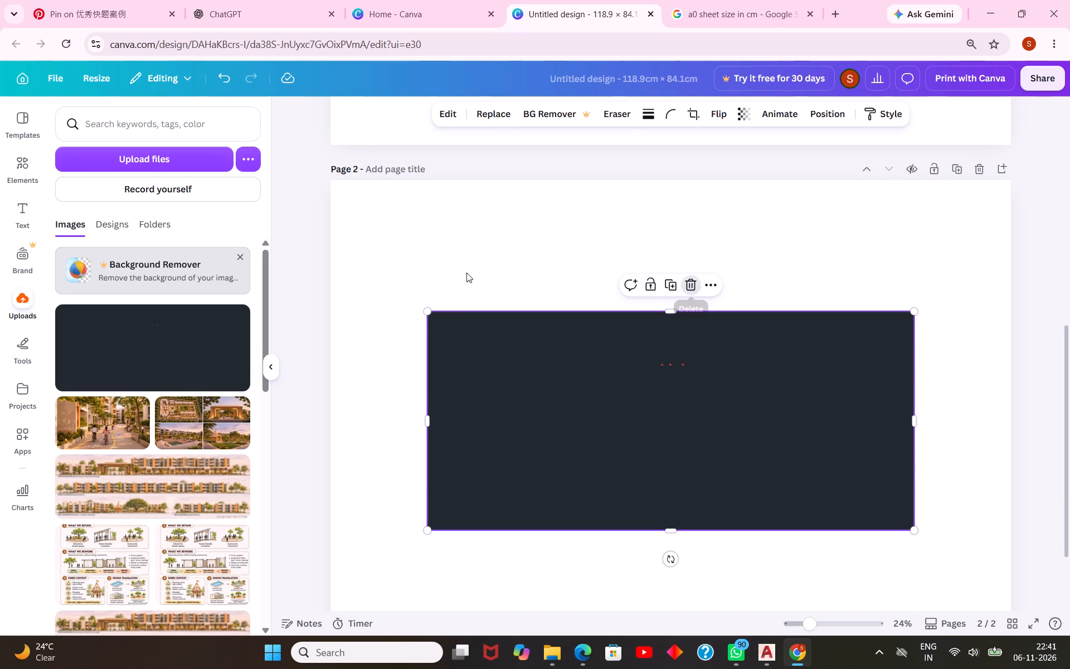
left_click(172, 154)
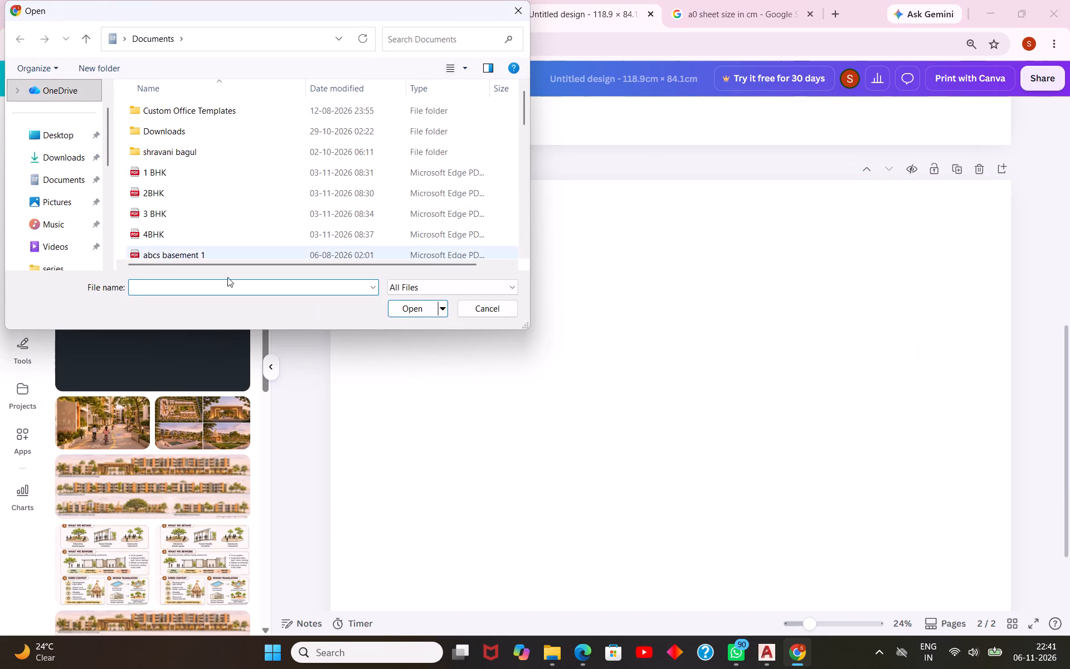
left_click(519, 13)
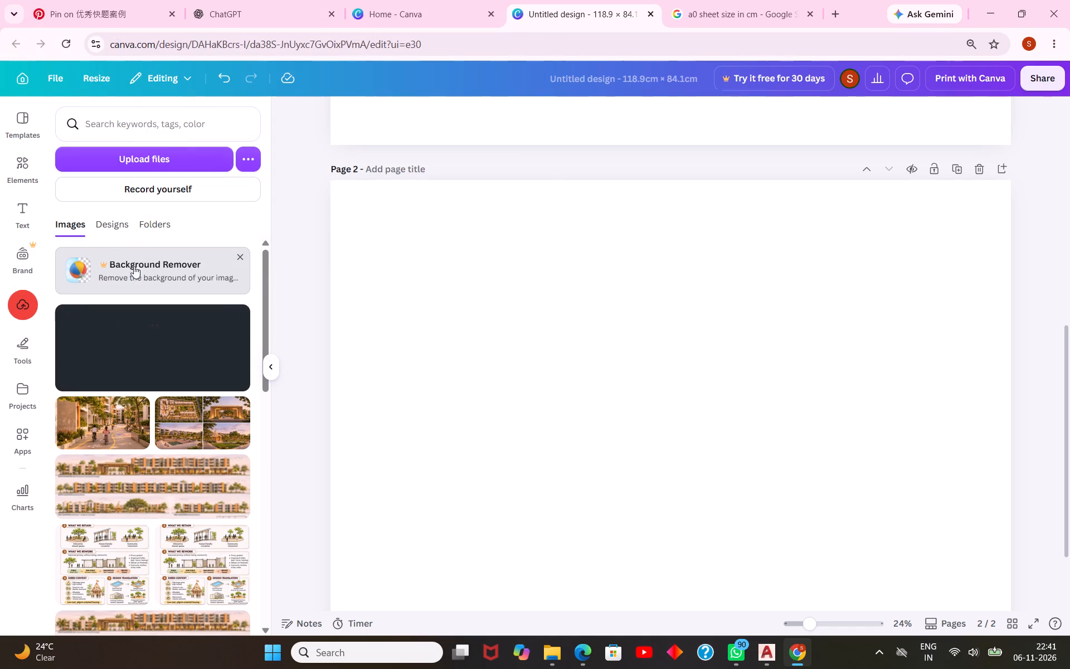
Insert hnji section aa.pdf on page 2 and move the section drawing onto page 1, below the plans.
left_click(109, 219)
left_click(104, 302)
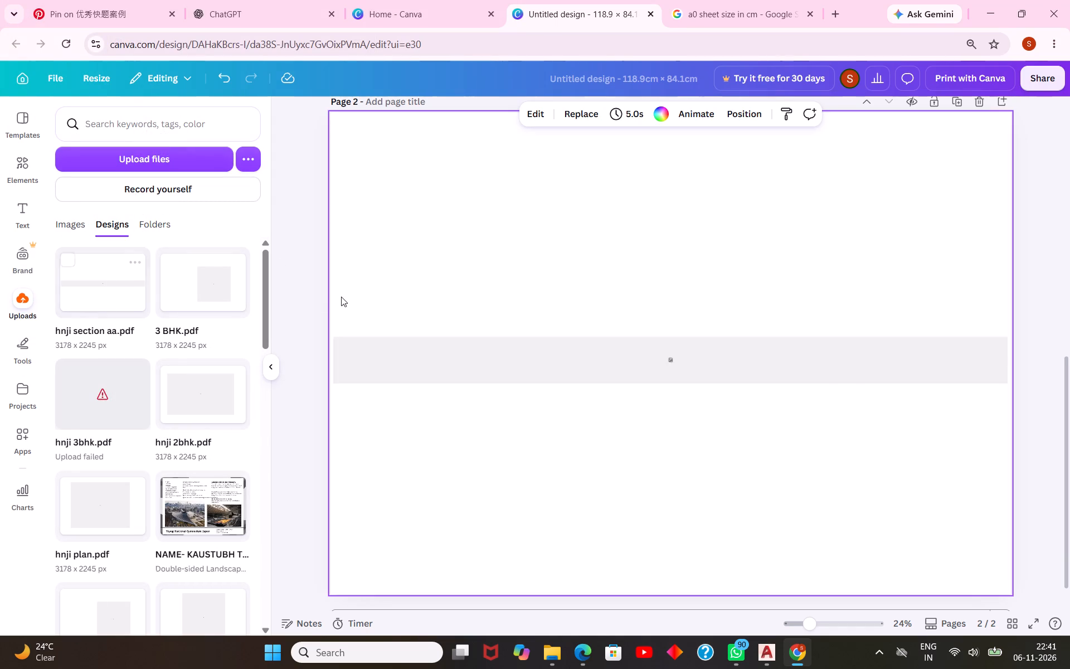
left_click_drag(595, 372, 602, 356)
scroll(602, 356, "up", 4)
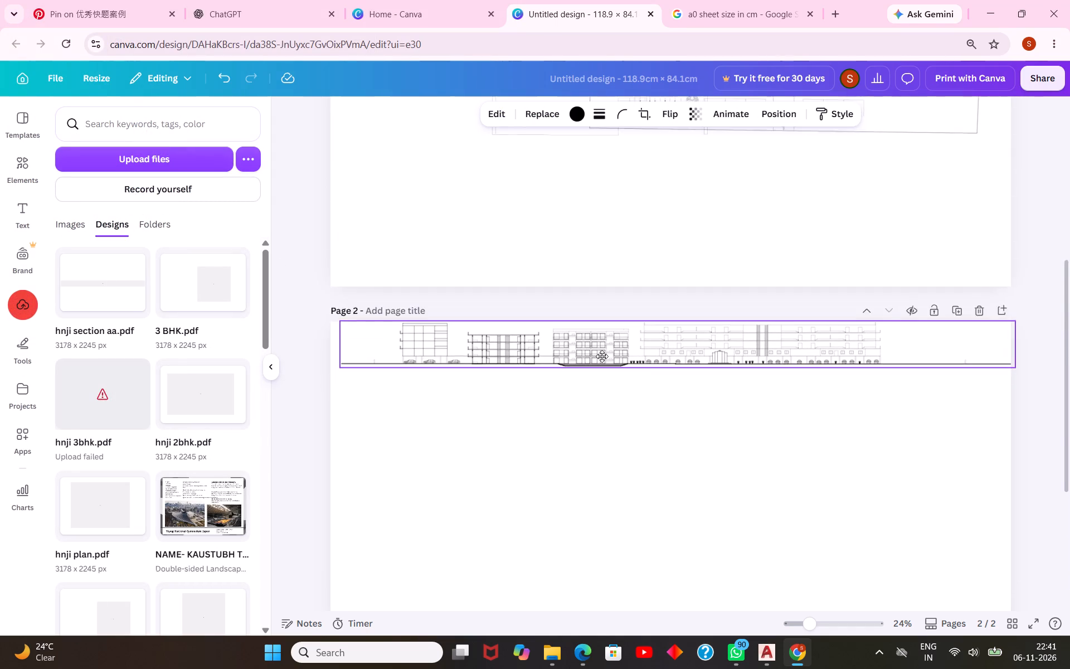
scroll(602, 356, "up", 2)
left_click_drag(602, 356, 597, 443)
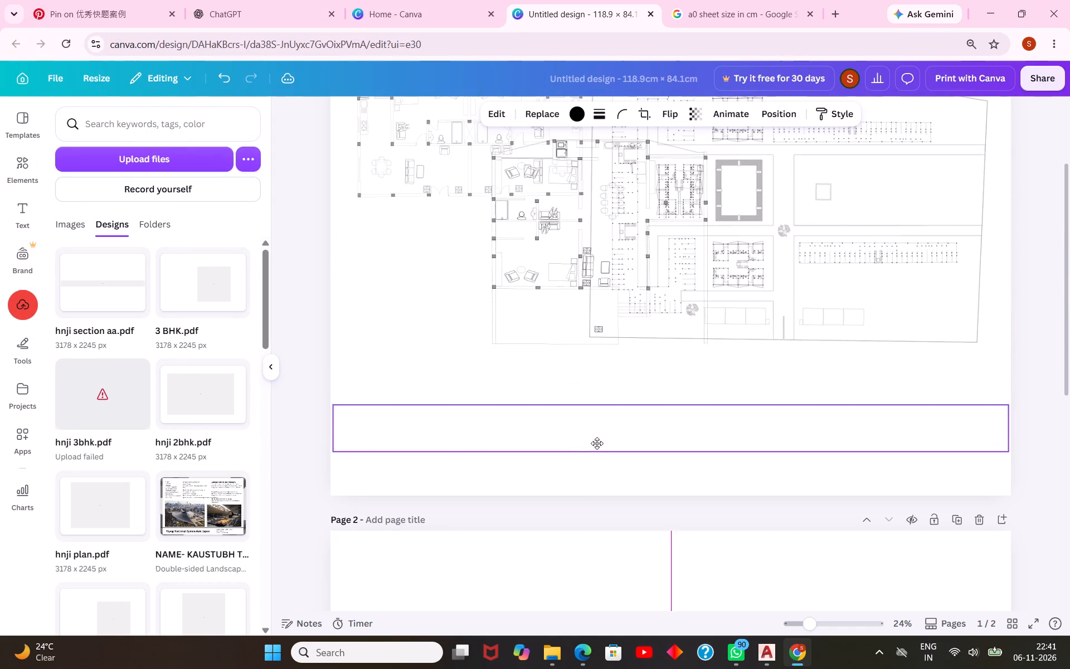
left_click_drag(597, 443, 594, 459)
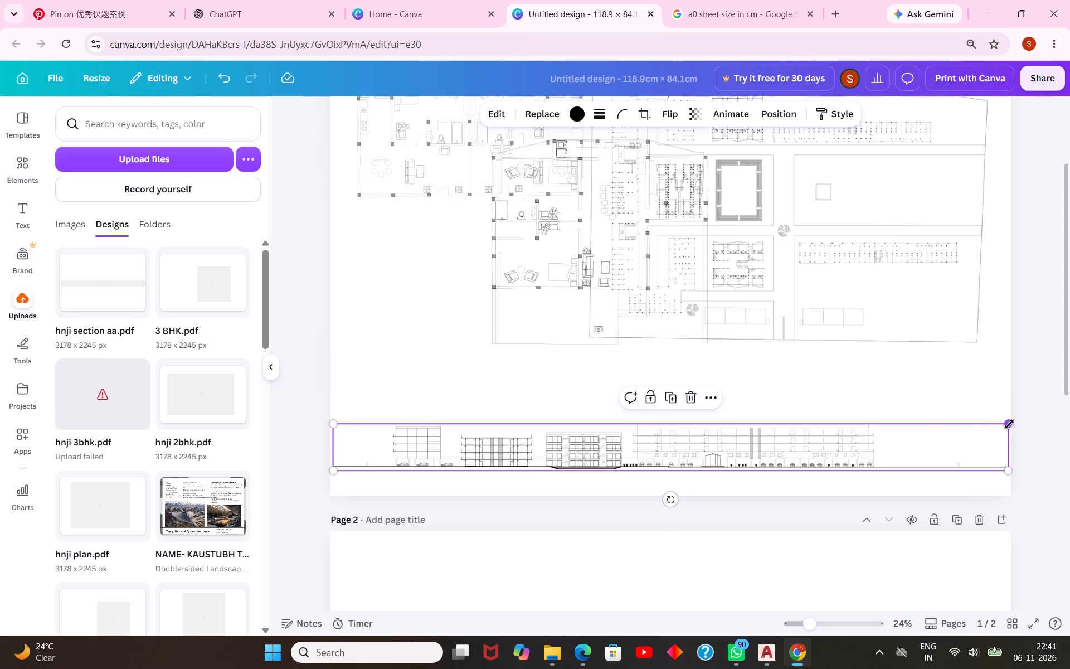
Enlarge the site section slightly beyond both side edges of page 1 and centre it horizontally near the page's bottom.
left_click_drag(1009, 424, 1045, 376)
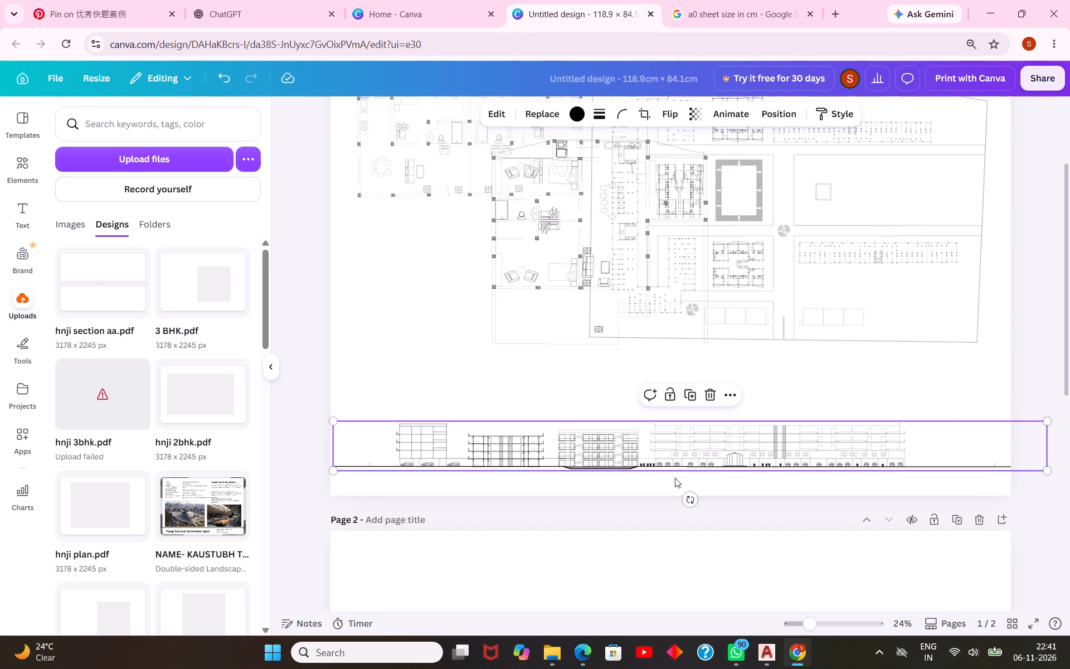
scroll(549, 442, "down", 1)
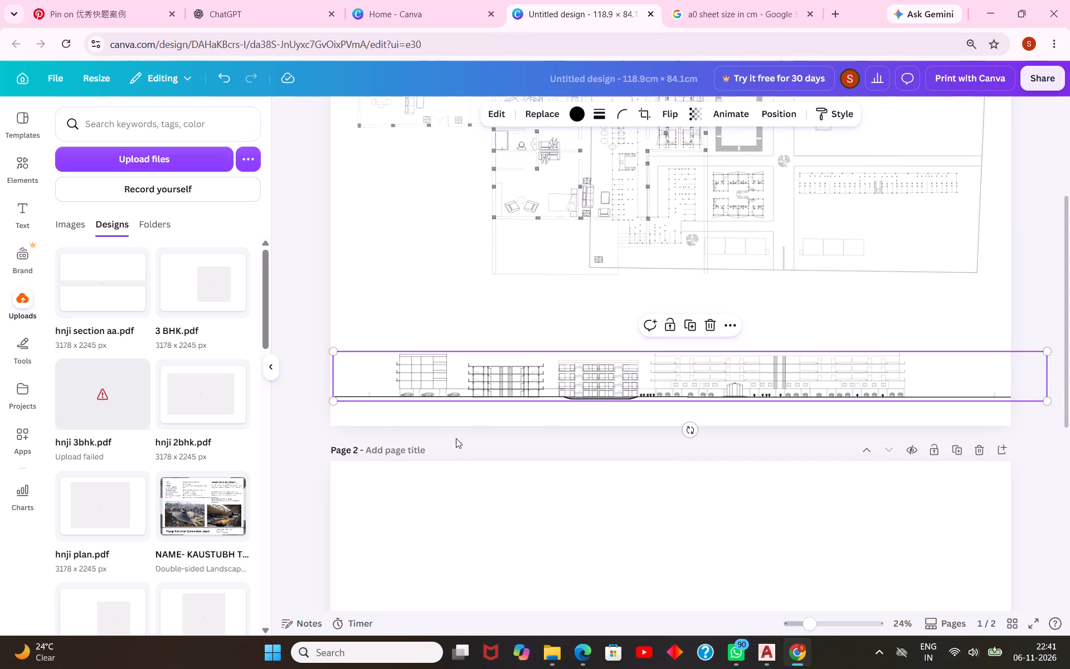
left_click_drag(333, 348, 314, 348)
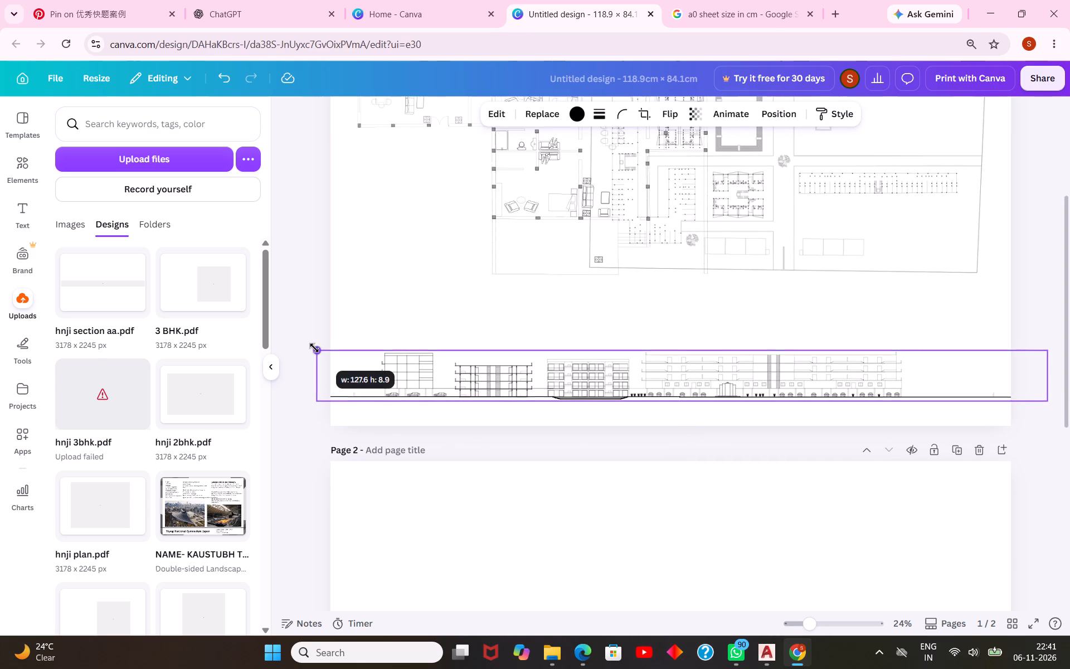
left_click_drag(314, 348, 305, 347)
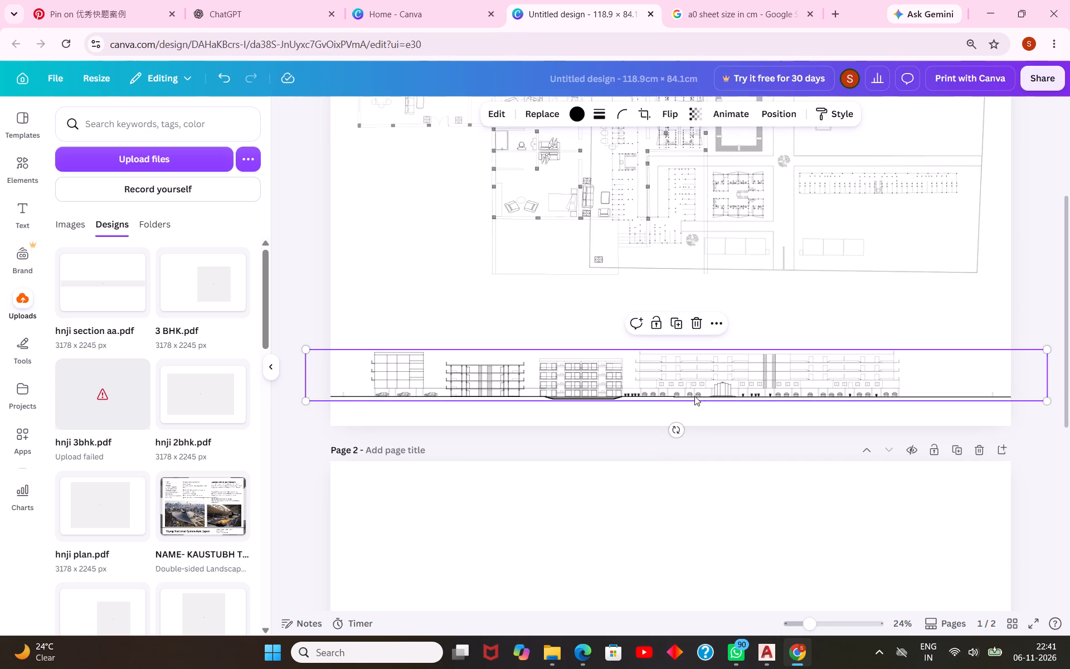
left_click_drag(748, 387, 740, 393)
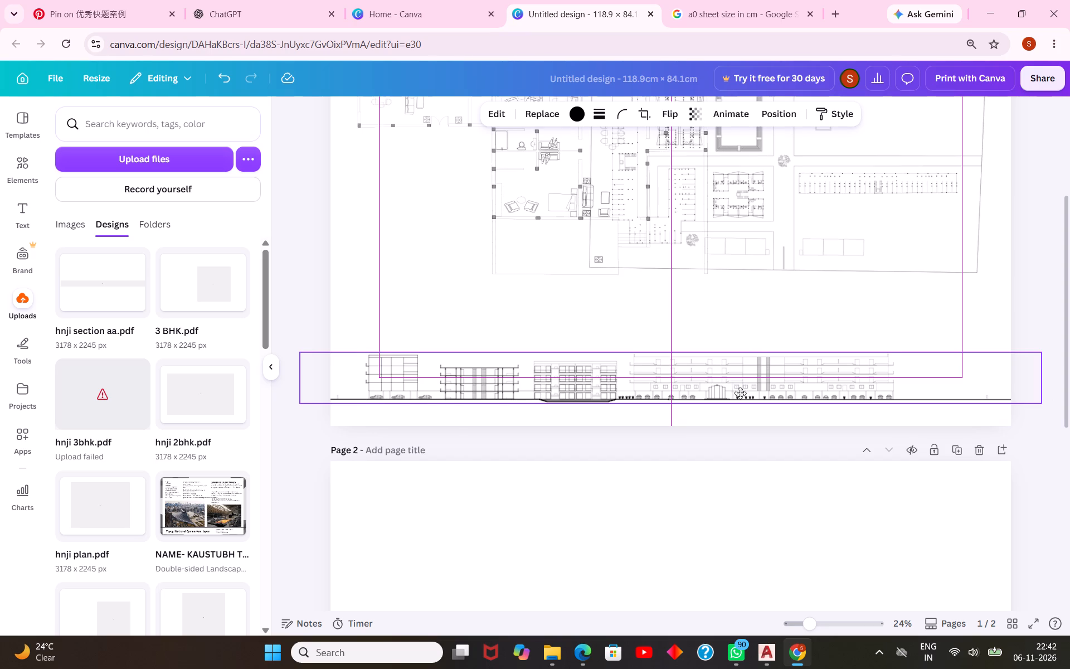
left_click_drag(740, 393, 741, 392)
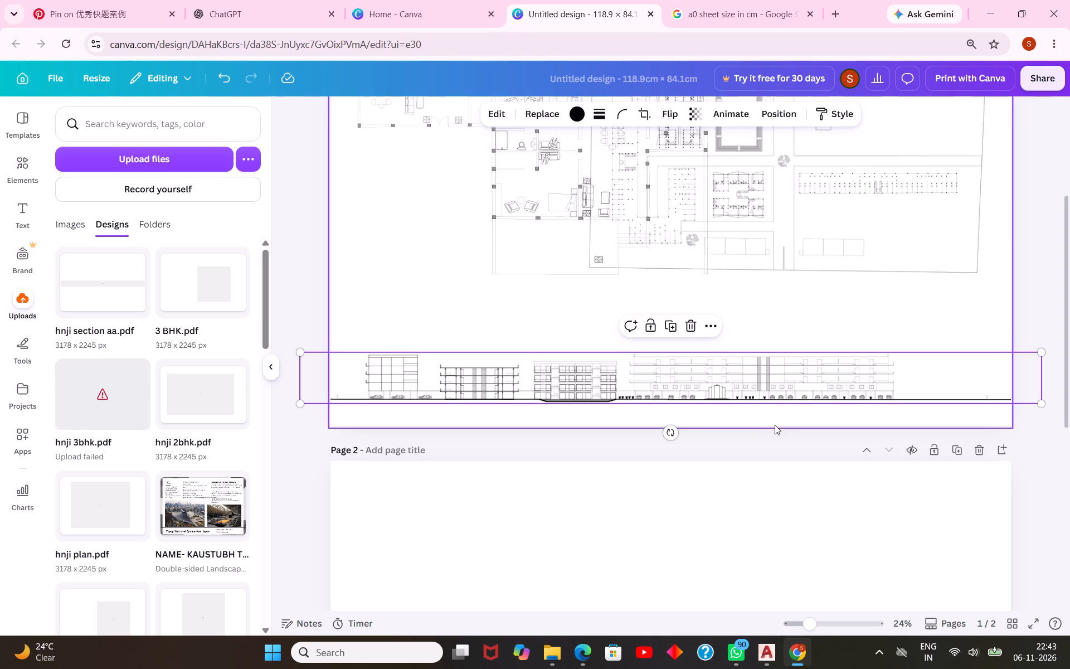
scroll(775, 425, "down", 1)
scroll(771, 419, "up", 2)
left_click(829, 391)
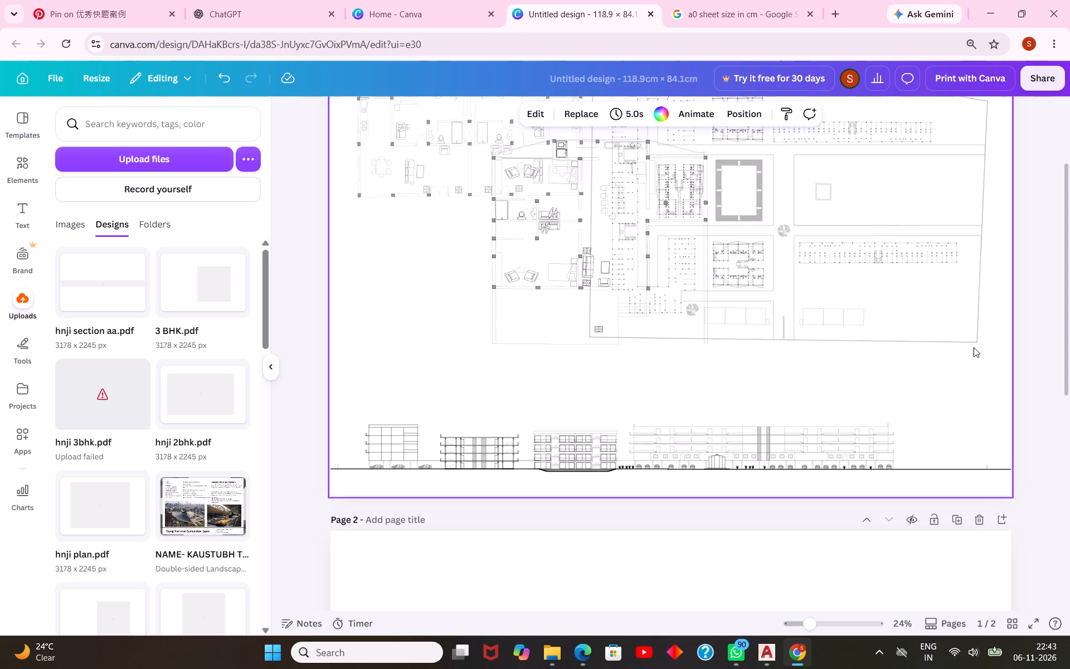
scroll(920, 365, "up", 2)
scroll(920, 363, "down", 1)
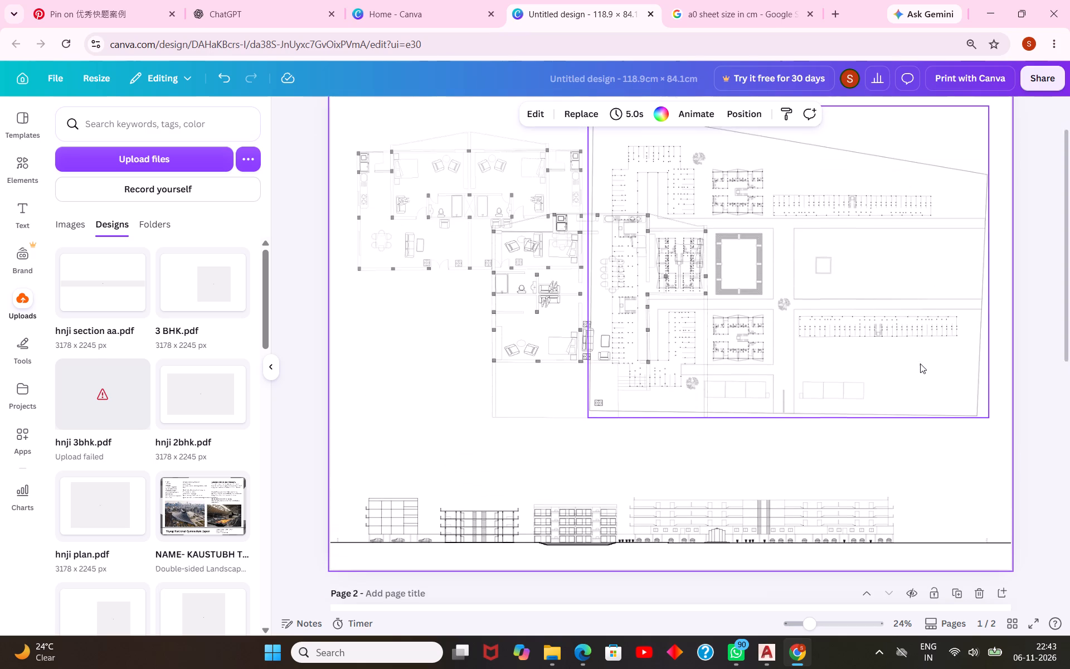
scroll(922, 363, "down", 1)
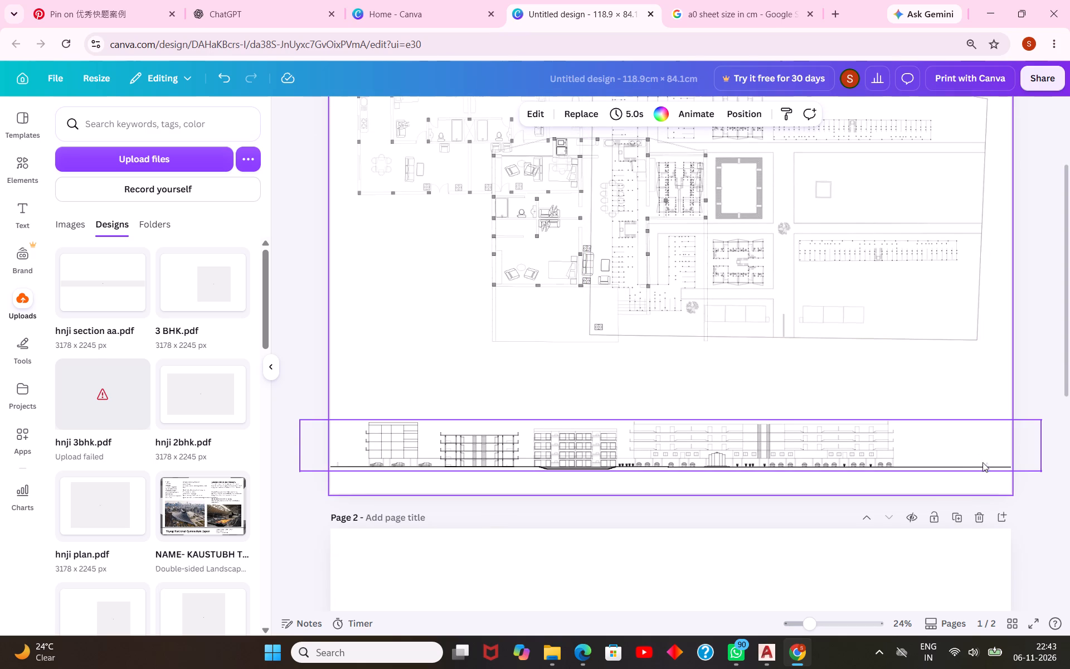
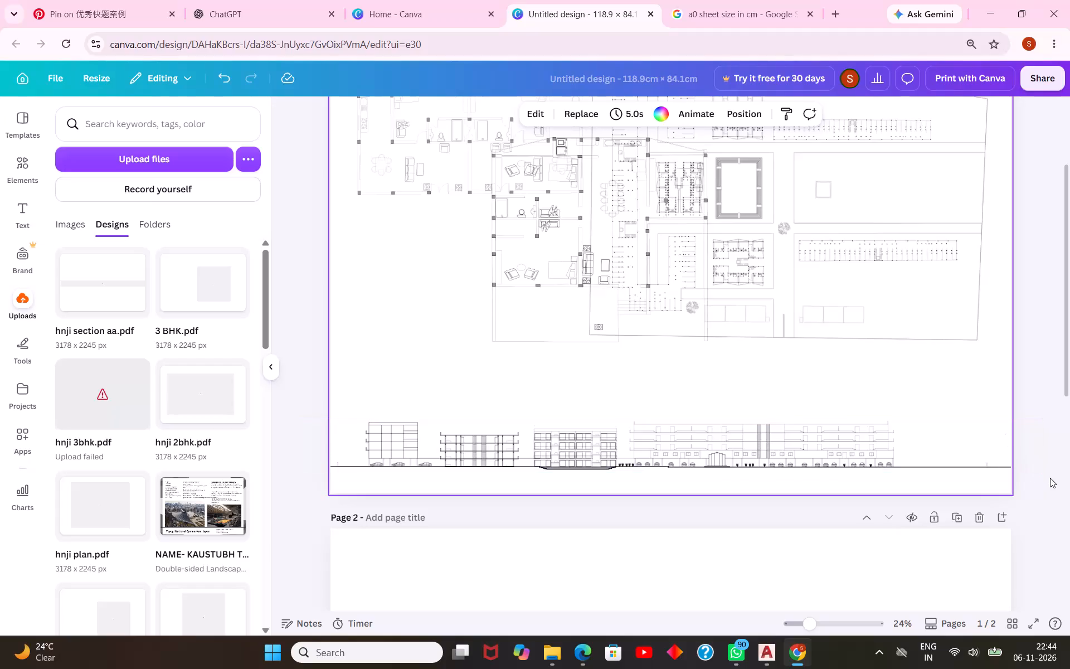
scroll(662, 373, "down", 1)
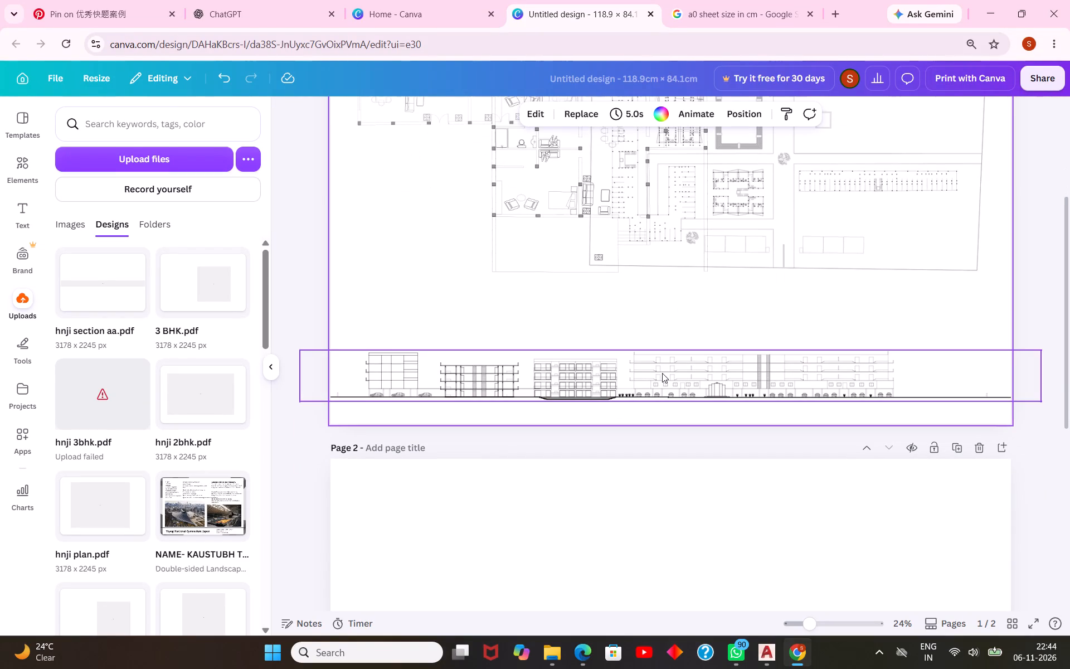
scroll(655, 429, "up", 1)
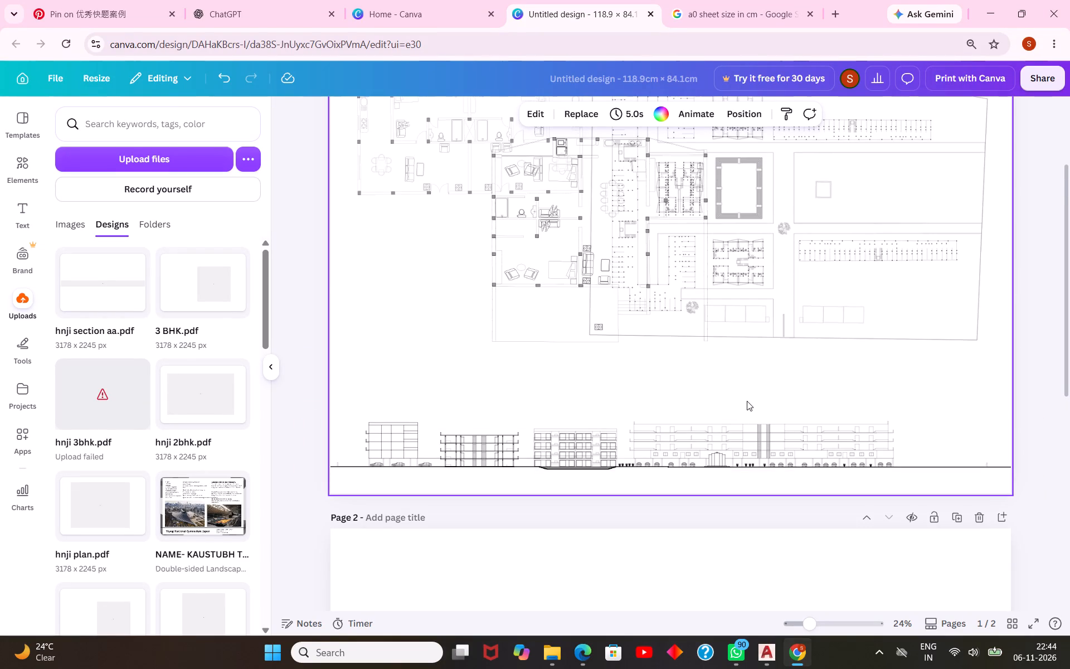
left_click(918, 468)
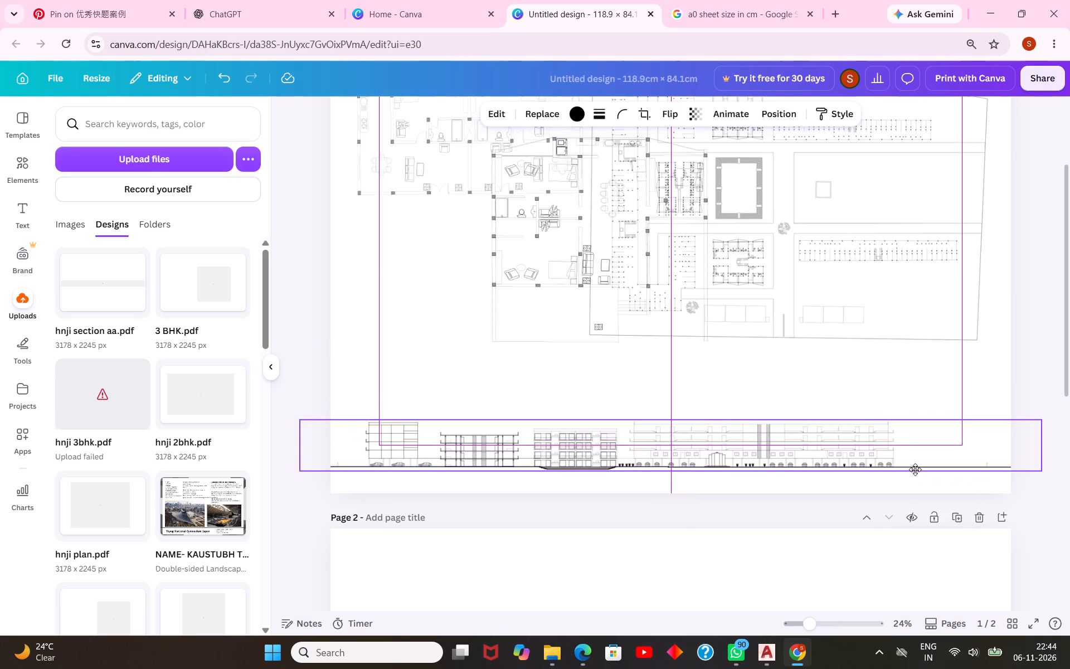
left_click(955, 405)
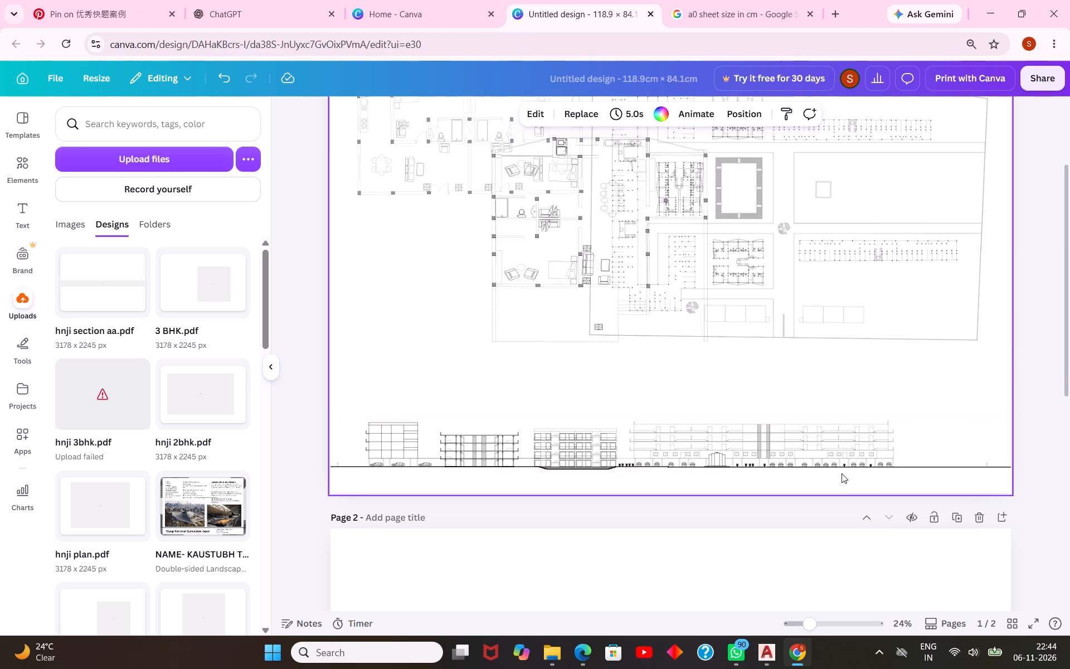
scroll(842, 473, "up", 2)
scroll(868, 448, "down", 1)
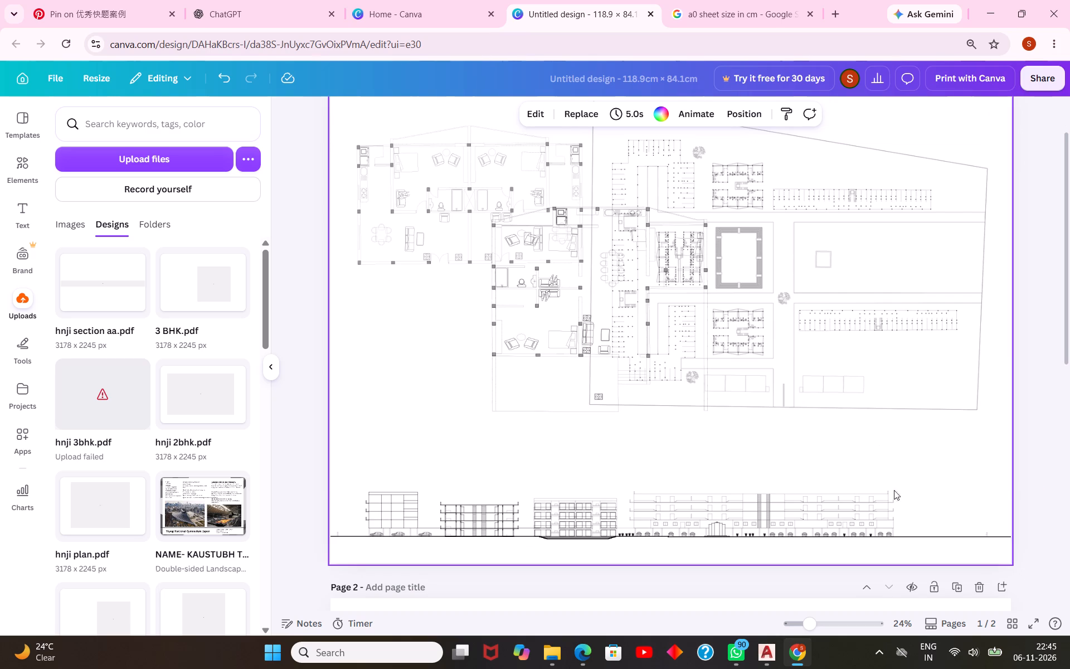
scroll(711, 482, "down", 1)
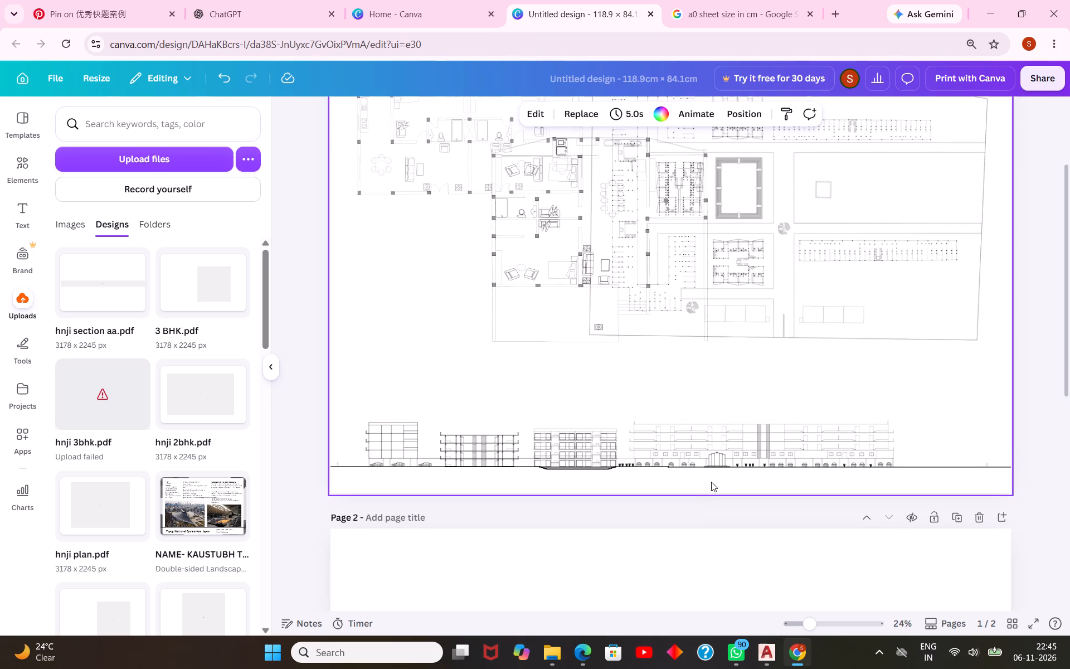
Shift the site plan on page 1 slightly up and right, nearer the page's top-right corner.
scroll(718, 482, "up", 2)
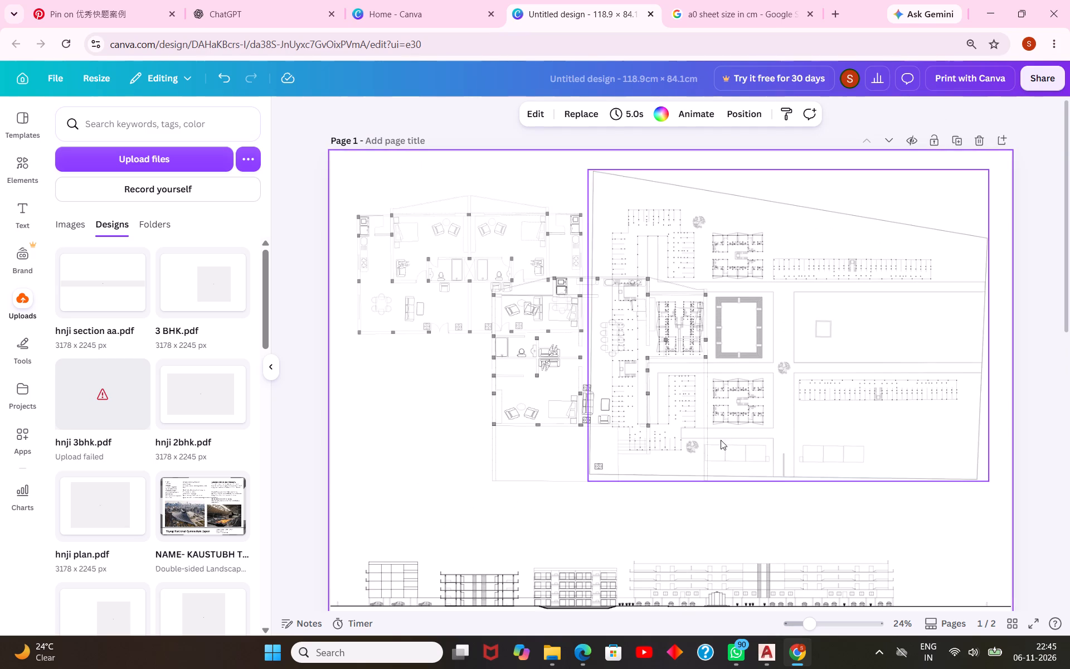
left_click_drag(728, 439, 740, 420)
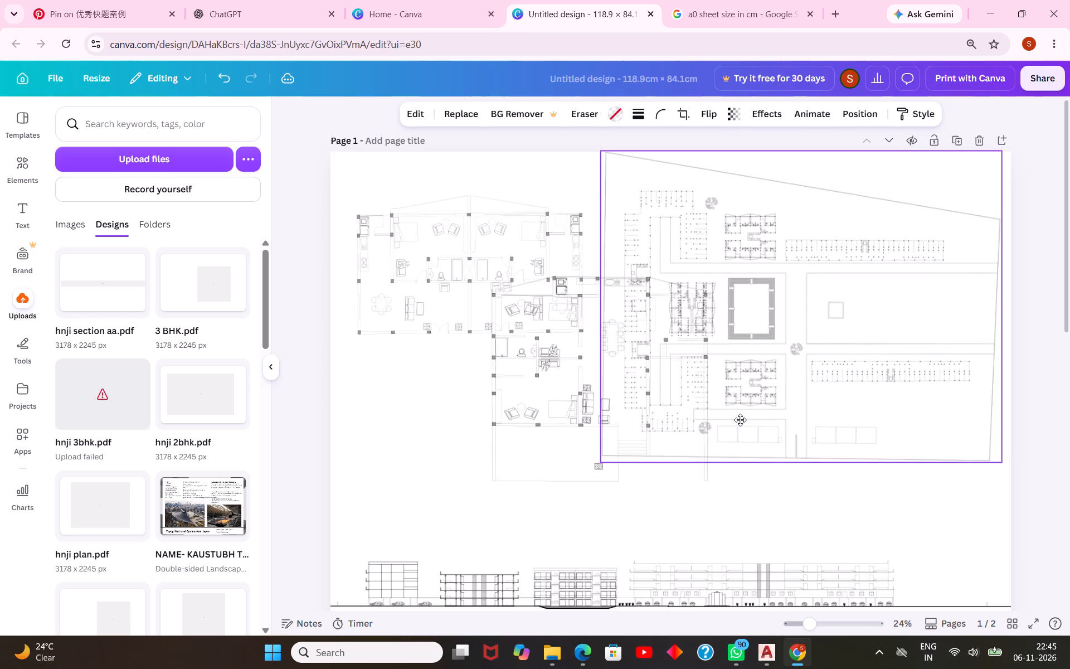
left_click_drag(740, 420, 738, 433)
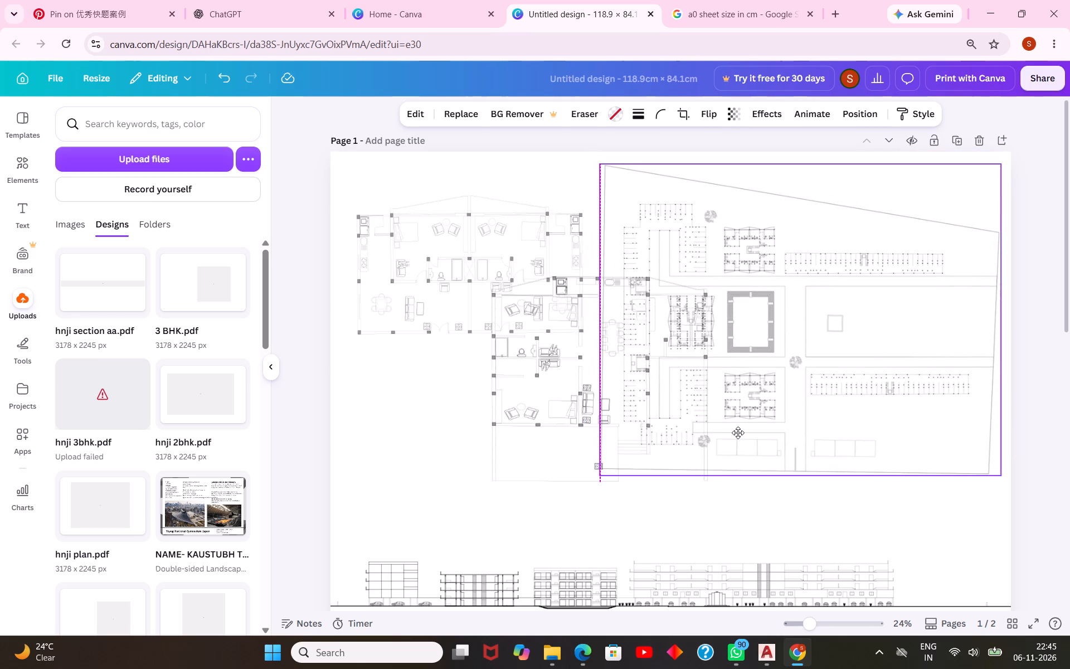
left_click_drag(738, 433, 736, 433)
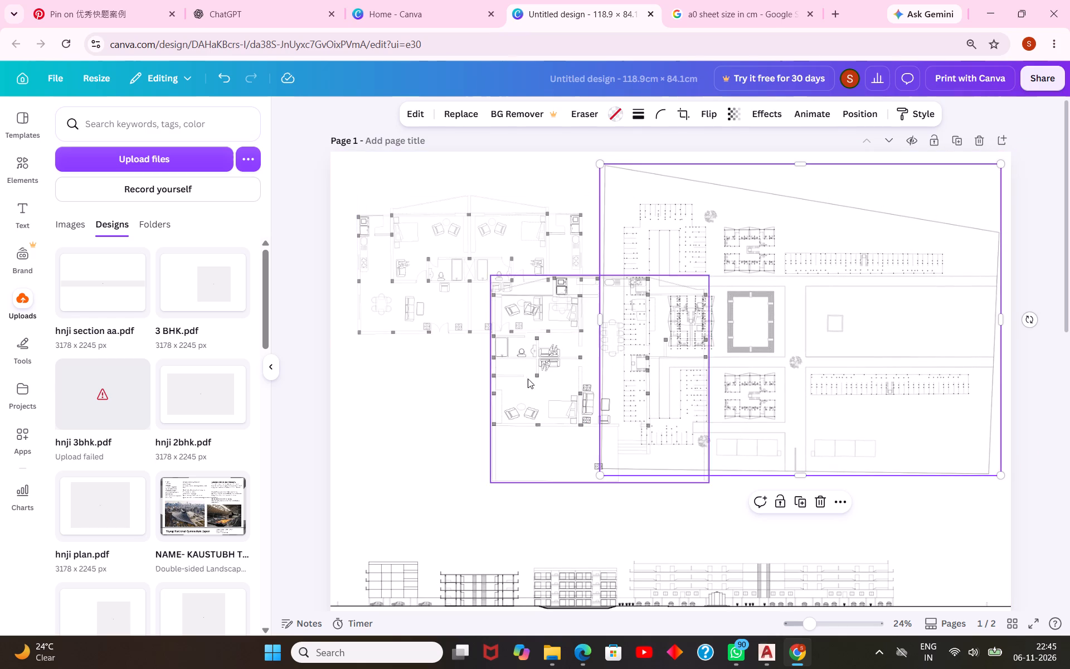
Move the overlapping single-unit floor plan below the mirrored two-unit plan, and shrink it to fit above the site section near the left edge.
left_click_drag(528, 384, 403, 454)
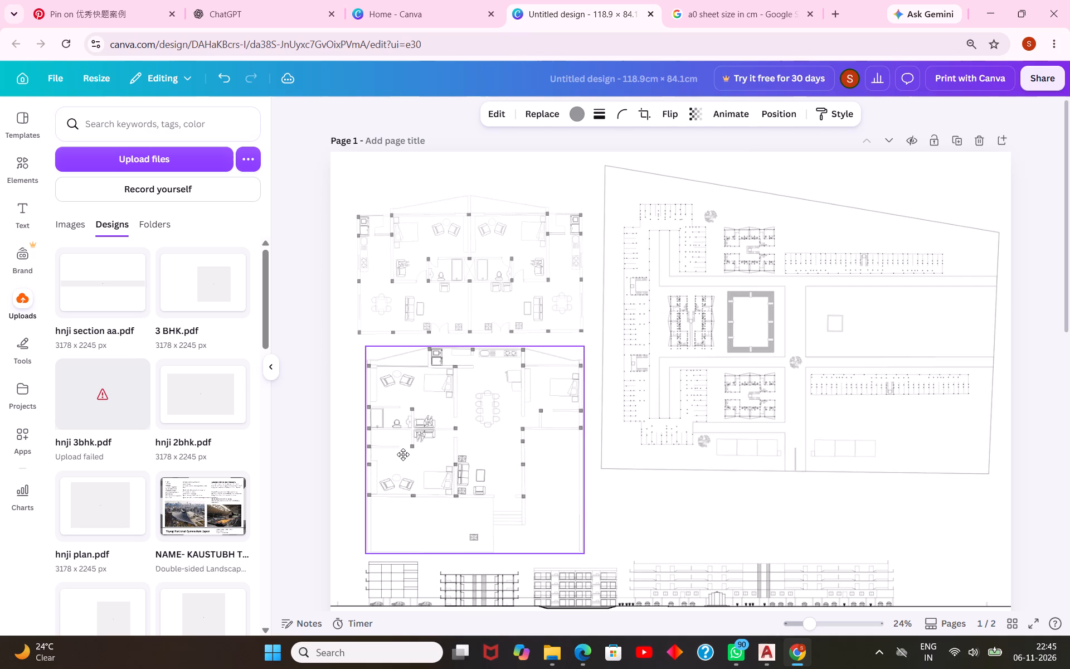
left_click_drag(403, 454, 401, 454)
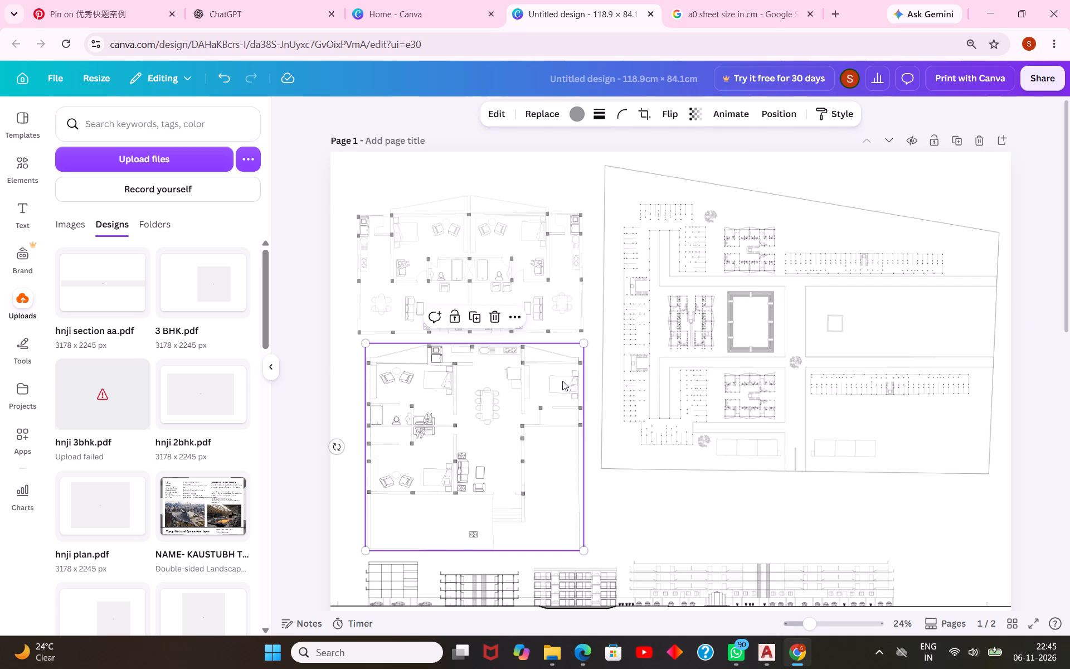
scroll(577, 418, "down", 1)
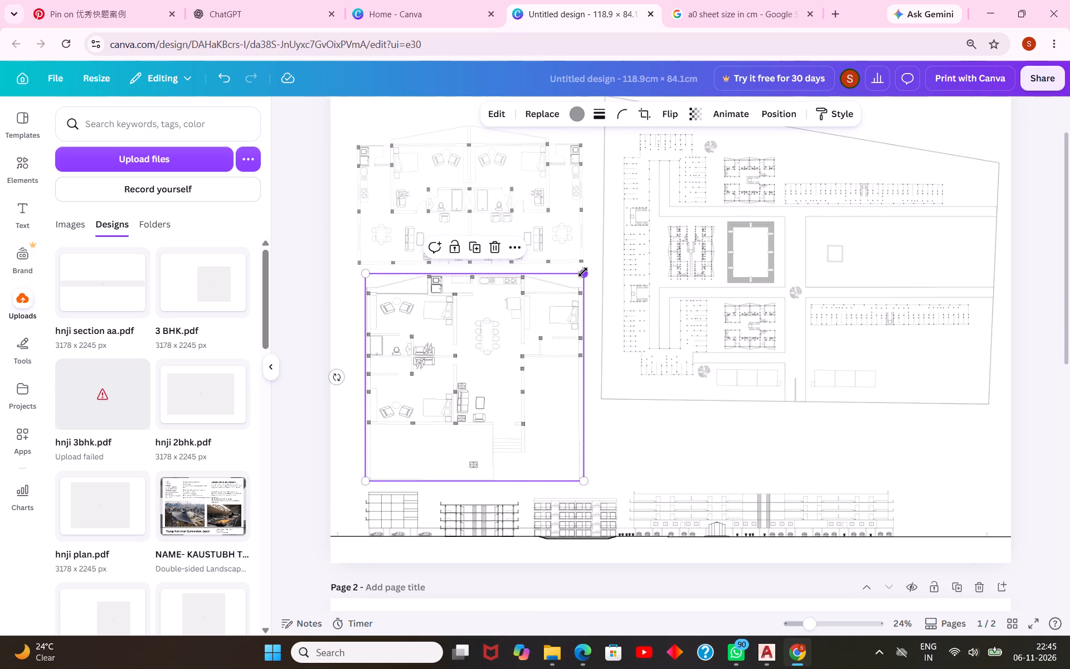
left_click_drag(583, 272, 535, 287)
left_click_drag(461, 416, 448, 405)
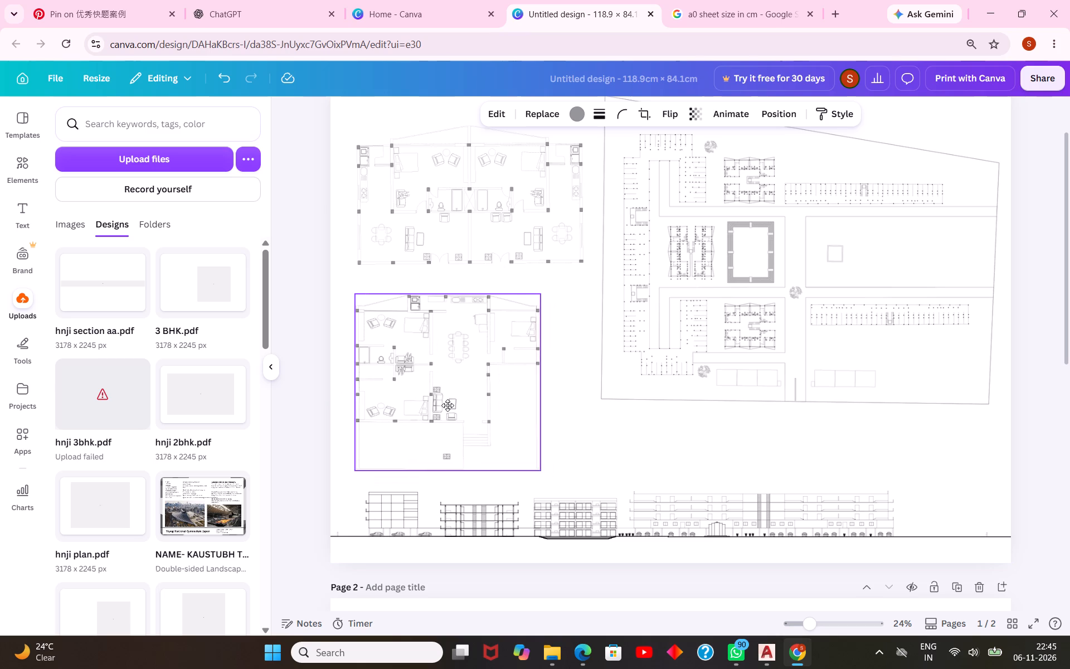
left_click_drag(448, 405, 448, 405)
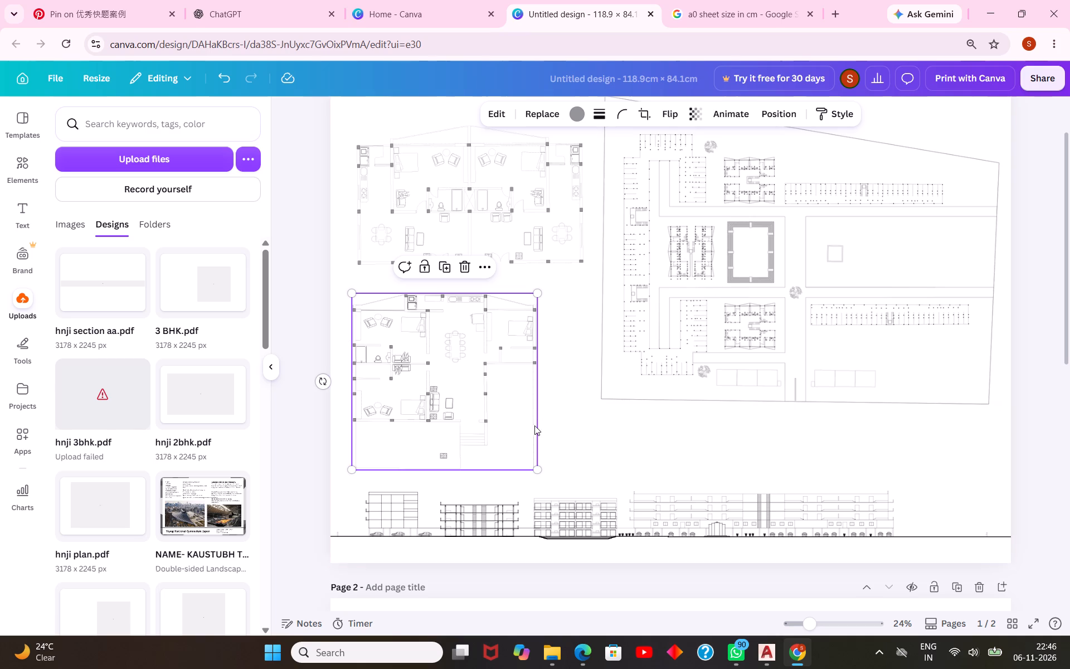
Shift the mirrored two-unit floor plan slightly up and left, closer to page 1's top-left corner.
scroll(531, 463, "down", 1)
scroll(590, 389, "up", 3)
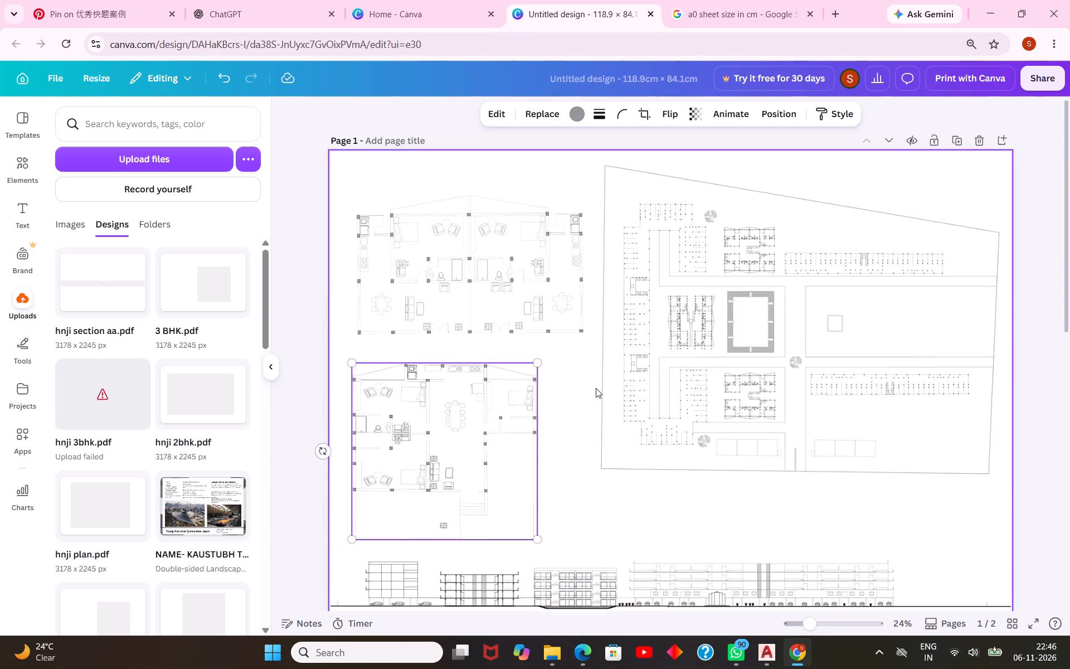
left_click_drag(470, 283, 458, 266)
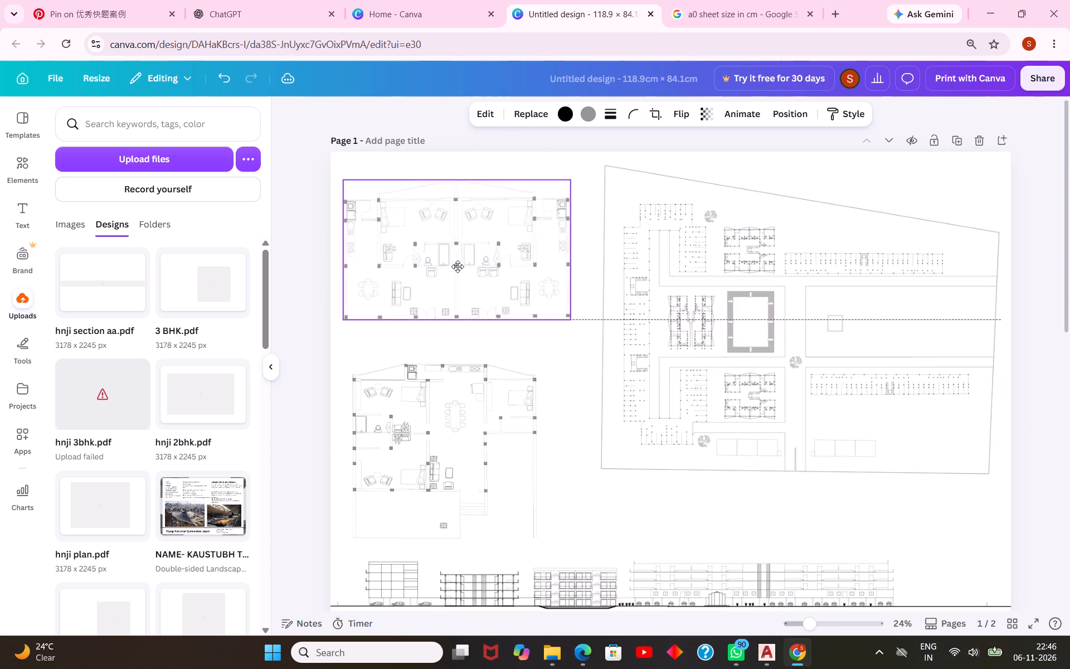
left_click_drag(458, 266, 459, 273)
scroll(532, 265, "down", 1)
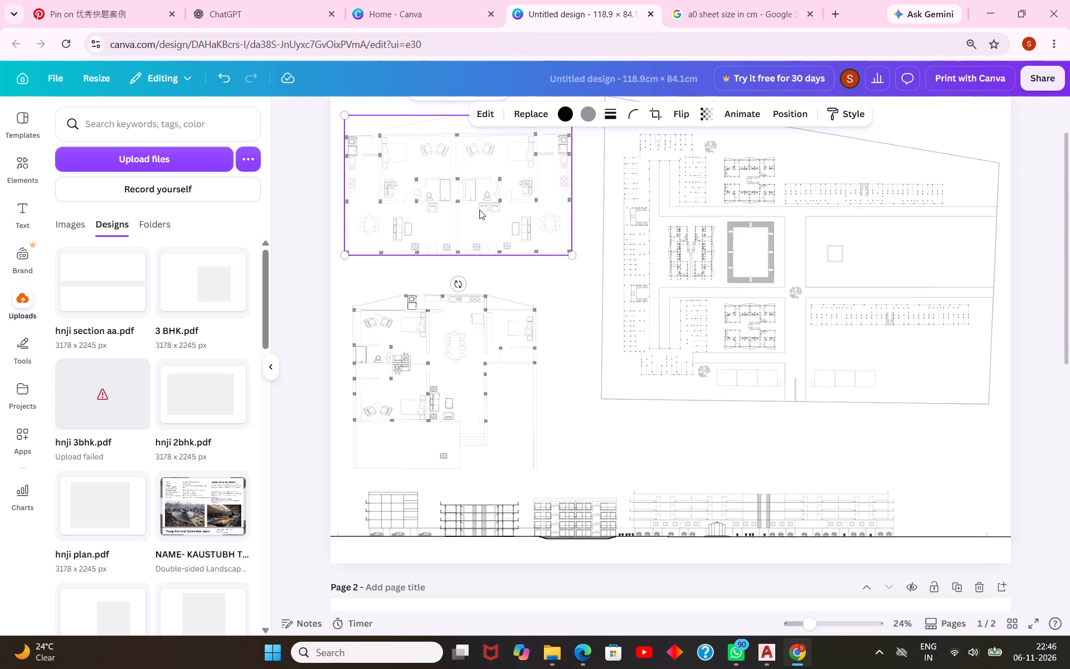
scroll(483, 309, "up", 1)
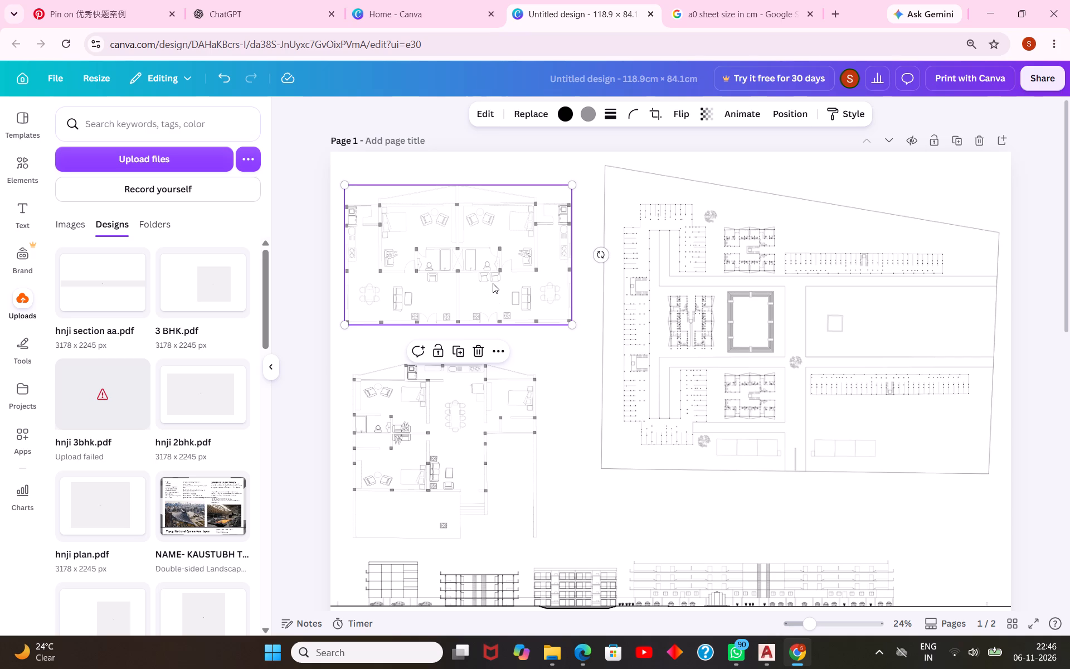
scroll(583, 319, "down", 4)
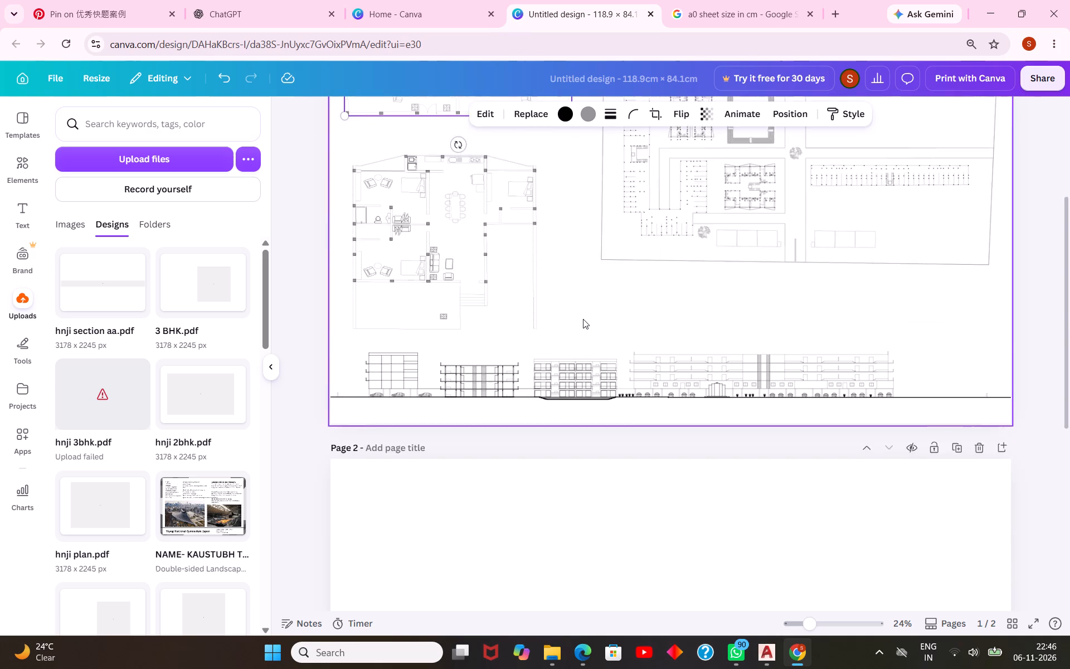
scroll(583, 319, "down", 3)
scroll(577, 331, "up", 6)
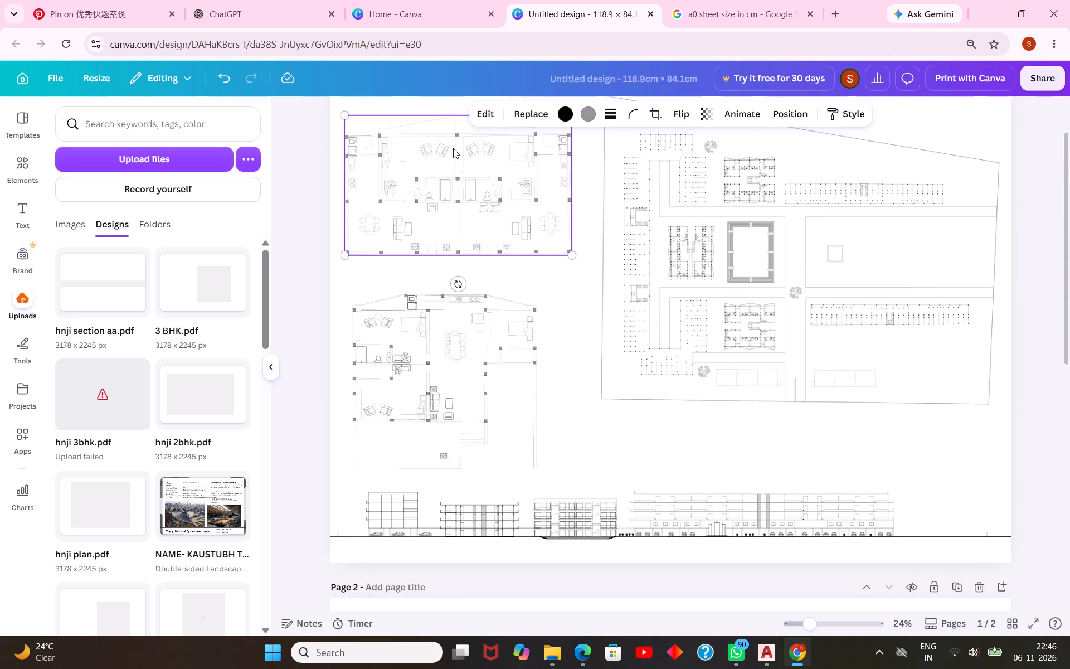
Move the mirrored two-unit floor plan from page 1 to page 2's upper-left area and enlarge it by about a third.
left_click_drag(453, 148, 514, 304)
scroll(516, 310, "down", 6)
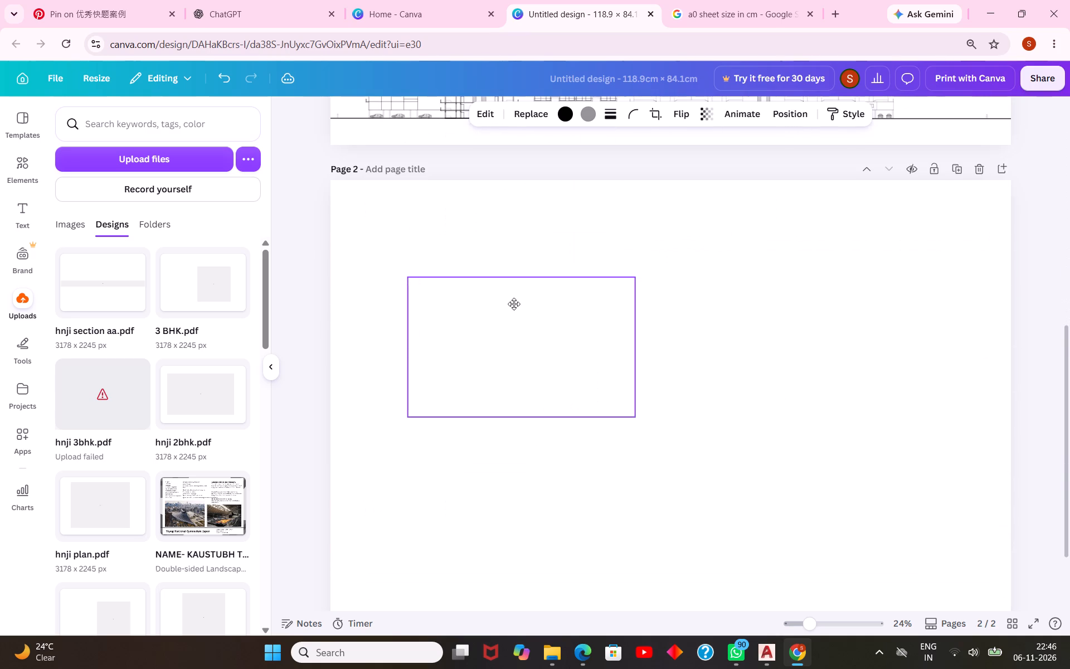
left_click_drag(514, 304, 486, 252)
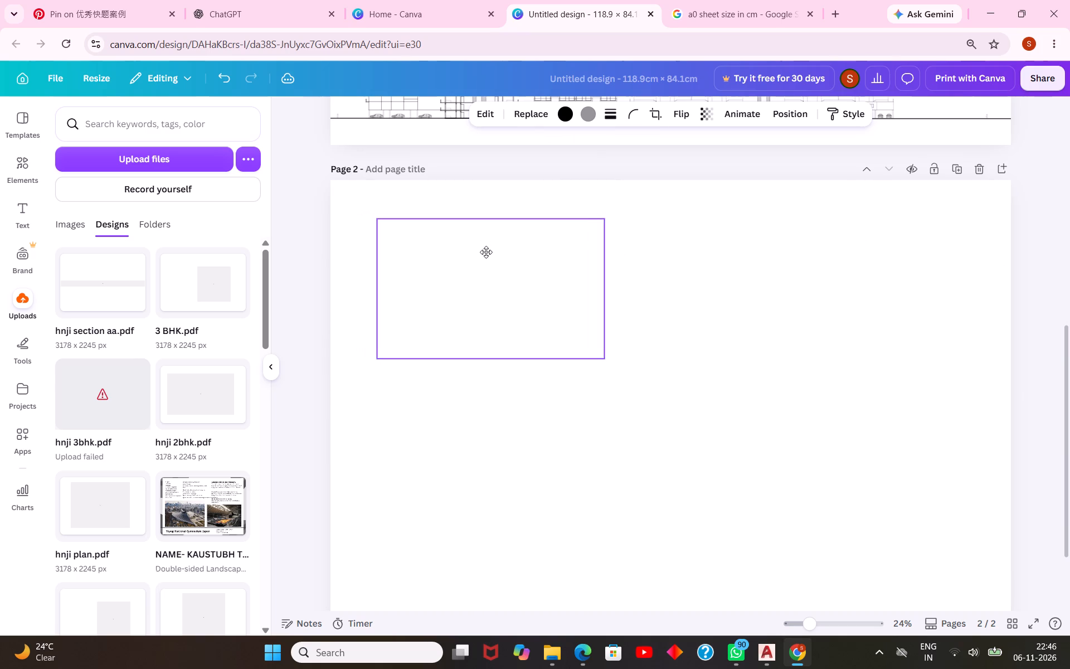
left_click_drag(486, 252, 490, 250)
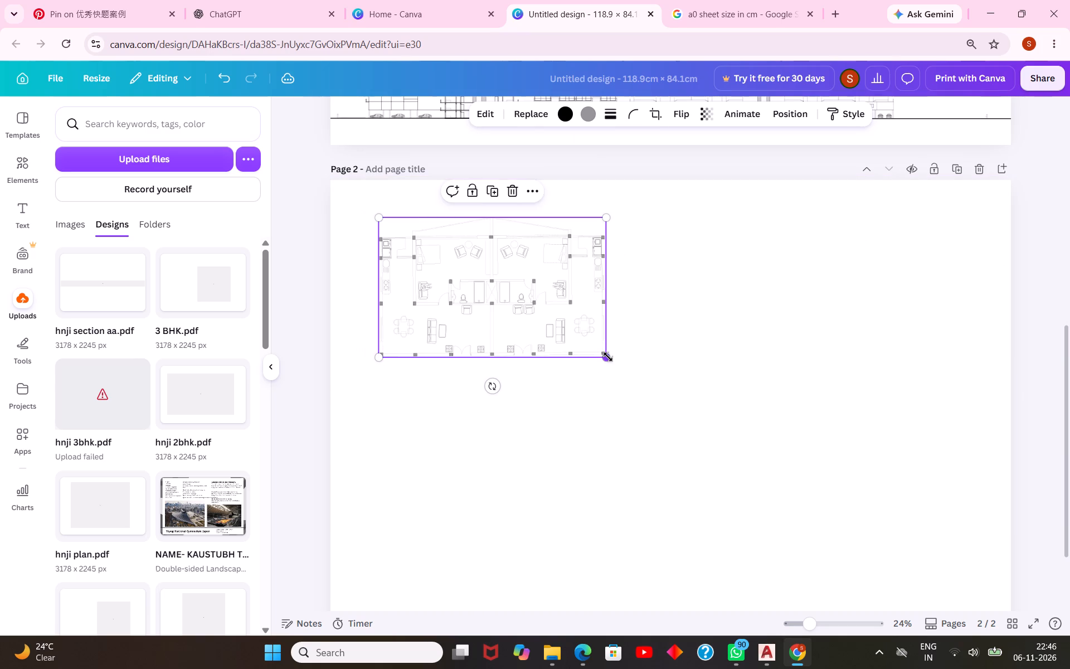
left_click_drag(608, 357, 666, 430)
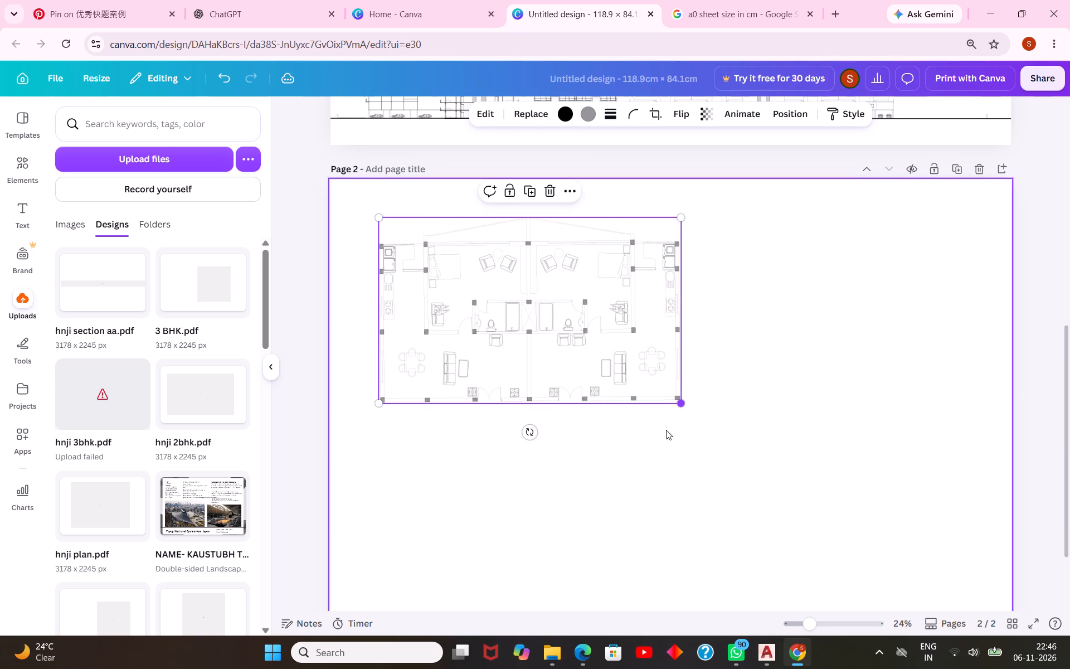
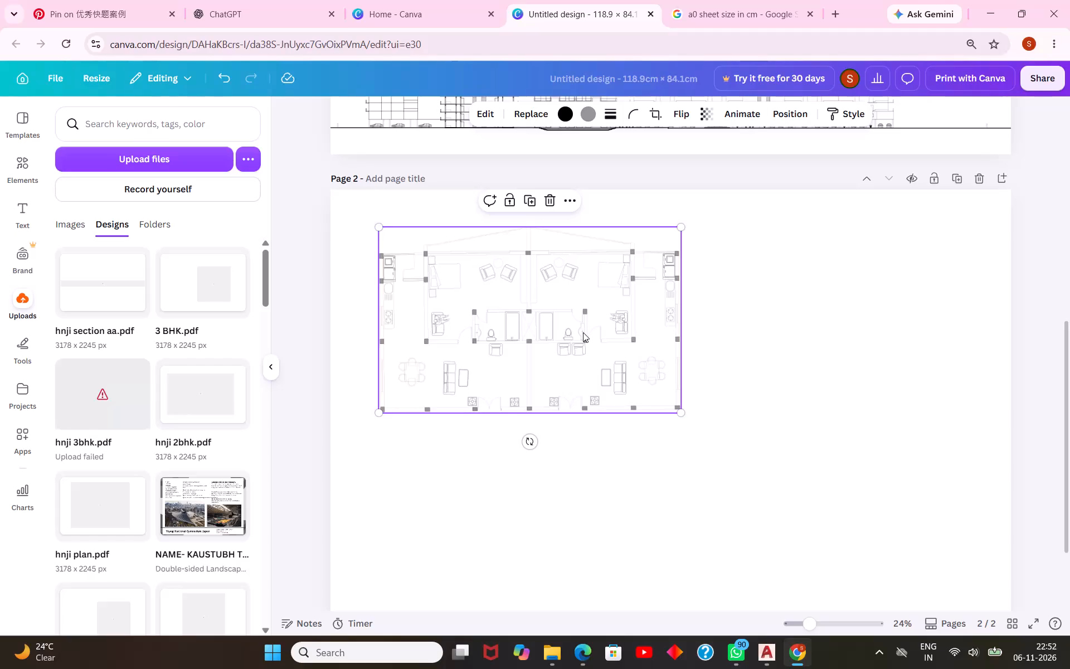
Review the drawings placed on both pages of the 118.9 × 84.1 cm sheet design.
scroll(613, 390, "up", 5)
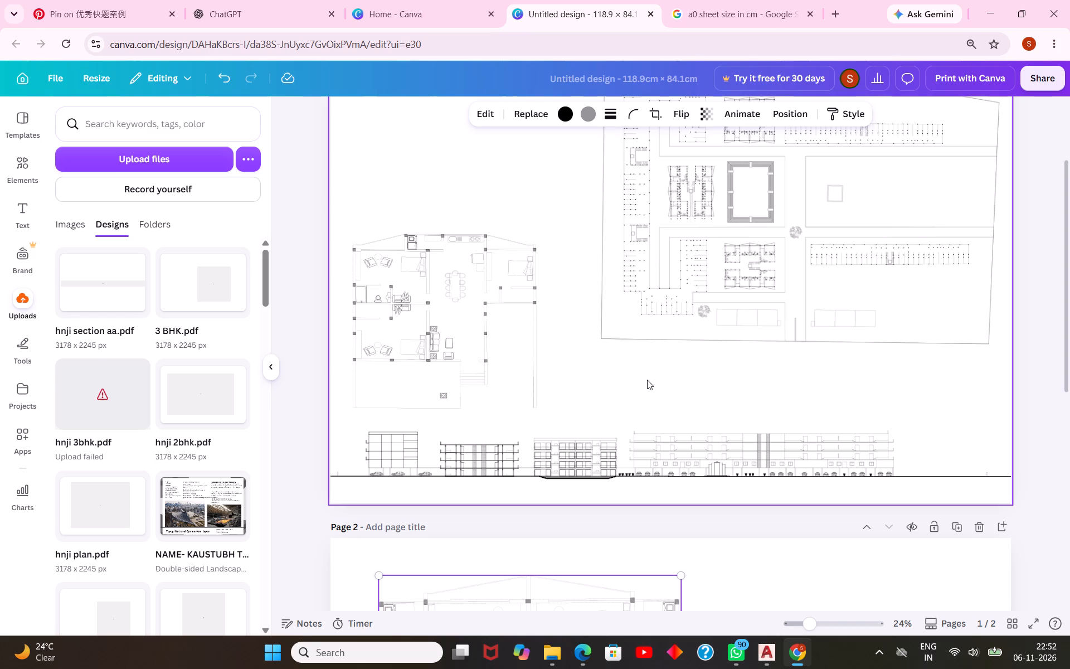
scroll(647, 380, "up", 1)
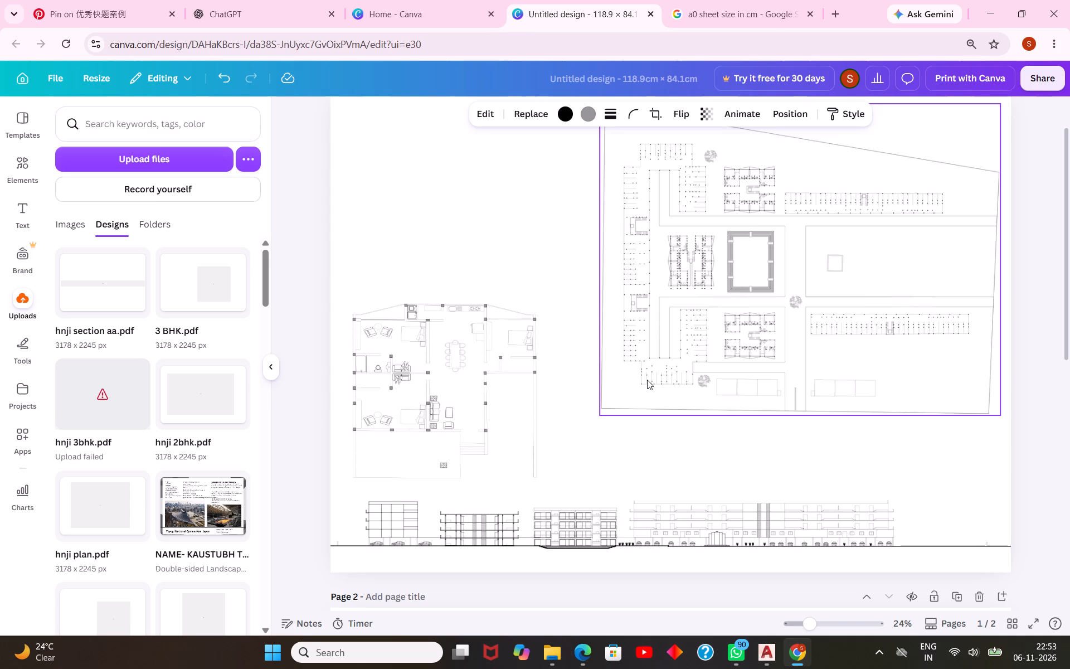
scroll(647, 380, "down", 5)
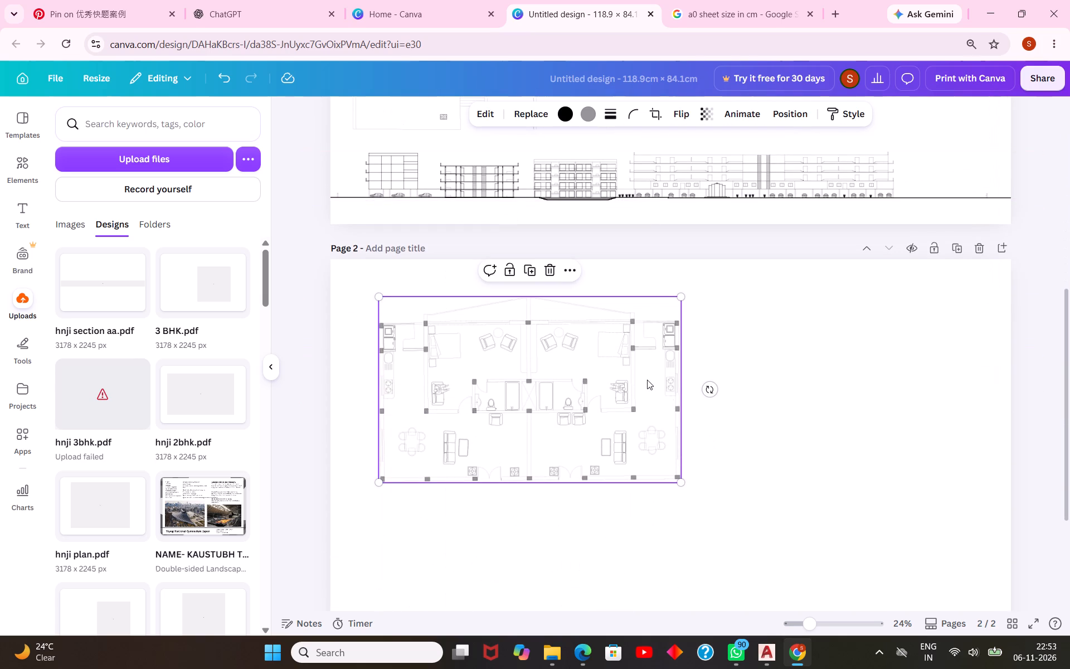
scroll(647, 380, "down", 1)
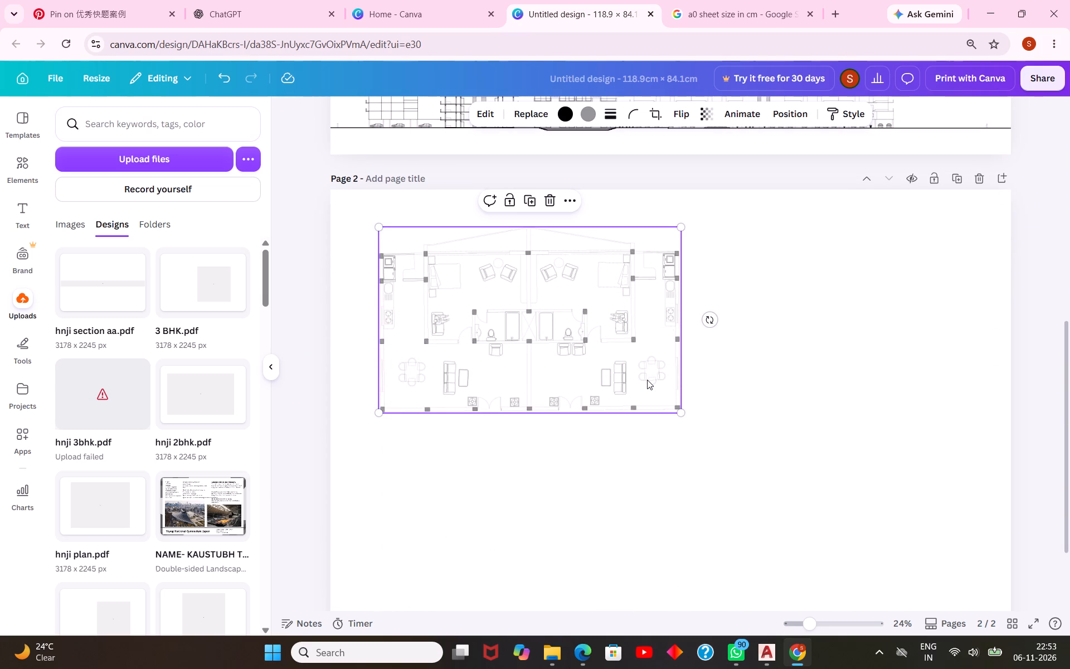
scroll(647, 380, "down", 2)
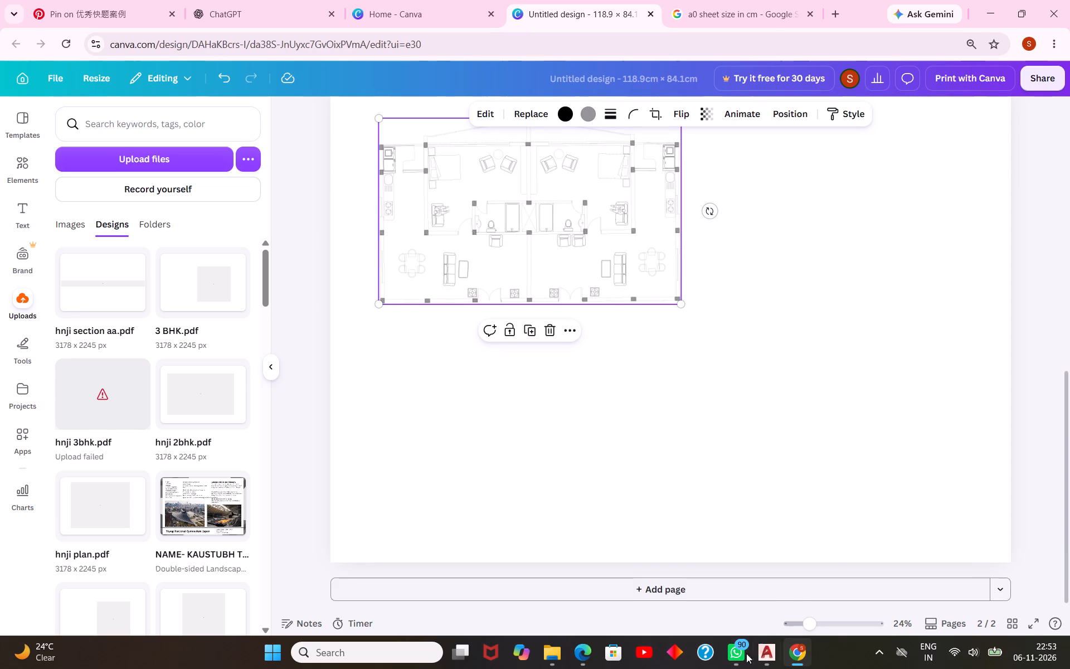
Switch to AutoCAD and examine the long combined site section in the SHIRDI SITE PLAN drawing.
left_click(770, 649)
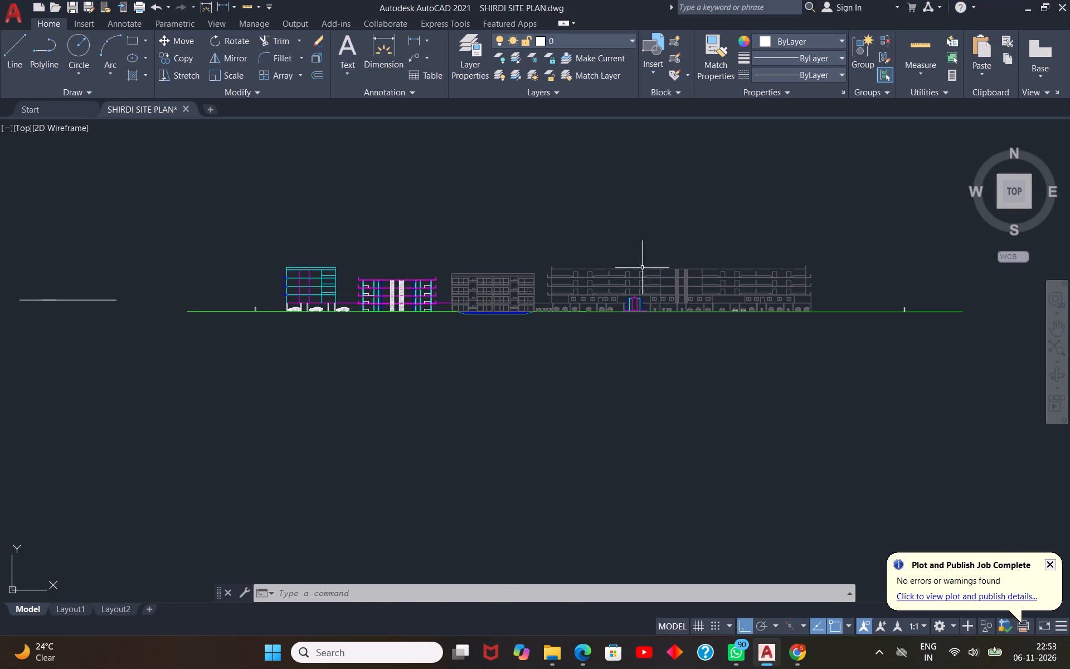
scroll(655, 278, "down", 4)
scroll(673, 272, "up", 4)
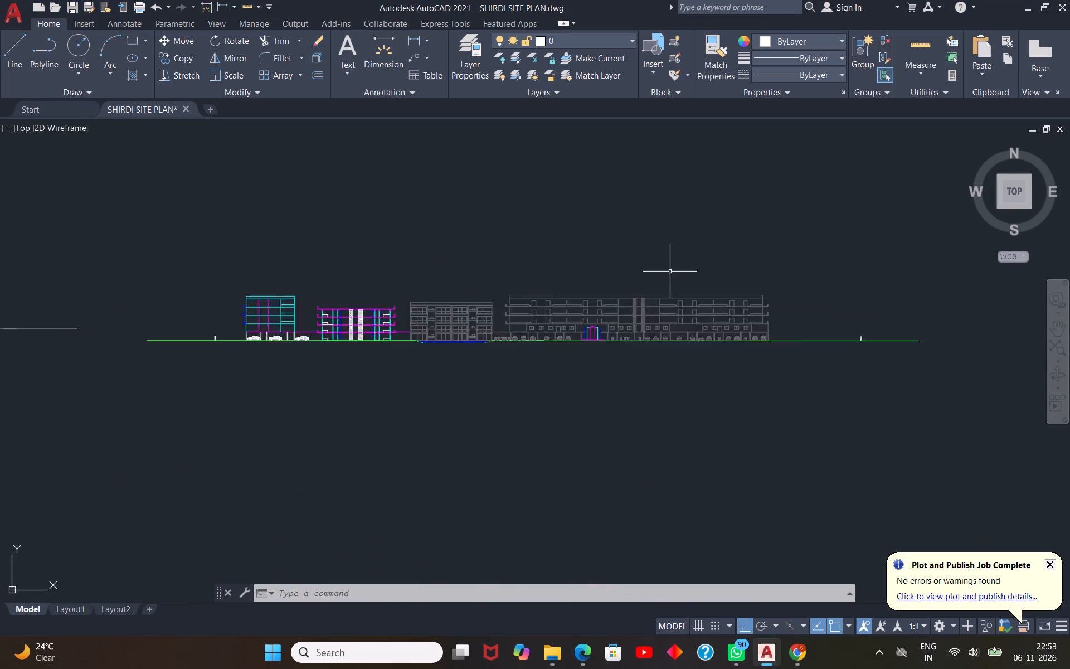
scroll(668, 272, "up", 2)
scroll(675, 269, "down", 1)
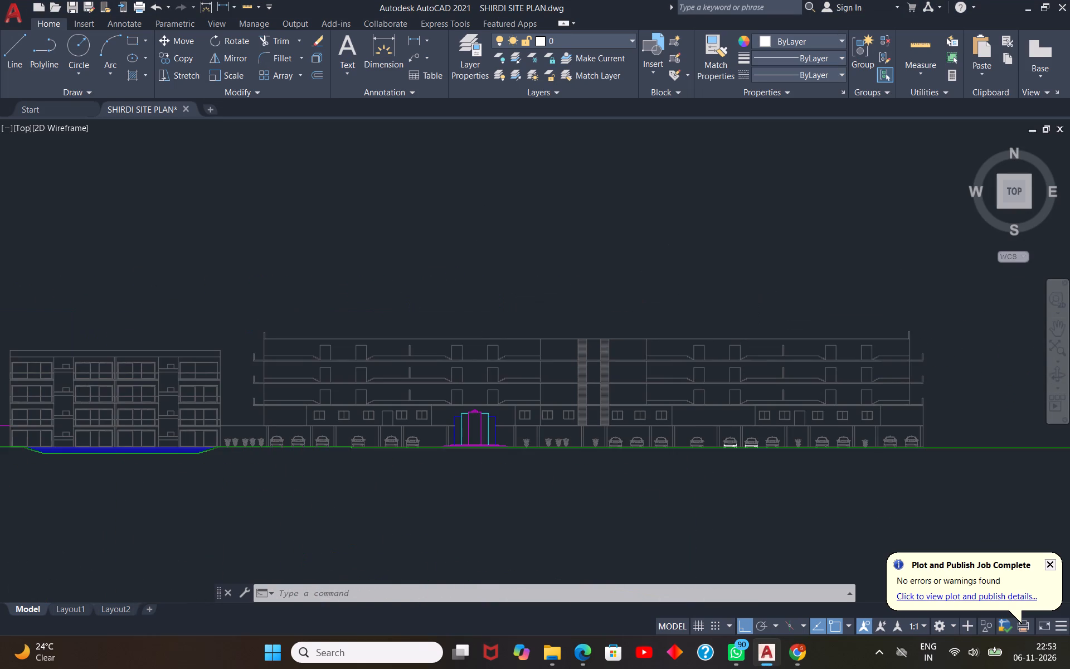
scroll(675, 269, "down", 2)
scroll(685, 266, "up", 2)
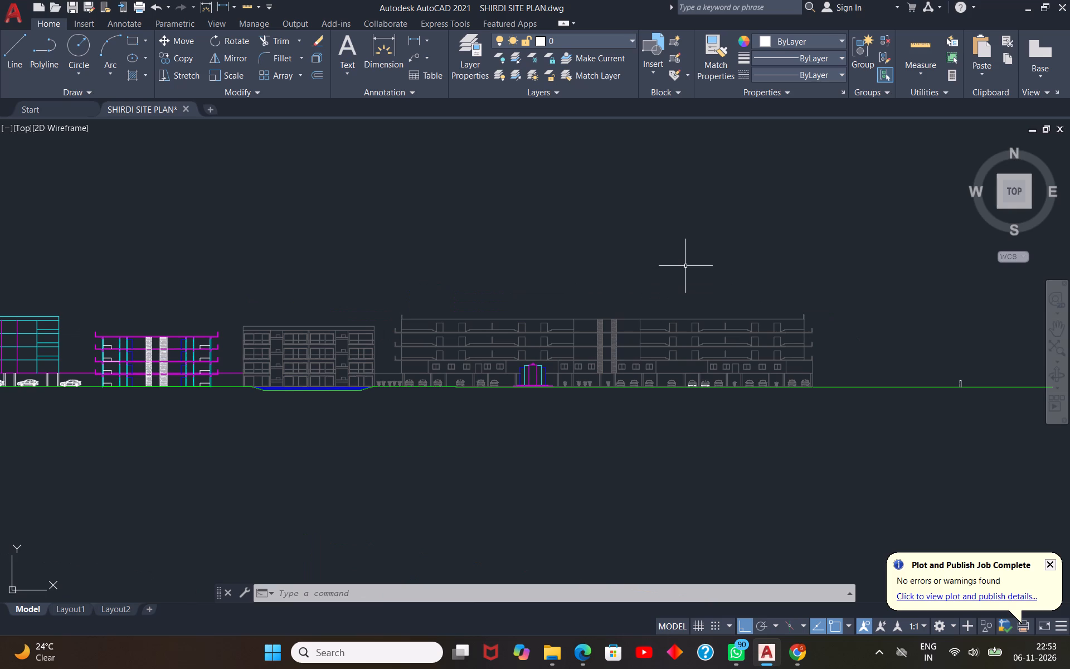
scroll(685, 266, "down", 3)
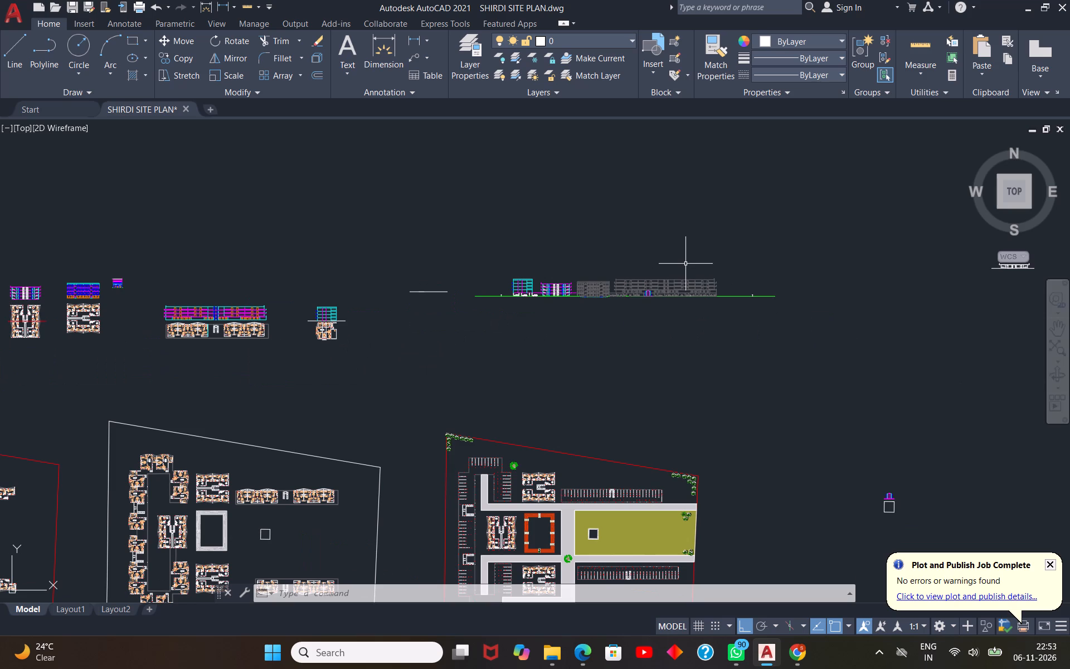
scroll(712, 317, "up", 2)
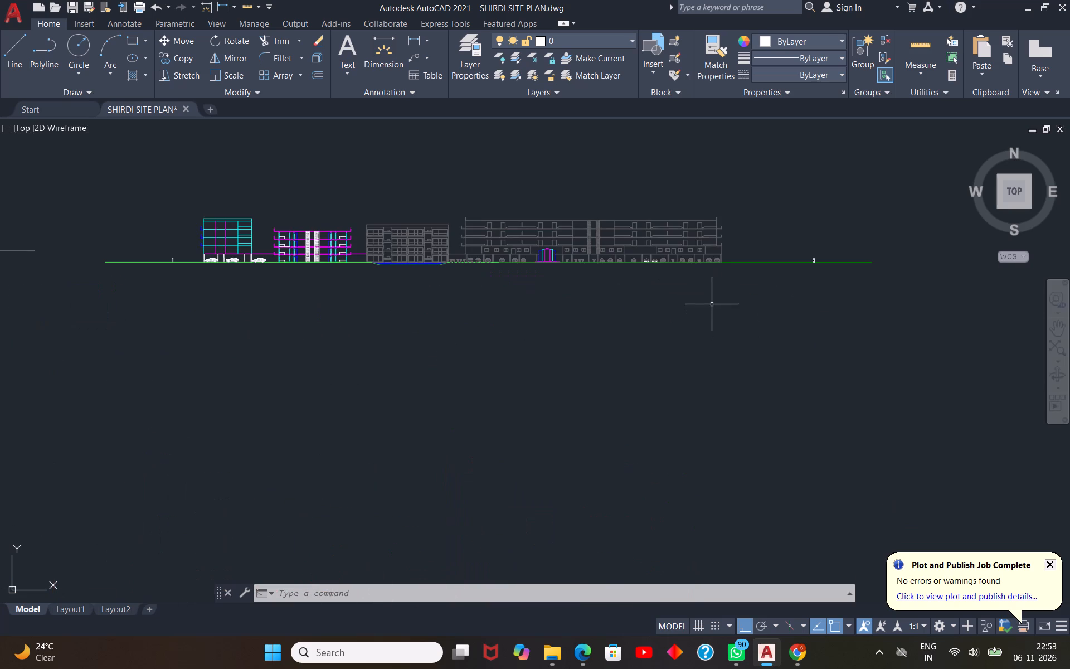
scroll(593, 207, "up", 2)
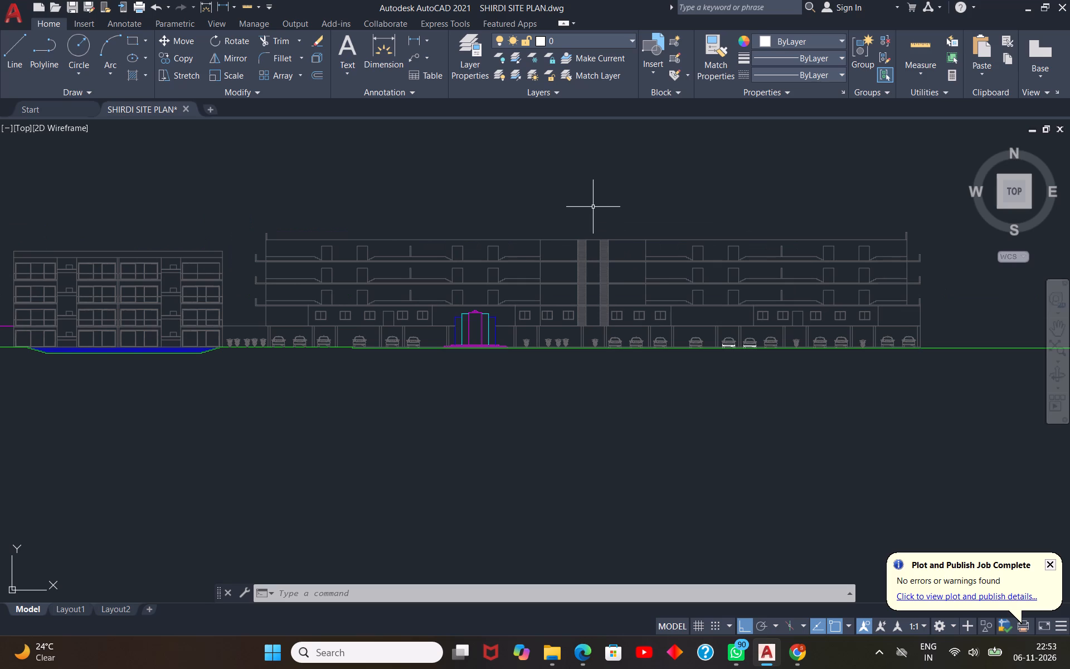
scroll(593, 207, "down", 2)
scroll(593, 207, "up", 2)
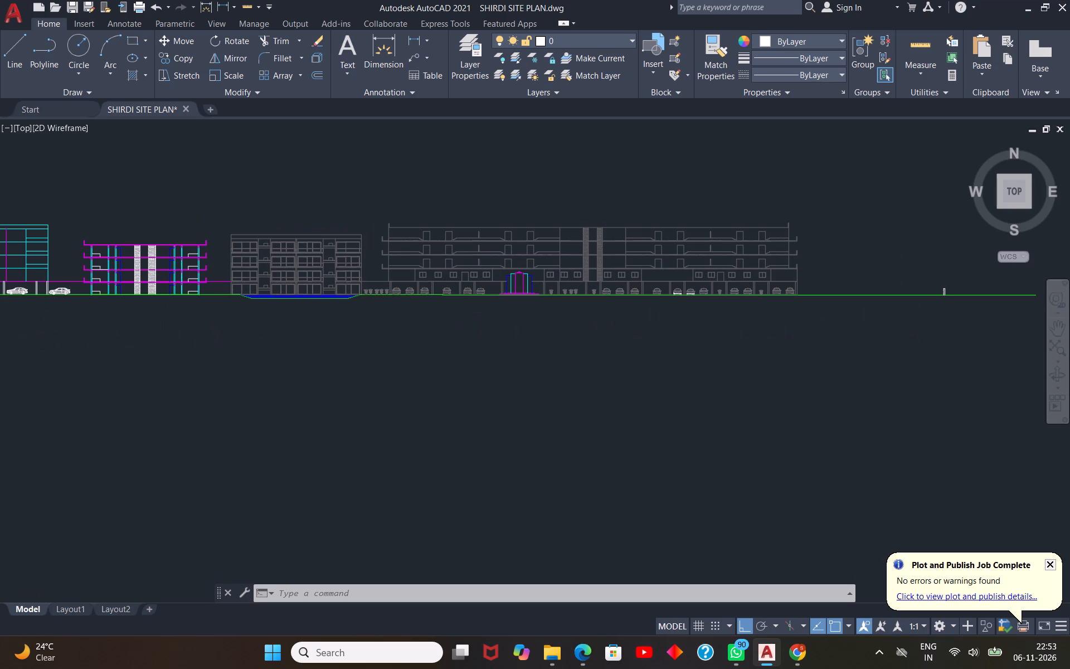
scroll(577, 296, "up", 2)
scroll(635, 278, "down", 4)
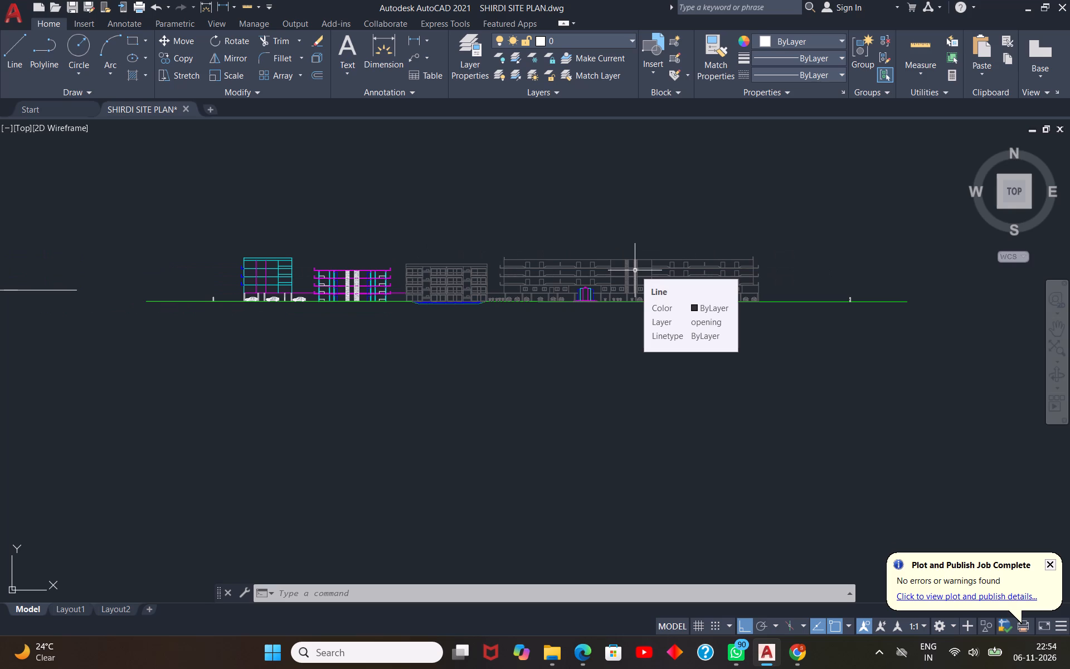
Examine the separate building plans with their sections and elevations above the site plans, including the section with two stair flights.
scroll(635, 270, "down", 3)
scroll(388, 302, "up", 5)
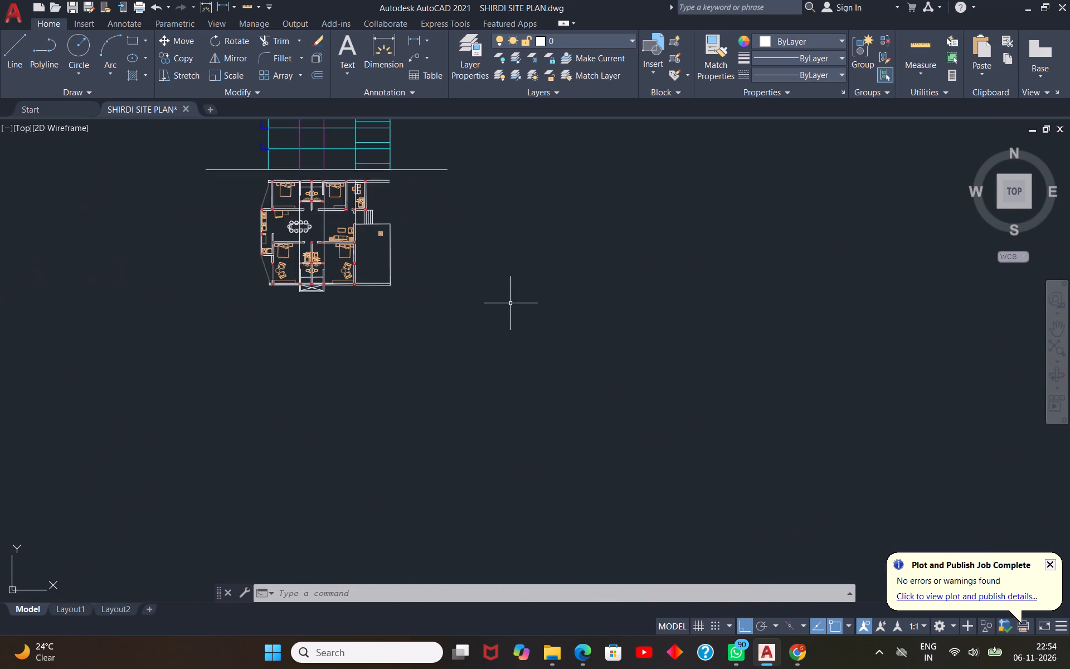
scroll(544, 291, "down", 3)
scroll(341, 280, "up", 5)
scroll(363, 270, "down", 2)
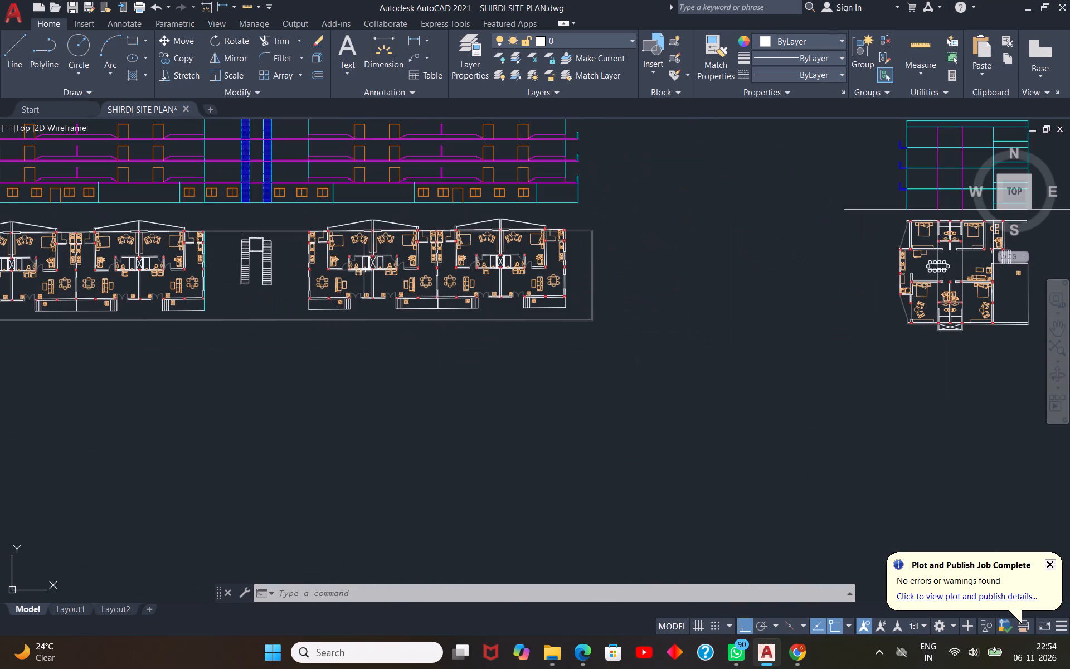
scroll(400, 261, "down", 2)
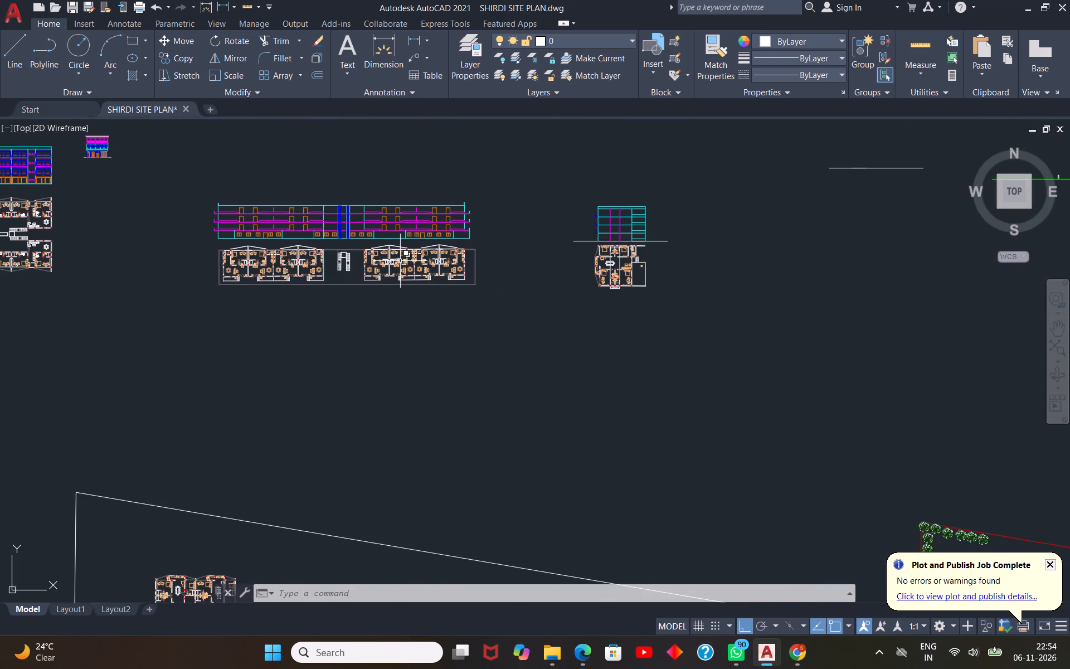
scroll(451, 261, "down", 1)
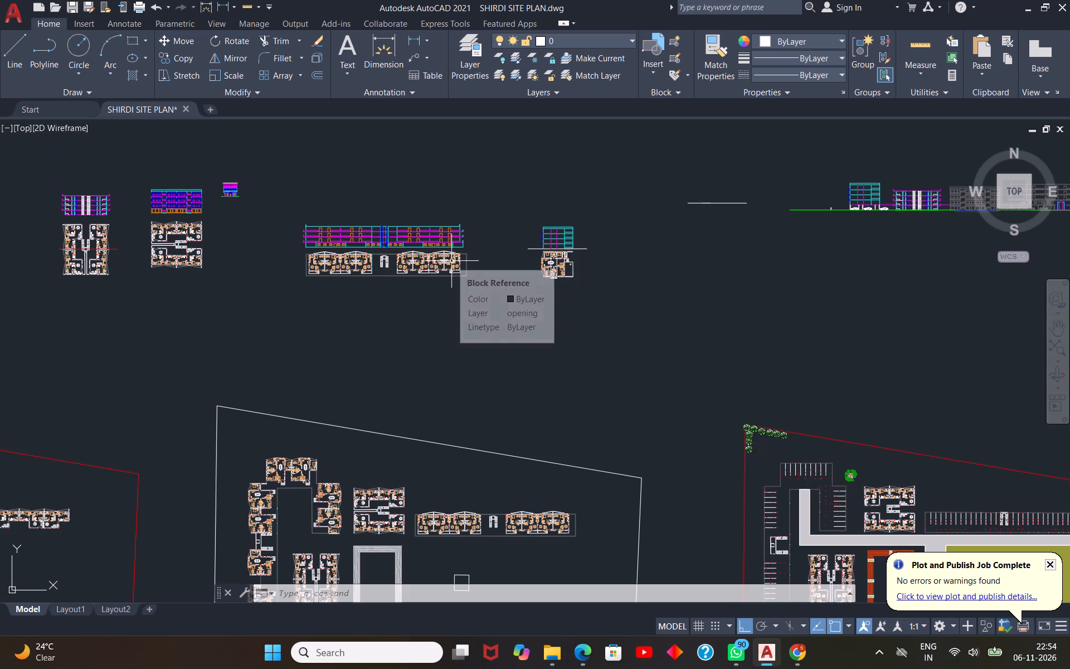
scroll(125, 229, "up", 3)
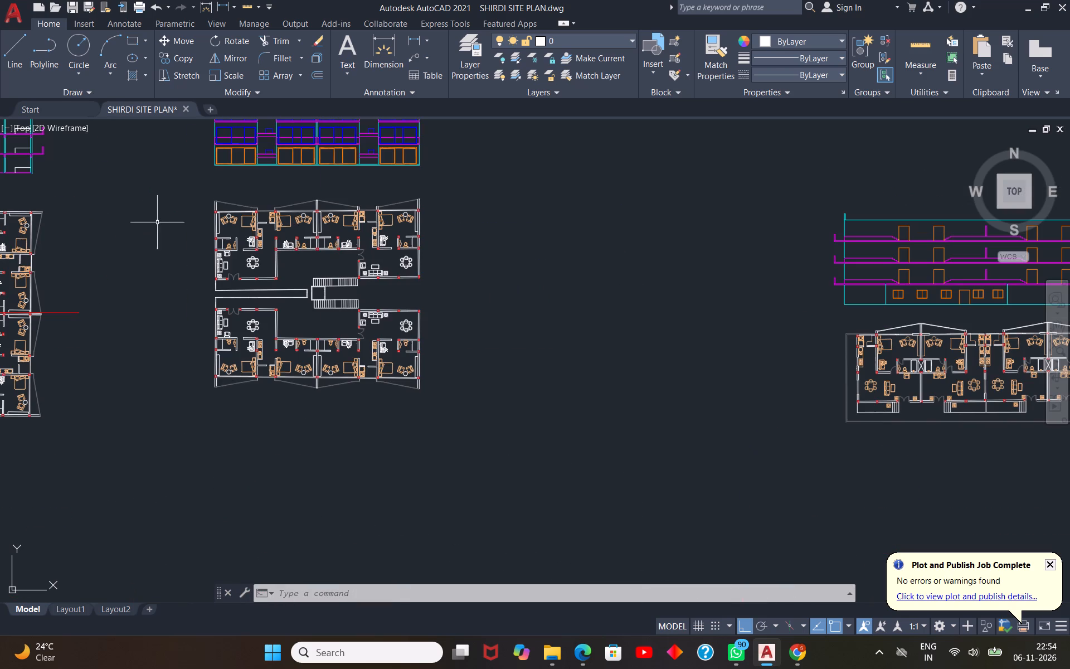
scroll(281, 259, "down", 2)
scroll(291, 274, "up", 2)
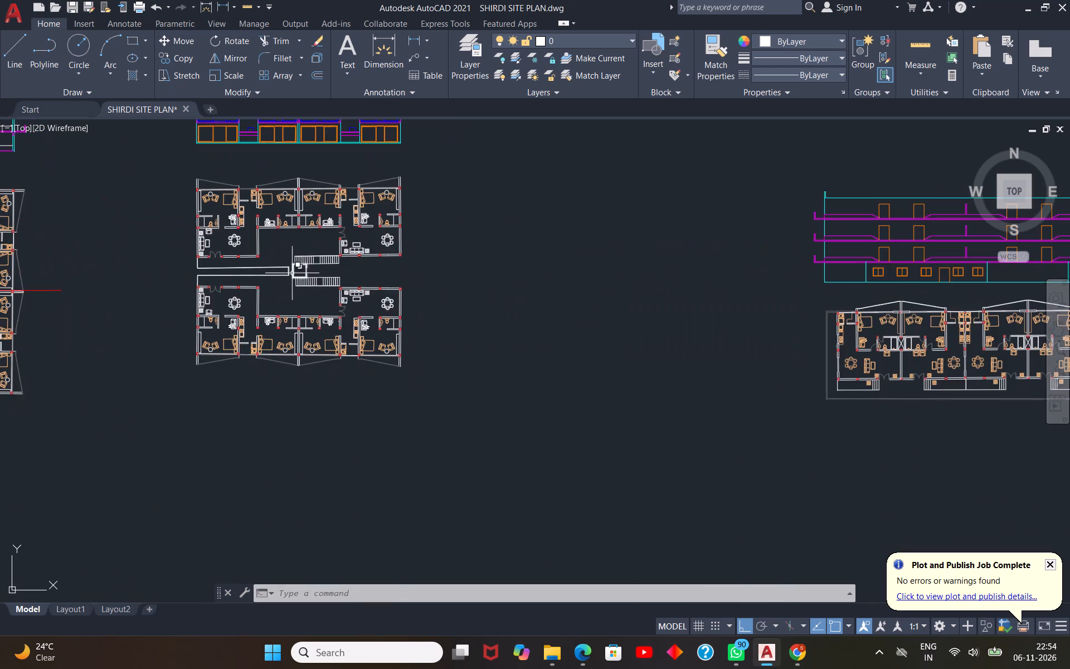
scroll(292, 266, "down", 2)
scroll(198, 222, "up", 1)
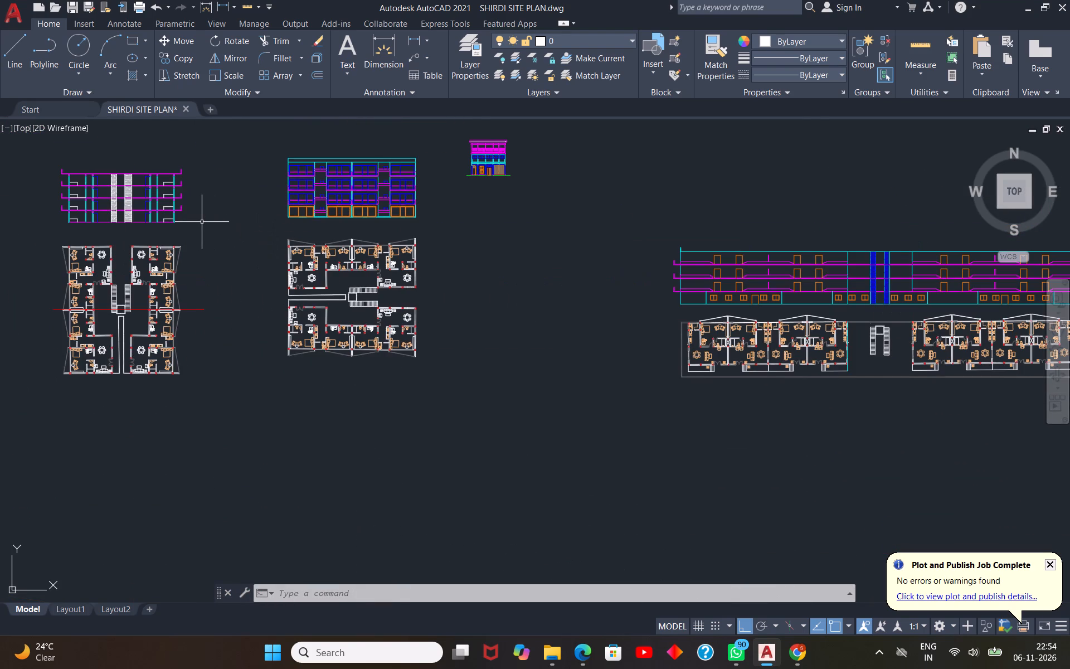
middle_click_drag(217, 243, 356, 268)
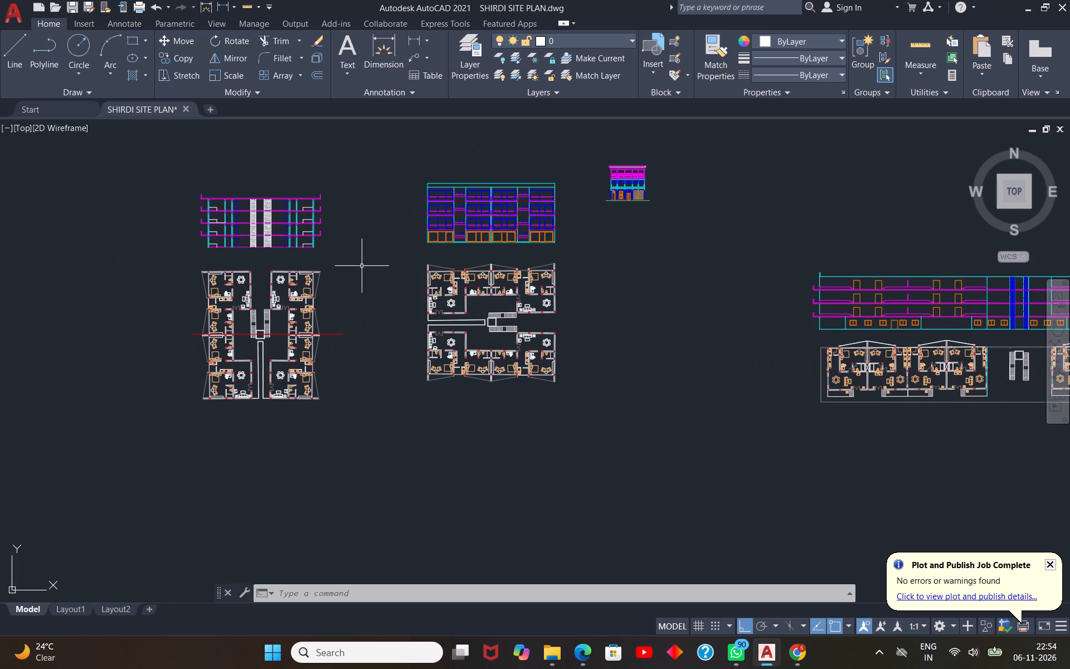
scroll(515, 226, "up", 3)
scroll(514, 223, "down", 3)
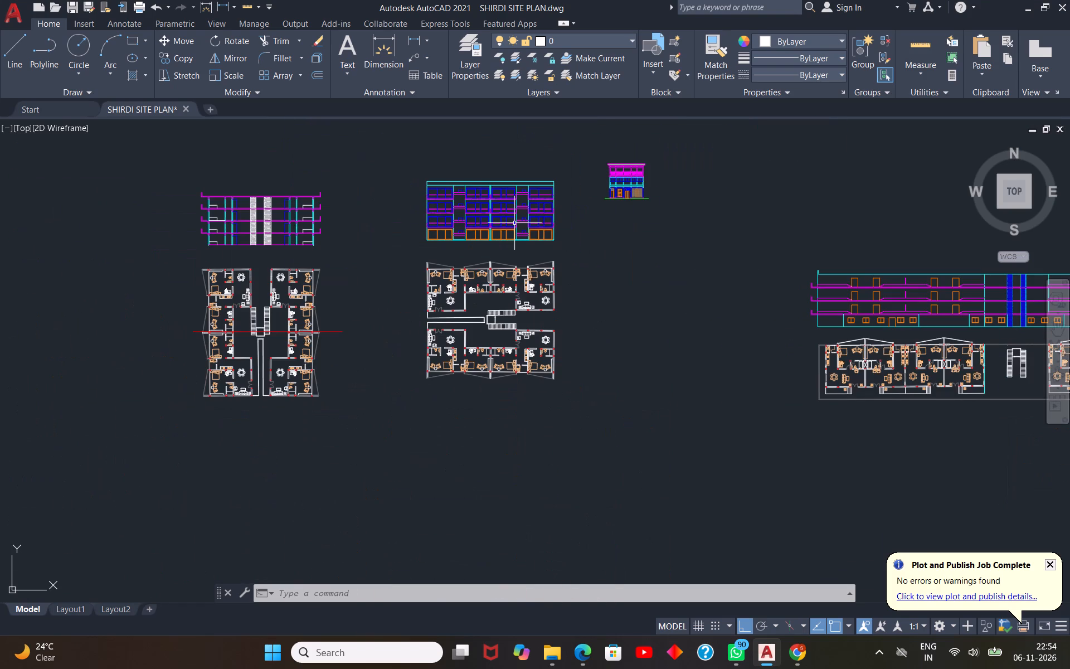
scroll(197, 217, "up", 3)
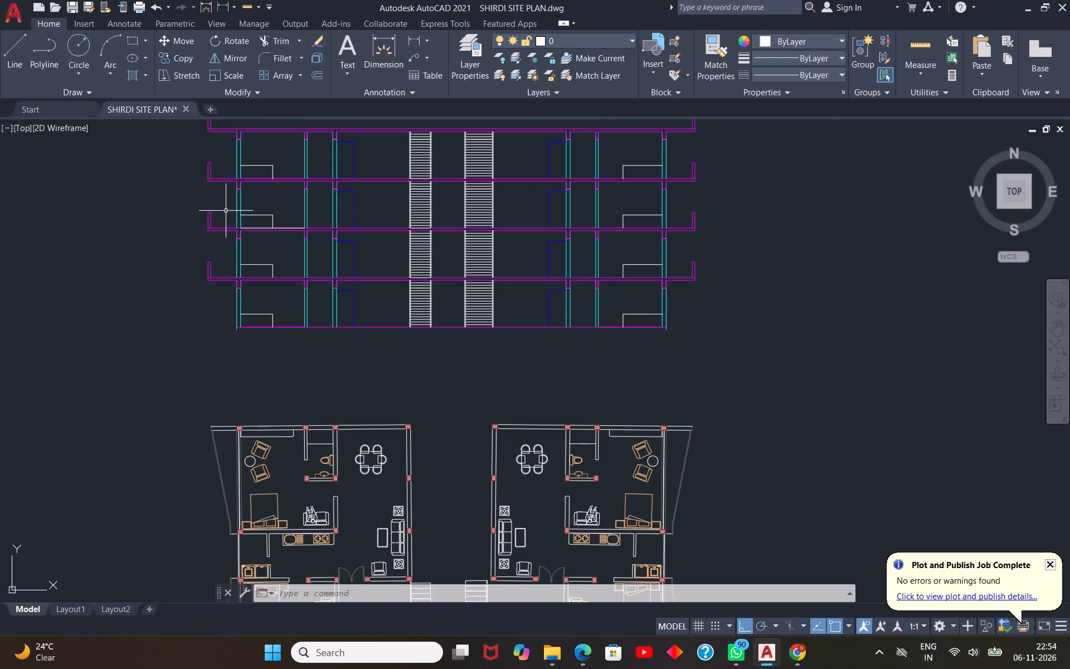
scroll(259, 254, "down", 1)
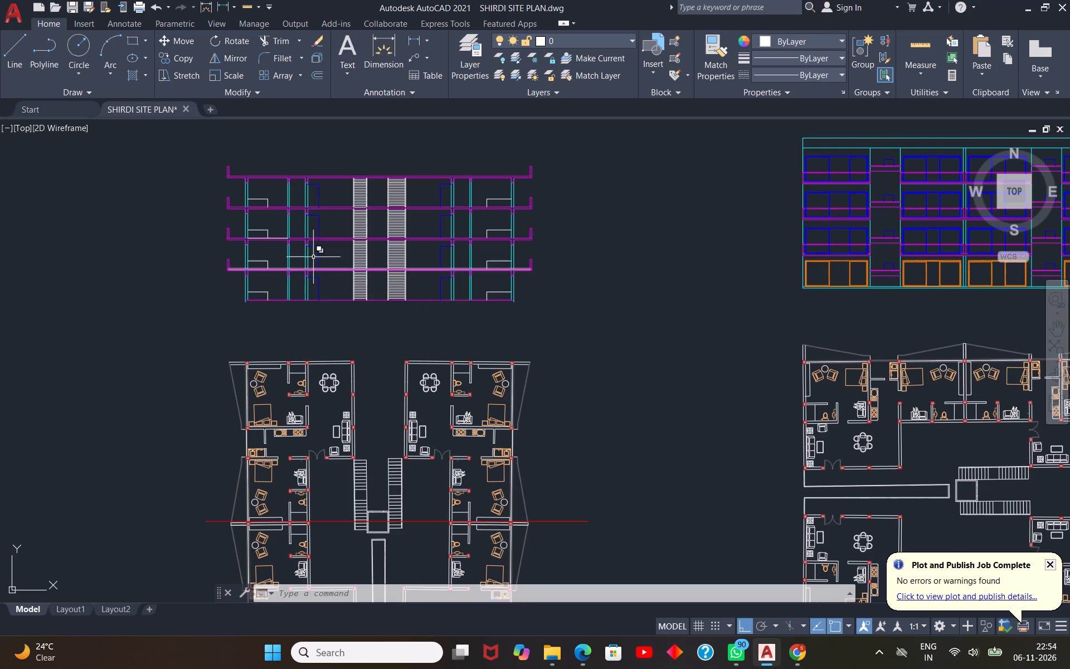
scroll(660, 394, "down", 1)
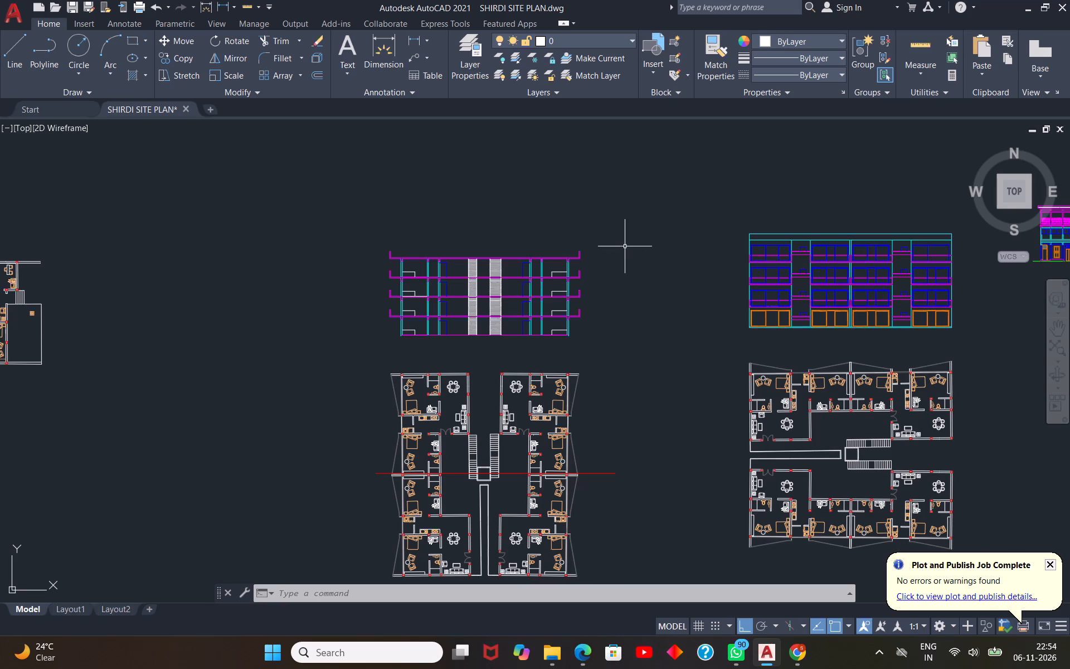
Set up a plot using the previous plot settings, window the two-stair section above the block plan with the red cut line, and preview it.
key("ctrl+p")
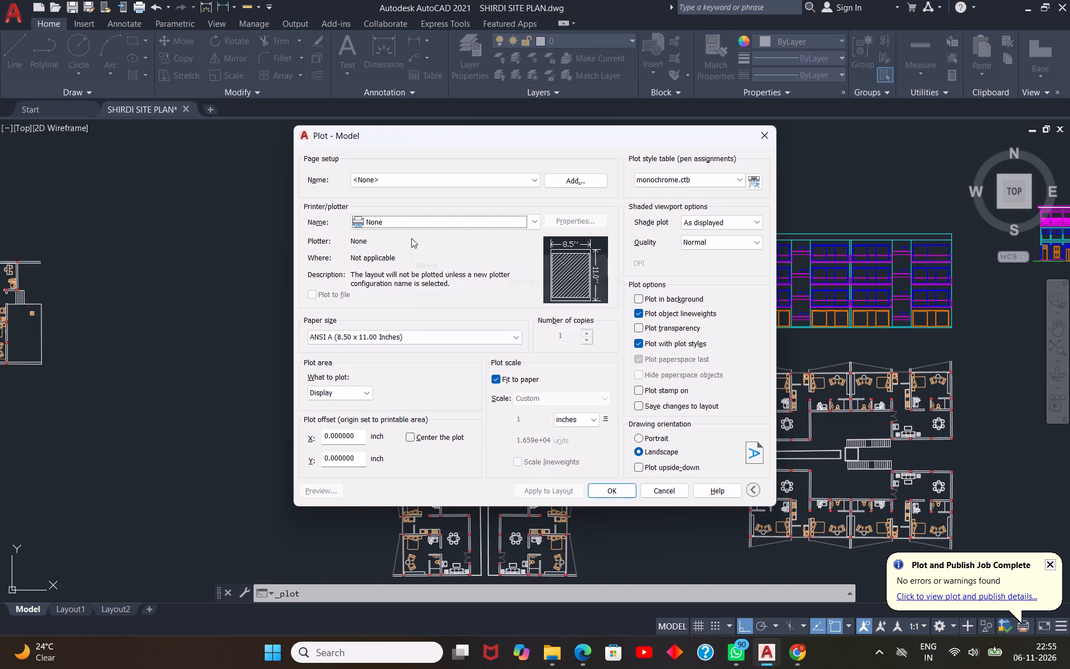
left_click(449, 176)
left_click(416, 200)
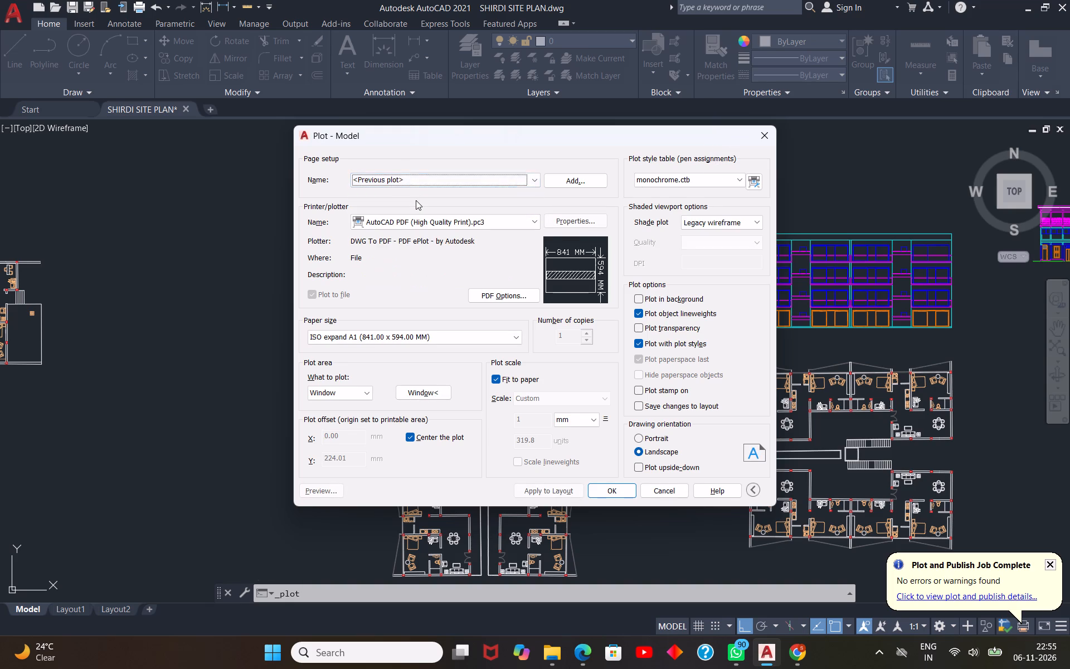
left_click(415, 389)
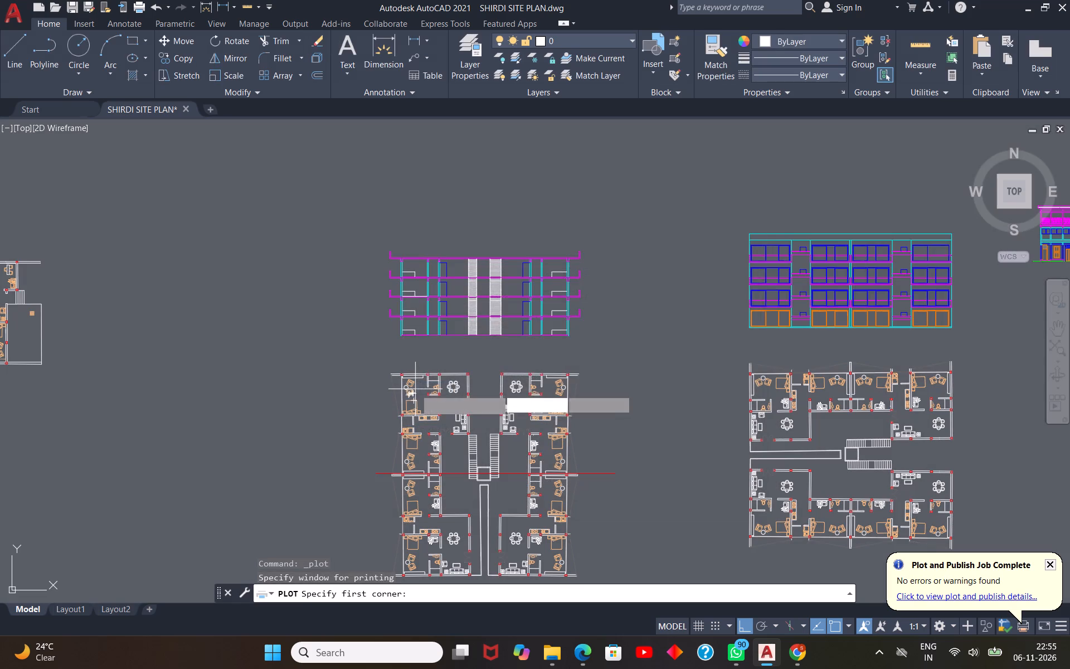
left_click(616, 216)
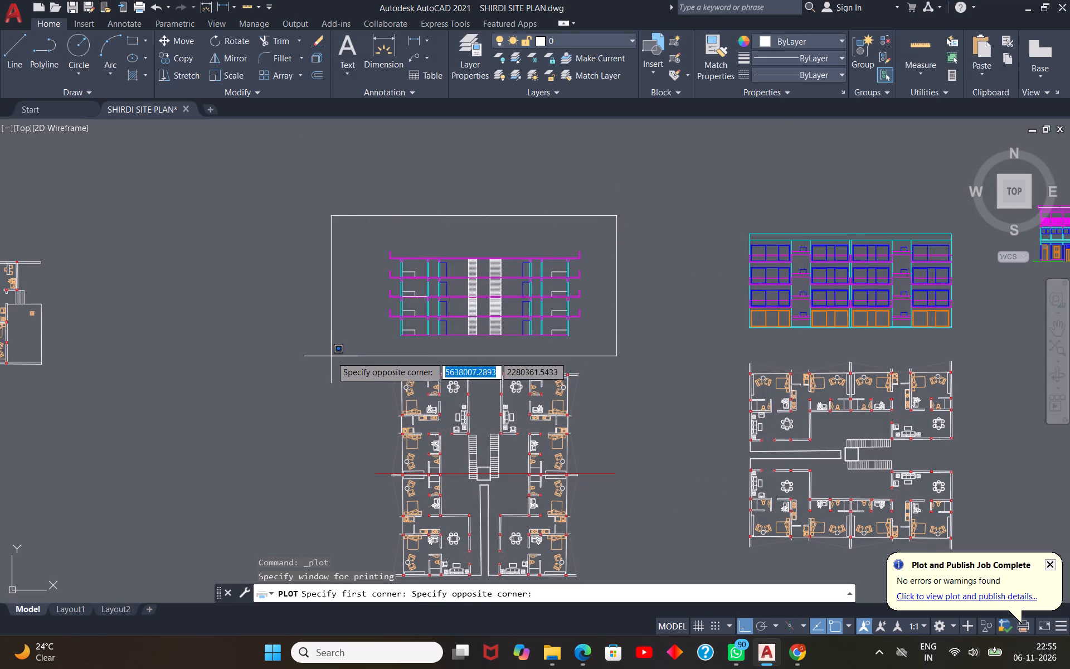
left_click(331, 356)
left_click(323, 489)
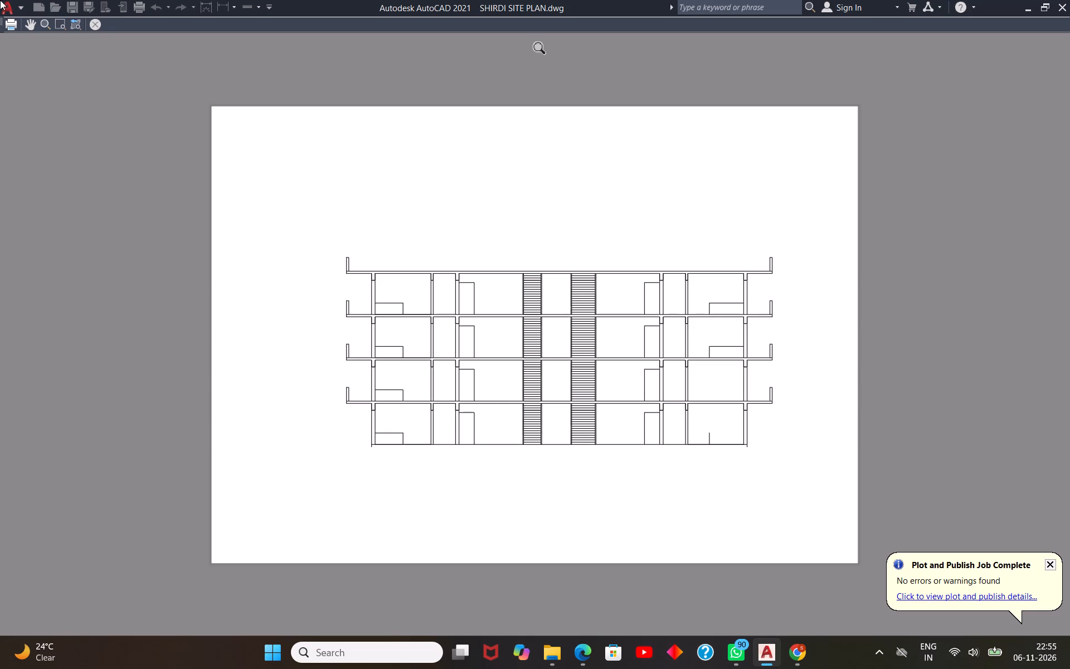
Plot the previewed section to a PDF in Documents named "hnji 2bhk sec".
left_click(9, 24)
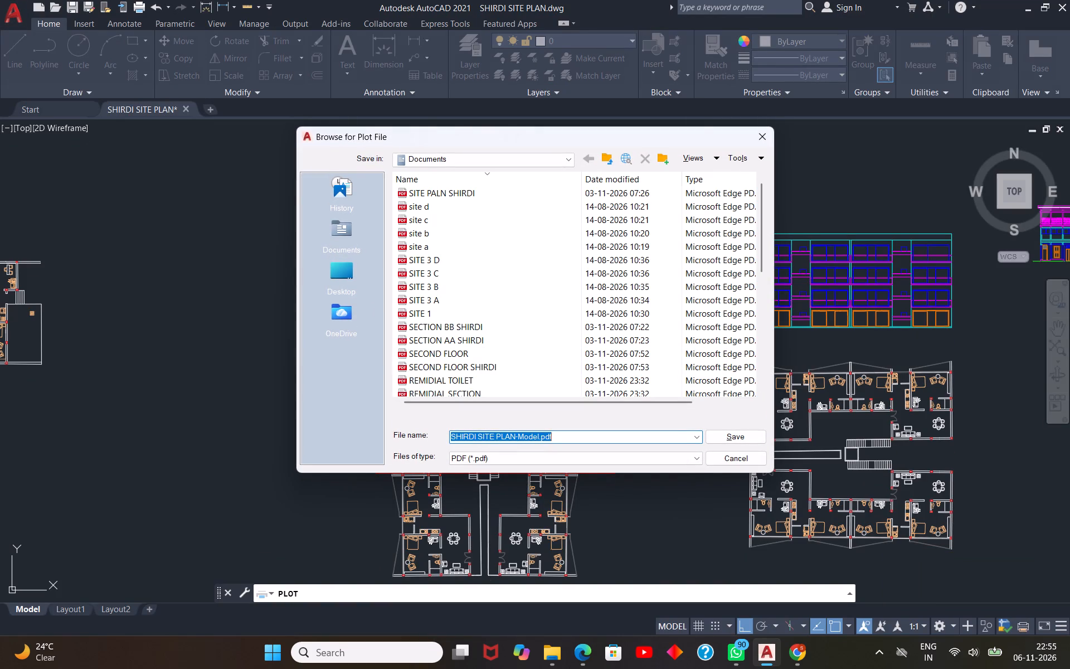
type("hnji")
key("space")
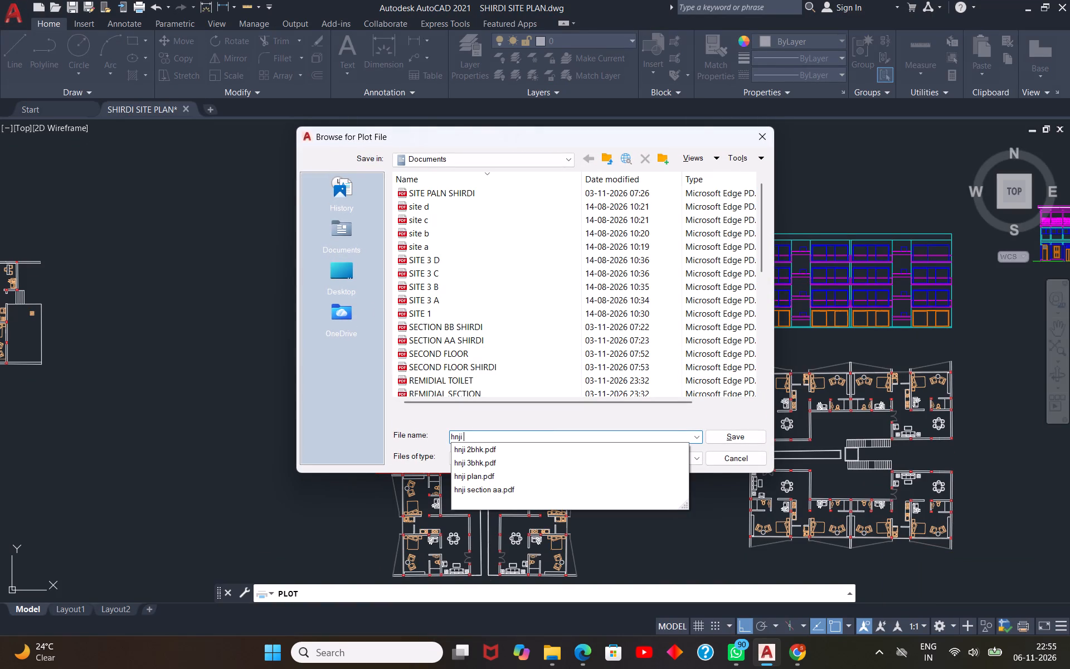
type("2bhk sec")
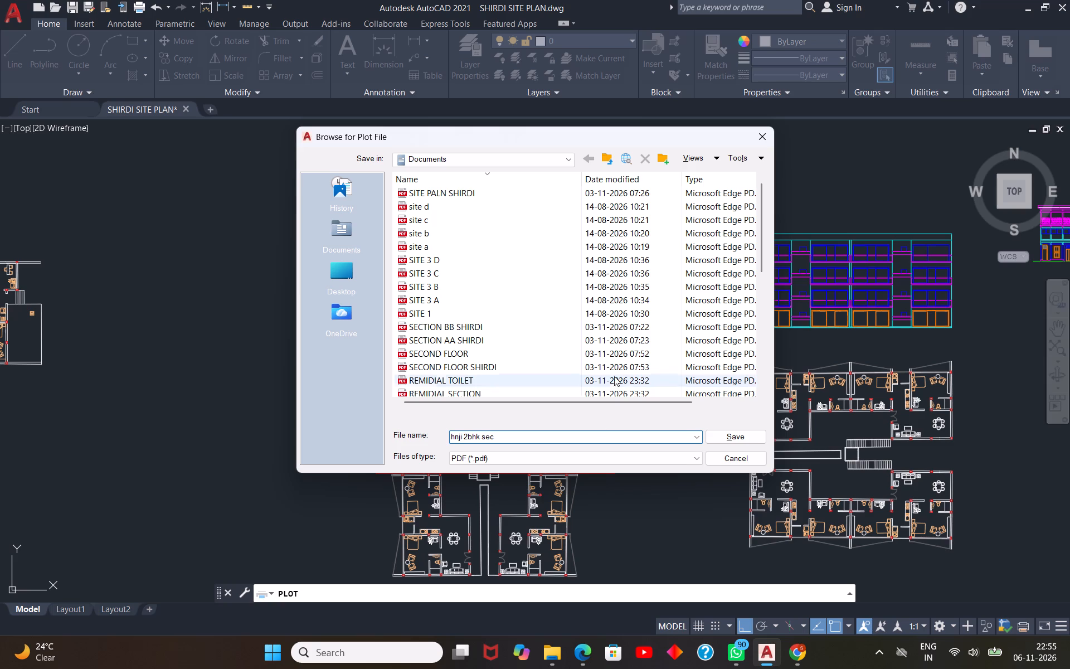
left_click(727, 436)
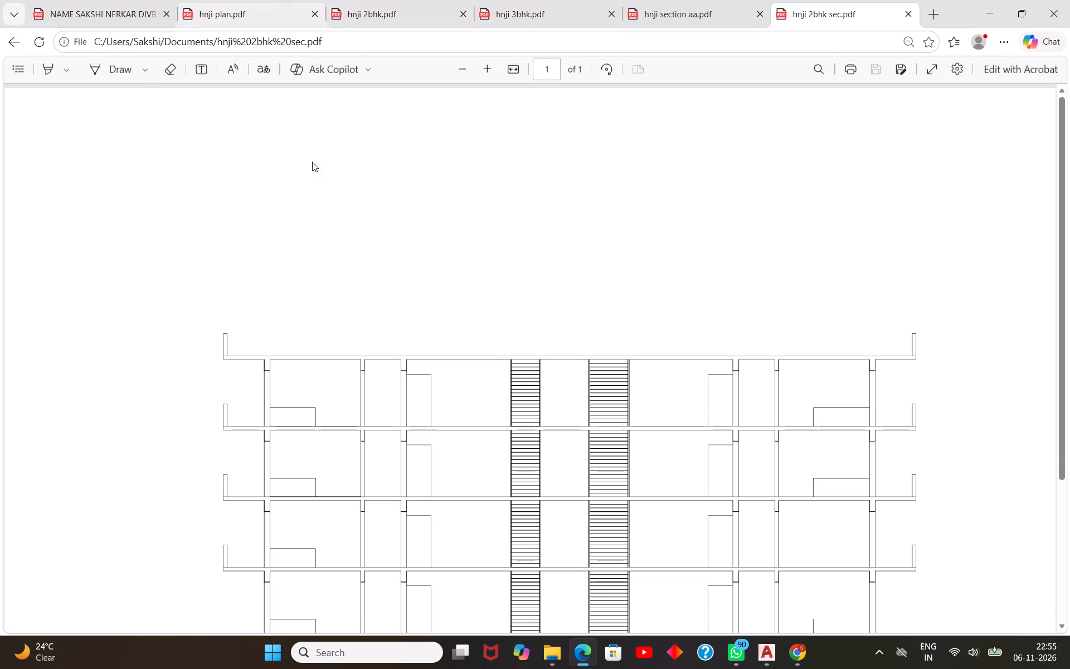
Switch to the Canva design and upload the "hnji 2bhk sec" PDF from Documents.
left_click(802, 667)
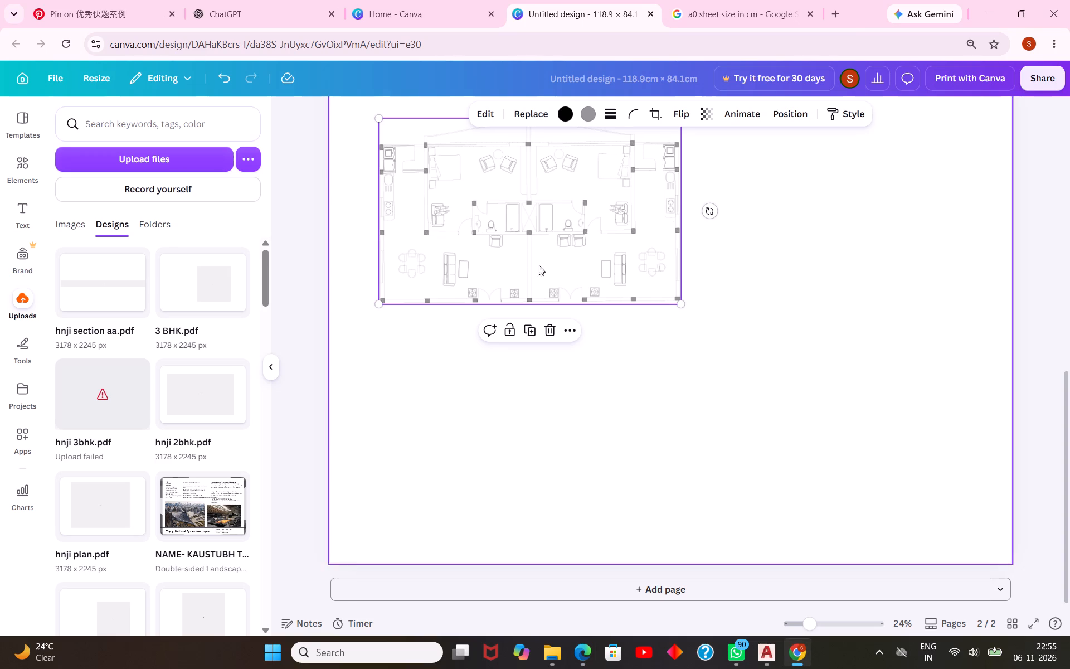
left_click(133, 161)
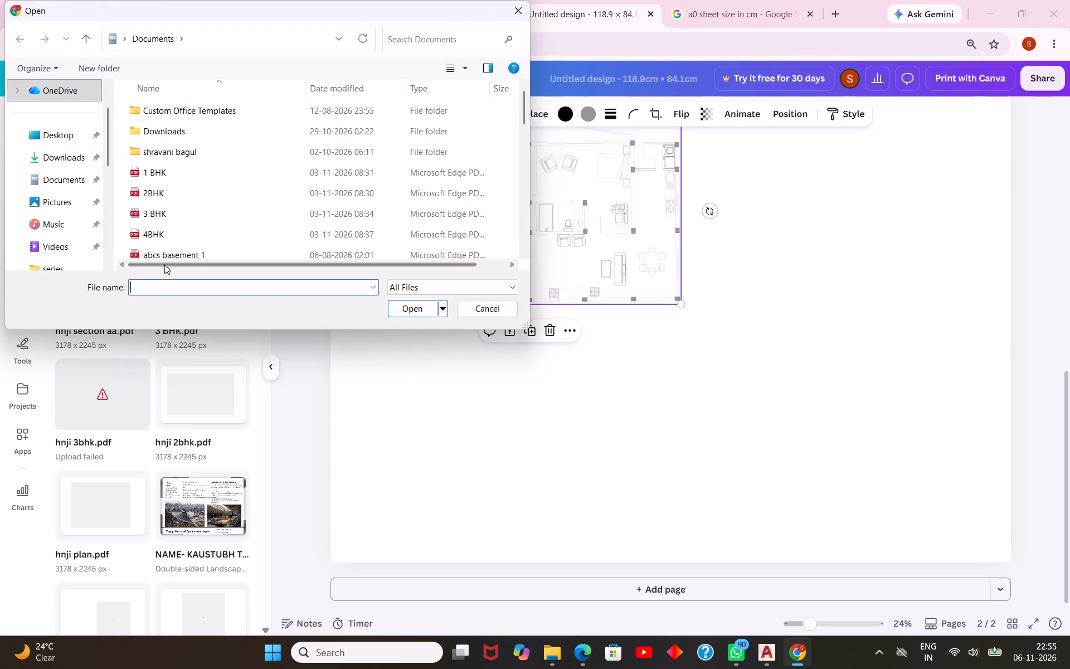
scroll(174, 233, "down", 1)
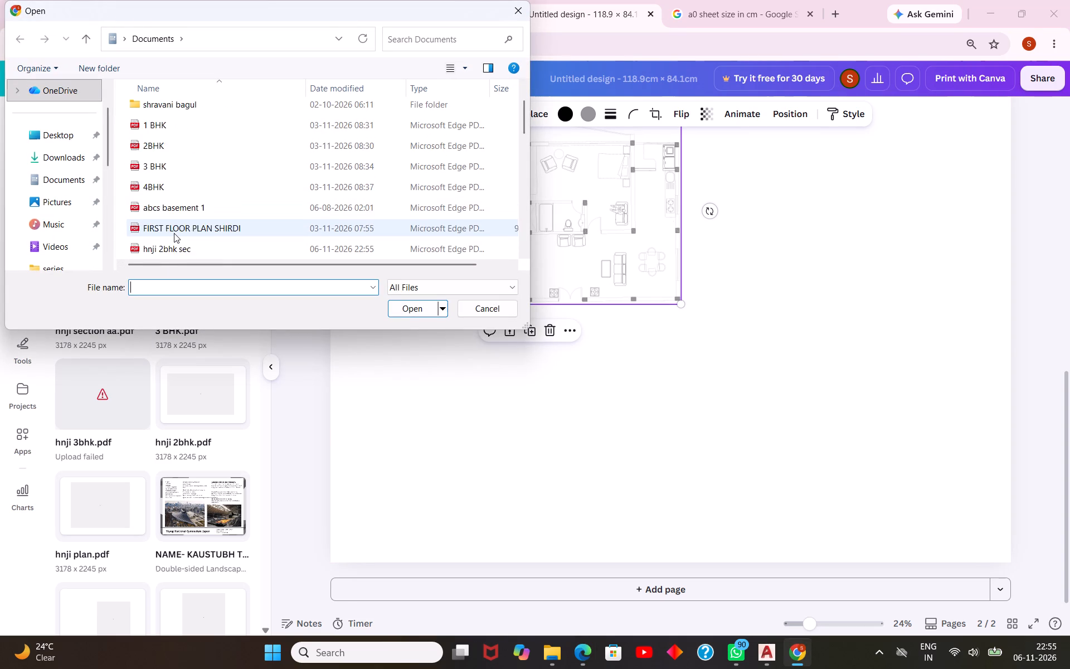
scroll(174, 233, "down", 1)
left_click(203, 181)
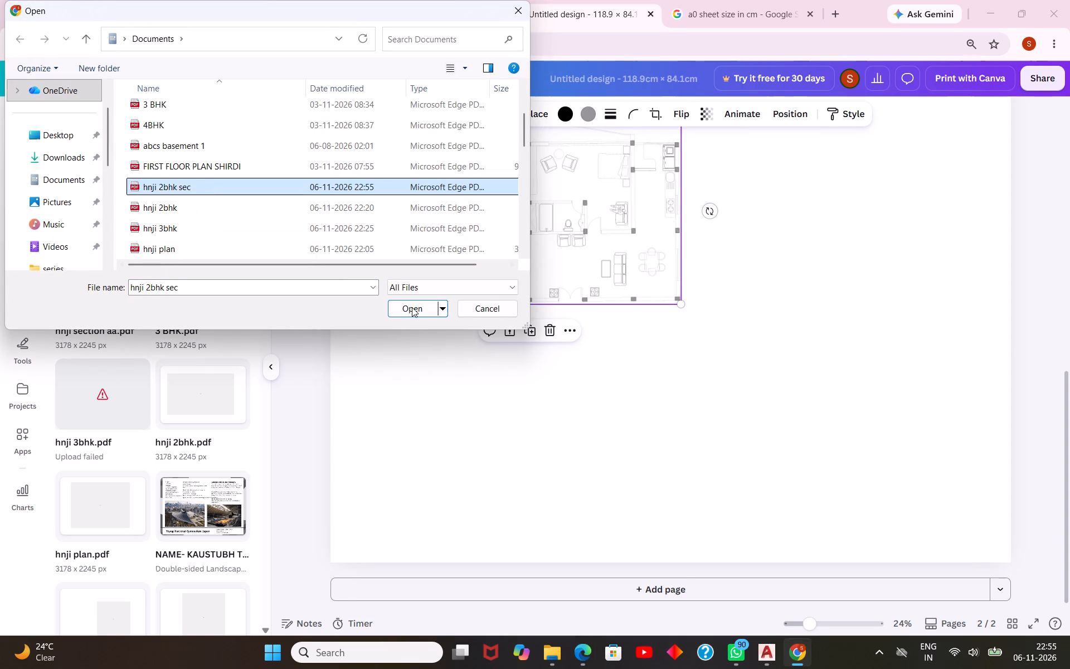
left_click(412, 307)
Add a blank page after page 2 of the design.
scroll(565, 429, "down", 4)
left_click(681, 581)
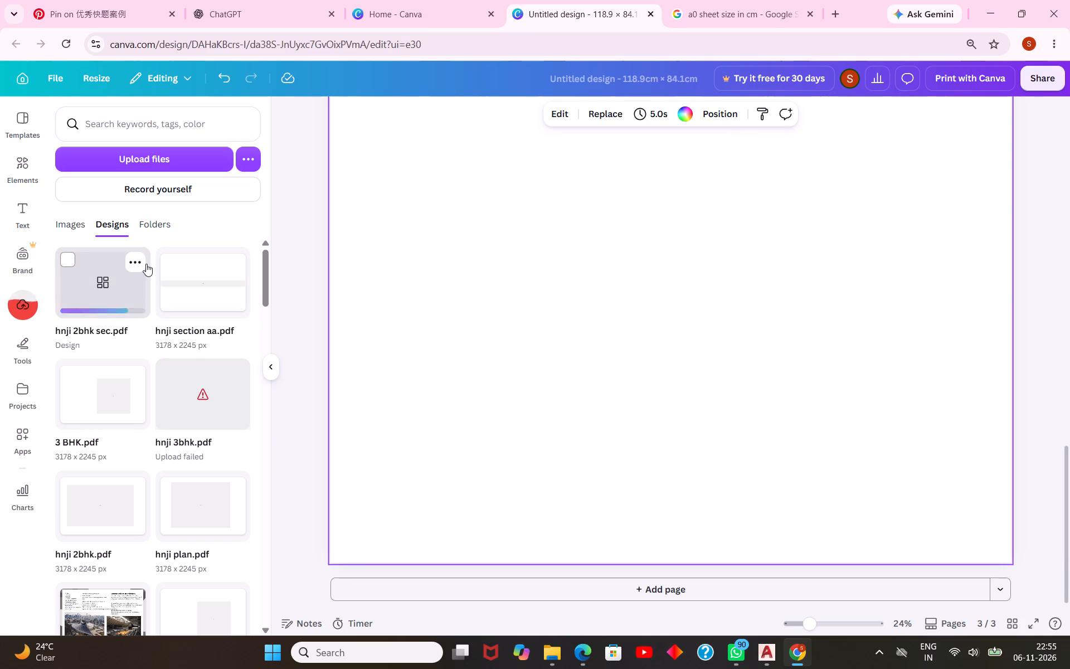
Insert the uploaded hnji 2bhk sec.pdf section and move it onto page 2, below the floor plan.
left_click(116, 289)
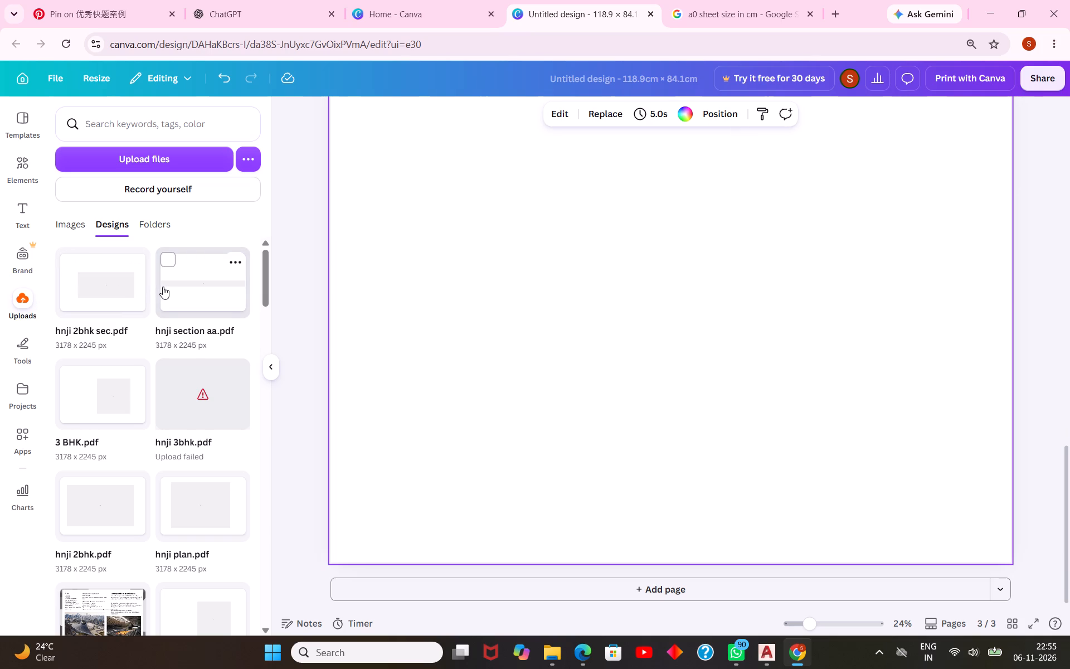
left_click_drag(614, 424, 629, 503)
scroll(614, 424, "up", 10)
scroll(635, 479, "down", 2)
left_click_drag(706, 308, 700, 473)
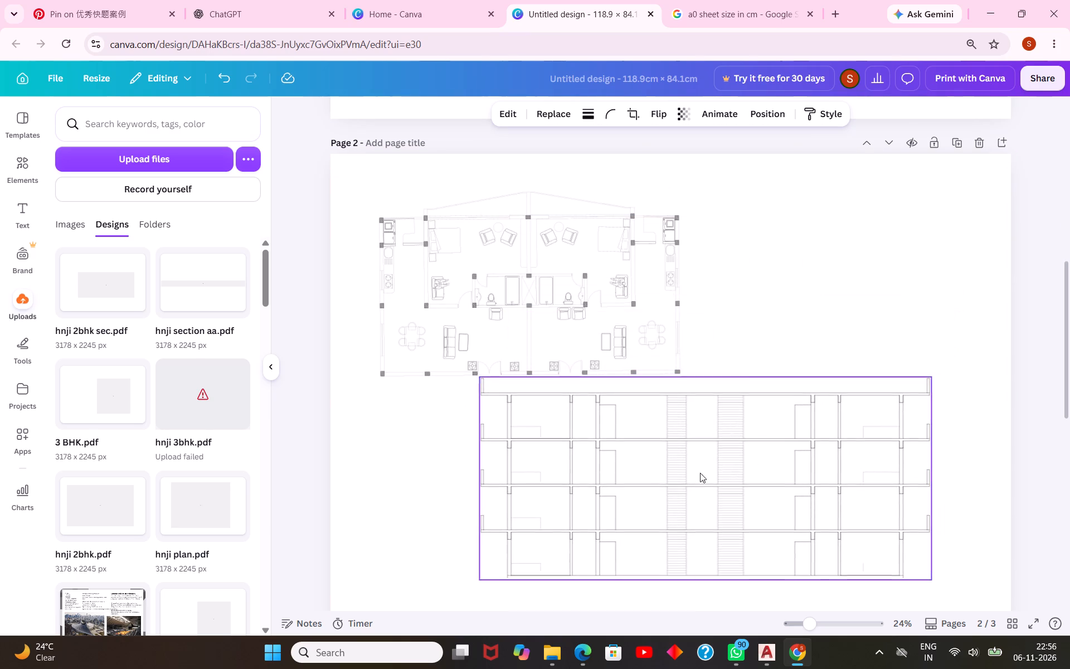
Shrink the section to just under 44 cm wide and place it beside the floor plan, on its right.
left_click_drag(932, 377, 733, 484)
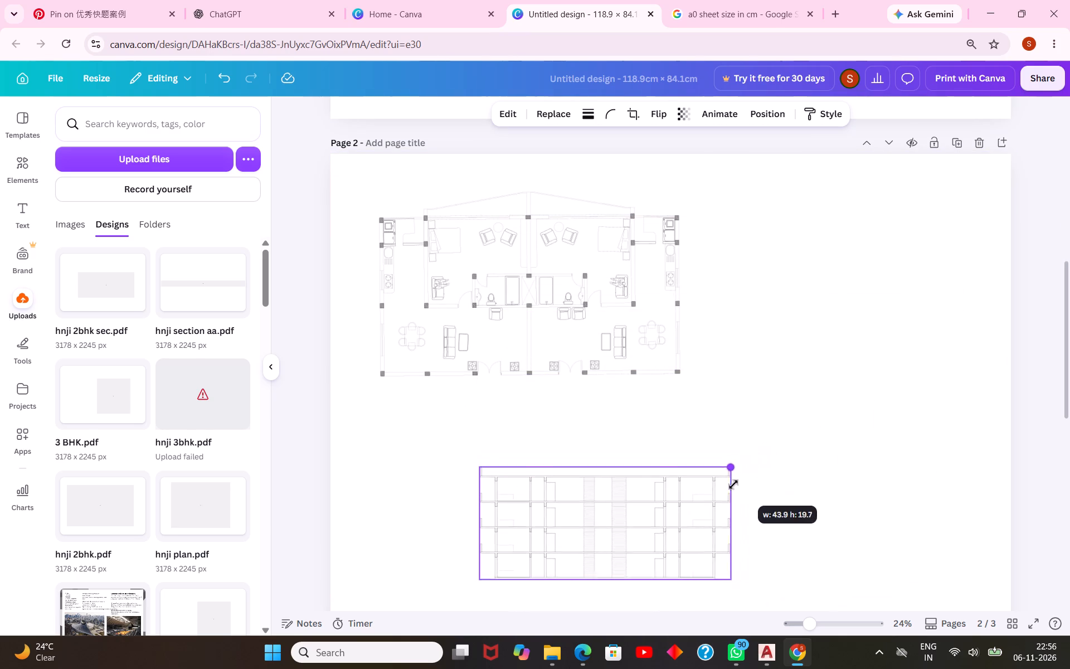
left_click_drag(733, 484, 730, 485)
left_click_drag(586, 532, 651, 488)
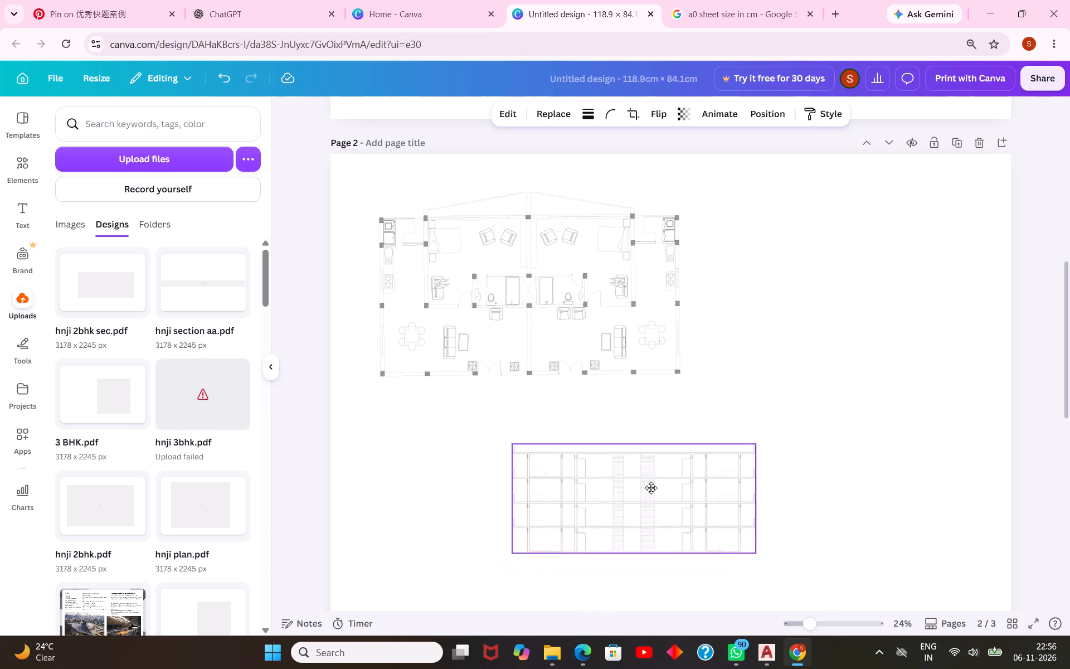
left_click_drag(651, 488, 801, 281)
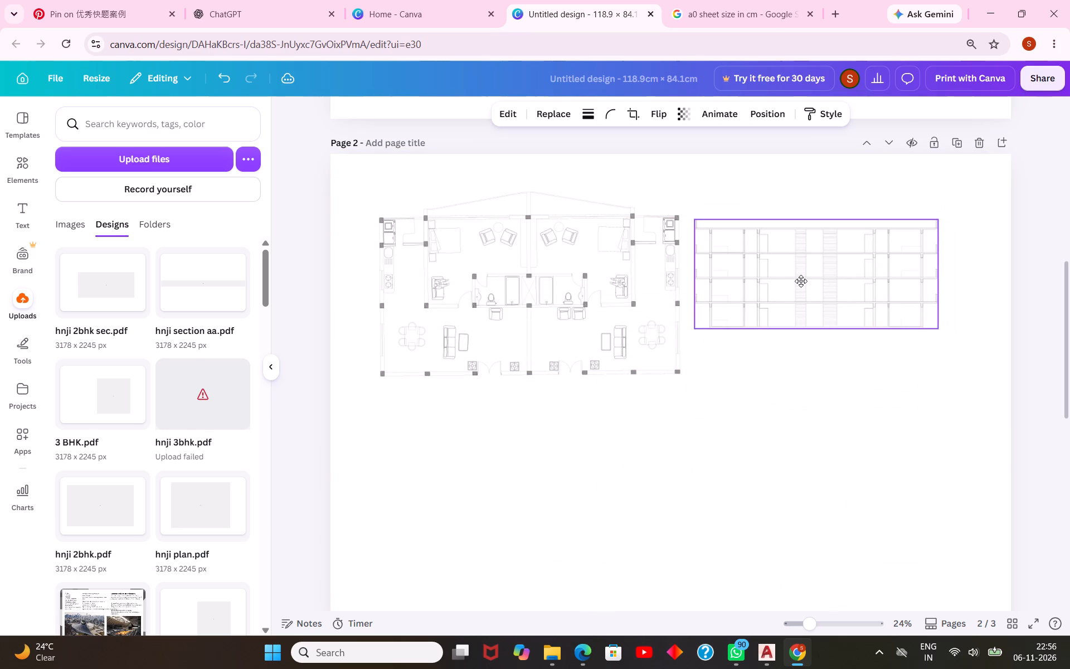
left_click_drag(801, 281, 824, 300)
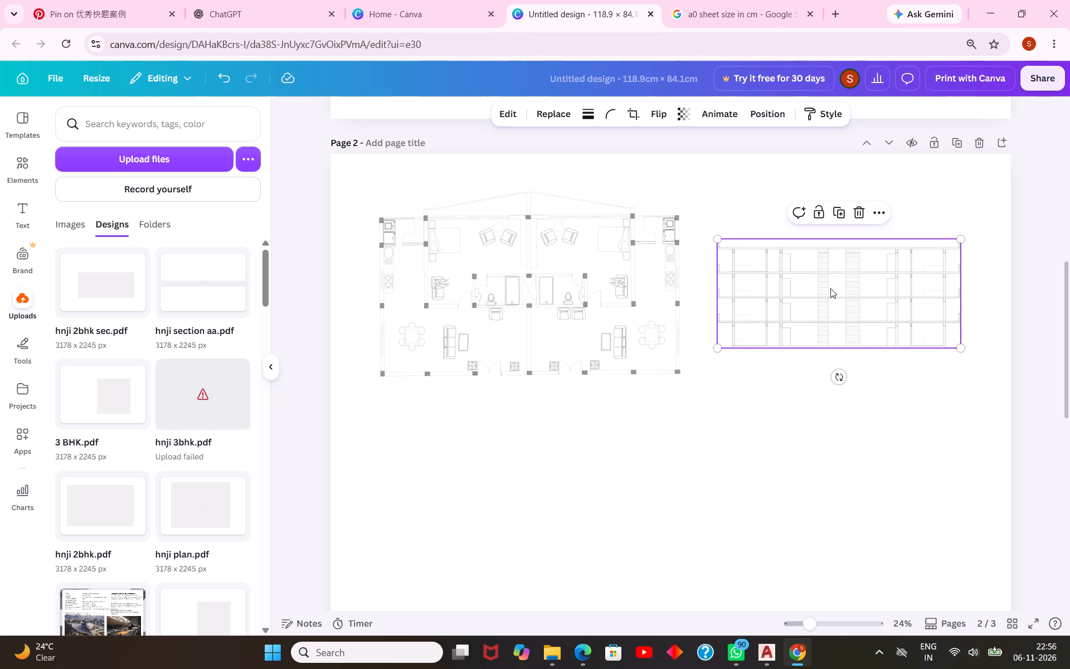
Reposition the floor plan lower on page 2 and closer to the page centre, leaving free space above it.
scroll(830, 288, "down", 1)
left_click_drag(618, 232, 627, 405)
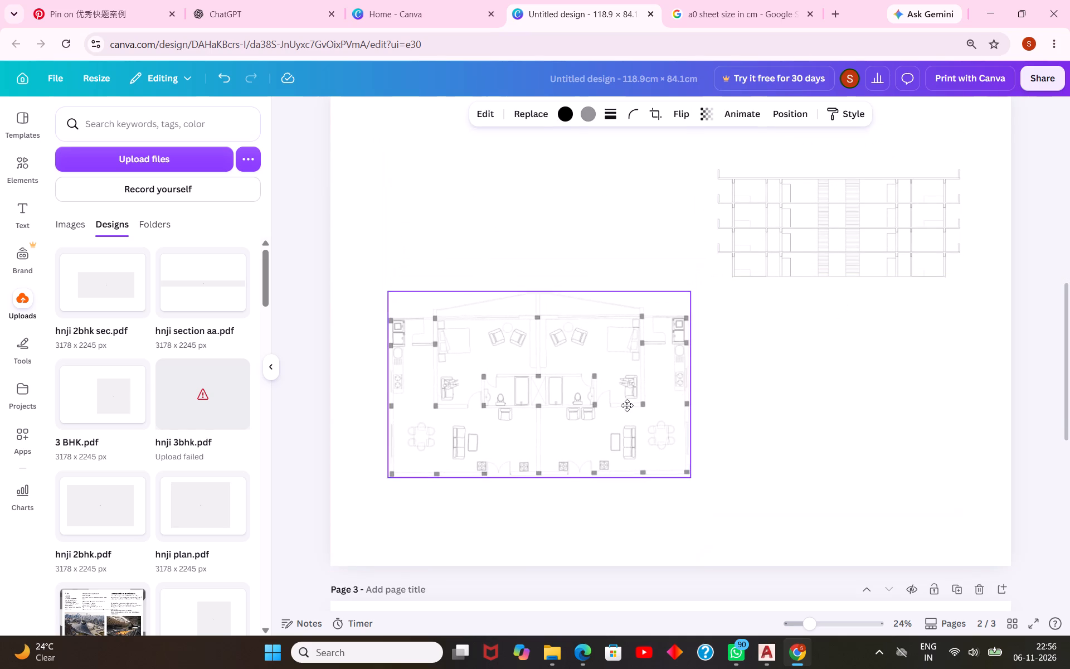
left_click_drag(627, 405, 617, 318)
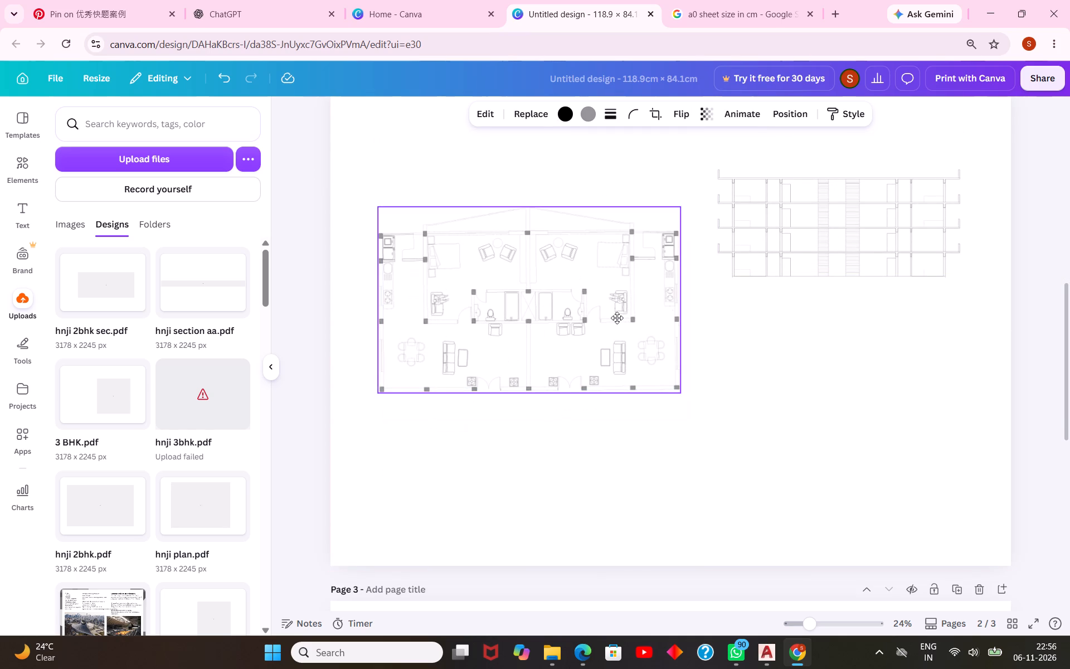
left_click_drag(617, 318, 599, 272)
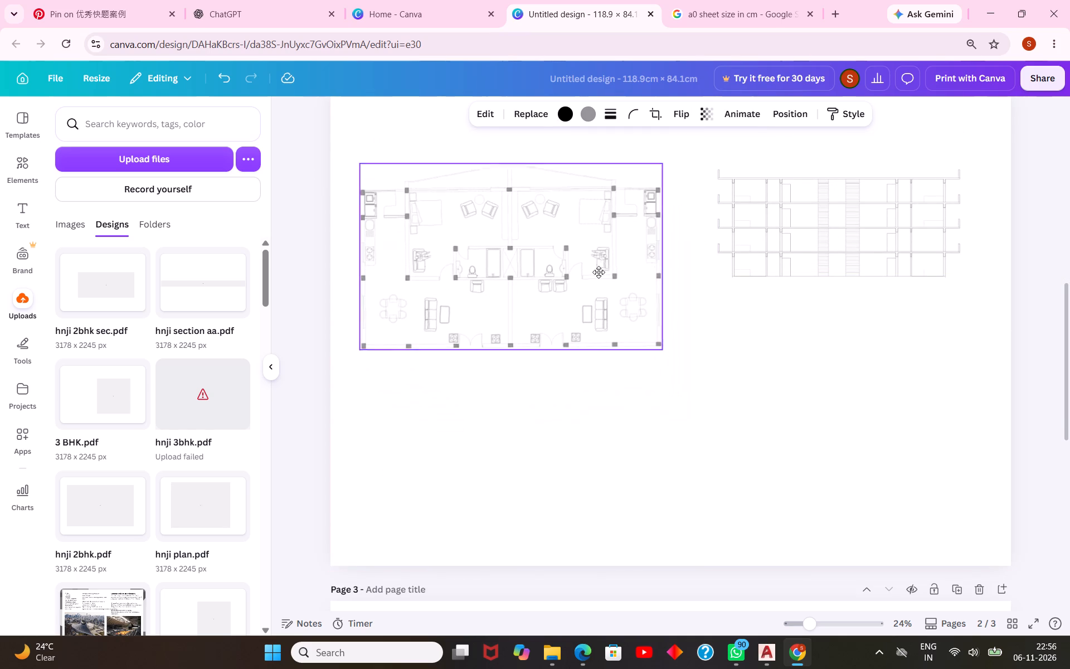
left_click_drag(599, 272, 615, 270)
scroll(615, 270, "up", 2)
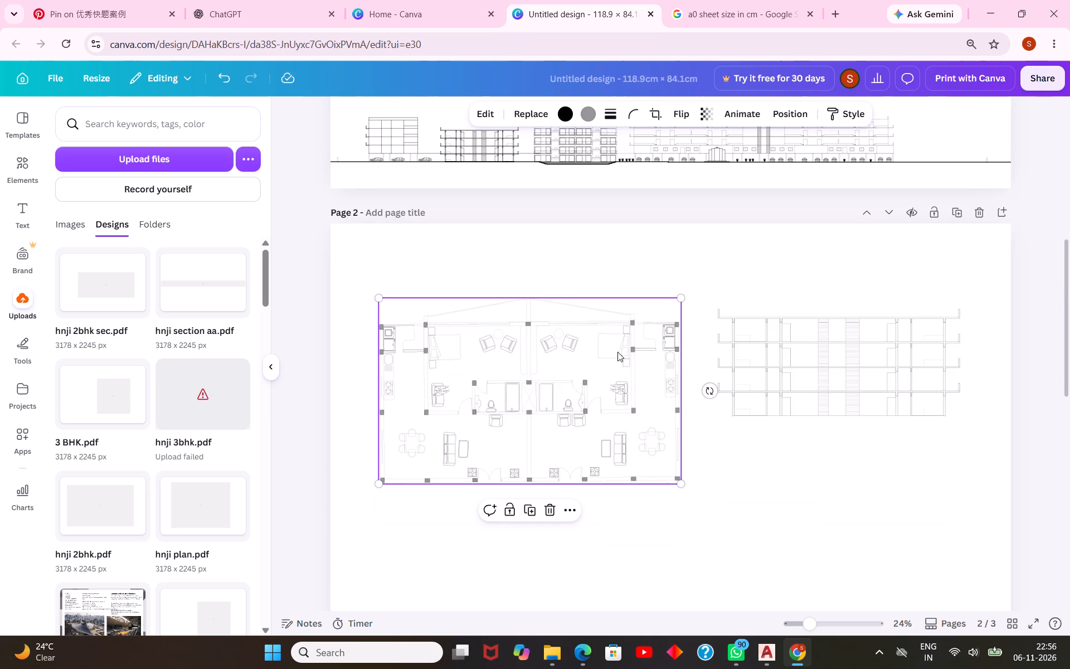
left_click_drag(592, 355, 639, 414)
Move the section up into the upper-right corner of page 2, above the level of the floor plan.
left_click_drag(853, 389, 854, 331)
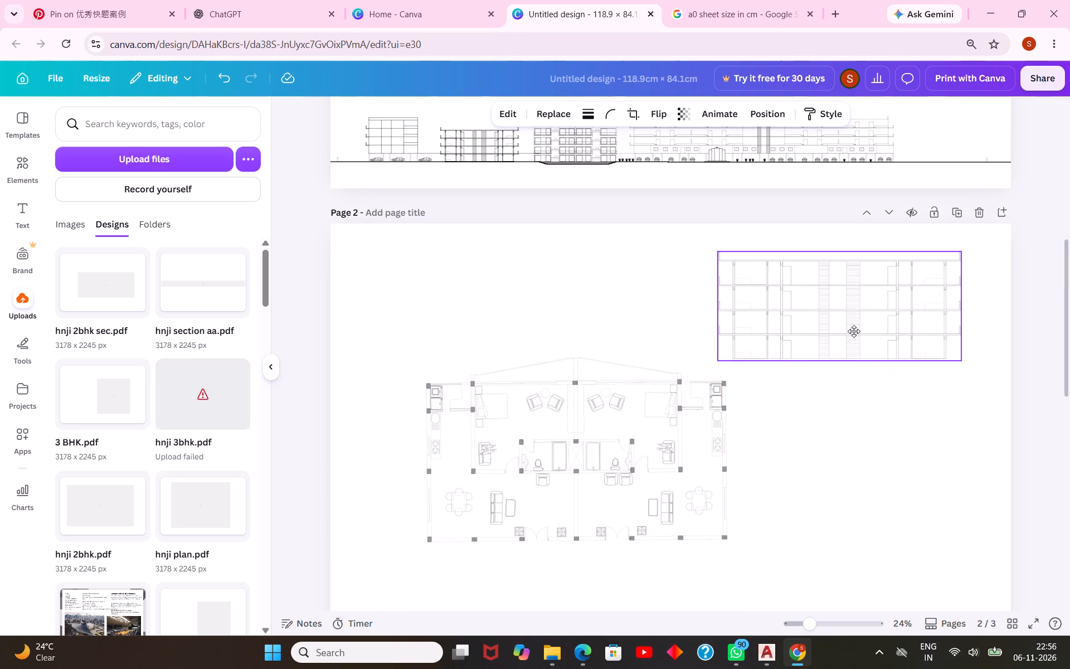
left_click_drag(854, 331, 859, 329)
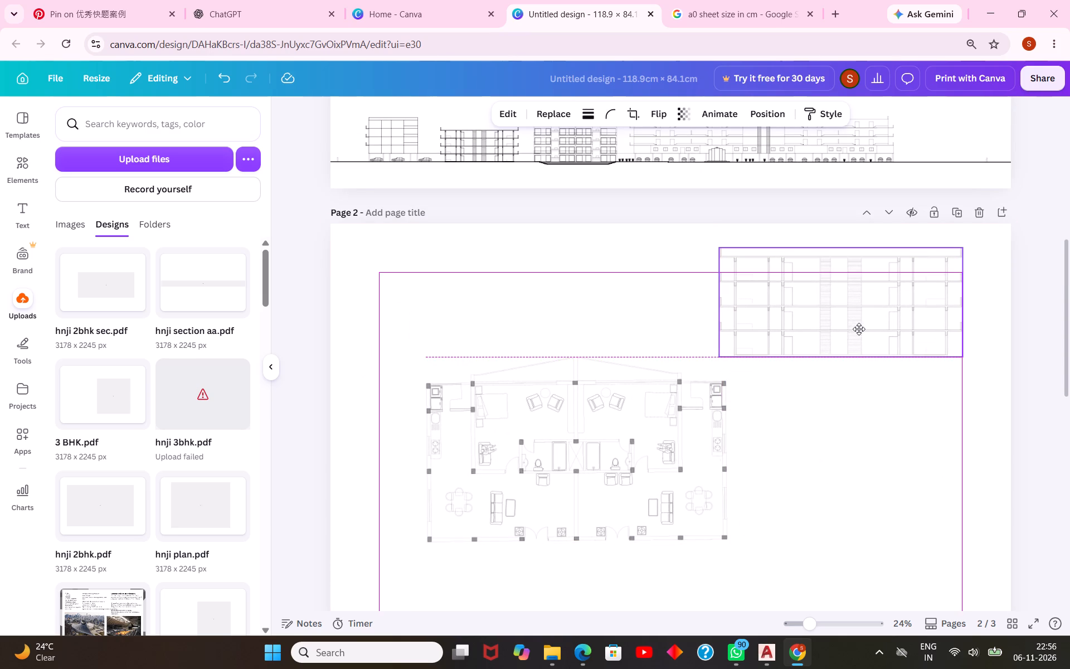
left_click_drag(859, 329, 862, 328)
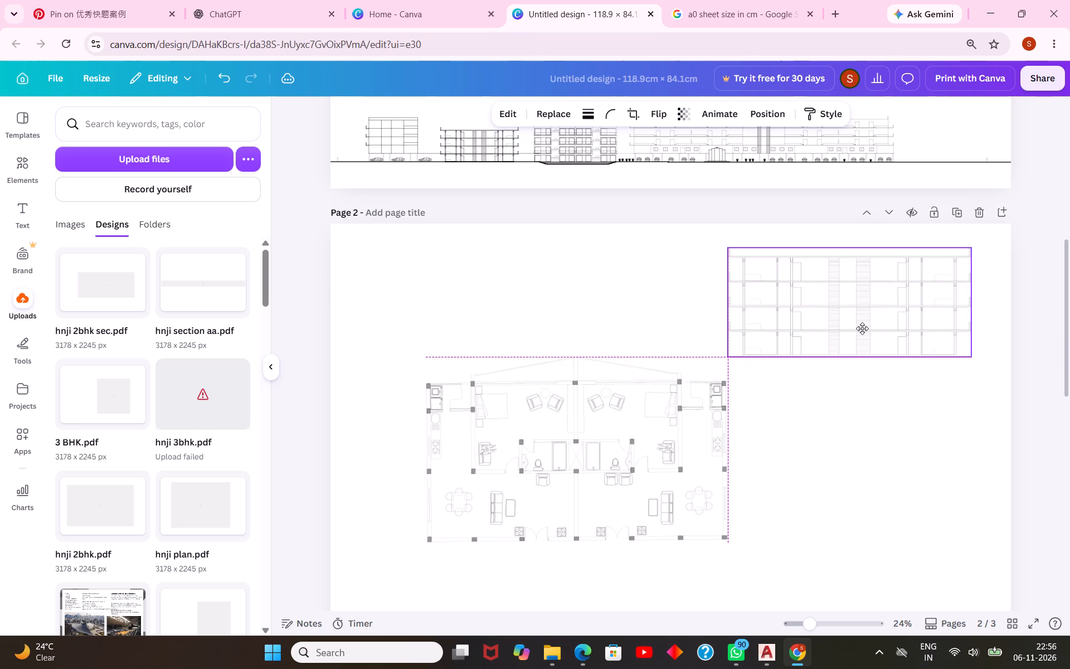
left_click_drag(862, 328, 867, 332)
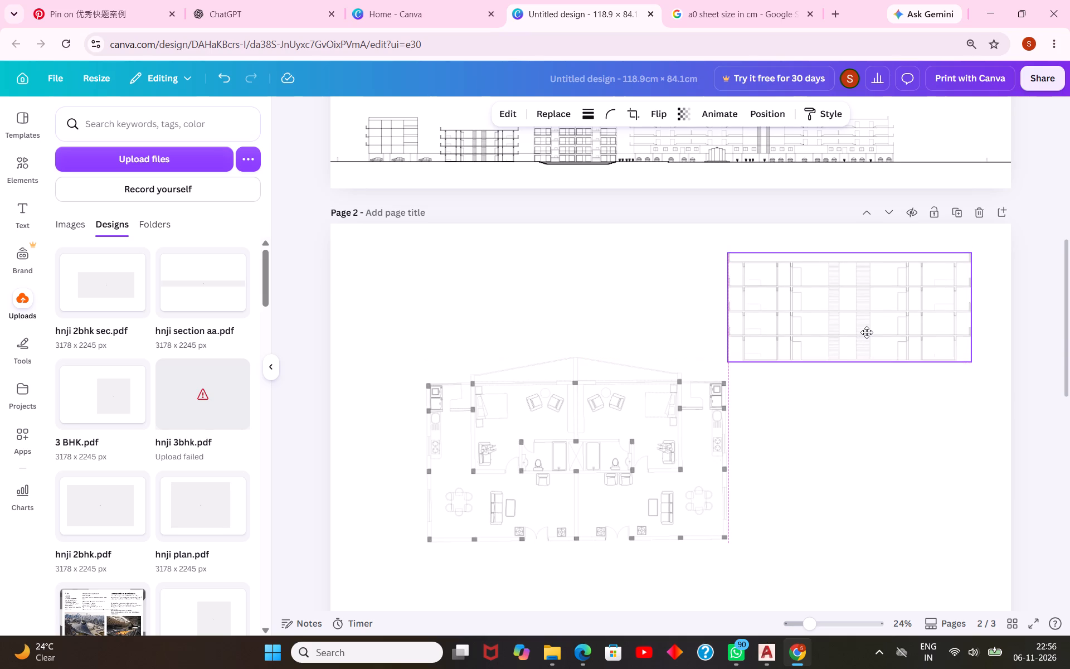
left_click_drag(867, 332, 870, 330)
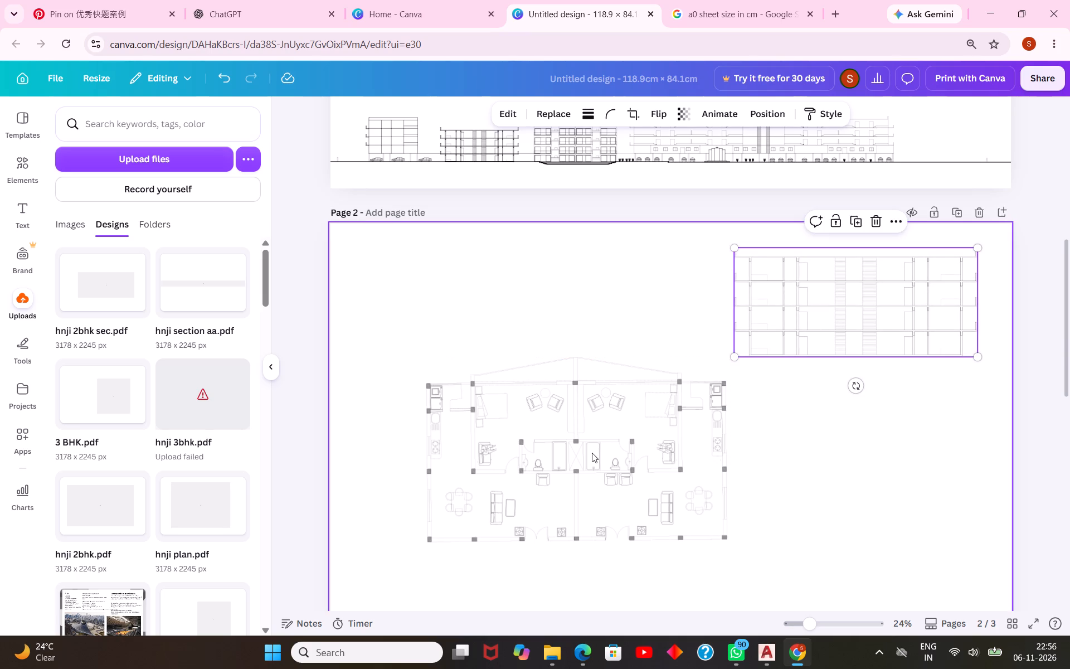
Shift the floor plan right toward the centre of page 2 and enlarge it to just over 62 cm wide.
left_click_drag(592, 453, 650, 468)
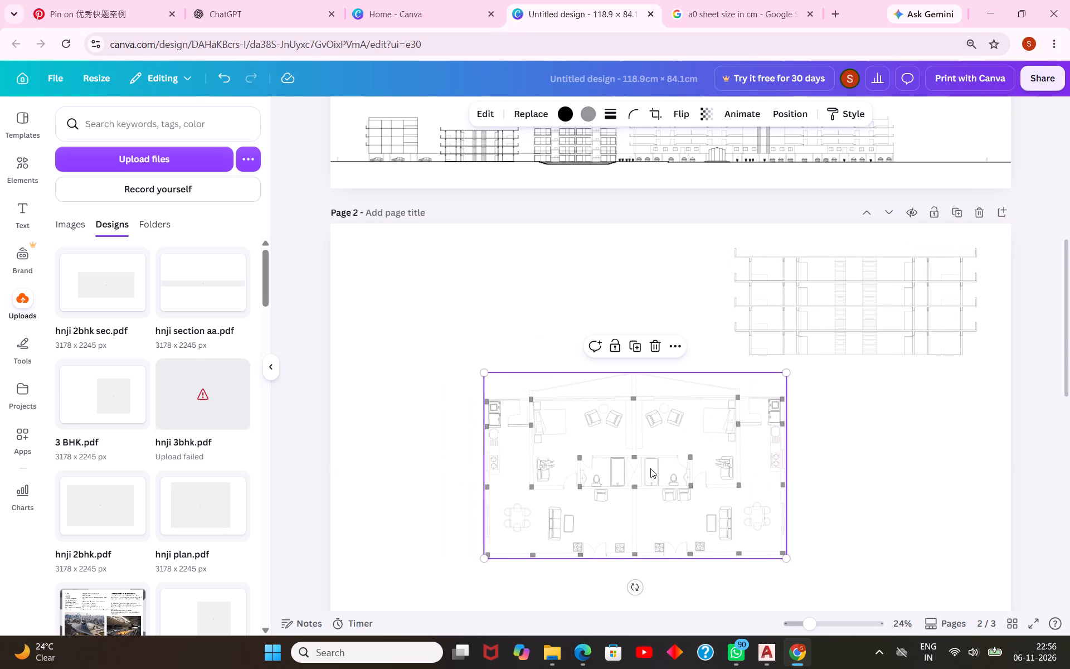
scroll(666, 390, "down", 1)
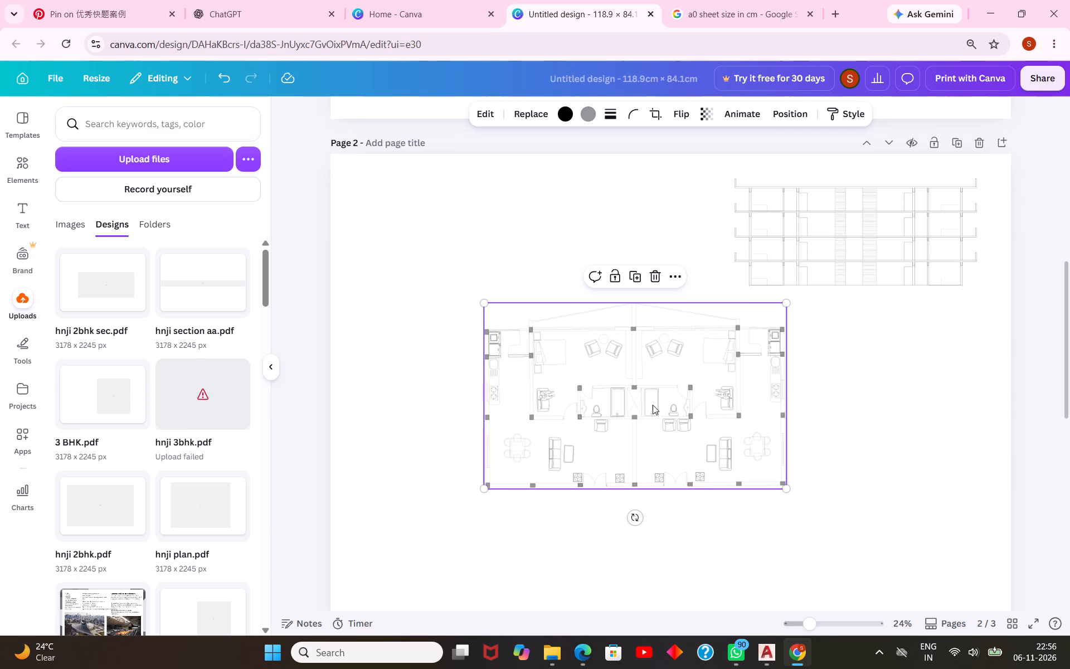
scroll(648, 413, "down", 1)
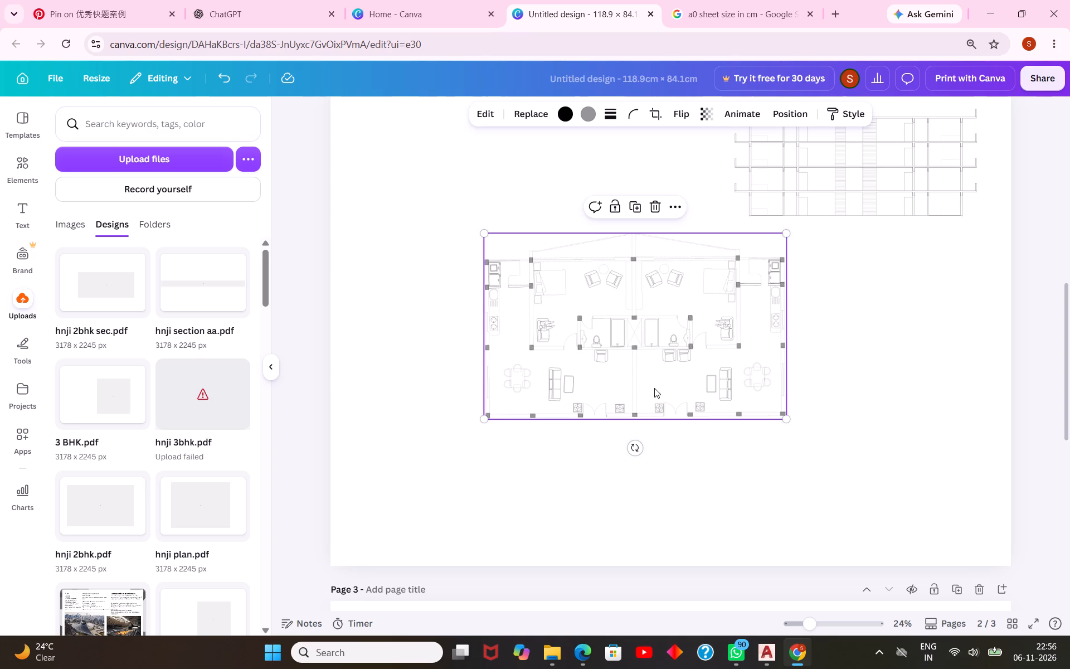
left_click_drag(654, 388, 660, 381)
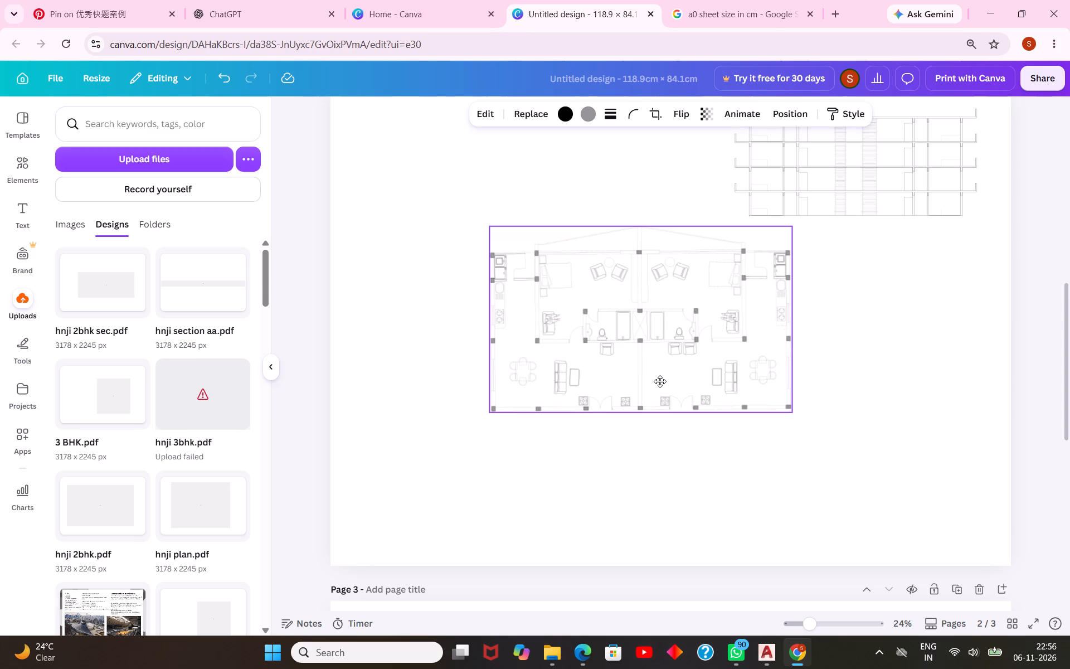
left_click_drag(660, 381, 673, 382)
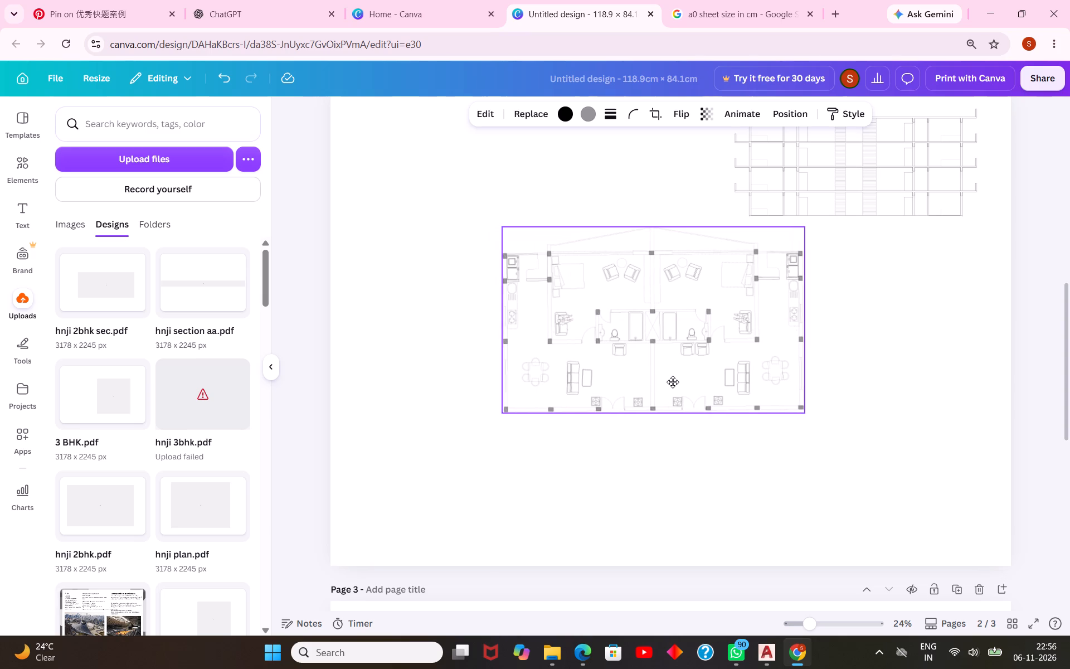
left_click_drag(673, 382, 669, 384)
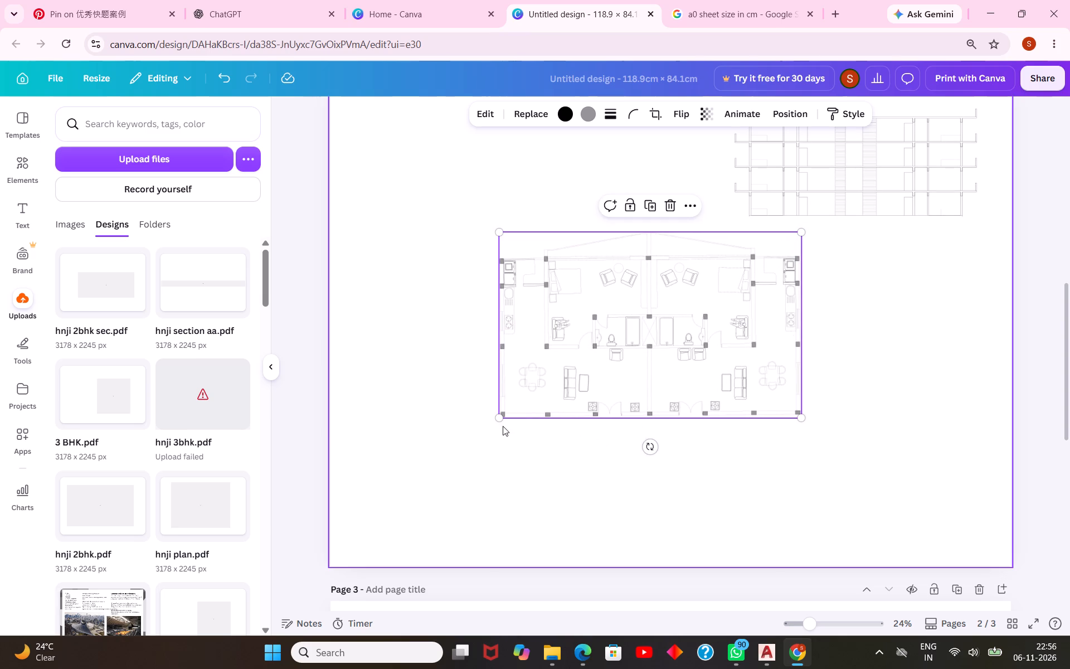
left_click_drag(501, 420, 434, 453)
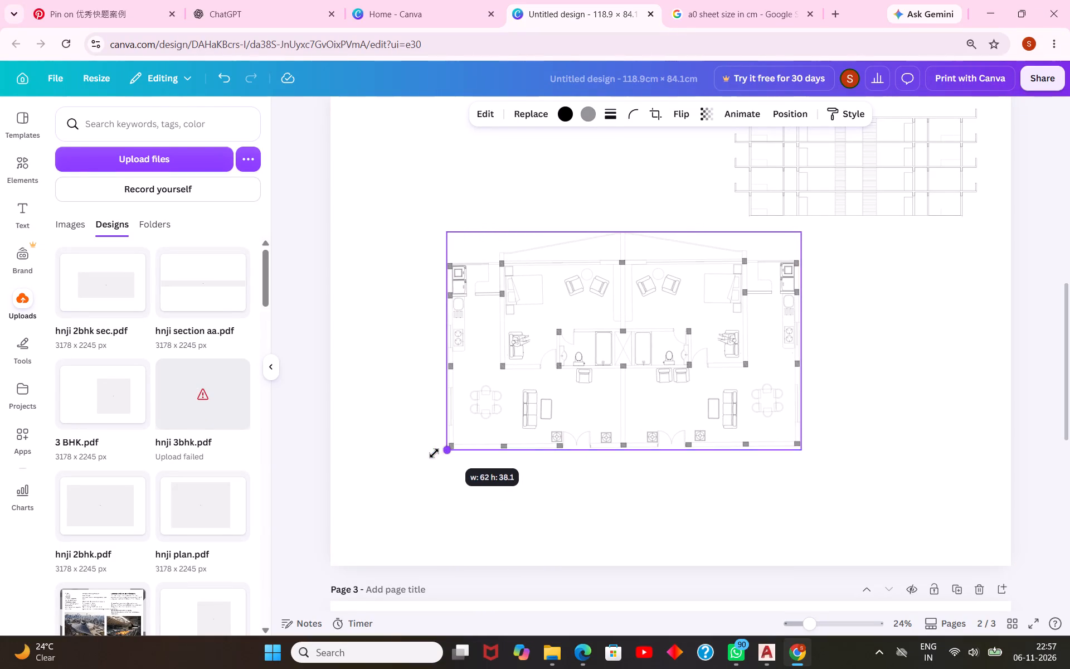
left_click_drag(434, 453, 431, 455)
left_click_drag(679, 415, 689, 401)
Shift the section left so it sits just above the right part of the enlarged floor plan.
scroll(702, 428, "up", 1)
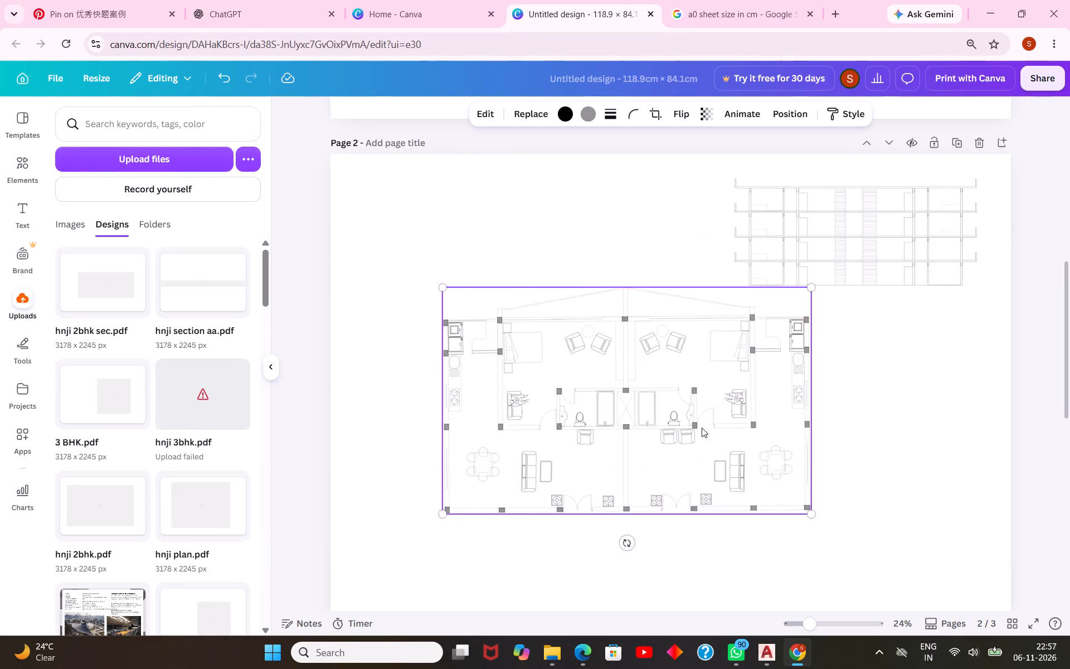
scroll(702, 428, "up", 1)
left_click_drag(904, 330, 906, 324)
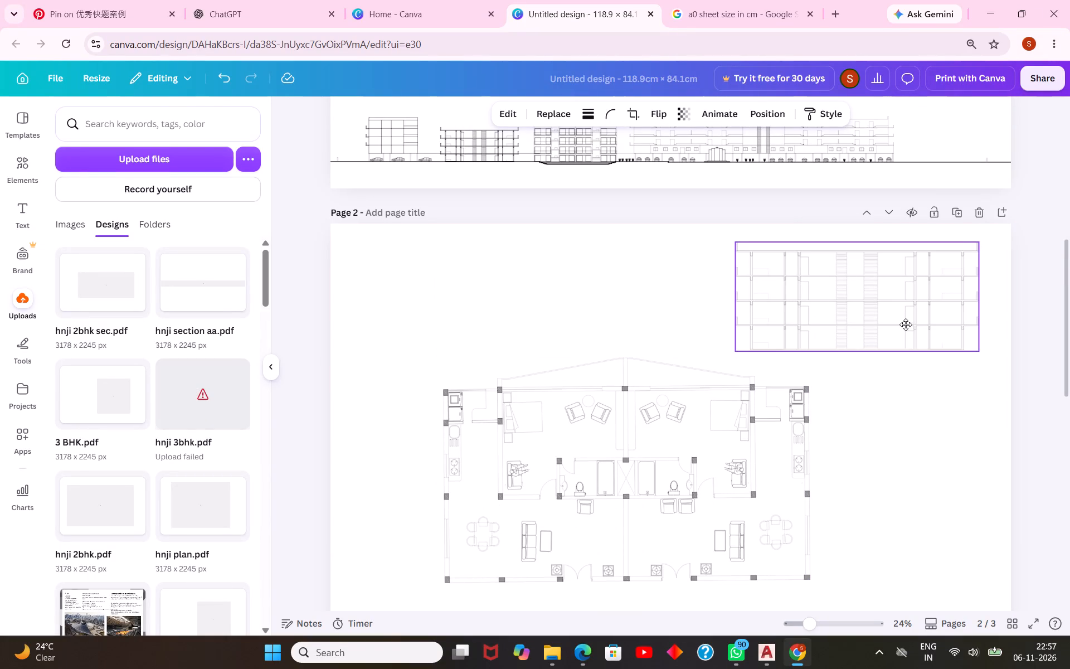
left_click_drag(906, 324, 914, 324)
left_click_drag(819, 311, 765, 310)
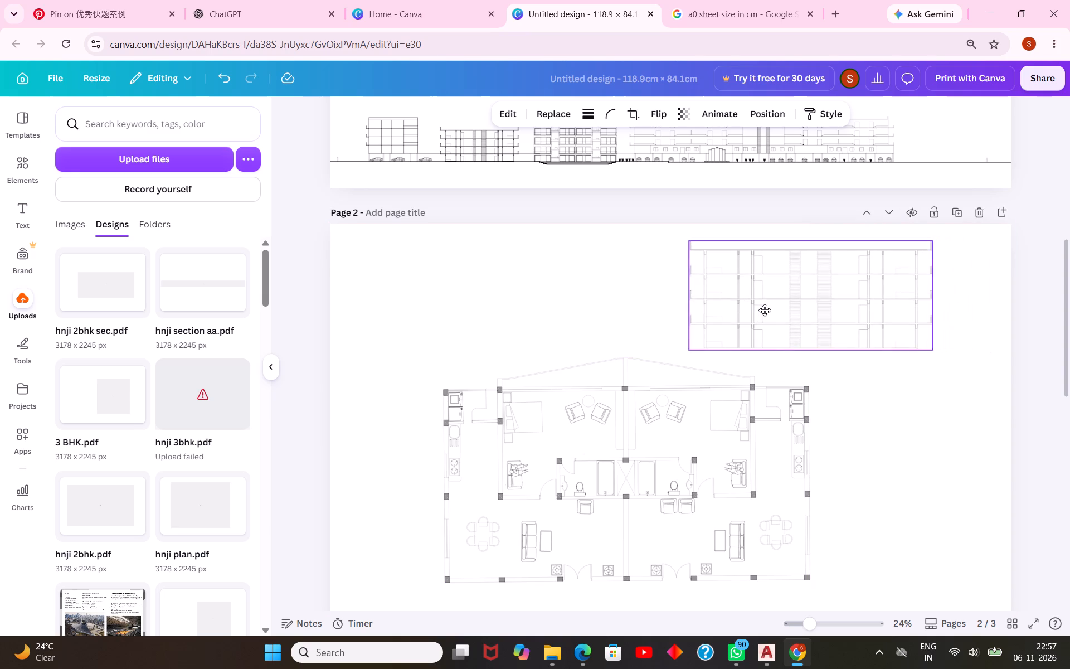
left_click_drag(765, 310, 757, 314)
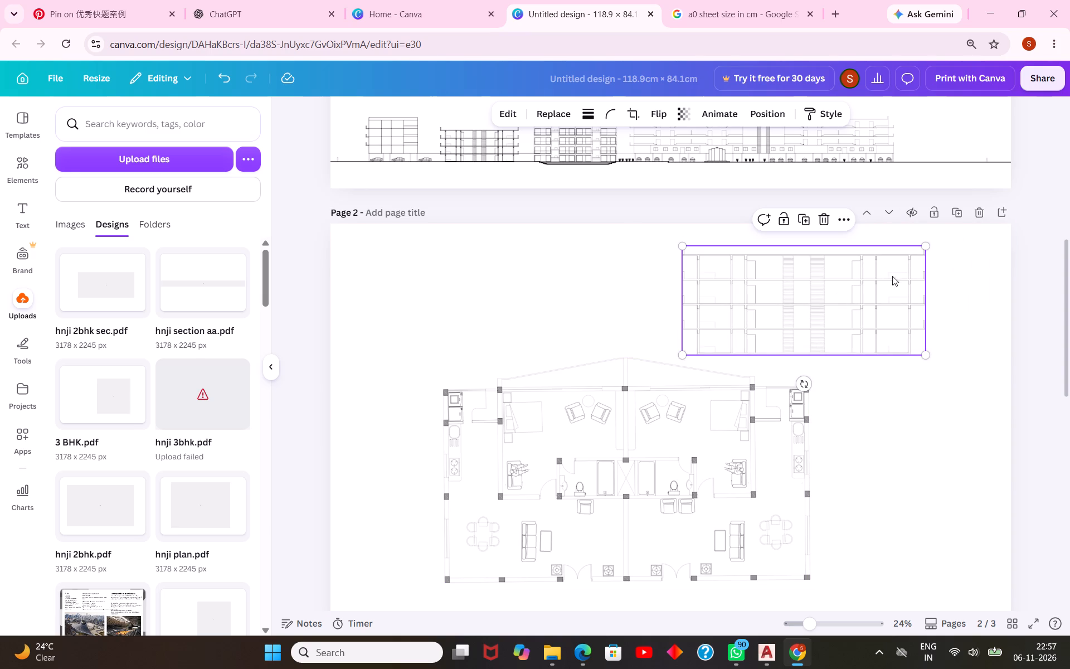
Shrink the floor plan slightly and move it a little to the right beneath the section.
left_click(744, 424)
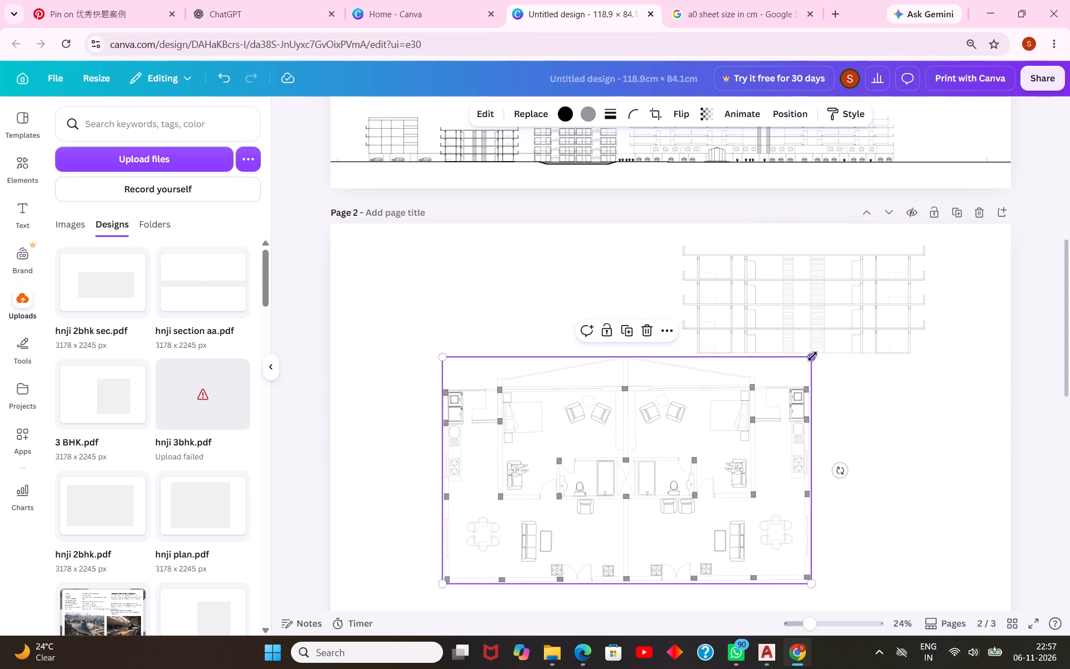
left_click_drag(813, 356, 796, 377)
left_click_drag(605, 440, 629, 440)
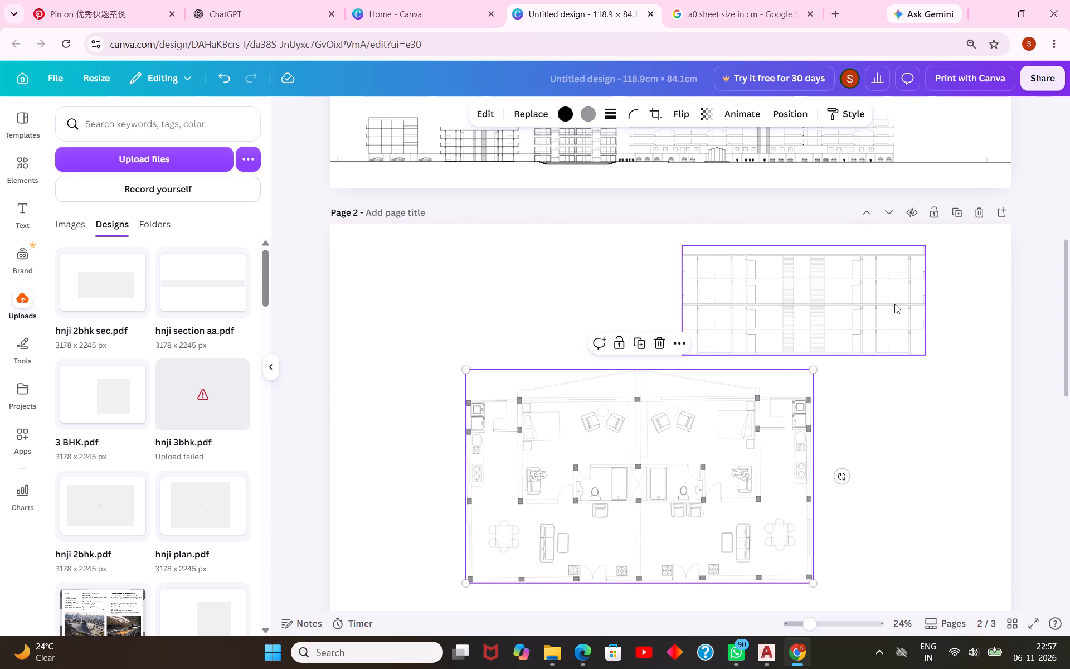
Shrink the section slightly and move it into the upper-right corner of page 2.
left_click(886, 285)
left_click_drag(928, 246, 914, 256)
left_click_drag(752, 314, 787, 310)
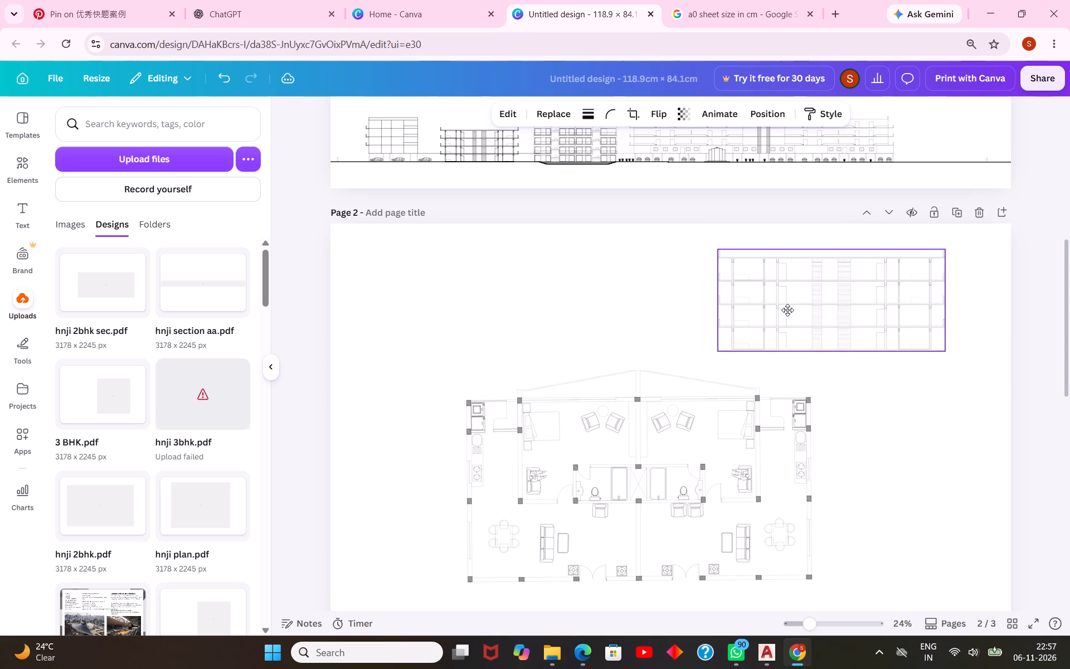
left_click_drag(787, 310, 817, 310)
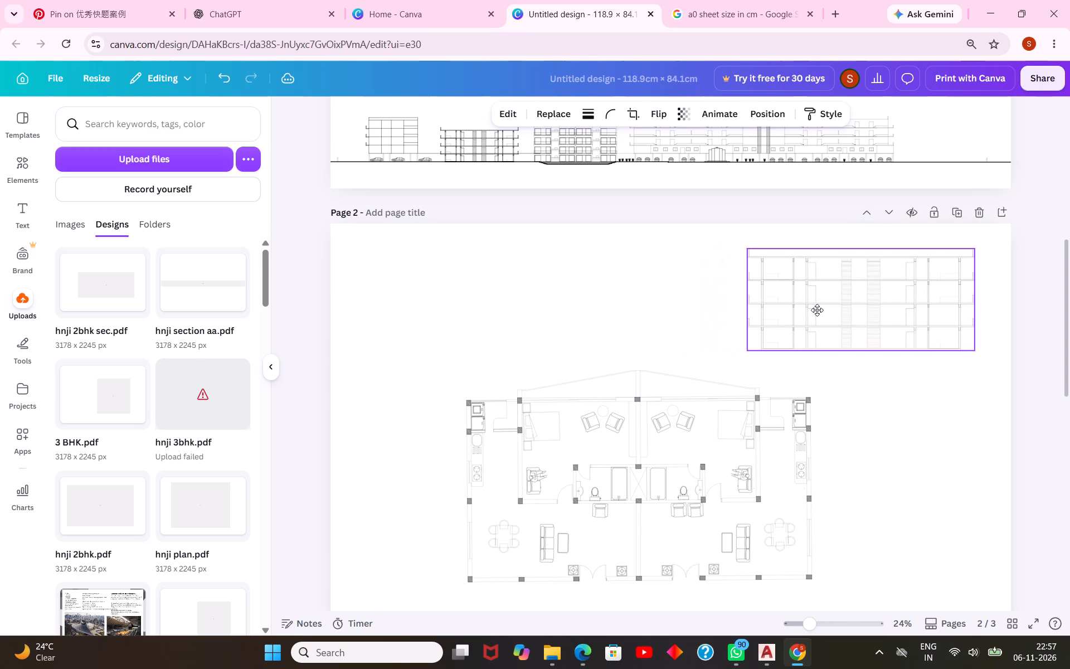
left_click_drag(817, 310, 820, 304)
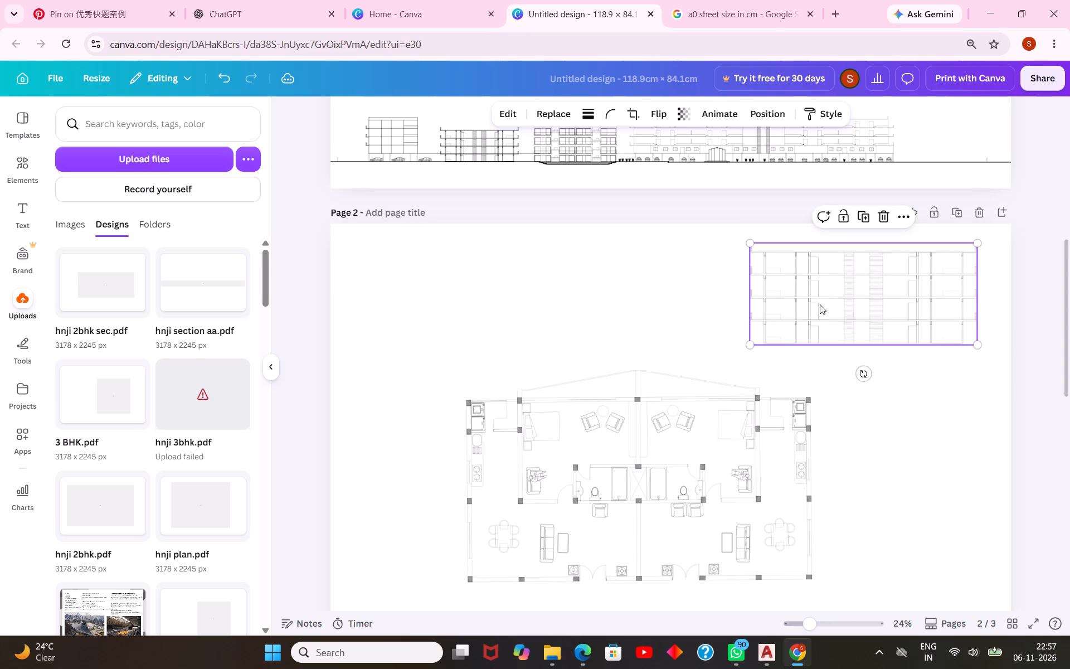
Move the floor plan on page 2 a little to the right and slightly up, beneath the section.
scroll(820, 304, "down", 2)
left_click_drag(683, 360, 709, 348)
scroll(512, 458, "down", 1)
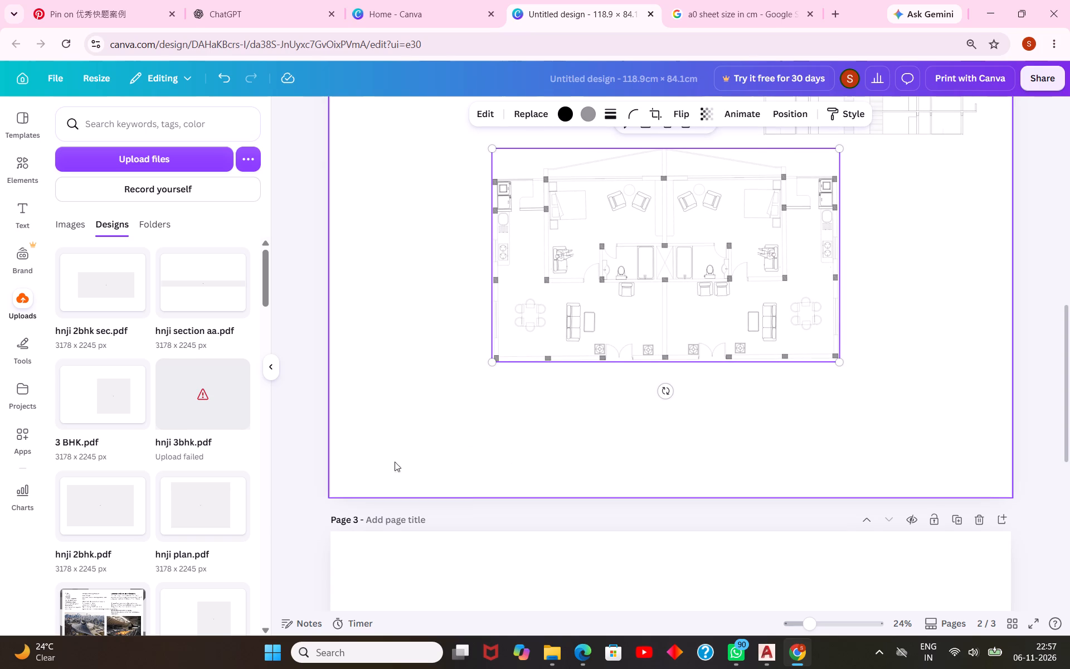
scroll(541, 660, "up", 2)
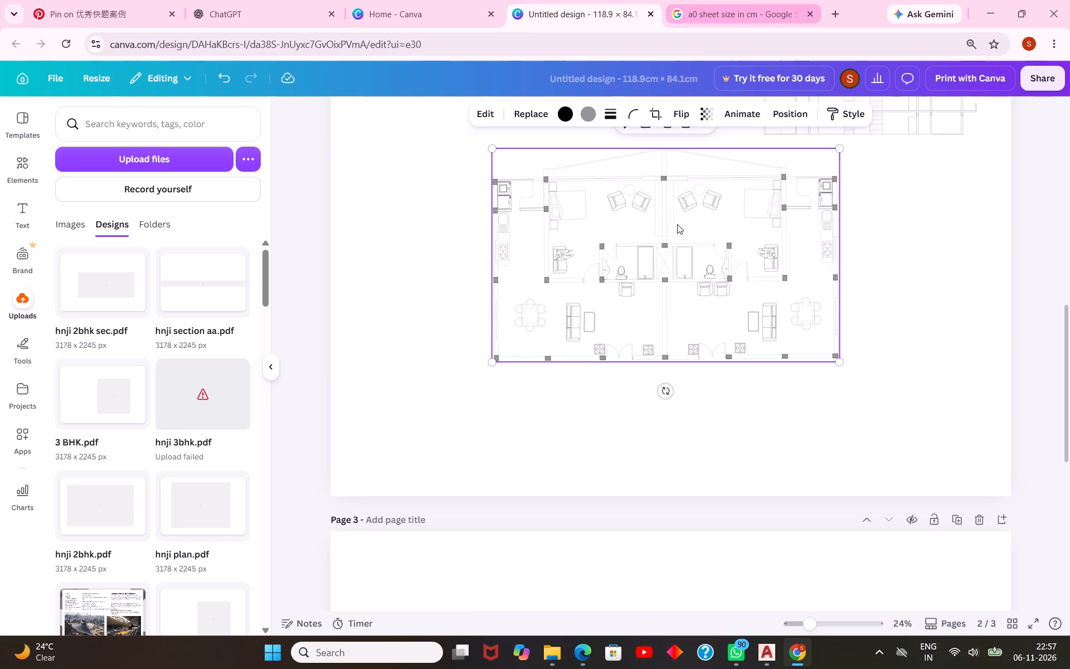
Switch to the AutoCAD site drawing and look over the building plans, site section and site plans for the drawing to export.
left_click(765, 652)
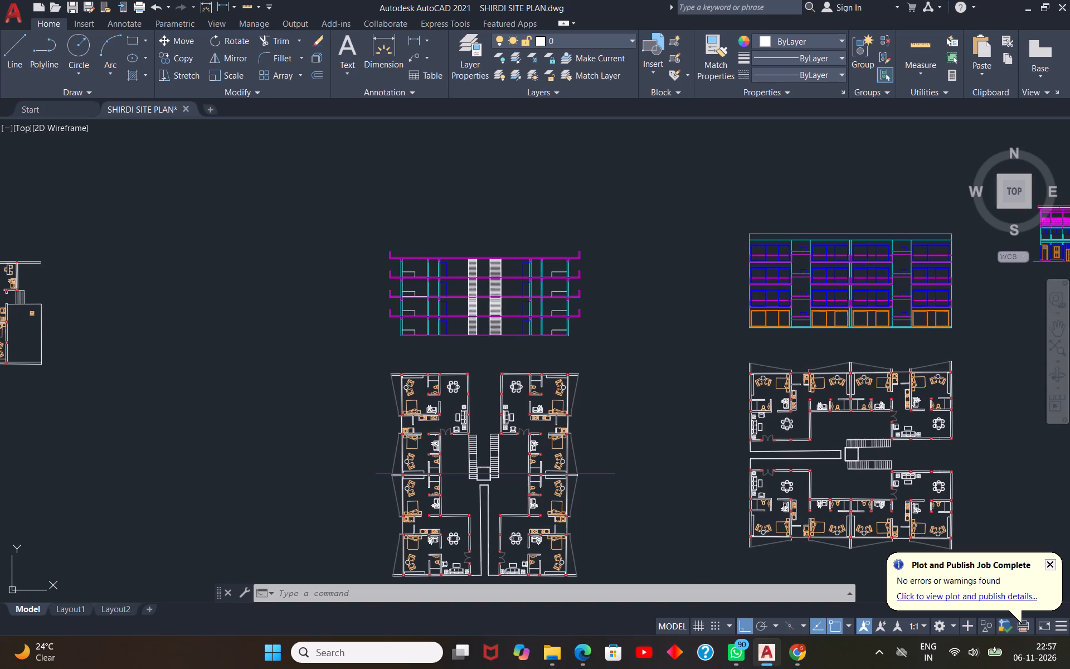
scroll(466, 435, "down", 3)
scroll(832, 530, "up", 2)
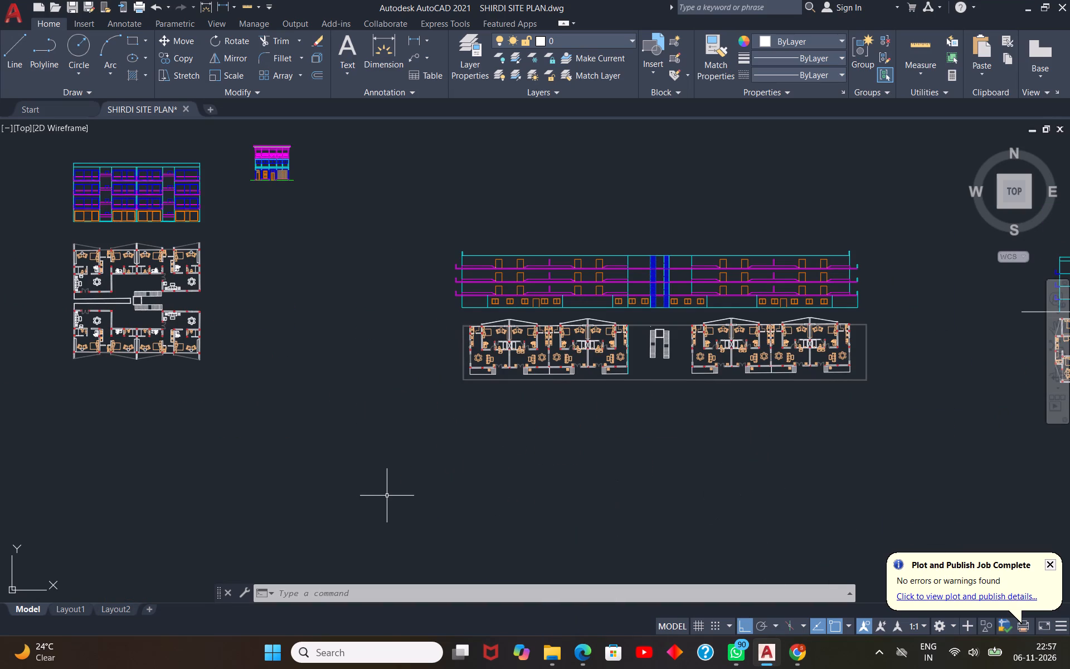
scroll(788, 330, "up", 2)
scroll(788, 330, "down", 1)
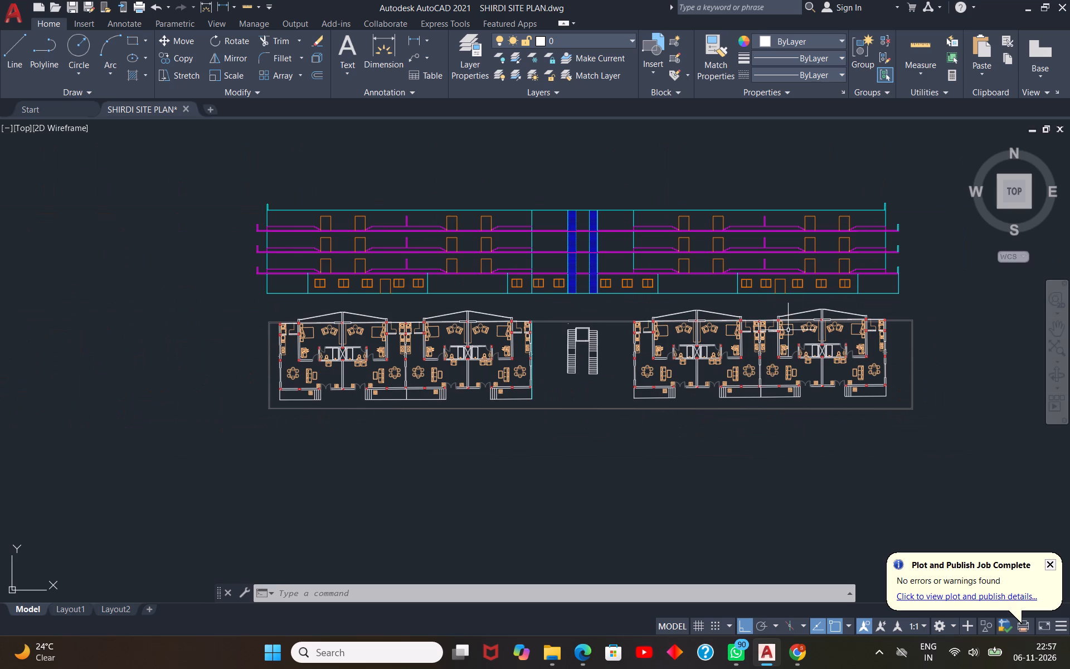
scroll(788, 330, "down", 2)
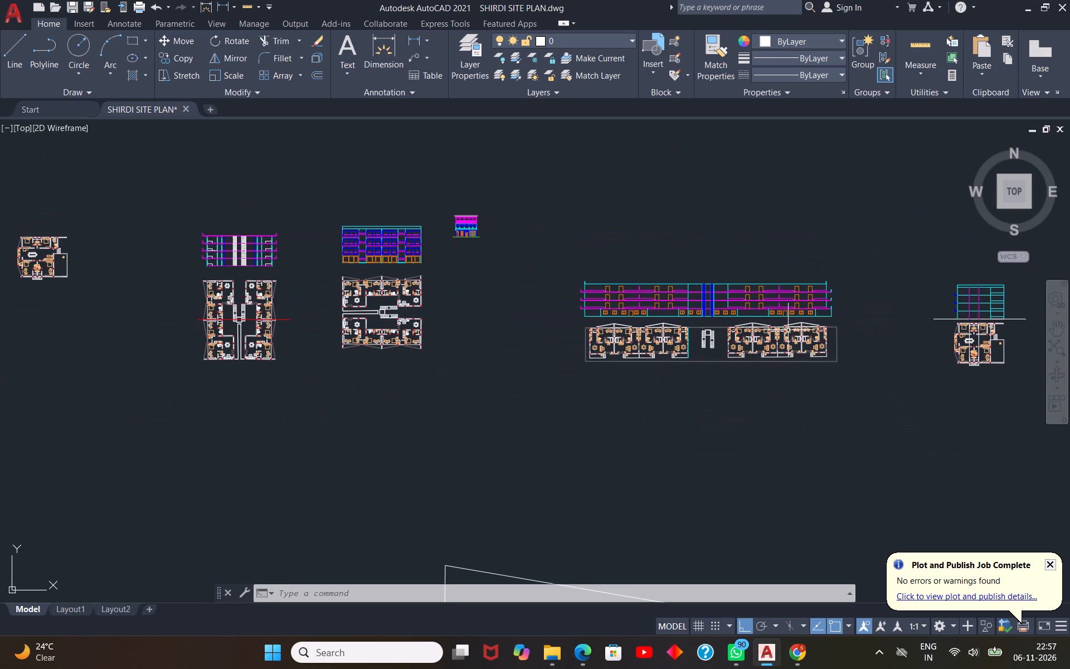
scroll(788, 330, "up", 2)
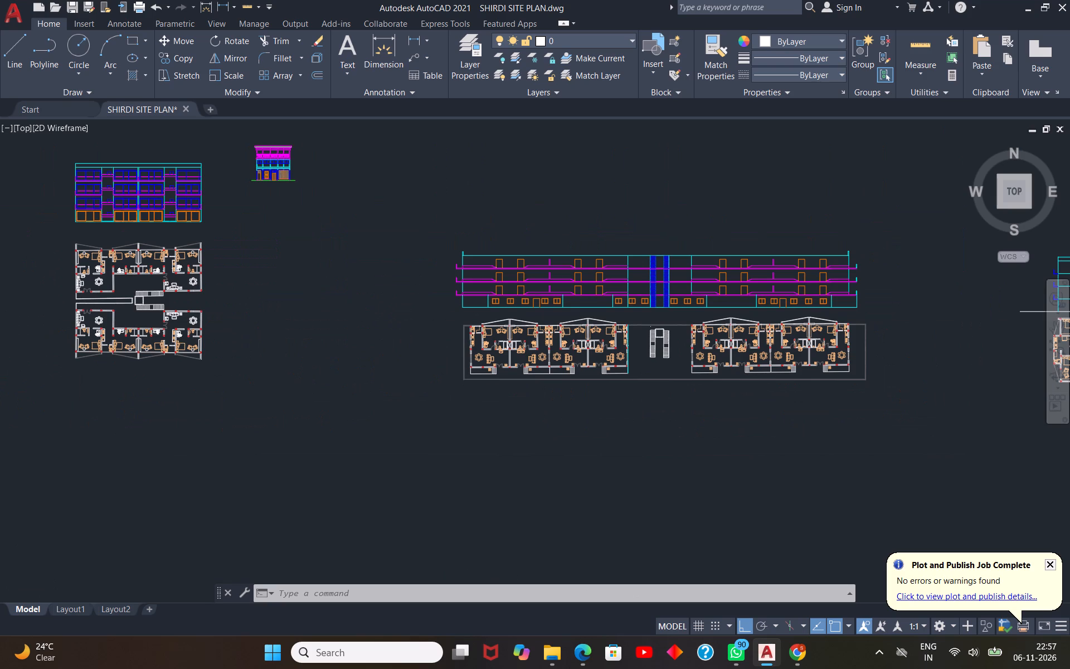
scroll(786, 333, "down", 2)
scroll(592, 421, "down", 3)
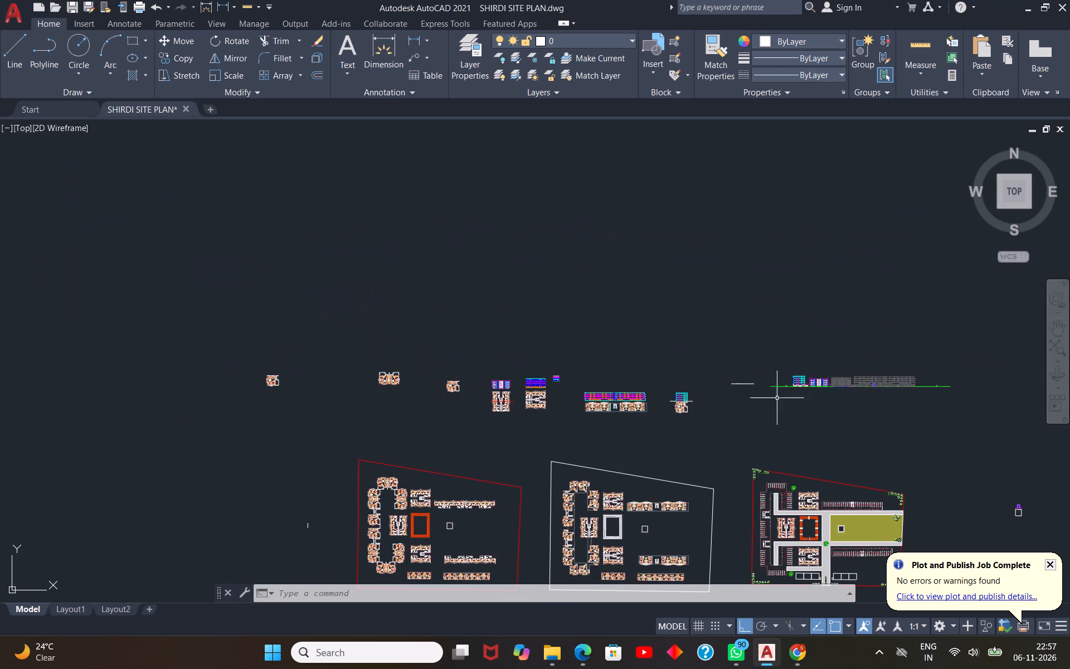
scroll(1069, 374, "up", 3)
scroll(266, 450, "up", 2)
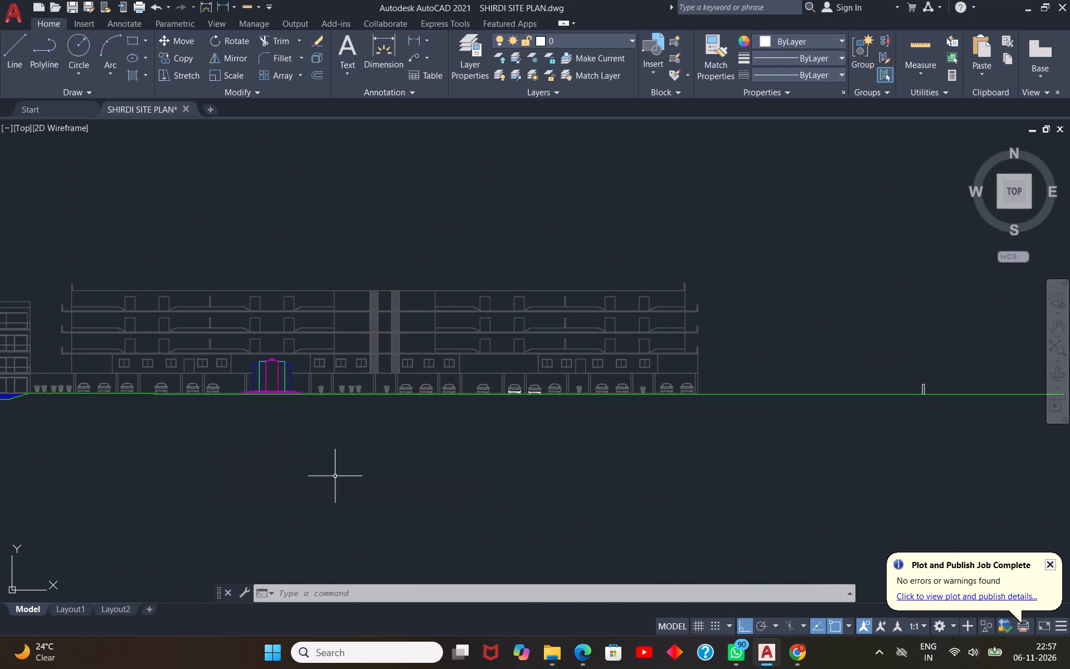
middle_click_drag(353, 479, 592, 507)
key("1")
scroll(607, 470, "down", 2)
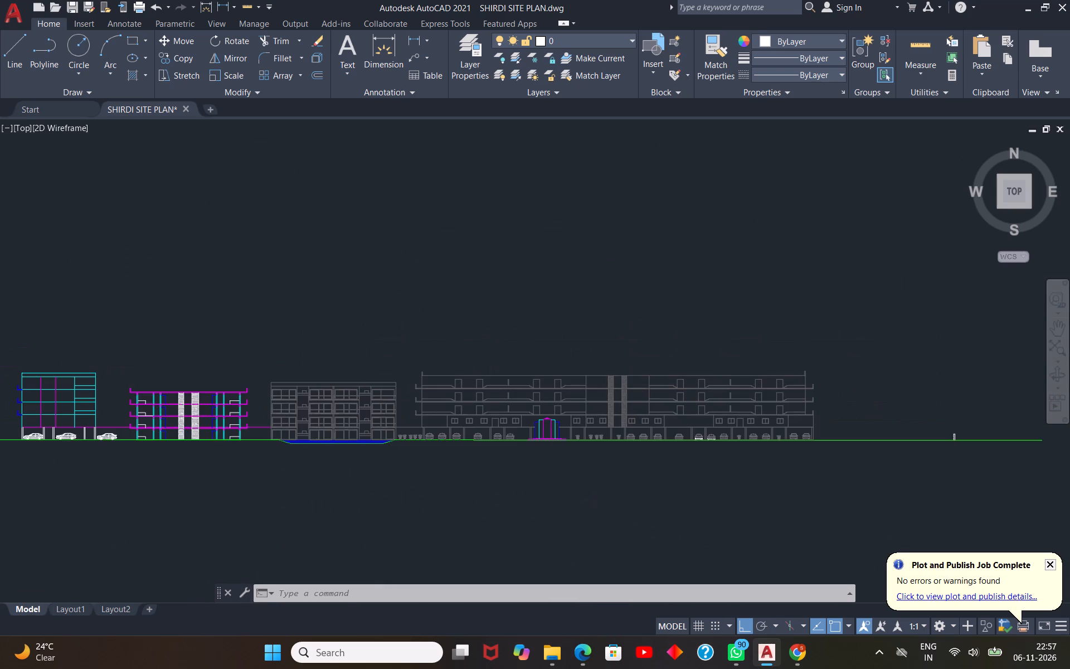
scroll(607, 470, "down", 3)
middle_click_drag(587, 497, 654, 419)
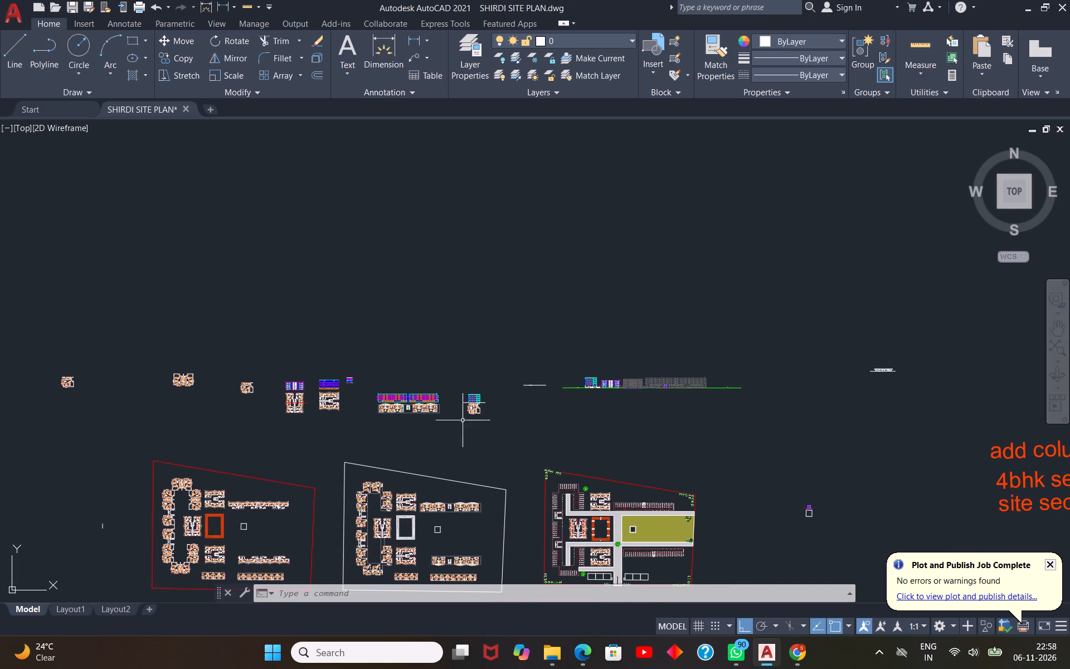
Set up a plot with the previous plot settings and window the row of 2BHK units below the long section.
scroll(414, 410, "up", 3)
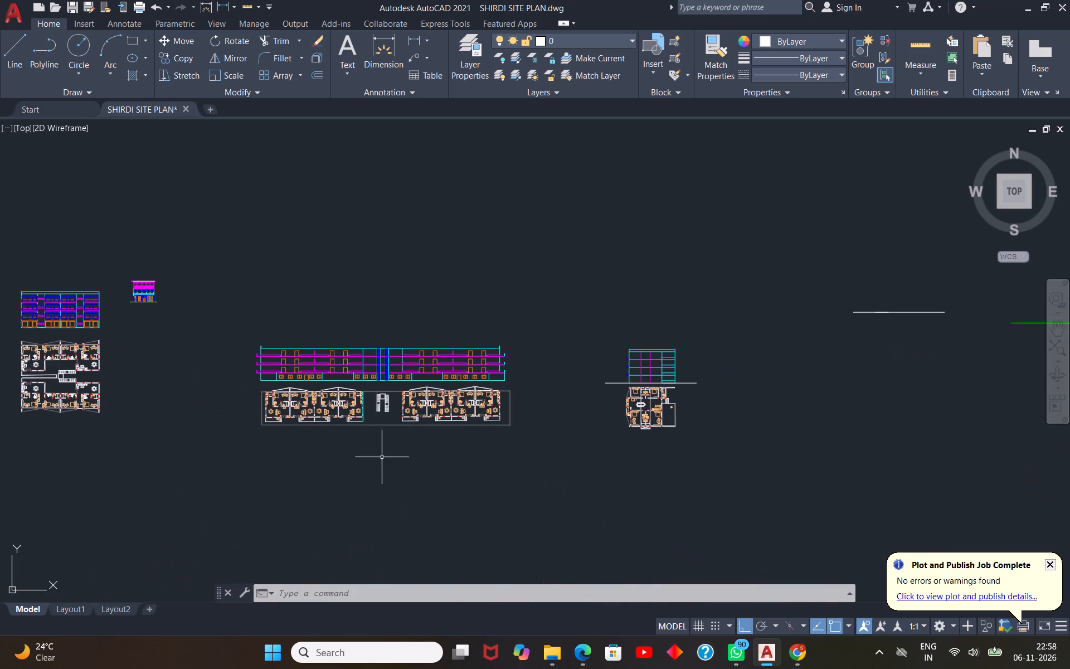
scroll(410, 458, "up", 1)
middle_click_drag(415, 460, 591, 459)
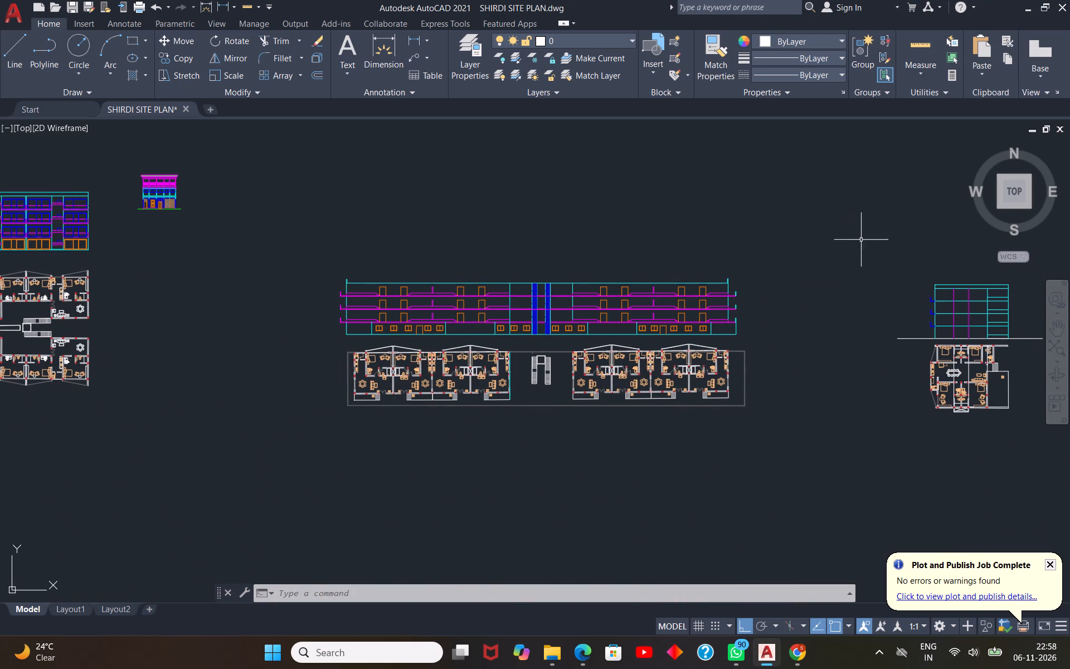
scroll(707, 397, "up", 1)
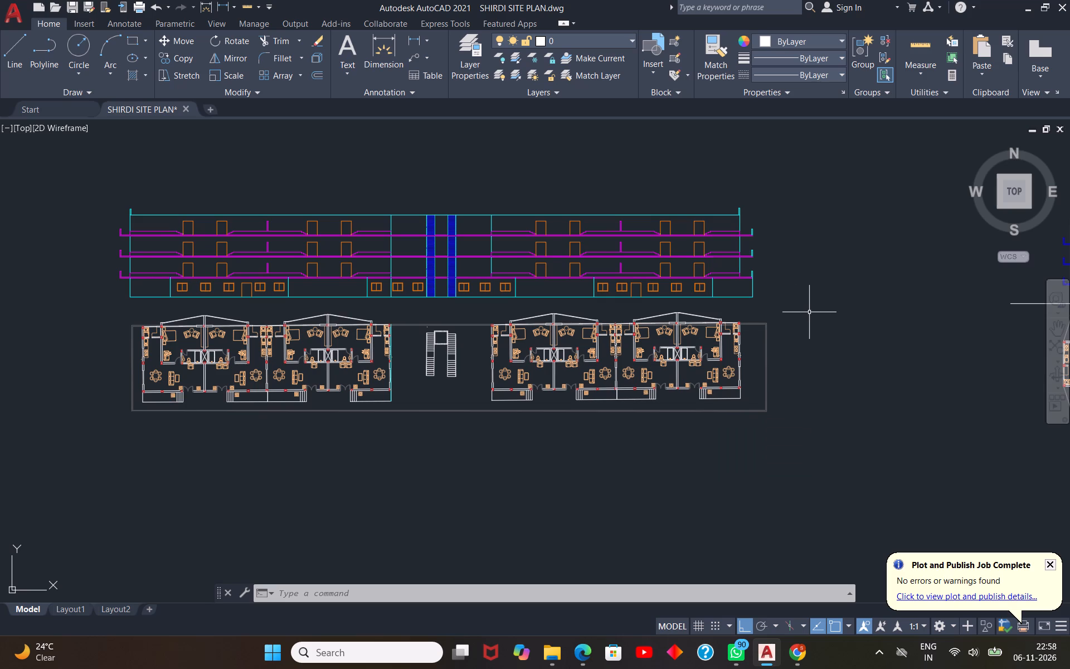
key("ctrl+p")
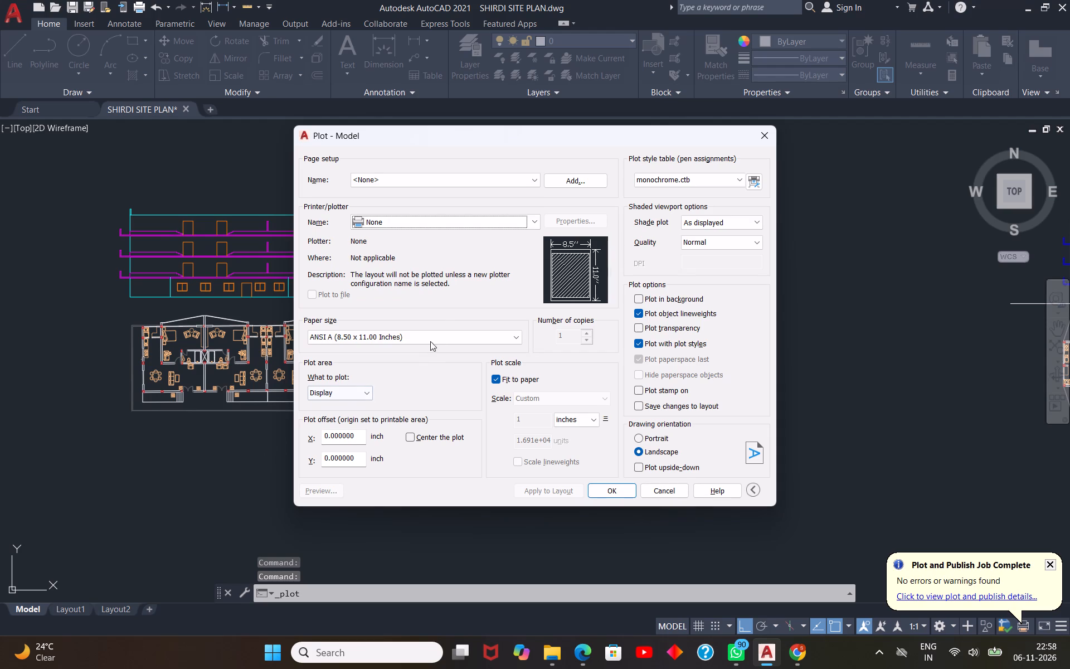
left_click(498, 181)
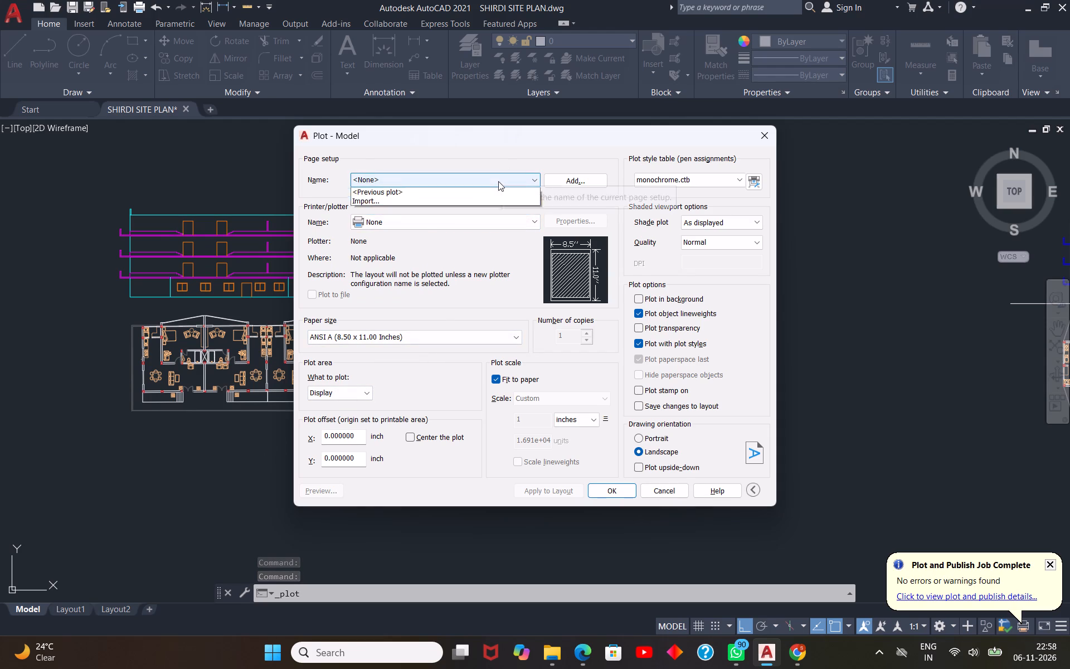
left_click(423, 201)
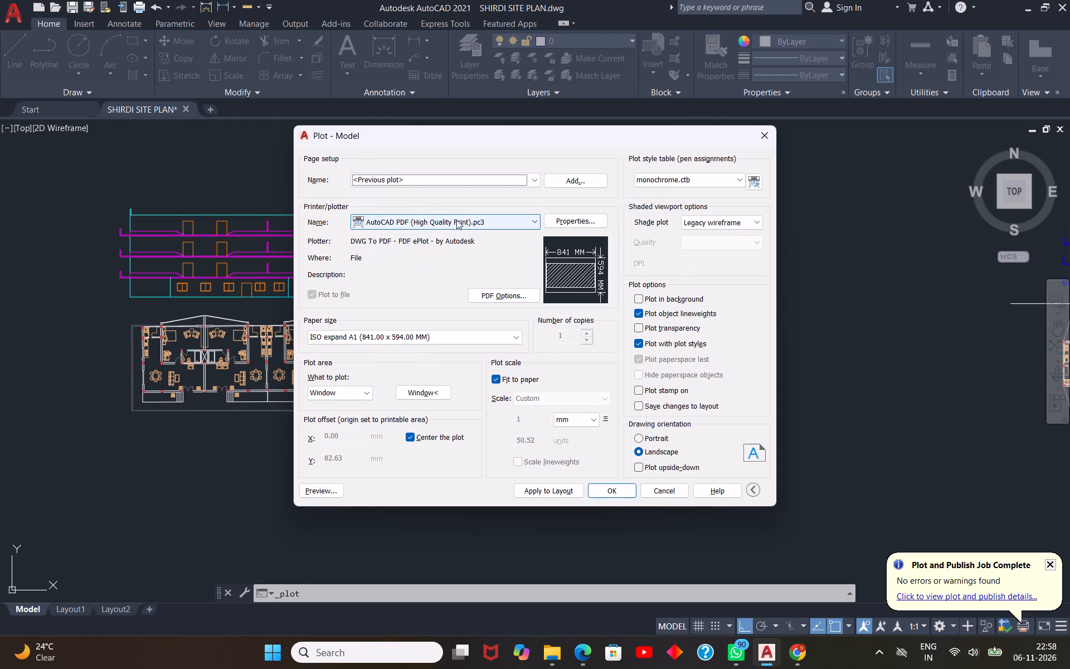
left_click(455, 336)
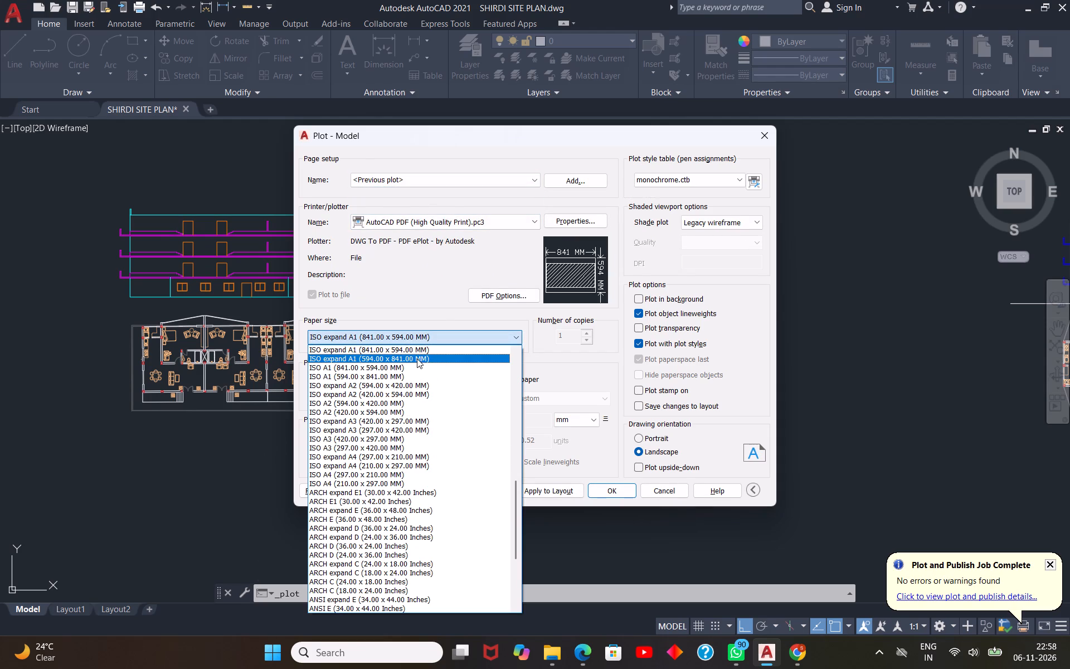
left_click(450, 289)
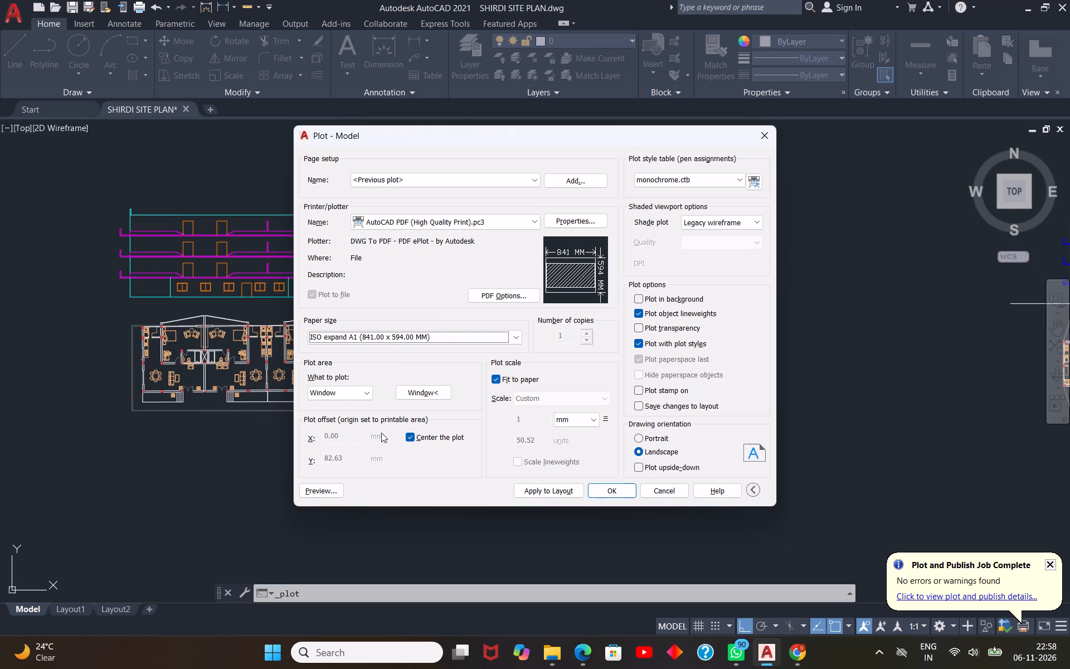
left_click(426, 397)
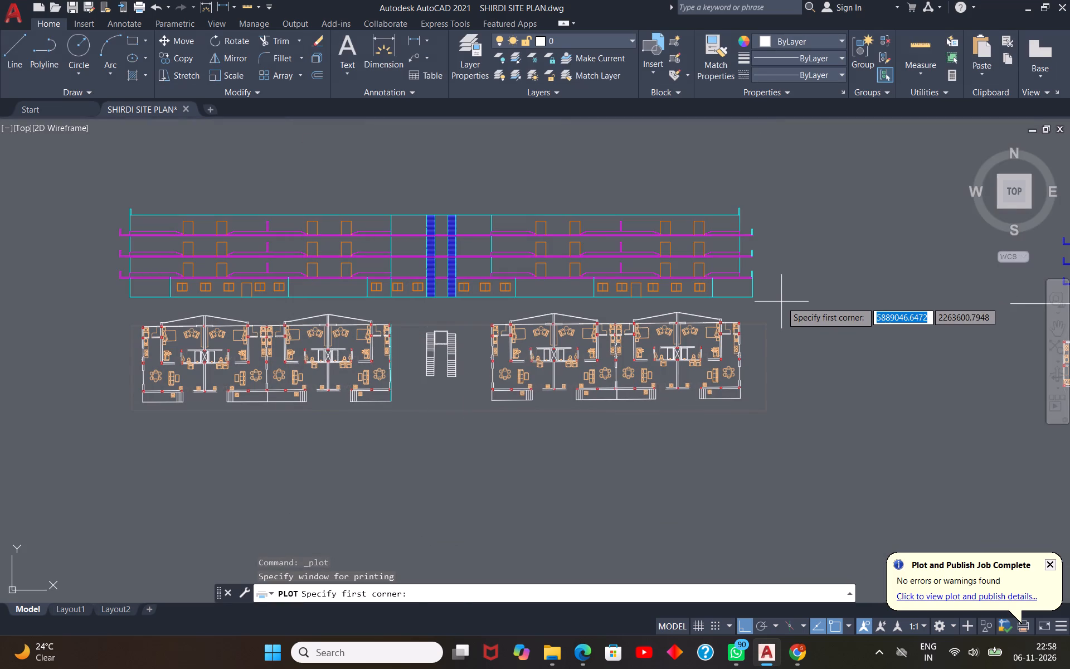
left_click(781, 302)
left_click(91, 486)
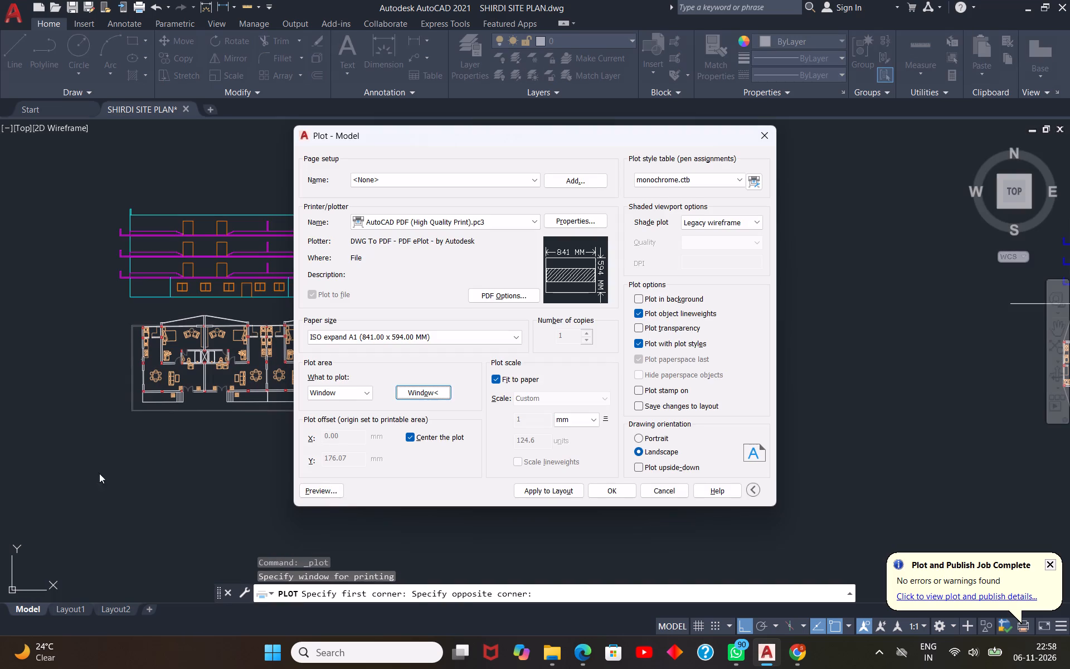
Preview the plot and save it as the PDF "hnji 2bhk row" in Documents.
left_click(323, 491)
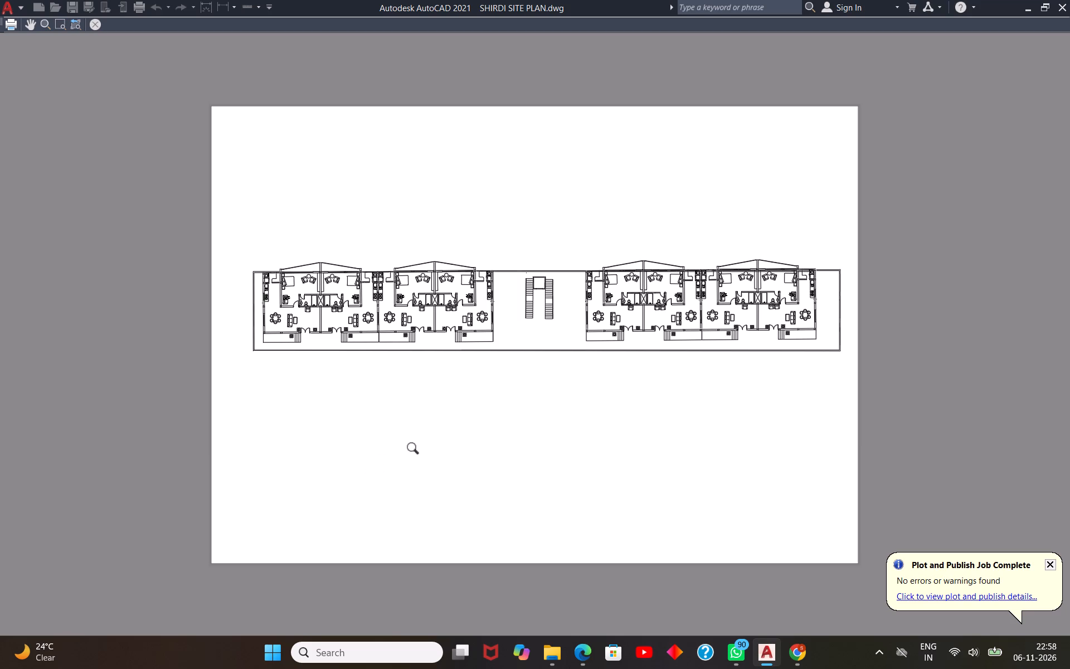
left_click(8, 23)
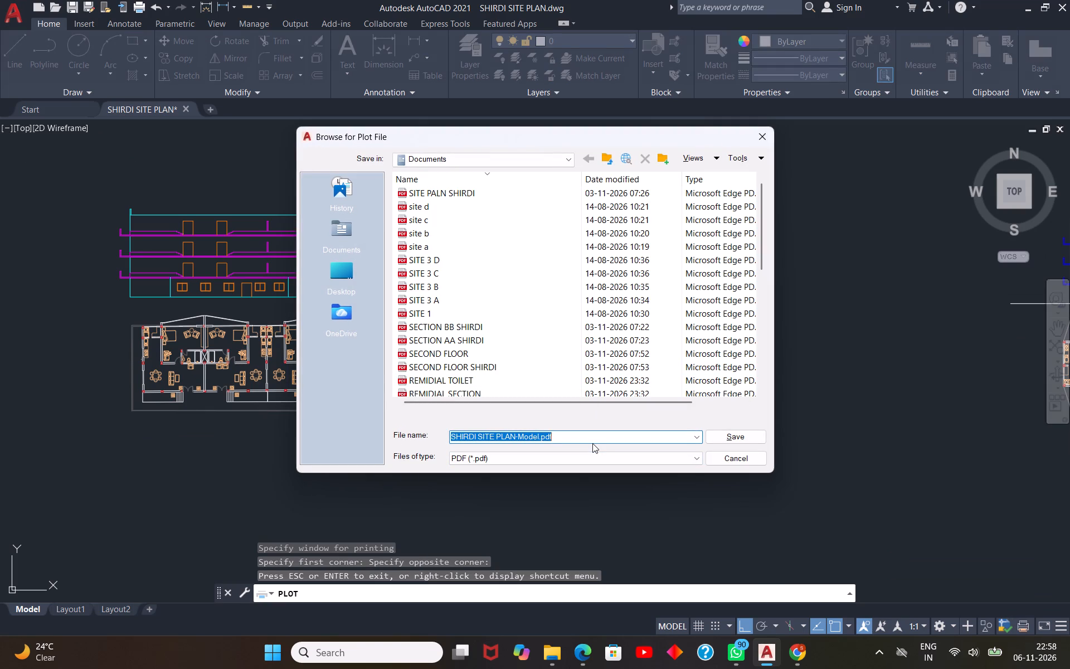
type("hnji")
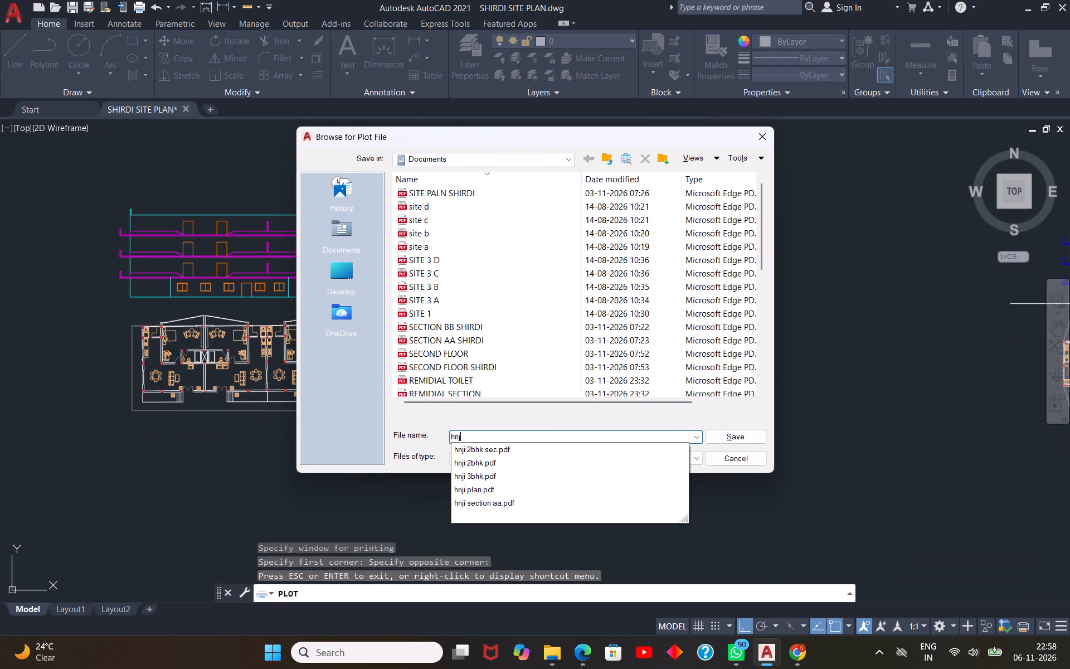
key("space")
type("2bhk")
key("space")
type("row")
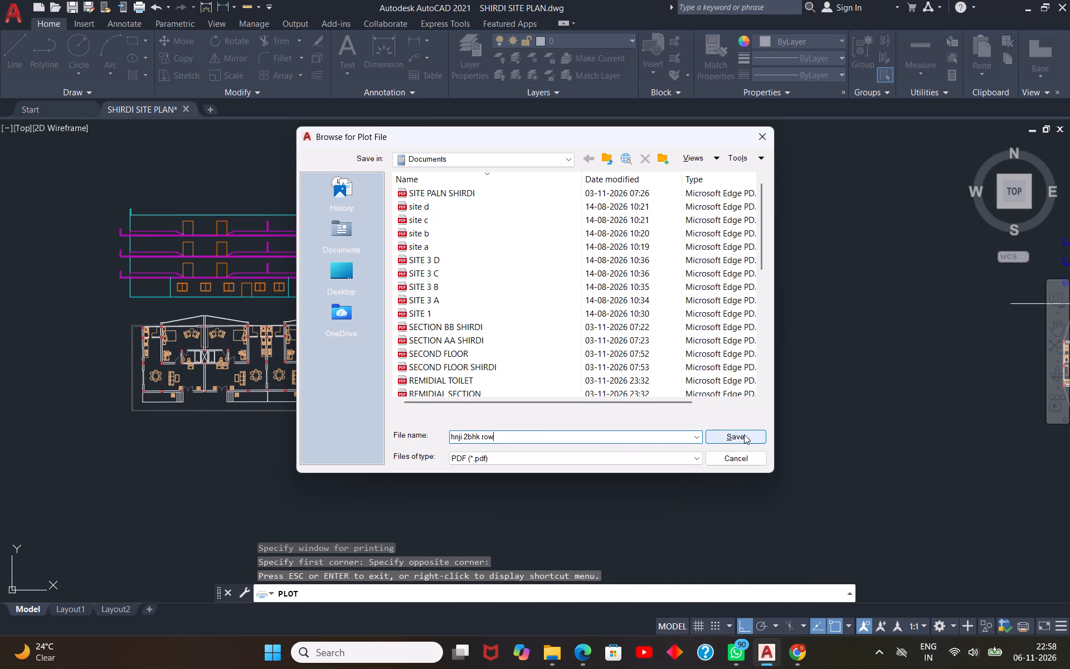
left_click(743, 434)
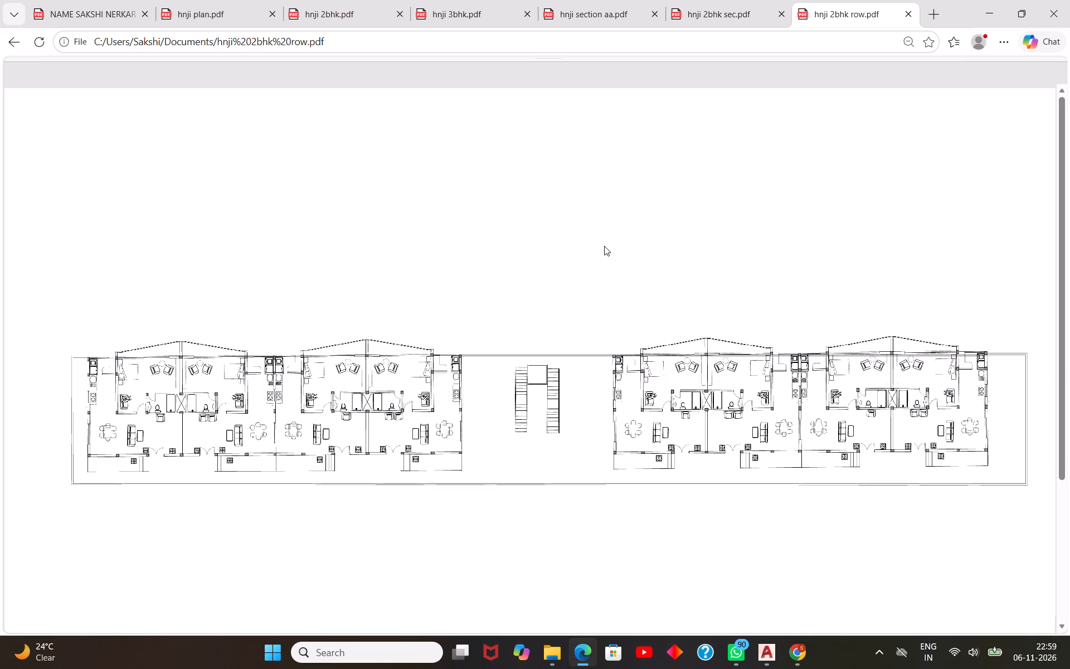
Switch to Canva and upload the "hnji 2bhk row" PDF from Documents.
left_click(795, 655)
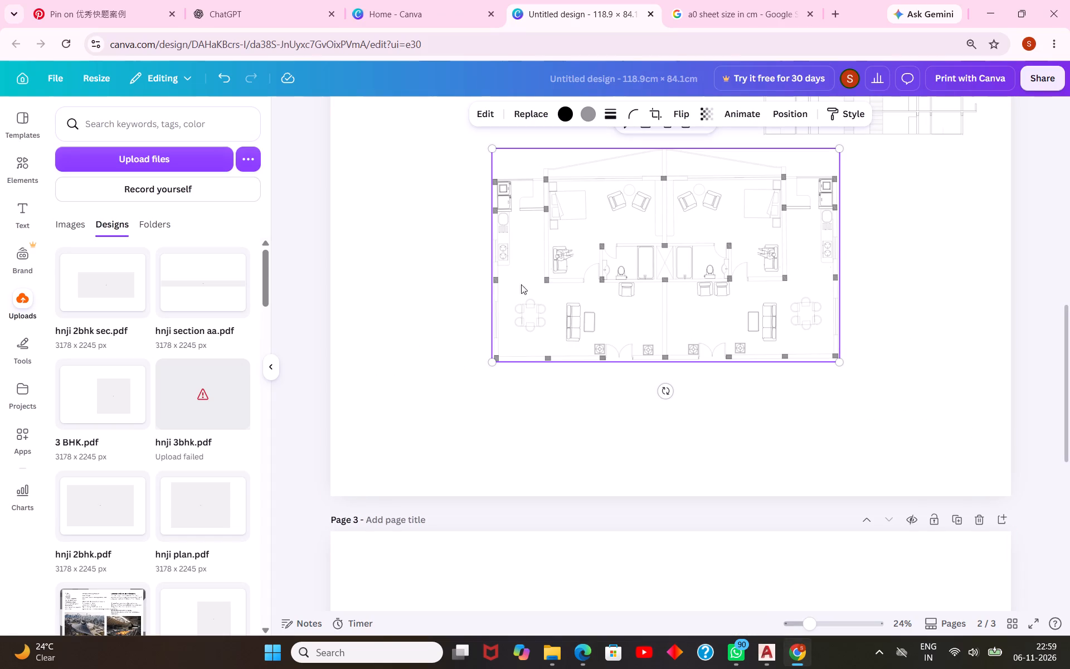
scroll(605, 488, "down", 9)
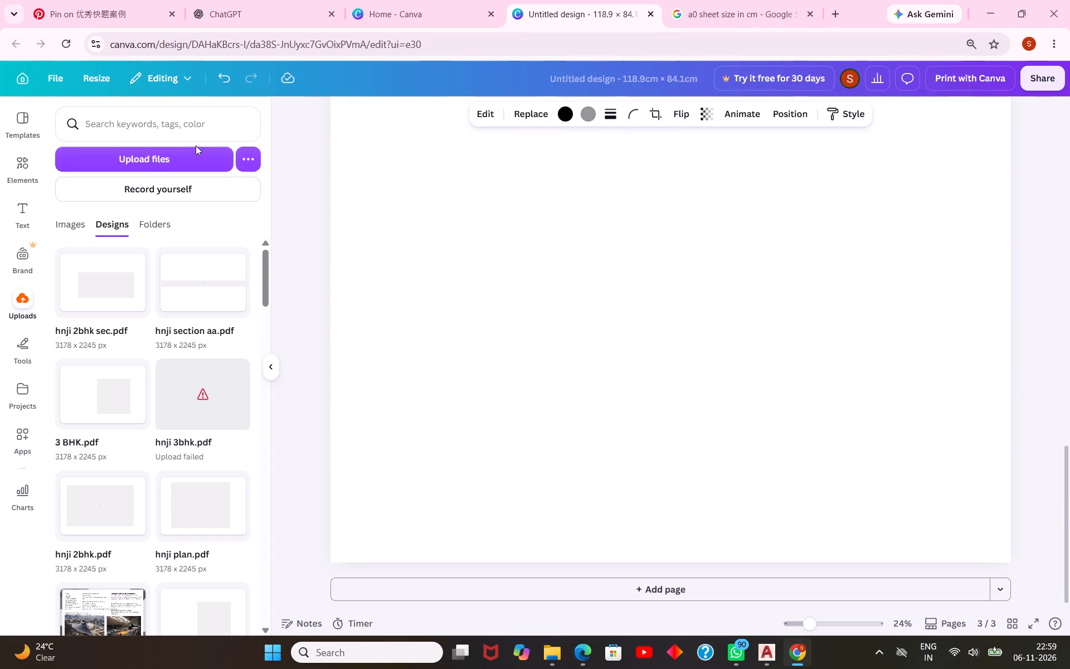
left_click(194, 154)
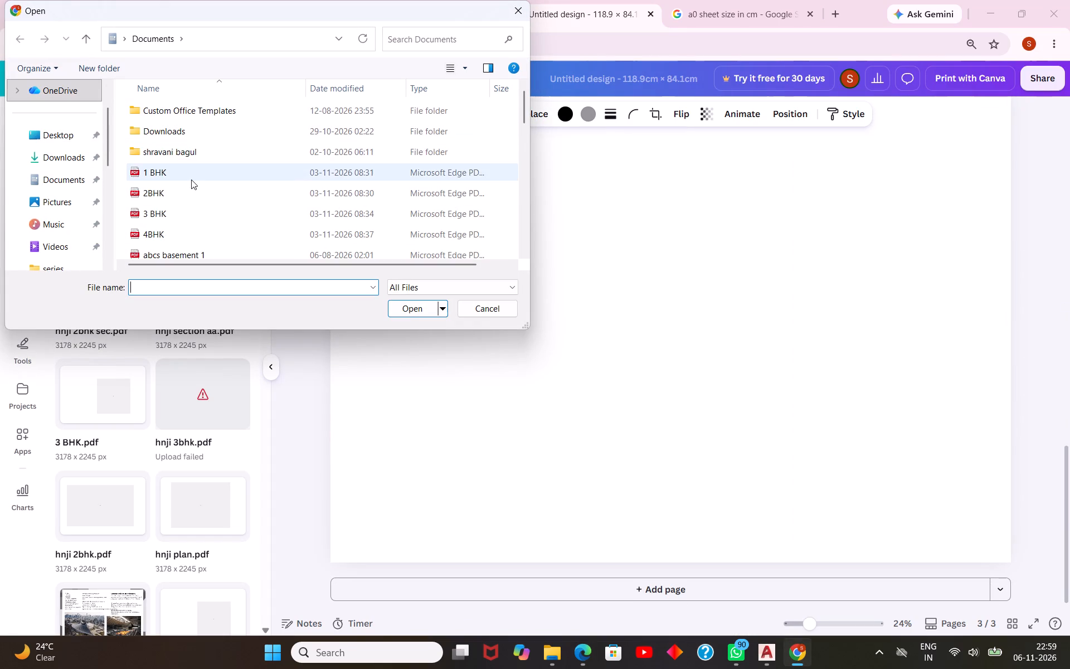
scroll(191, 180, "down", 2)
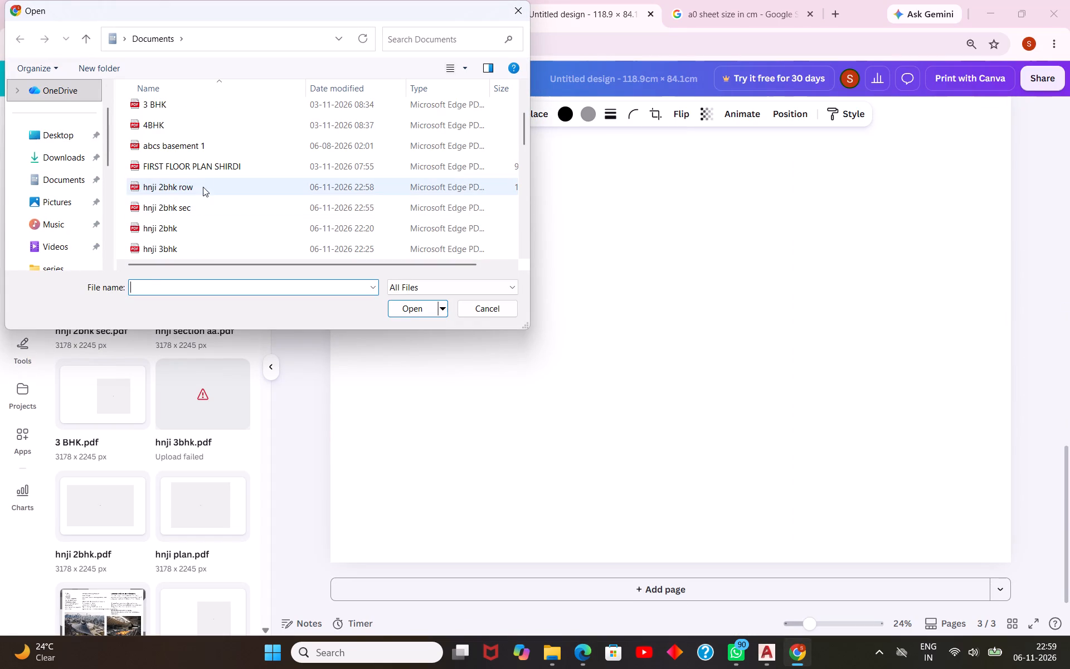
left_click(203, 187)
left_click(409, 307)
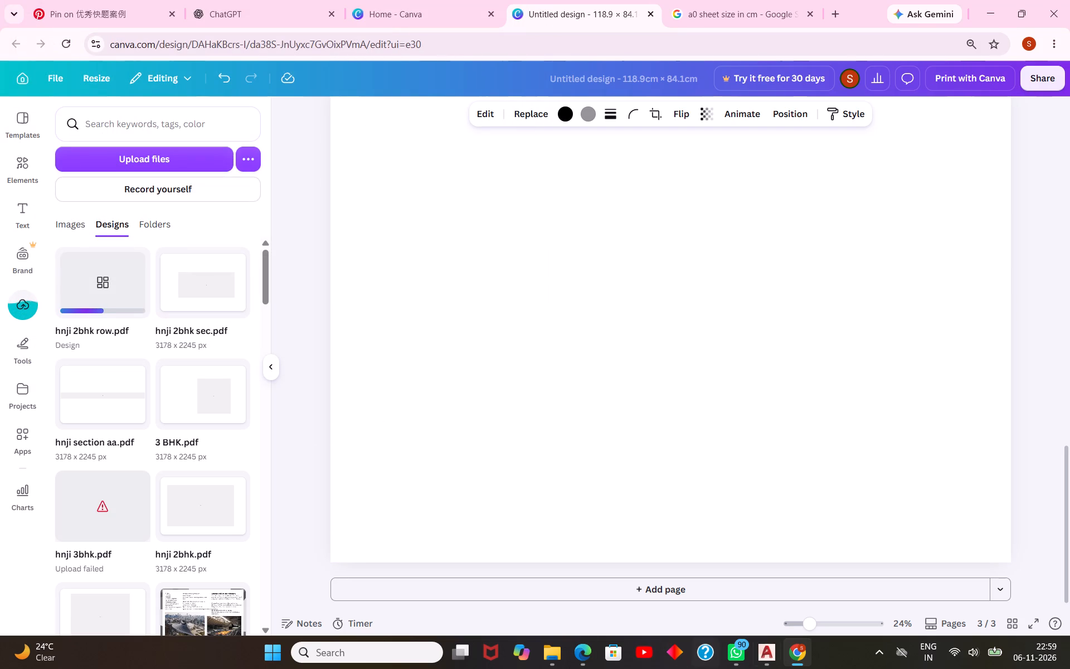
Switch to the AutoCAD site drawing, set up a plot with the previous plot settings and window the long section above the 2BHK row.
left_click(762, 655)
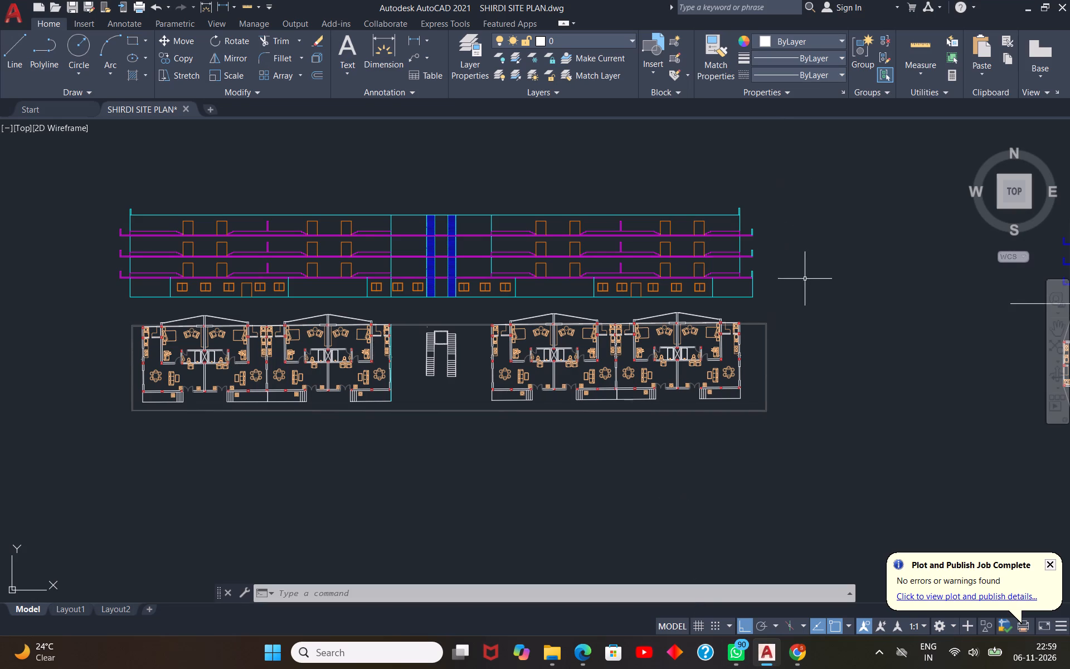
key("ctrl+p")
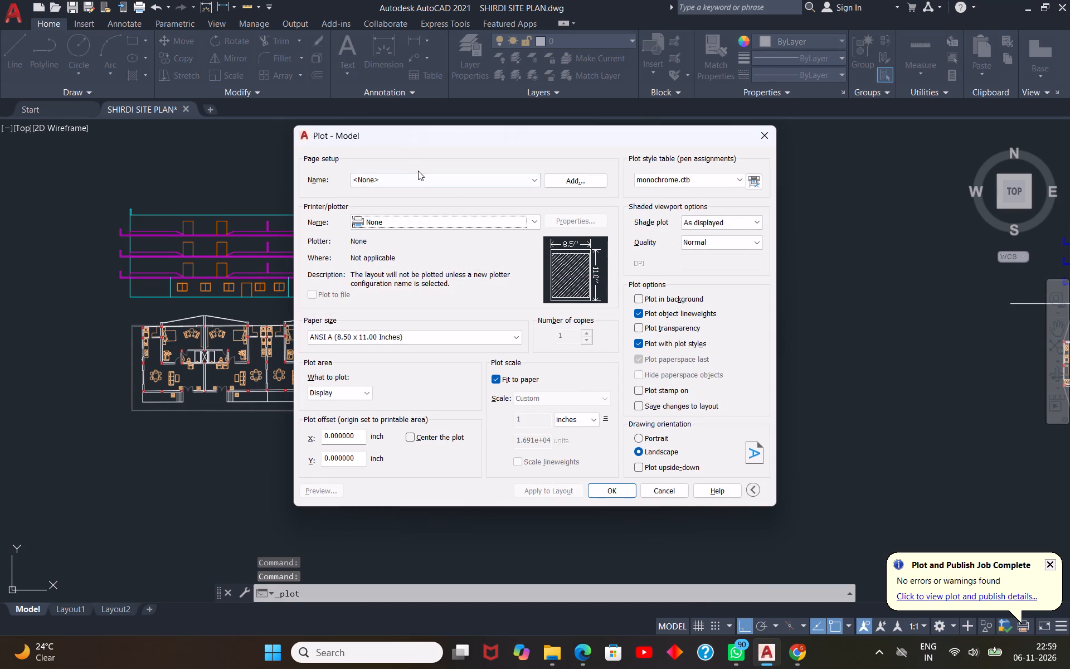
left_click(418, 171)
left_click(432, 182)
left_click(426, 200)
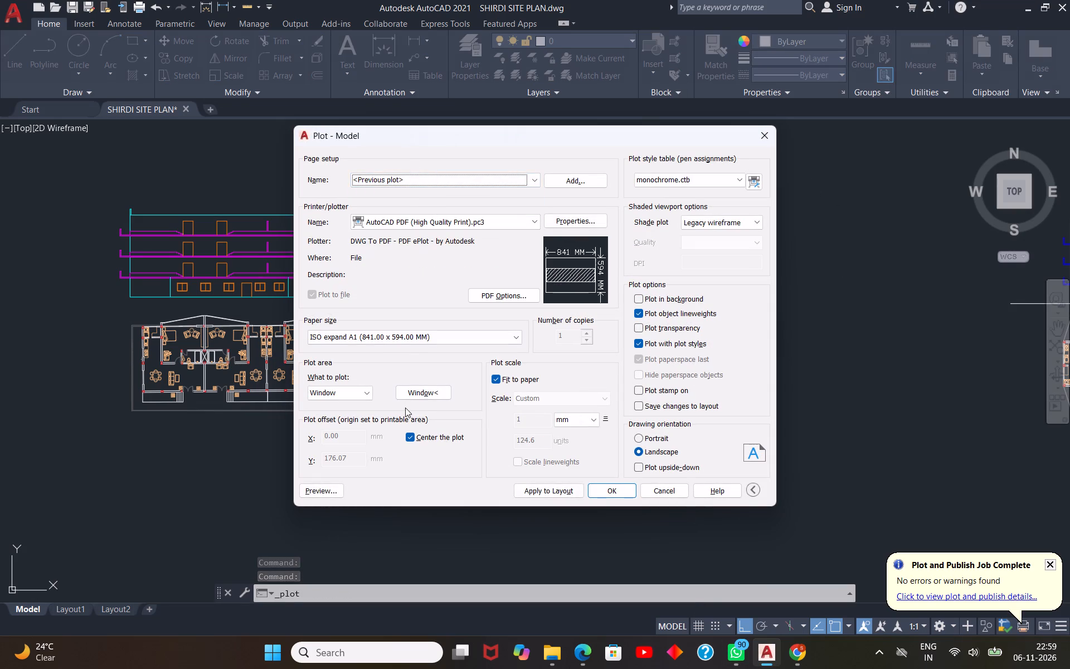
left_click(412, 396)
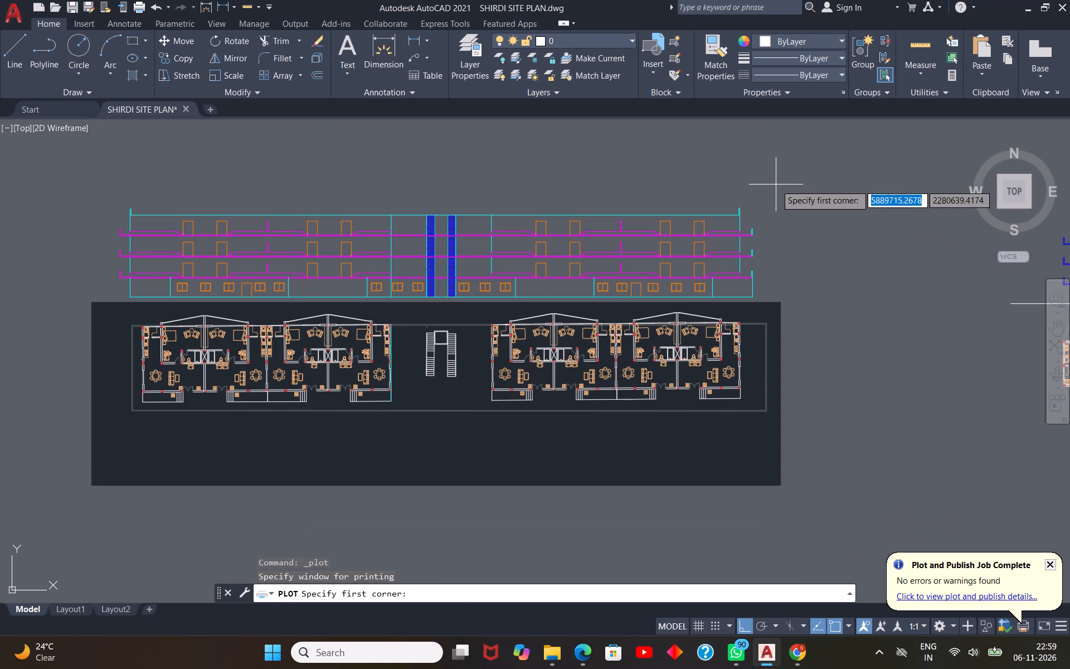
left_click(776, 185)
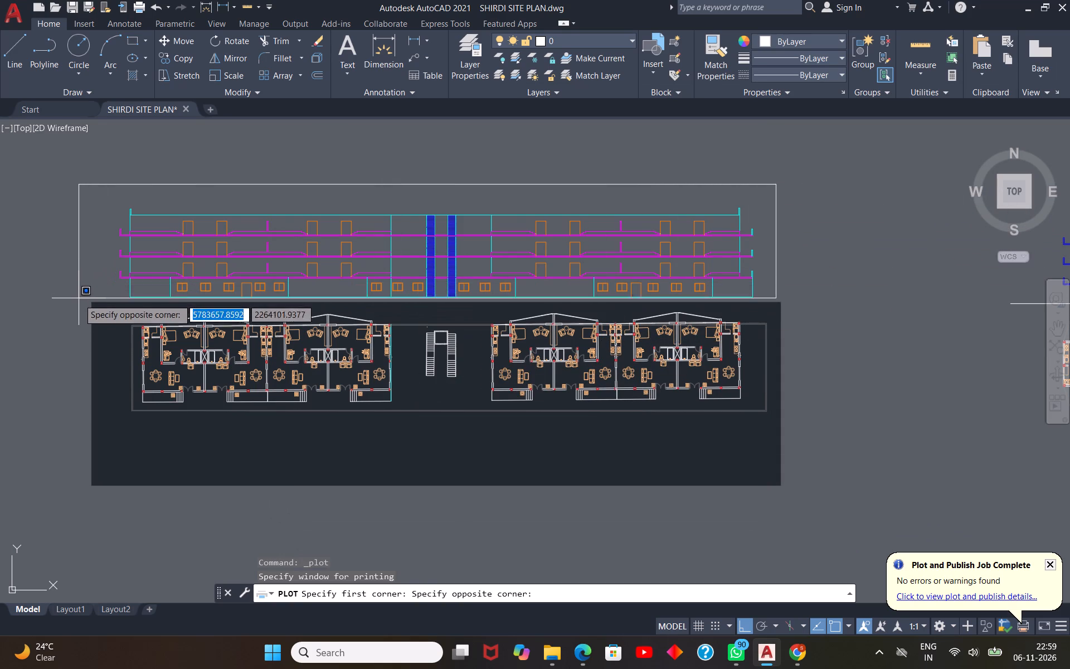
left_click(80, 308)
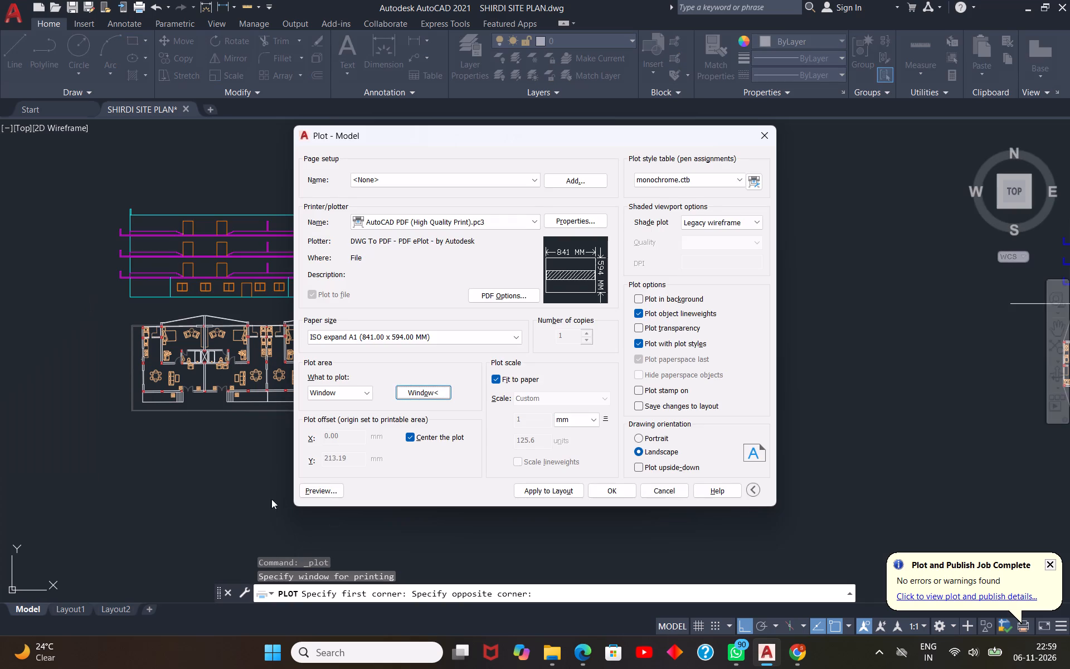
Preview the plot and save it as the PDF "hnji 2bkh row section" in Documents.
left_click(329, 493)
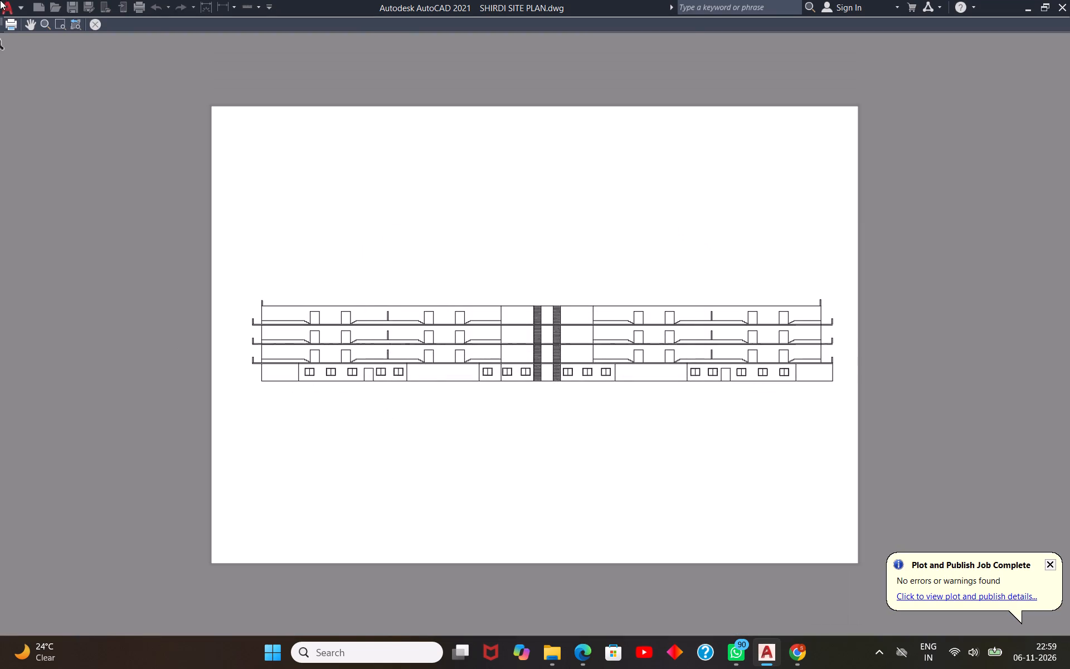
left_click(9, 21)
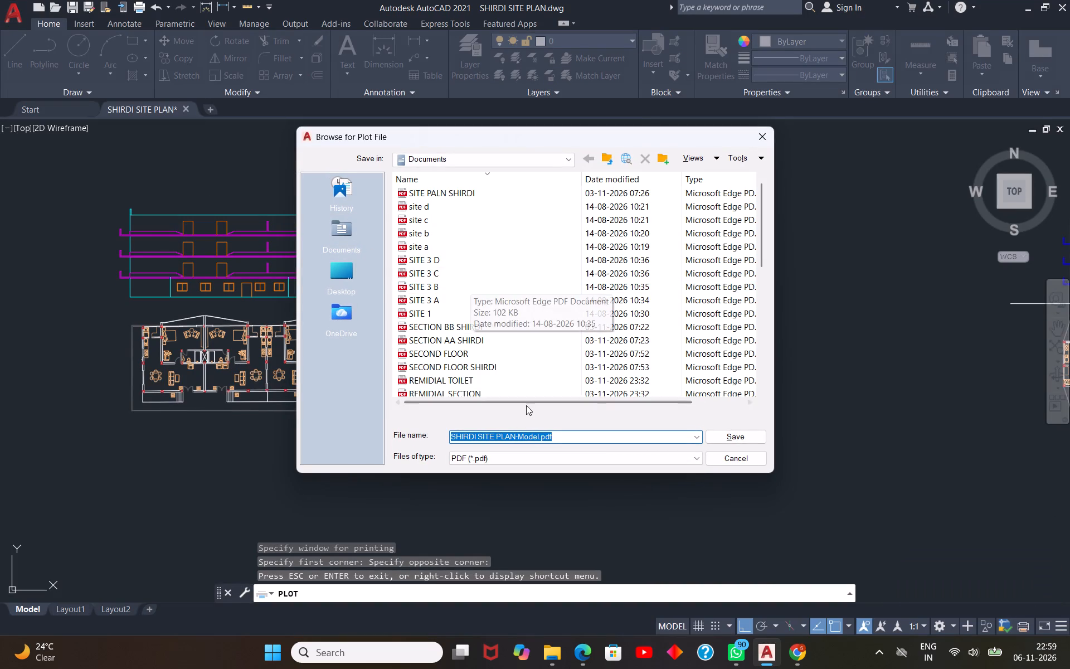
type("hm")
key("BackSpace")
type("nji")
key("space")
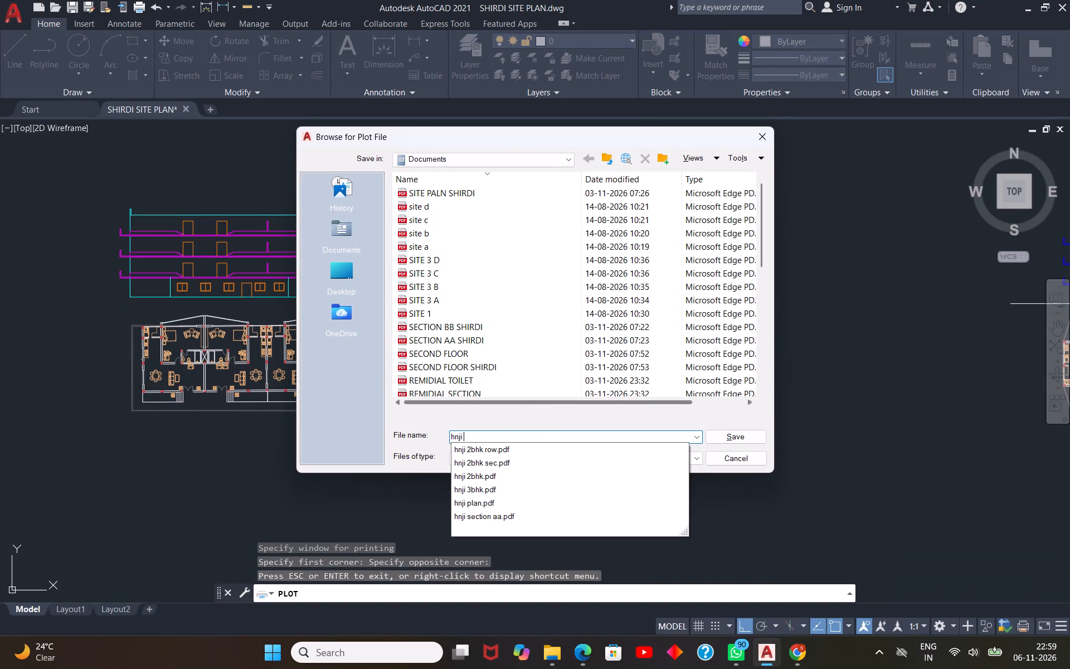
type("2bkh rp")
key("BackSpace")
key("o")
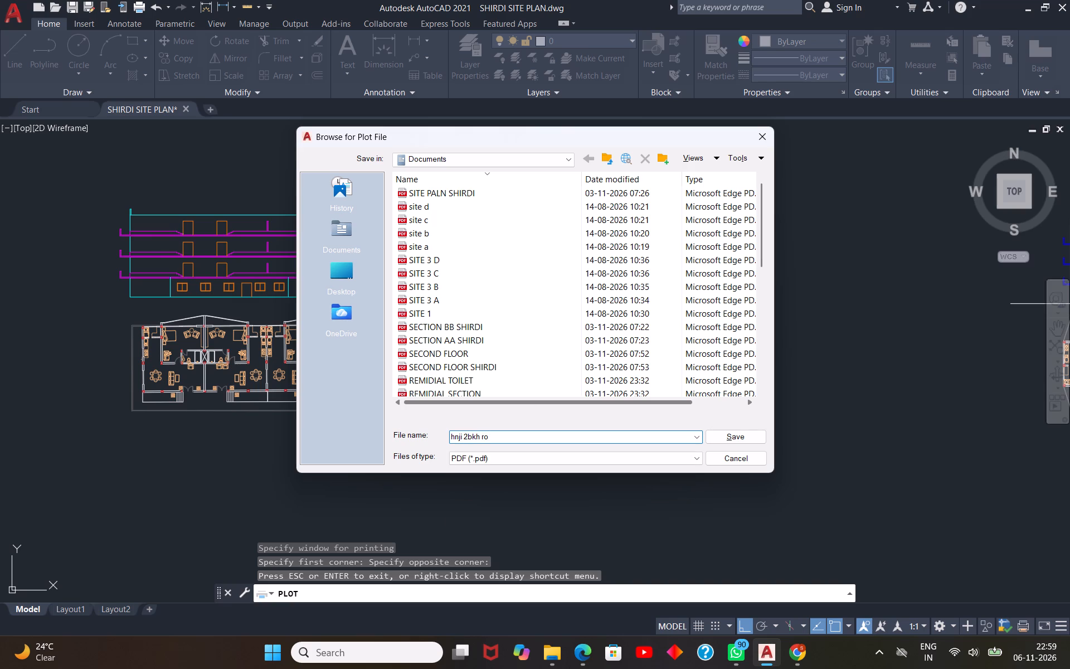
type("w")
key("space")
type("section")
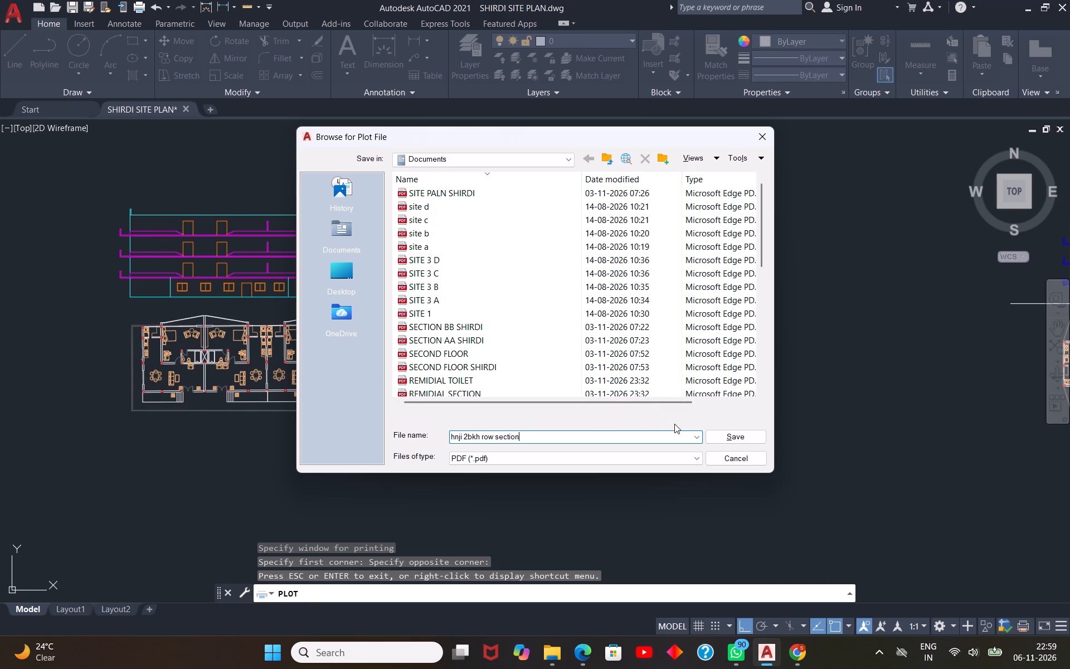
left_click(736, 436)
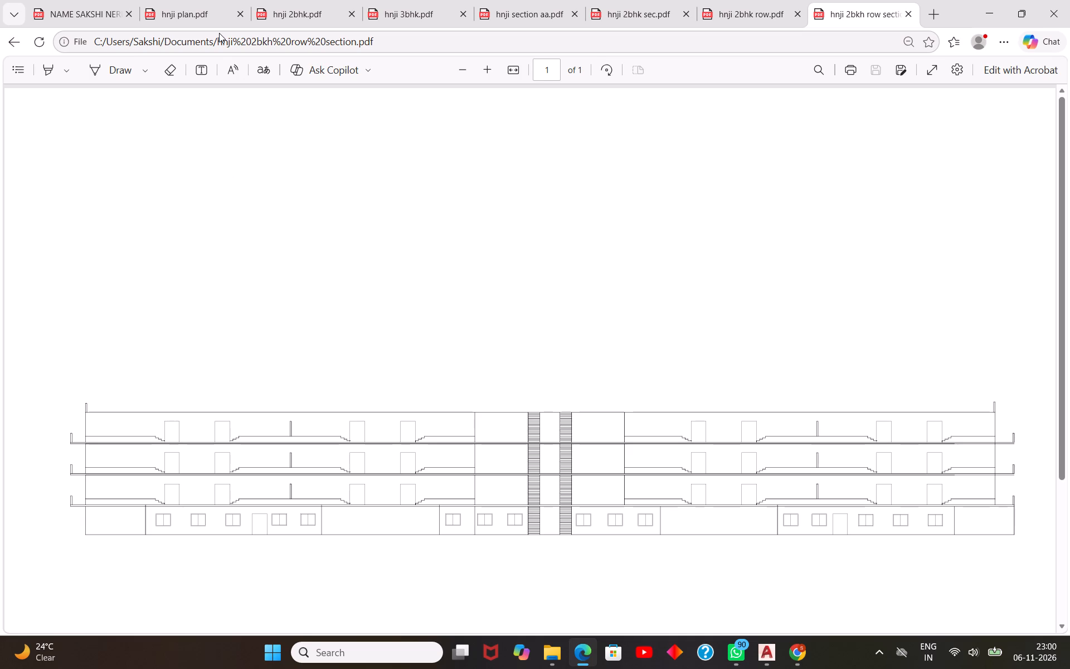
Switch to Canva, insert the uploaded "hnji 2bhk row" drawing and place it along the bottom of page 2, below the 2BHK plan.
left_click(791, 655)
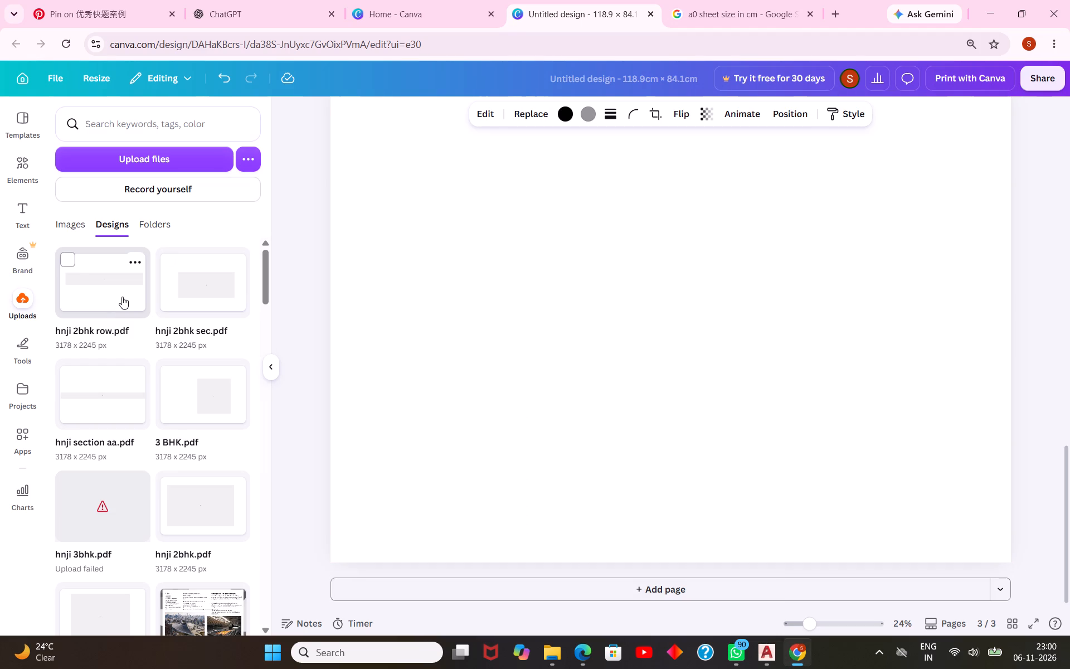
left_click(122, 297)
scroll(582, 452, "up", 3)
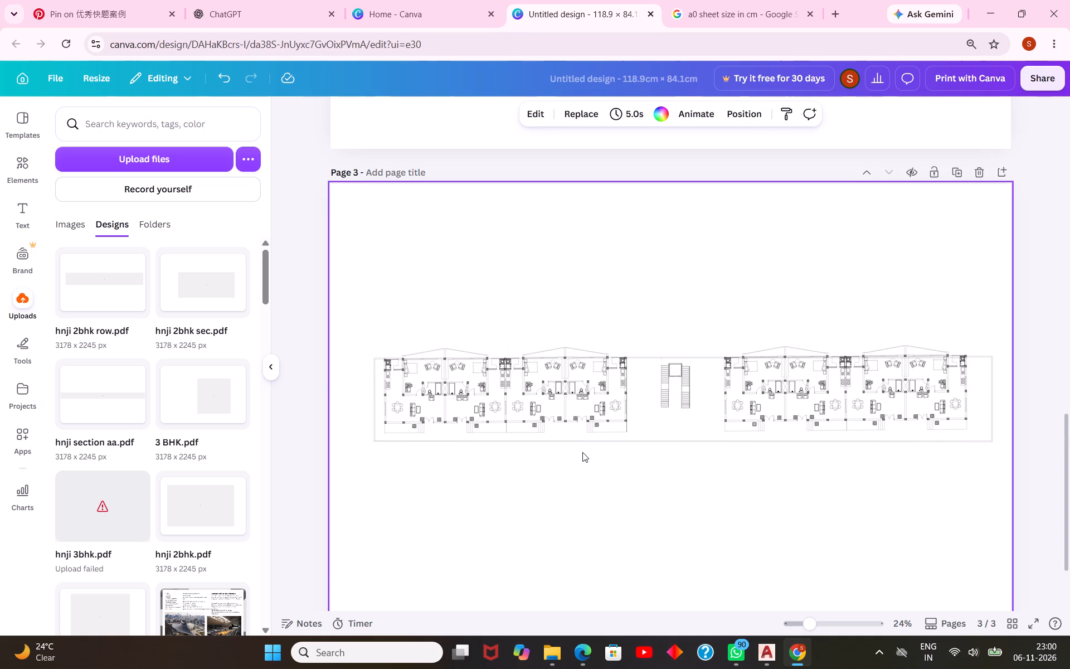
scroll(582, 452, "up", 1)
scroll(596, 455, "down", 2)
left_click_drag(597, 469, 594, 499)
scroll(597, 469, "up", 5)
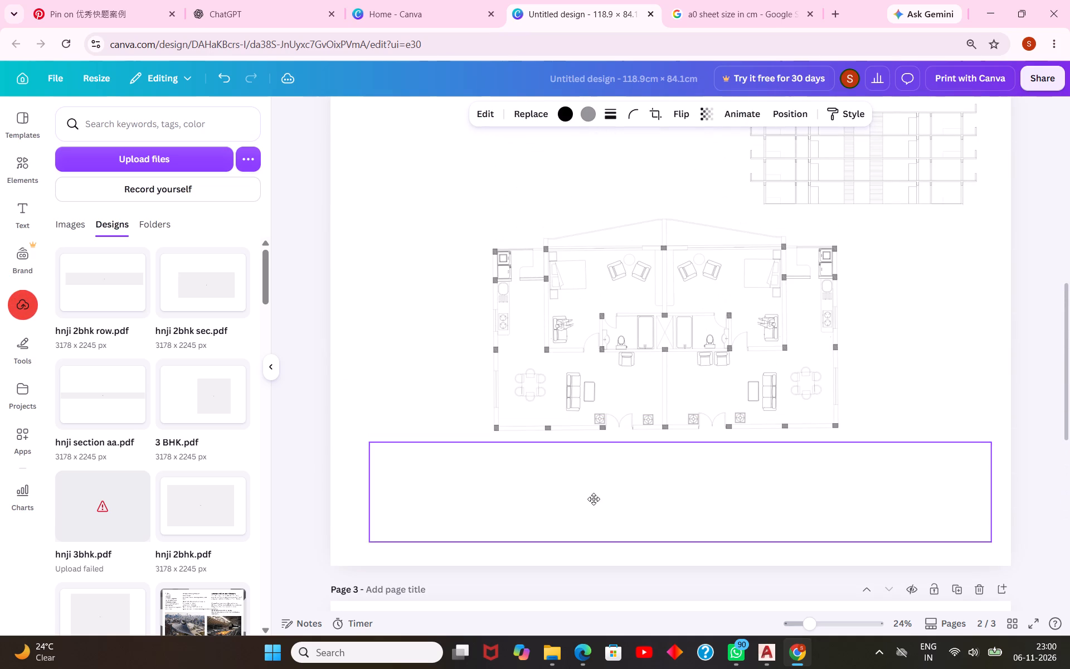
left_click_drag(594, 499, 577, 505)
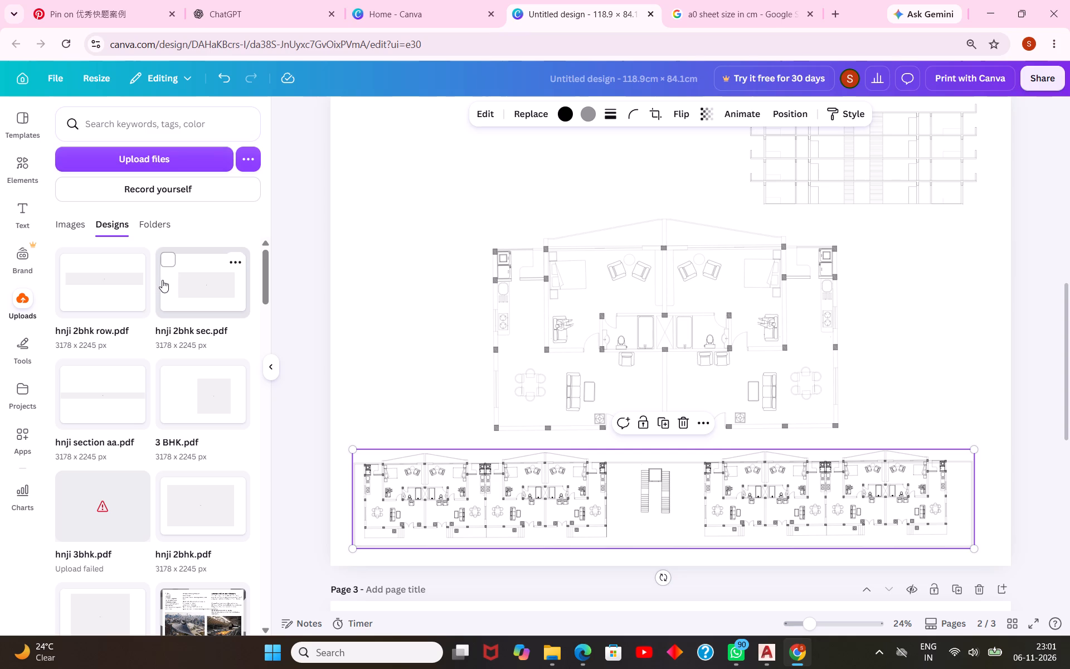
scroll(455, 350, "down", 1)
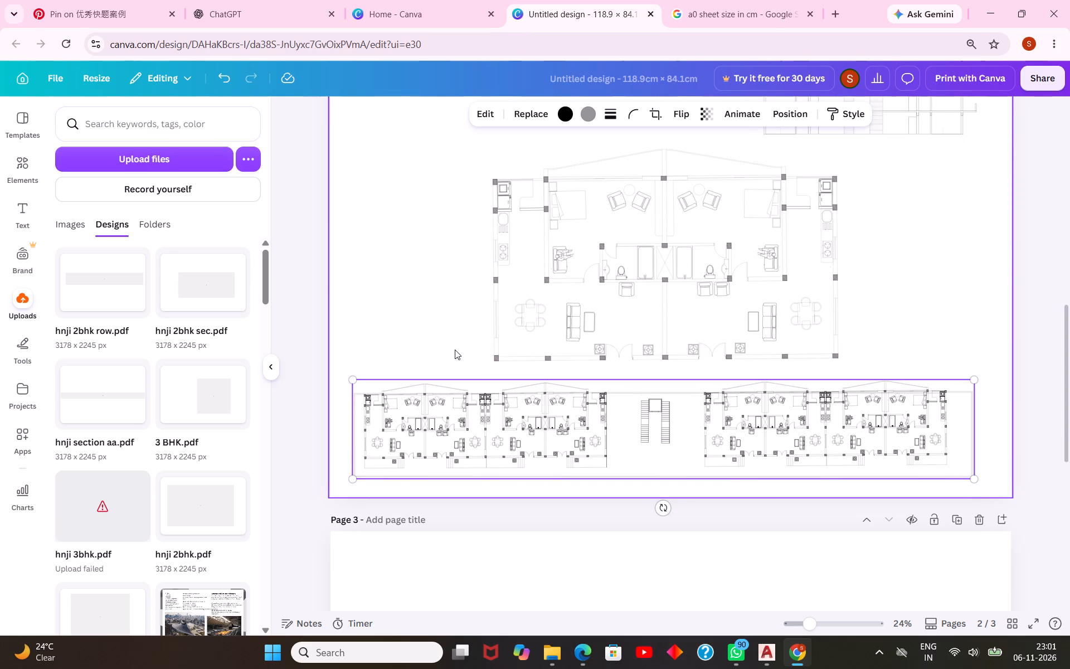
left_click(405, 341)
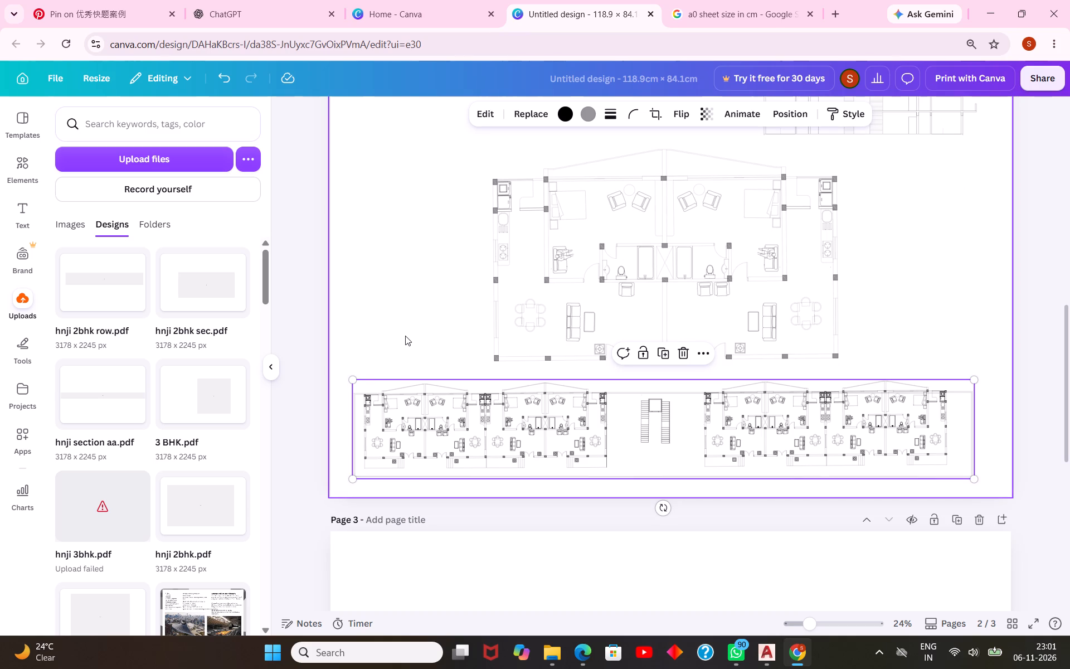
Move the large 2BHK floor plan slightly up and over to the left side of page 2, above the row plan.
scroll(405, 336, "up", 1)
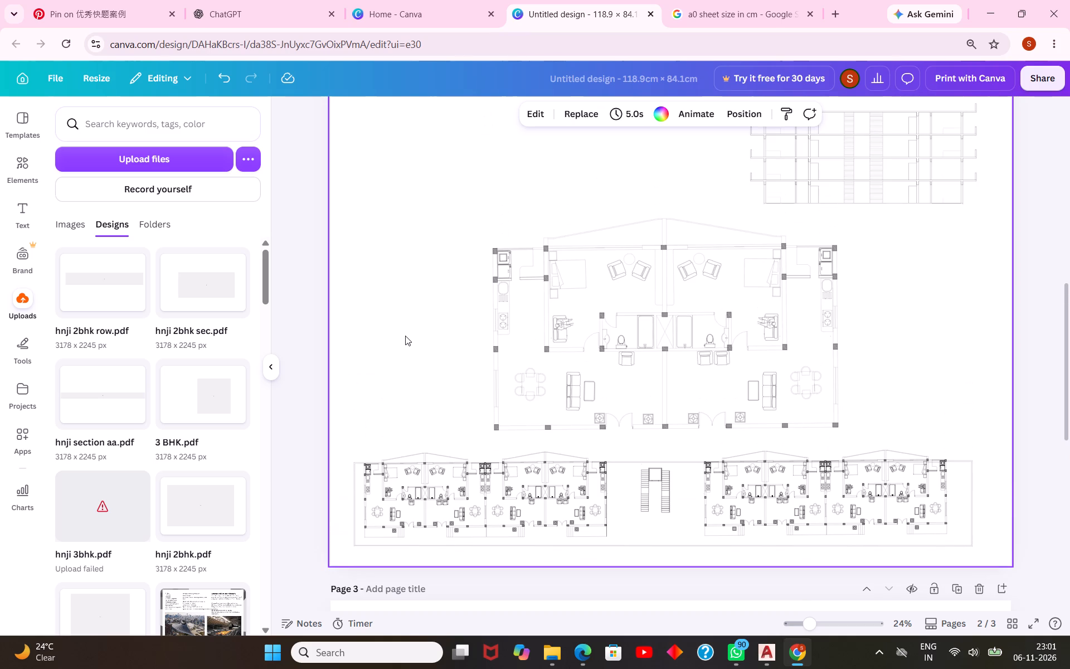
left_click_drag(625, 369, 626, 356)
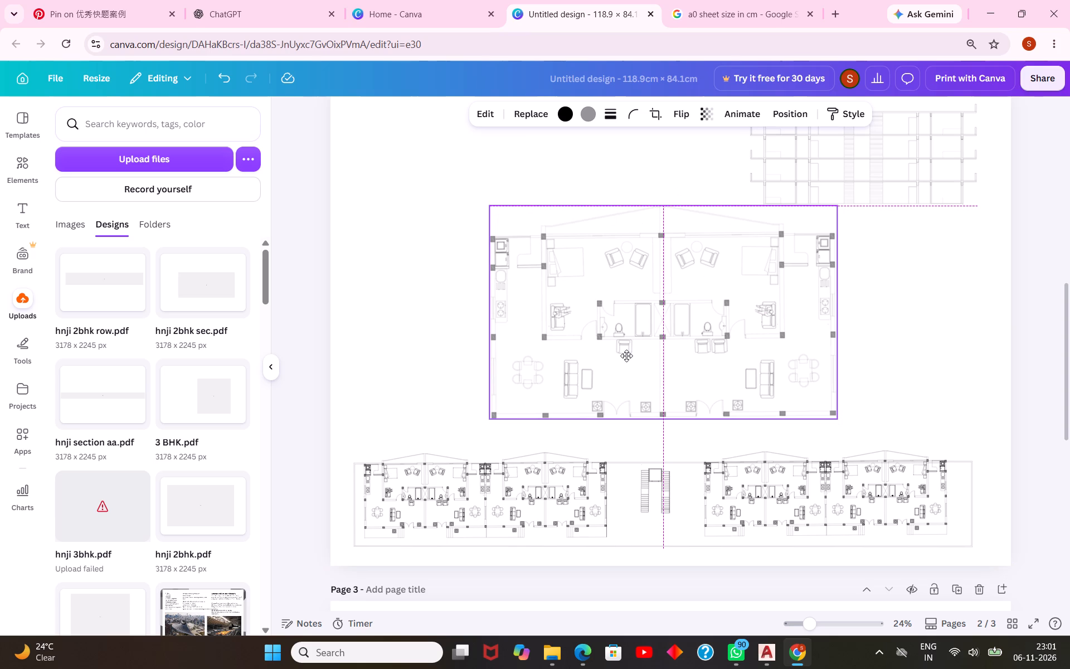
left_click_drag(626, 356, 626, 358)
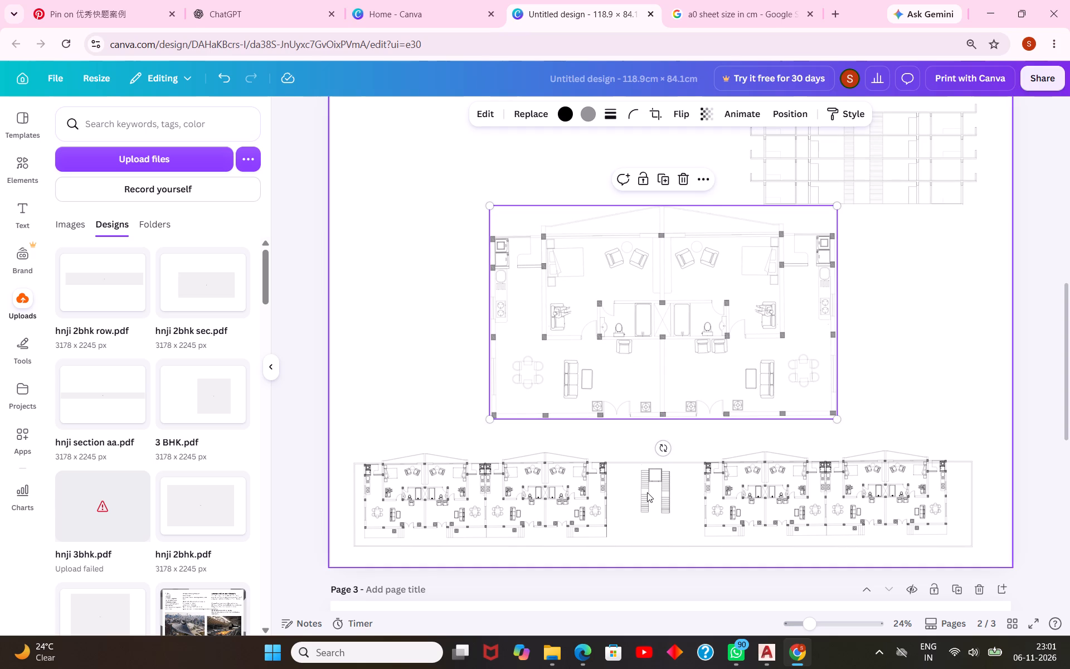
scroll(504, 446, "down", 1)
scroll(504, 446, "up", 1)
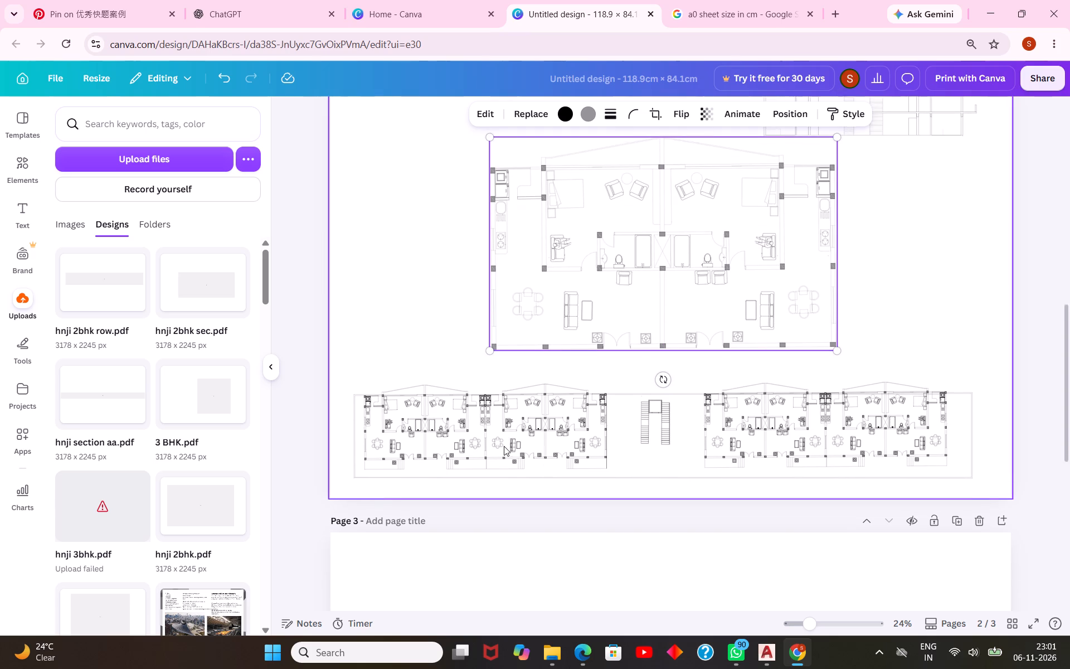
scroll(504, 446, "up", 2)
scroll(505, 440, "down", 2)
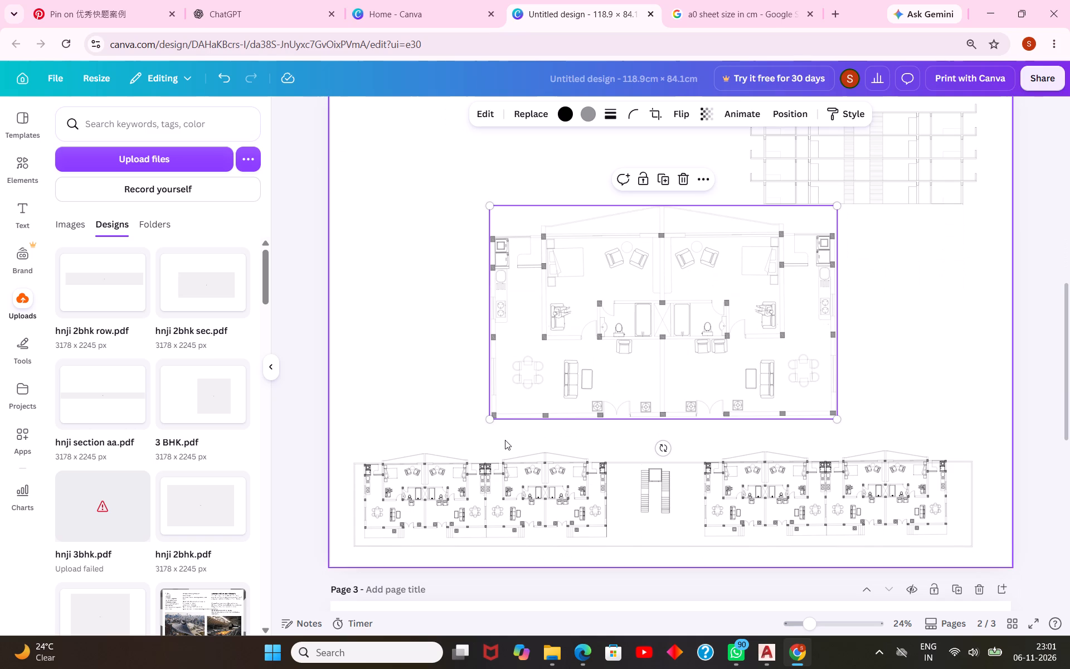
scroll(505, 440, "up", 2)
left_click_drag(606, 449, 476, 447)
scroll(493, 421, "down", 2)
scroll(493, 421, "up", 1)
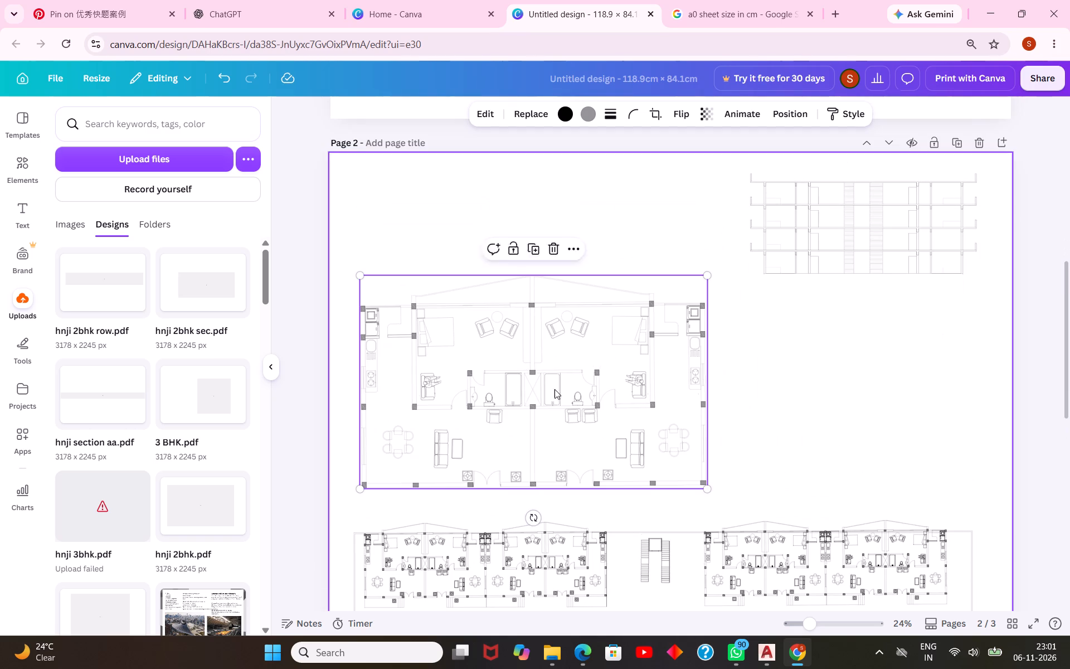
Move the 2BHK section on page 2 leftward, aligning its bottom edge with the top edge of the large floor plan.
left_click_drag(852, 238, 772, 240)
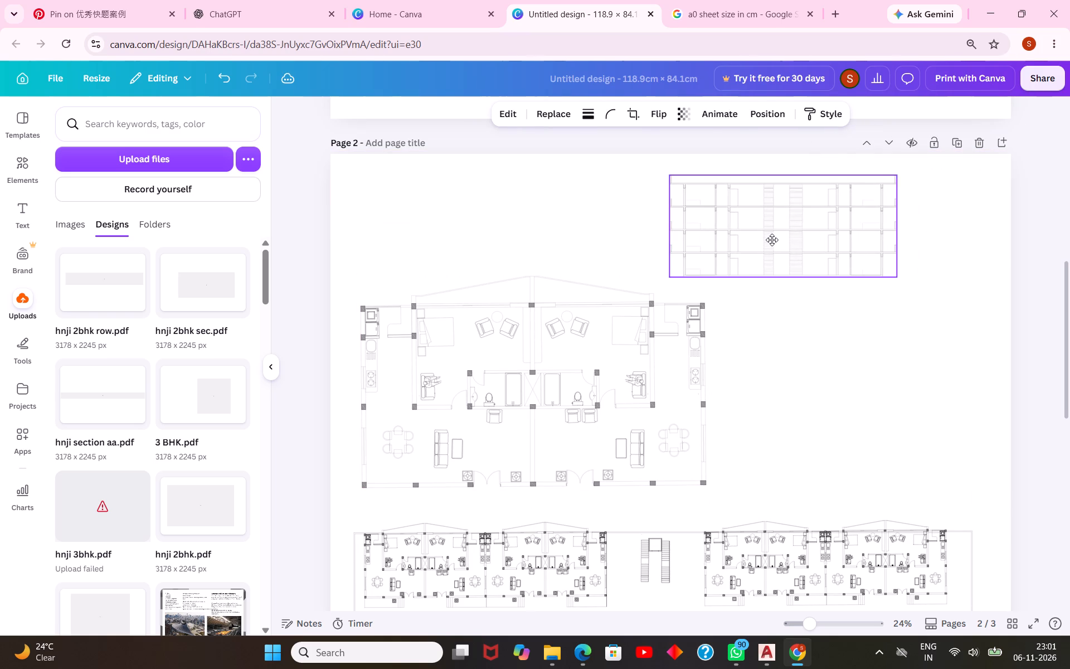
left_click_drag(772, 240, 780, 240)
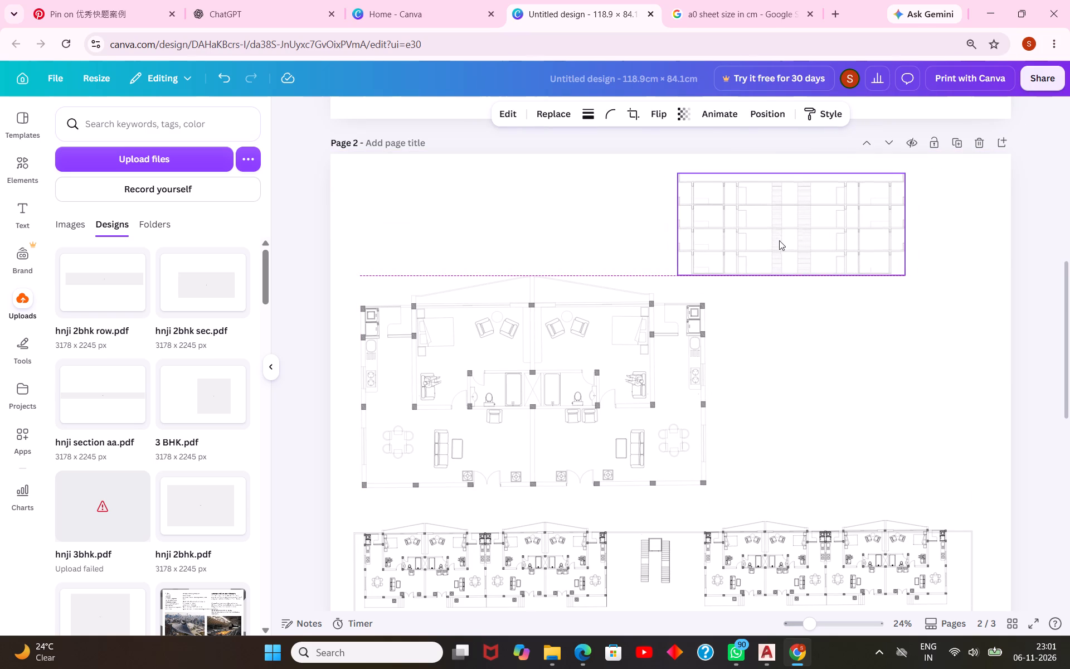
scroll(648, 320, "down", 2)
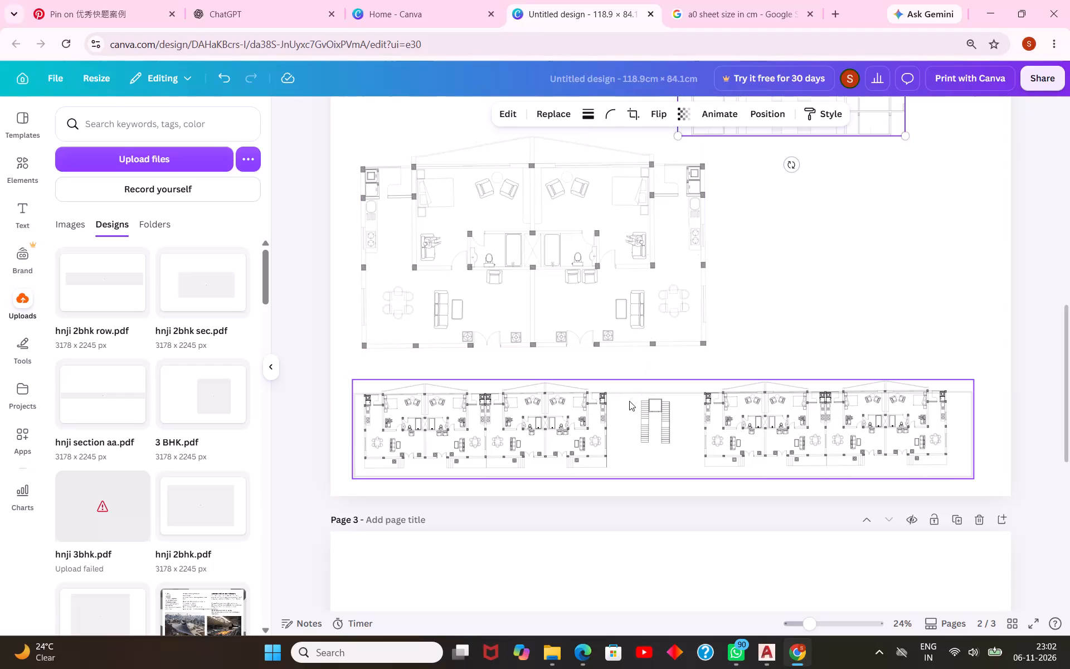
scroll(596, 374, "up", 2)
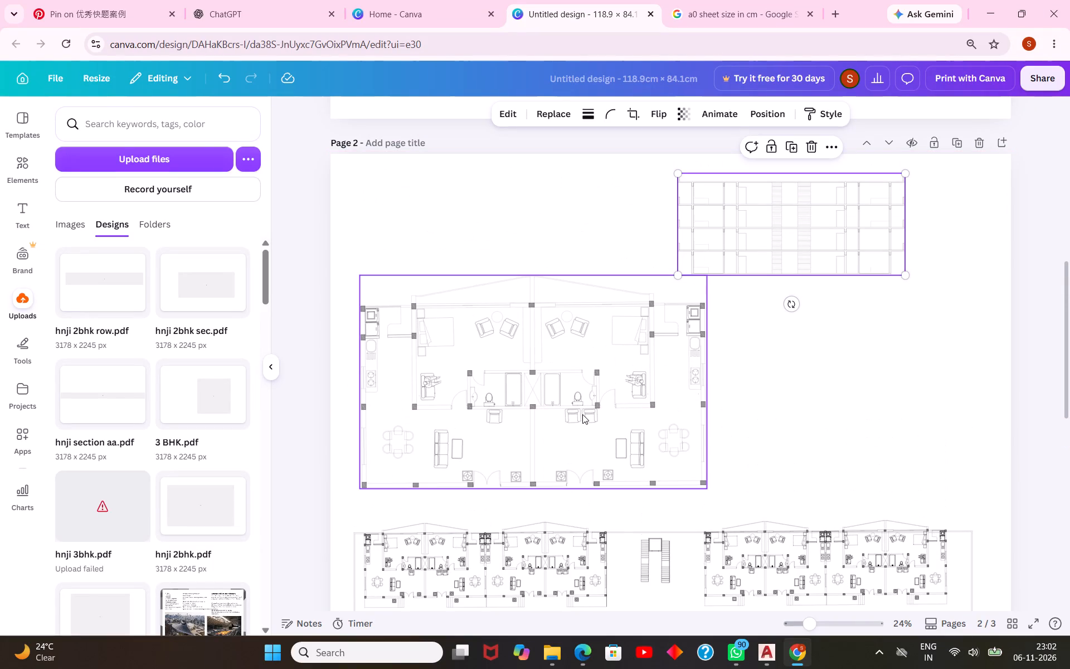
left_click(752, 391)
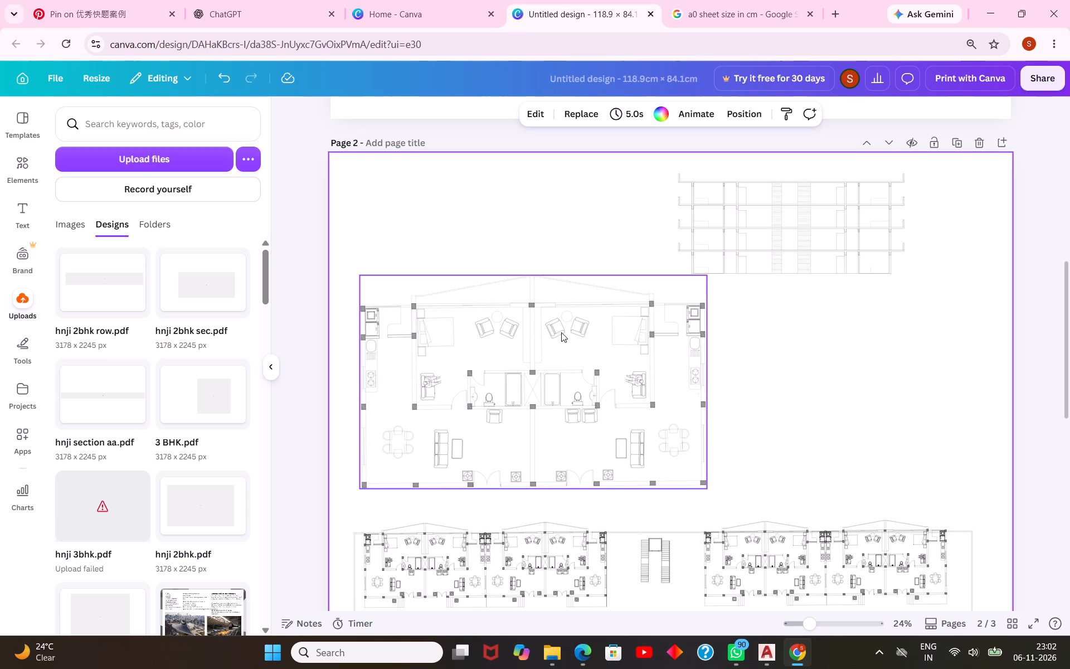
Upload the "hnji 2bhk sec" PDF from Documents.
scroll(561, 332, "down", 2)
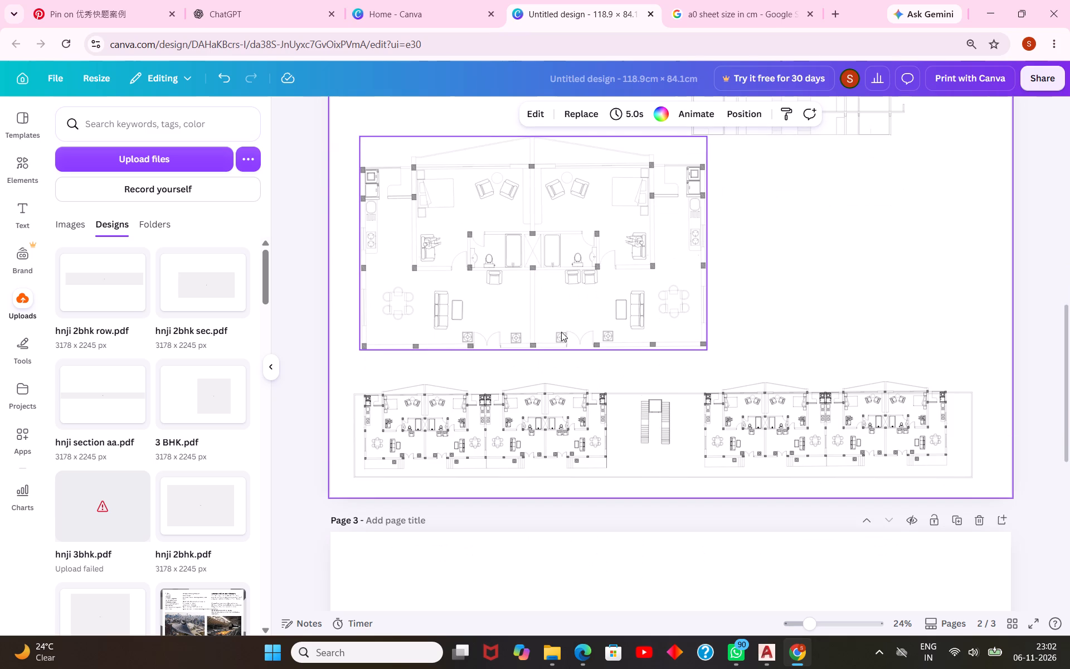
scroll(561, 332, "down", 7)
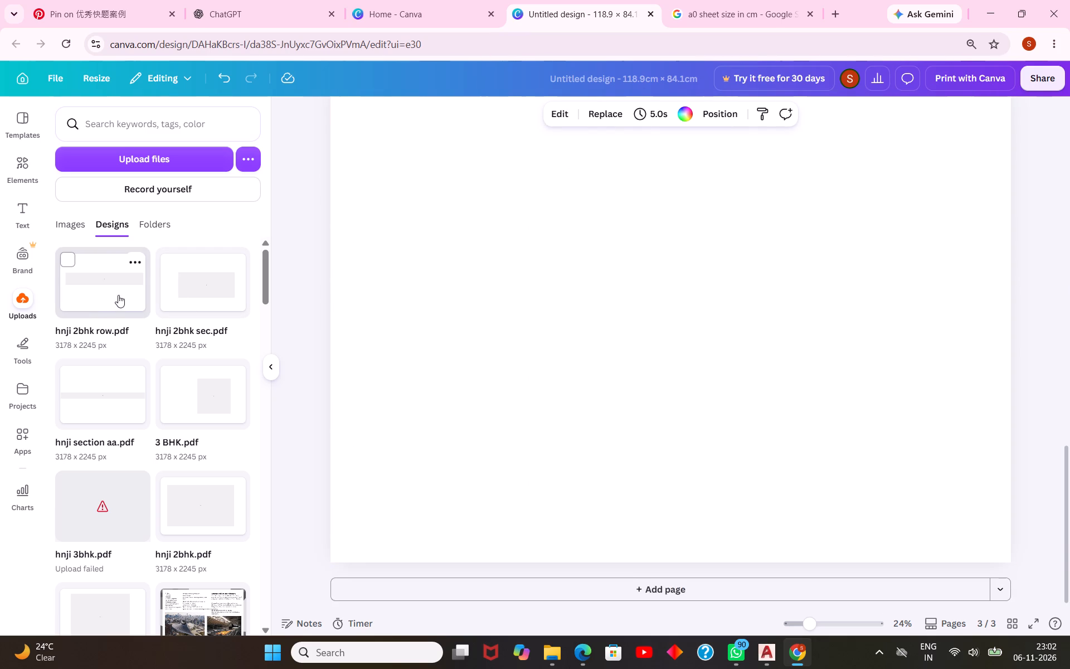
scroll(183, 318, "up", 1)
left_click(201, 166)
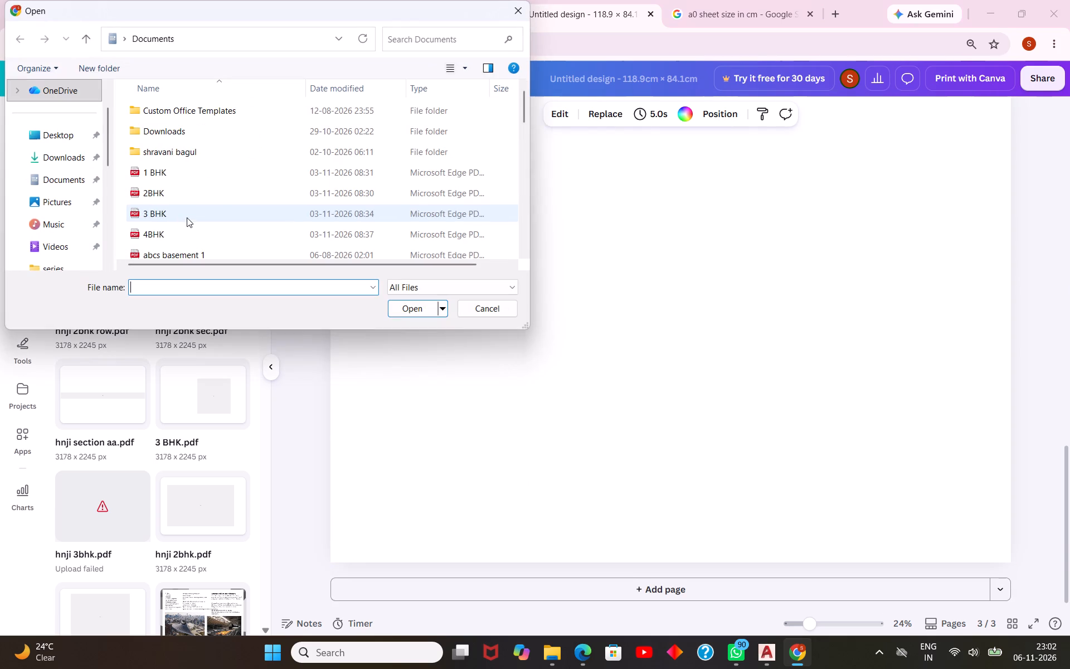
scroll(193, 214, "down", 2)
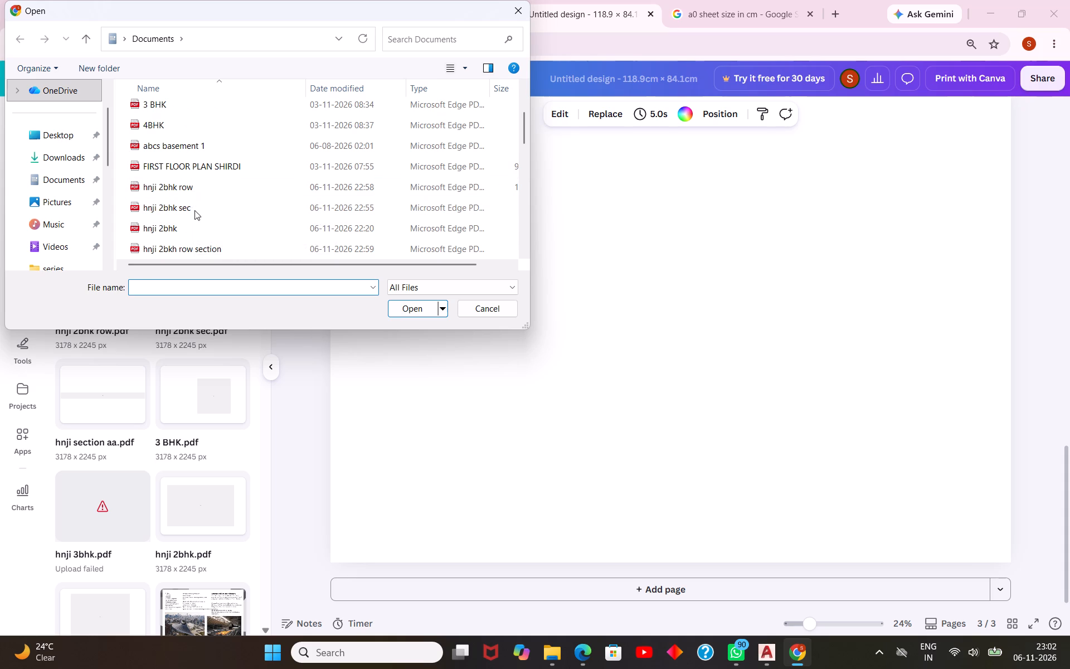
left_click(195, 209)
left_click(415, 309)
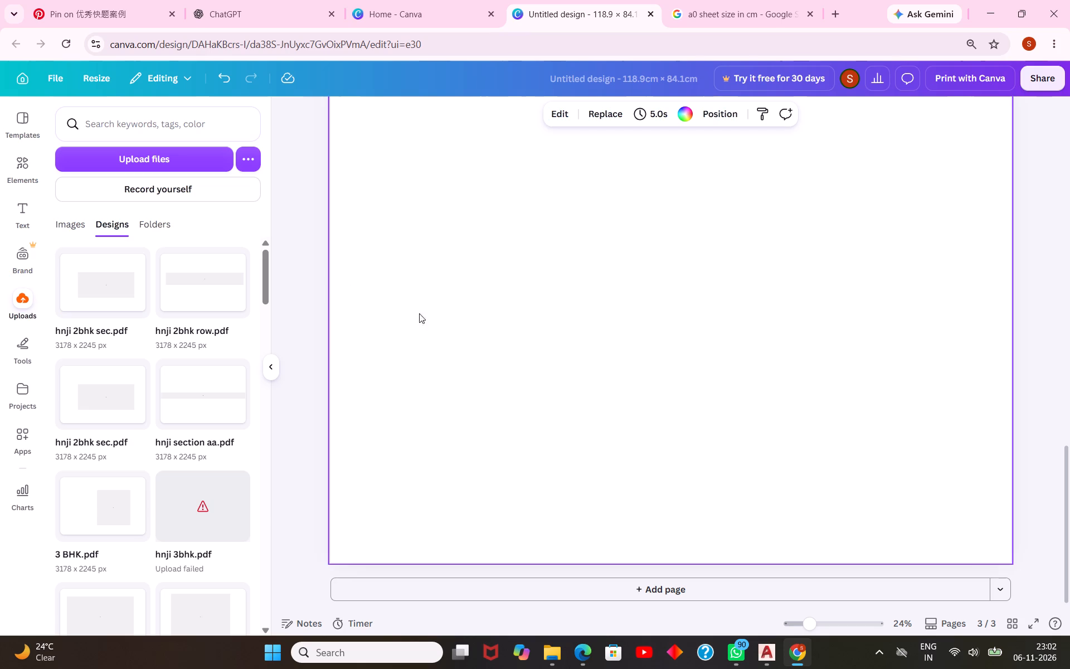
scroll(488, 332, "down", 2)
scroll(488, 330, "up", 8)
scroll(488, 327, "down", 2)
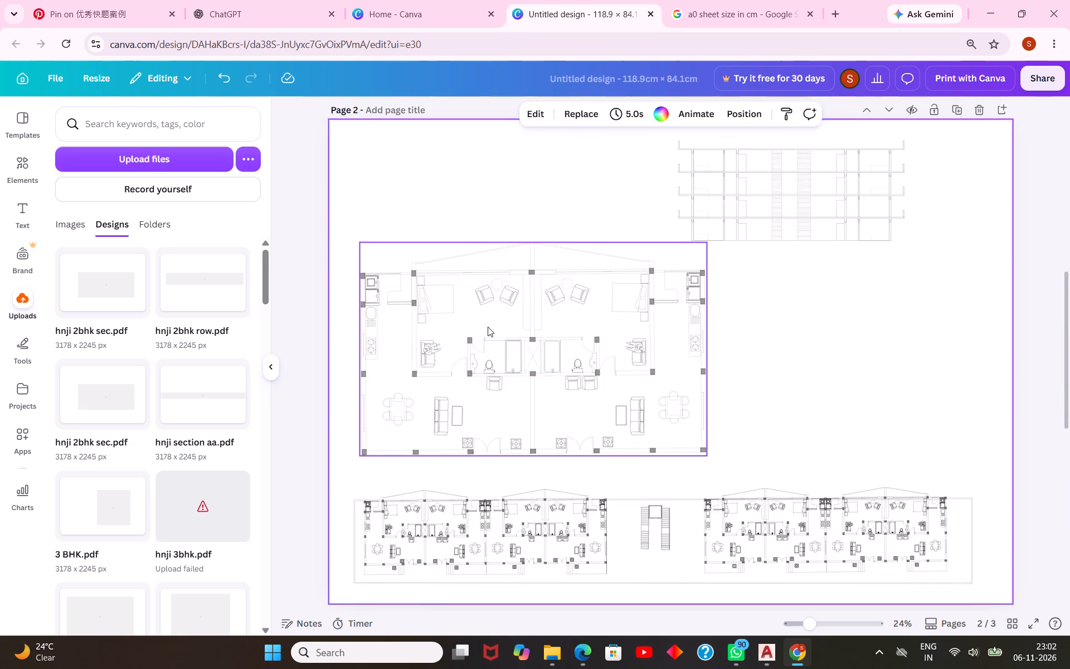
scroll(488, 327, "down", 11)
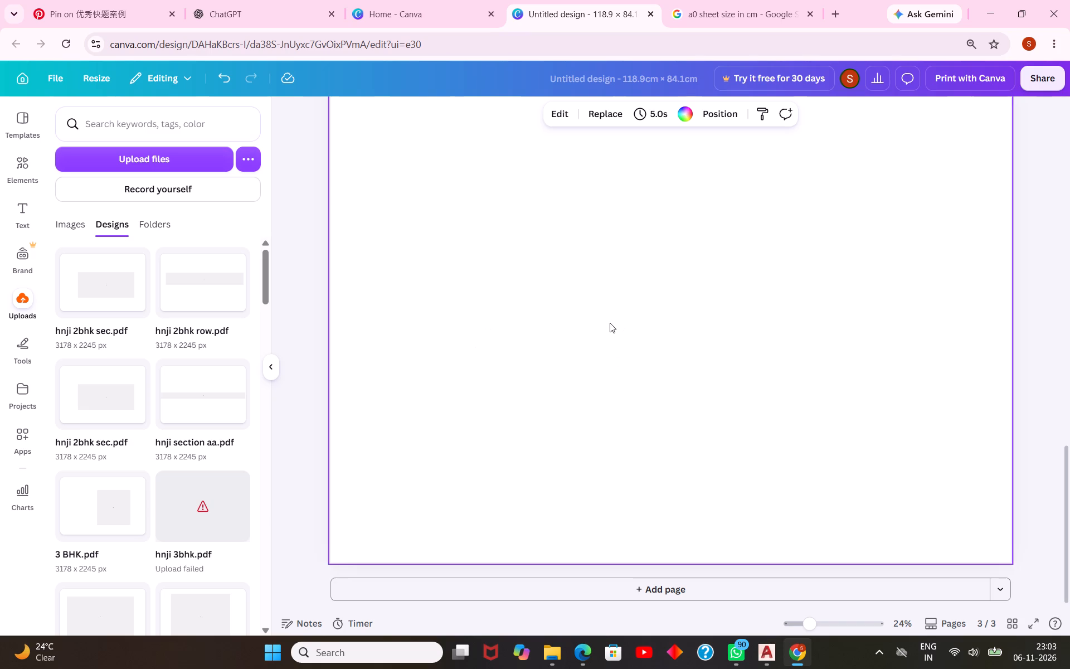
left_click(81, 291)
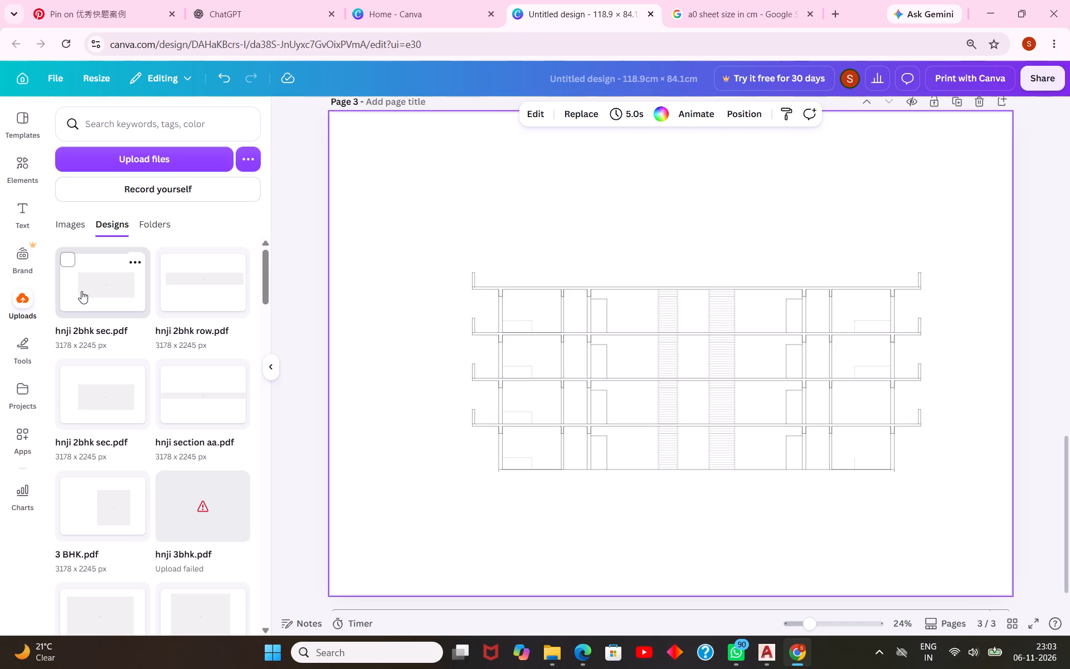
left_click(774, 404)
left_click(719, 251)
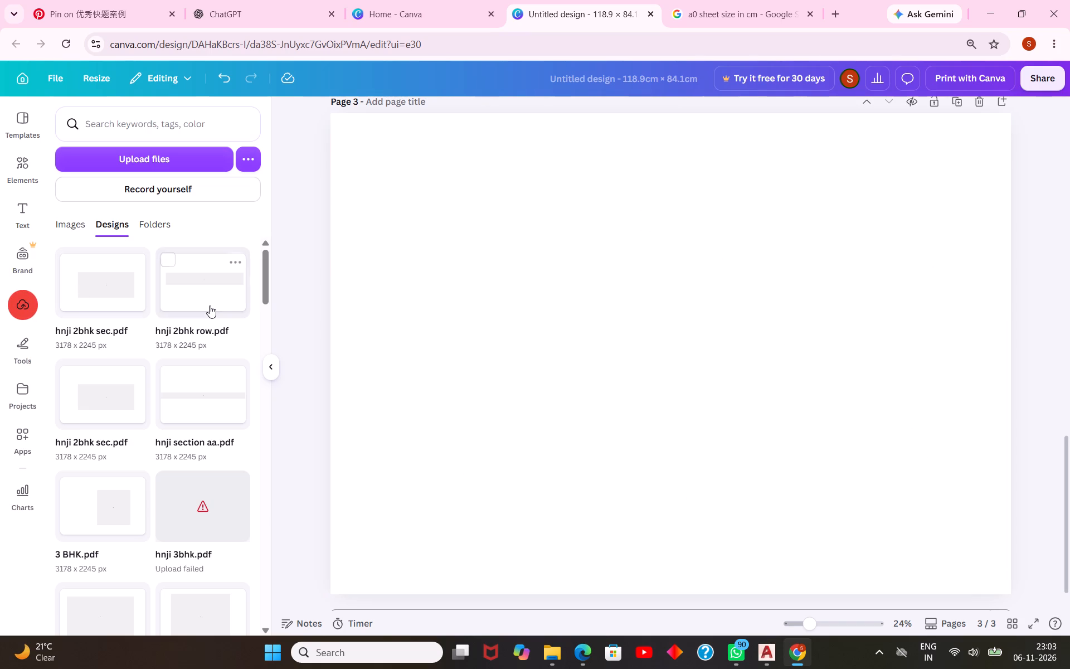
Upload the "hnji 2bkh row section" PDF from Documents.
scroll(210, 306, "up", 2)
left_click(143, 160)
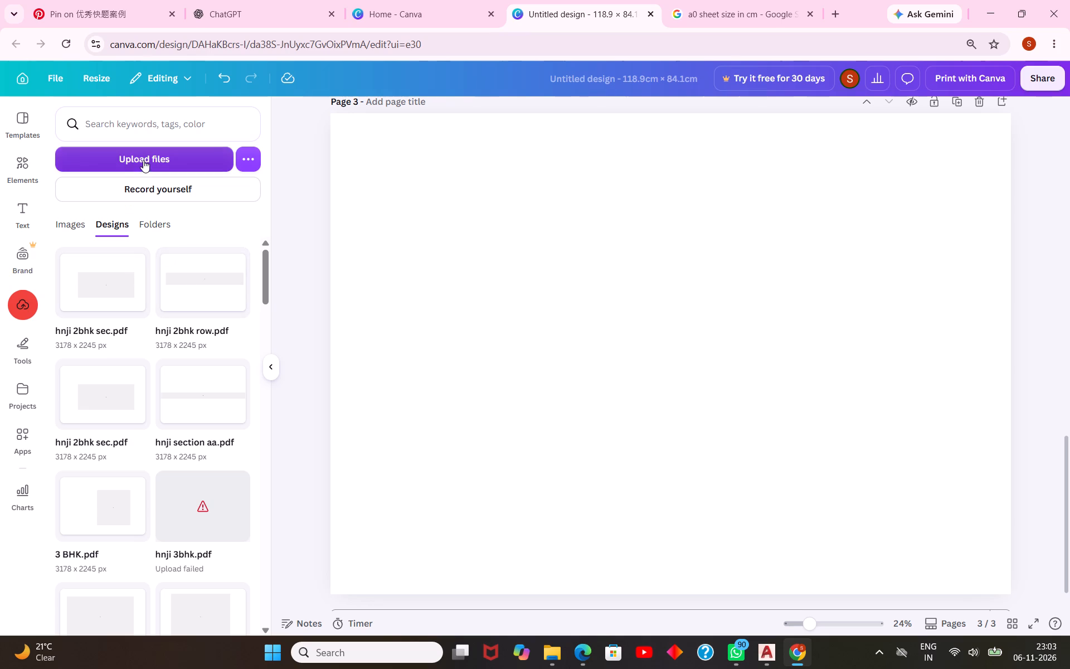
scroll(205, 235, "down", 2)
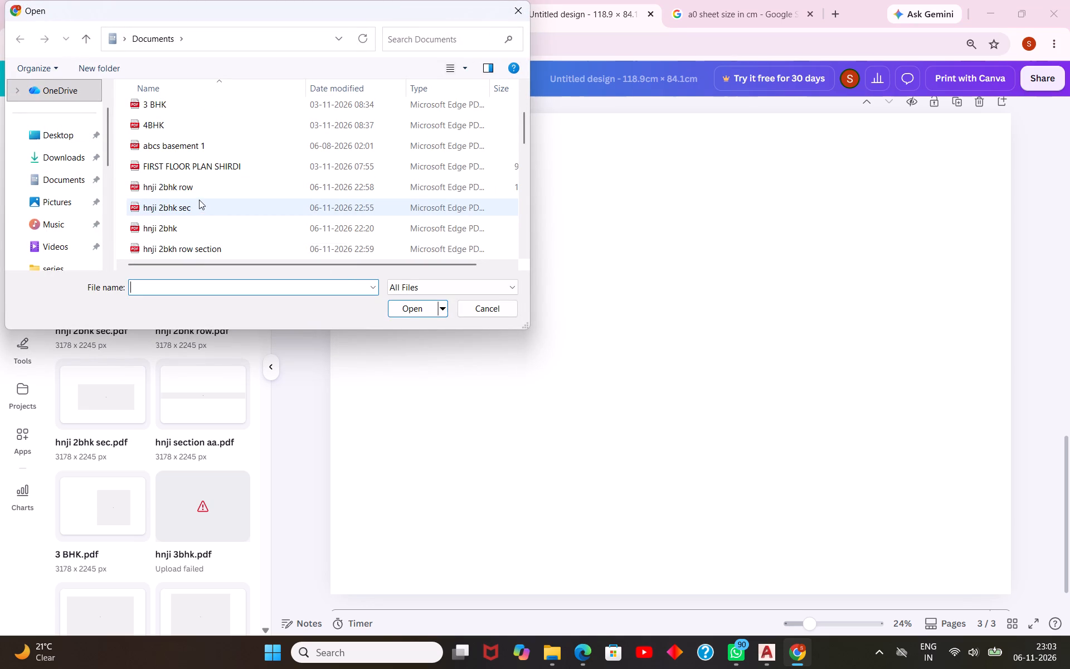
left_click(183, 249)
left_click(391, 302)
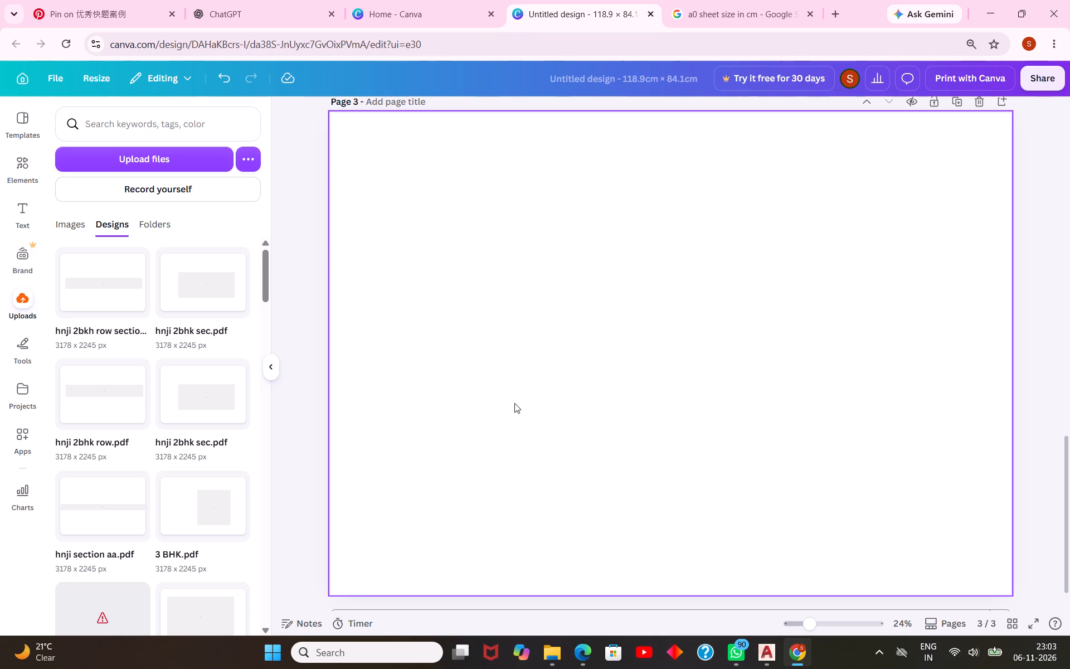
Insert the uploaded "hnji 2bkh row section" drawing and move it from page 3 onto page 2, over the large floor plan.
left_click(95, 287)
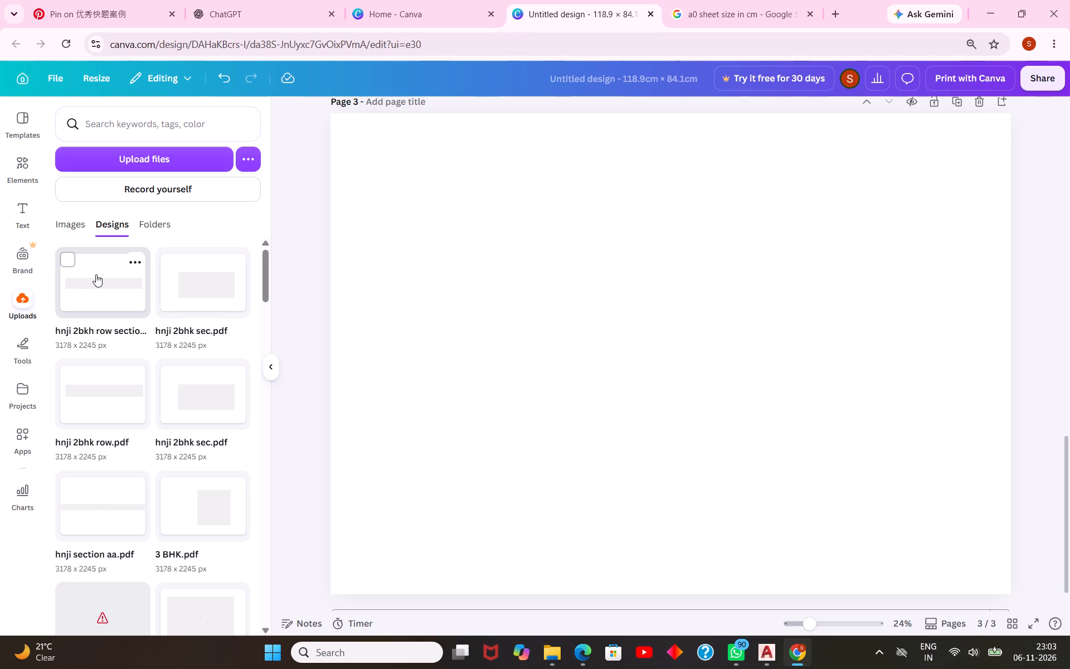
left_click_drag(505, 391, 505, 390)
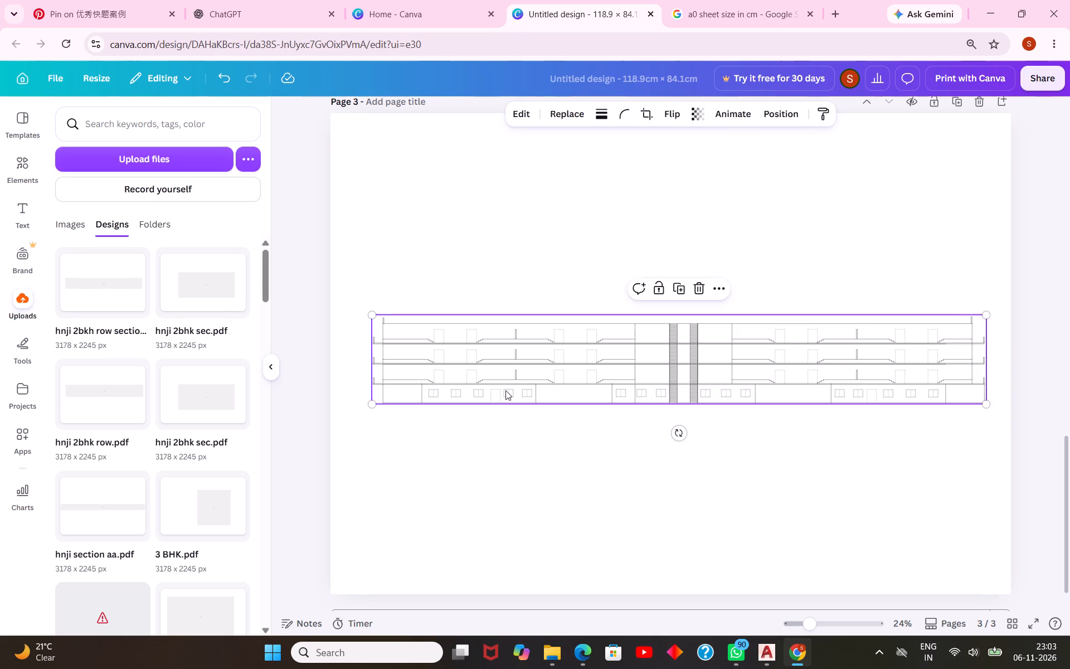
left_click_drag(505, 390, 540, 385)
scroll(540, 385, "up", 9)
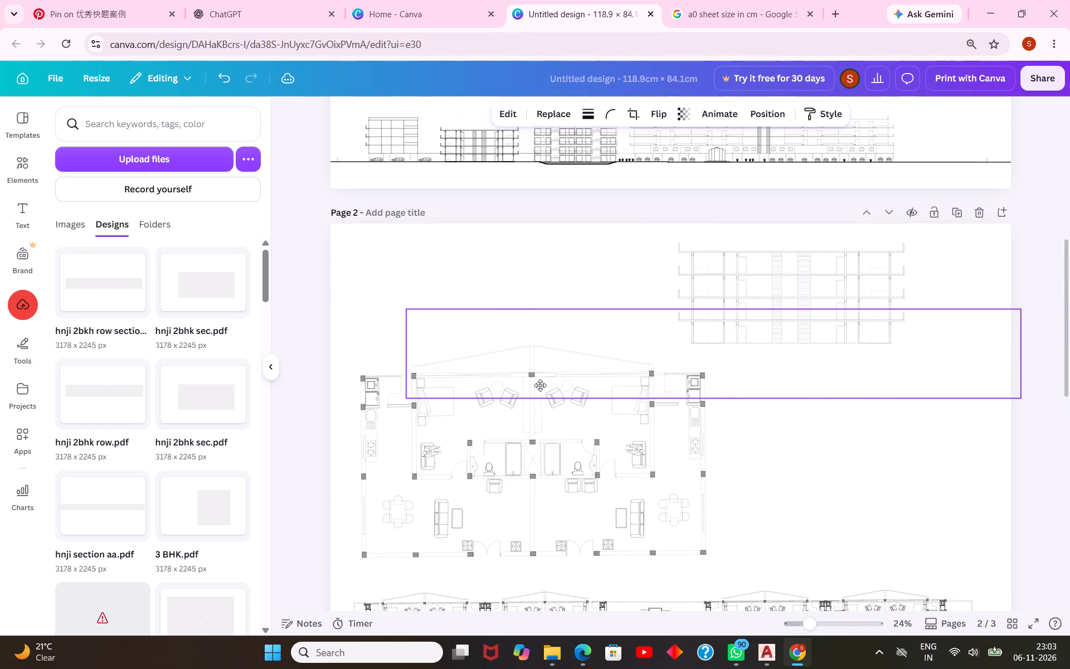
left_click_drag(540, 385, 515, 474)
Move the large 2BHK floor plan on page 2 up near the page's top edge and slightly left.
left_click_drag(520, 377, 520, 365)
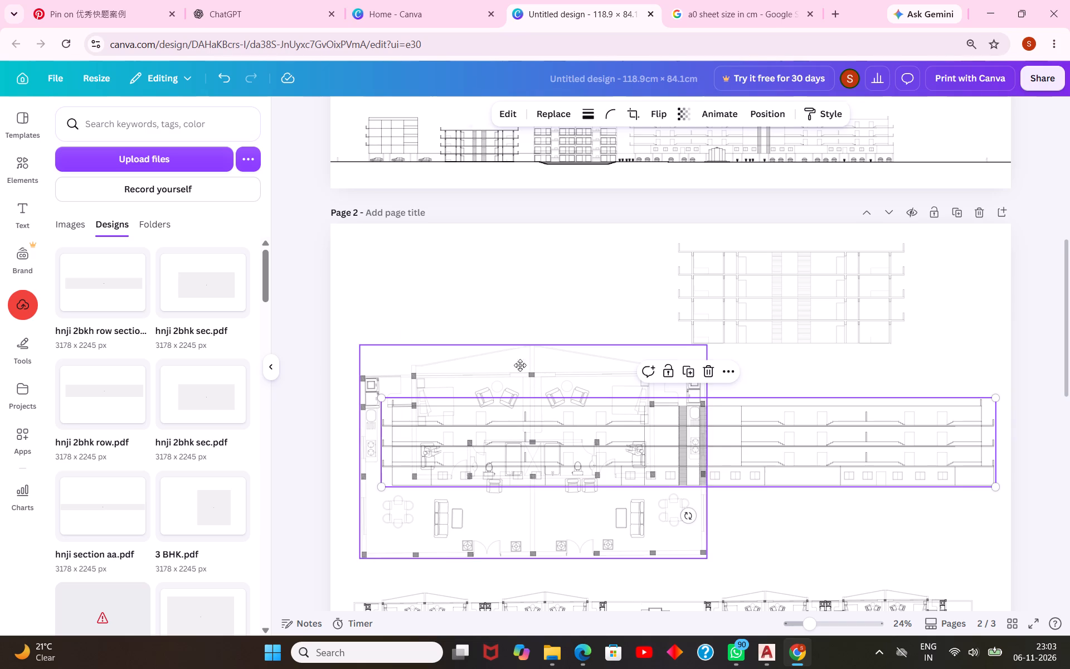
left_click_drag(520, 365, 507, 274)
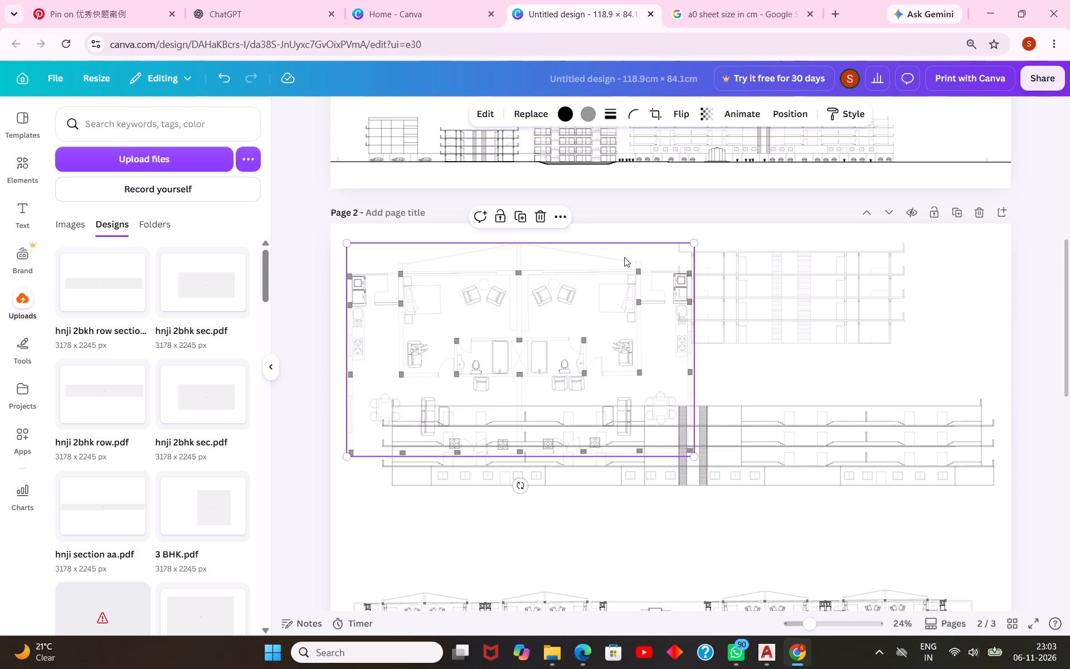
Move the 2BHK row plan on page 2 up to just below the large floor plan, leaving room beneath it.
scroll(605, 380, "down", 3)
left_click_drag(582, 413, 570, 313)
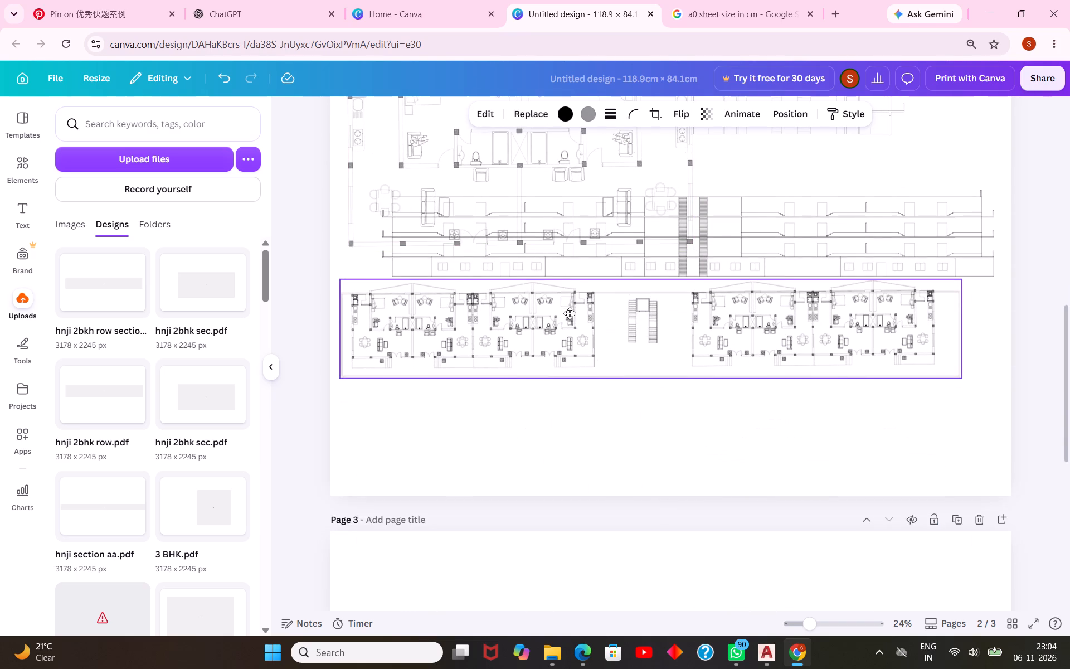
left_click_drag(570, 313, 570, 316)
Place the row section below the row plan near the bottom of page 2 and scale it down slightly.
left_click_drag(710, 232, 675, 447)
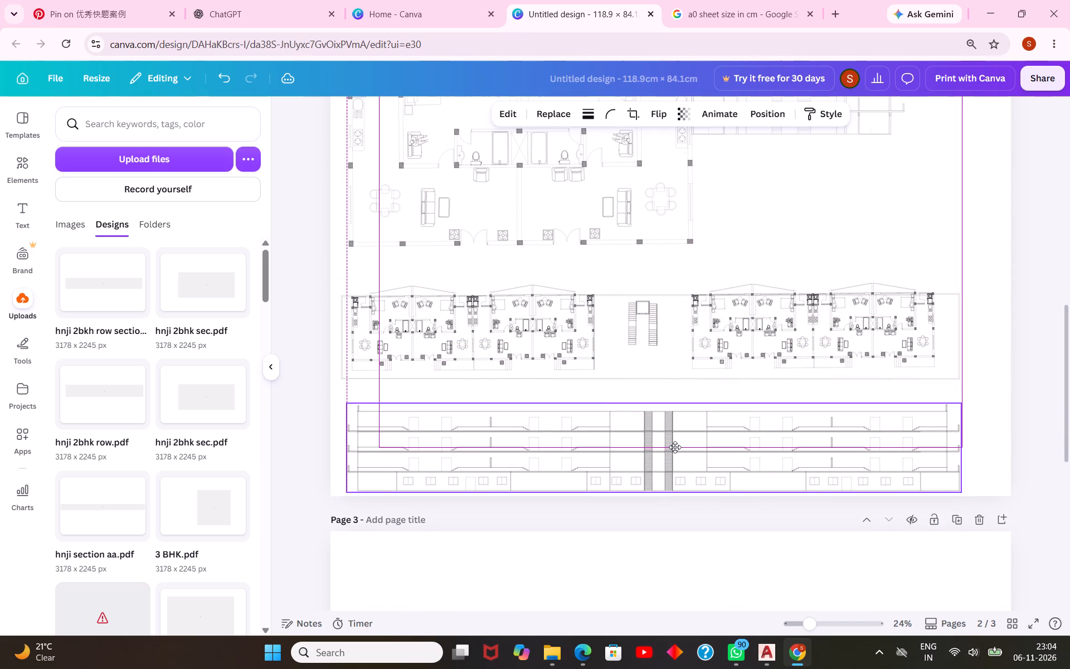
left_click_drag(675, 447, 668, 448)
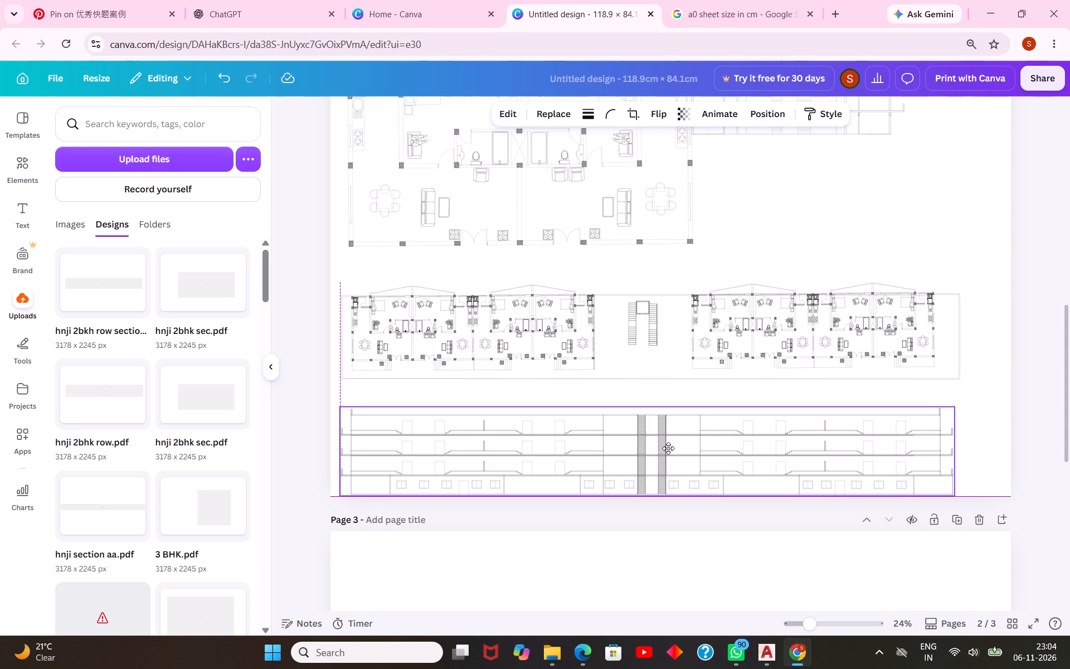
left_click_drag(668, 448, 668, 438)
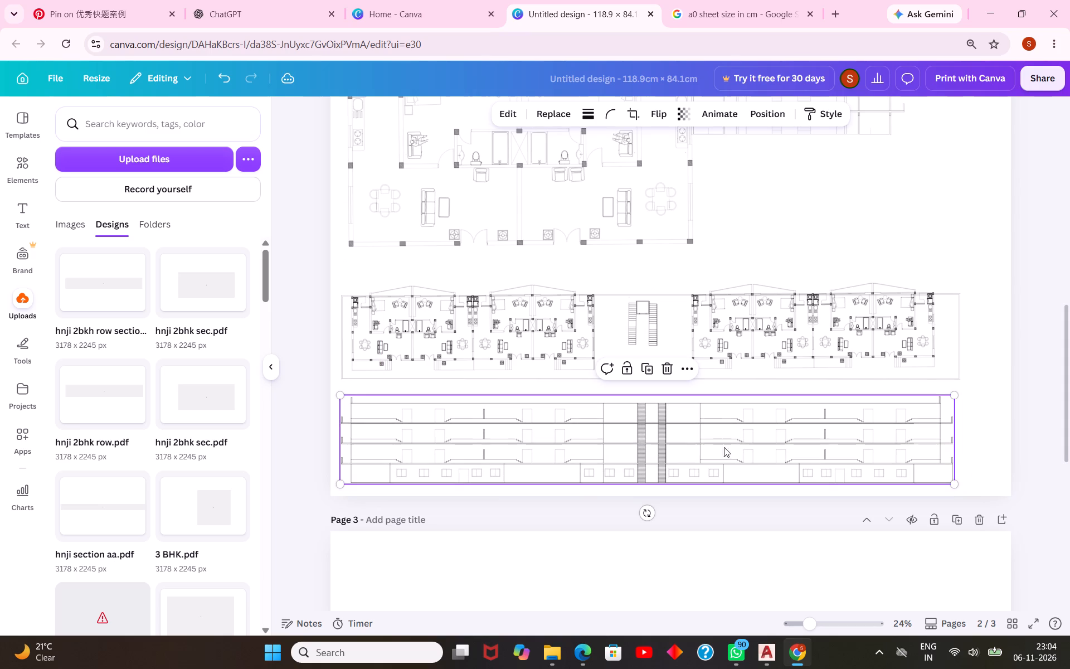
left_click(612, 465)
left_click(653, 481)
left_click_drag(338, 483, 327, 481)
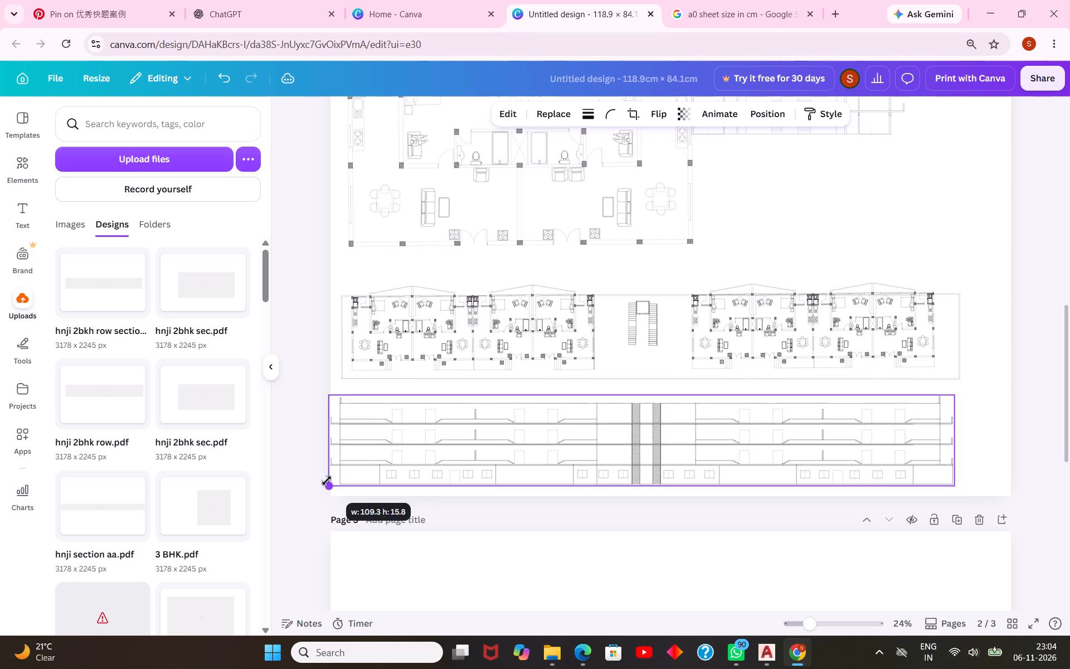
left_click_drag(327, 481, 350, 482)
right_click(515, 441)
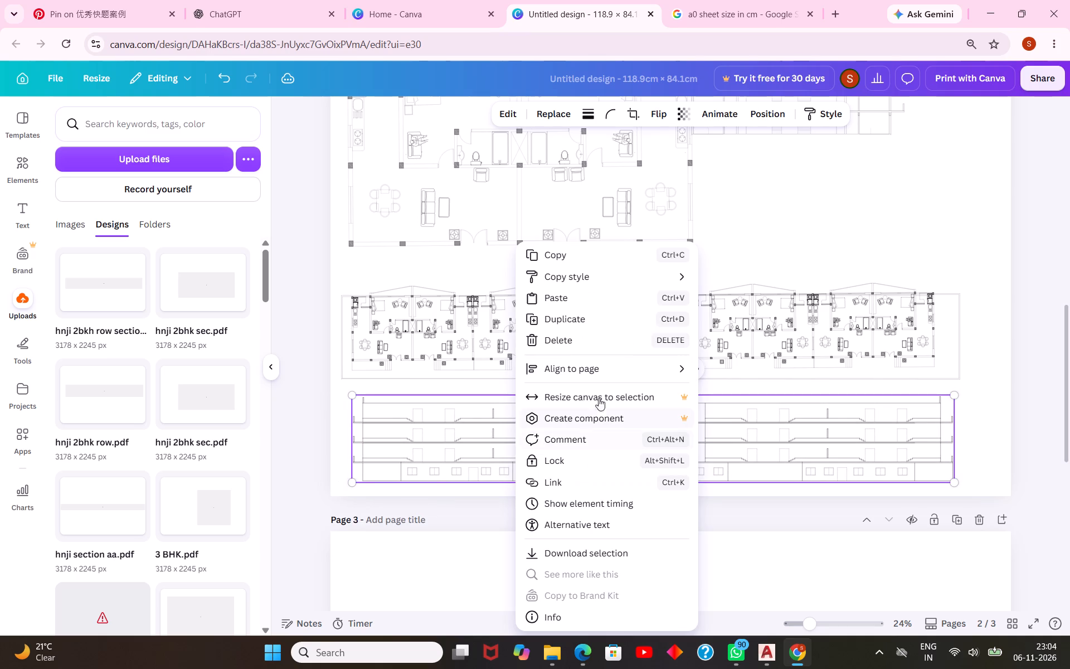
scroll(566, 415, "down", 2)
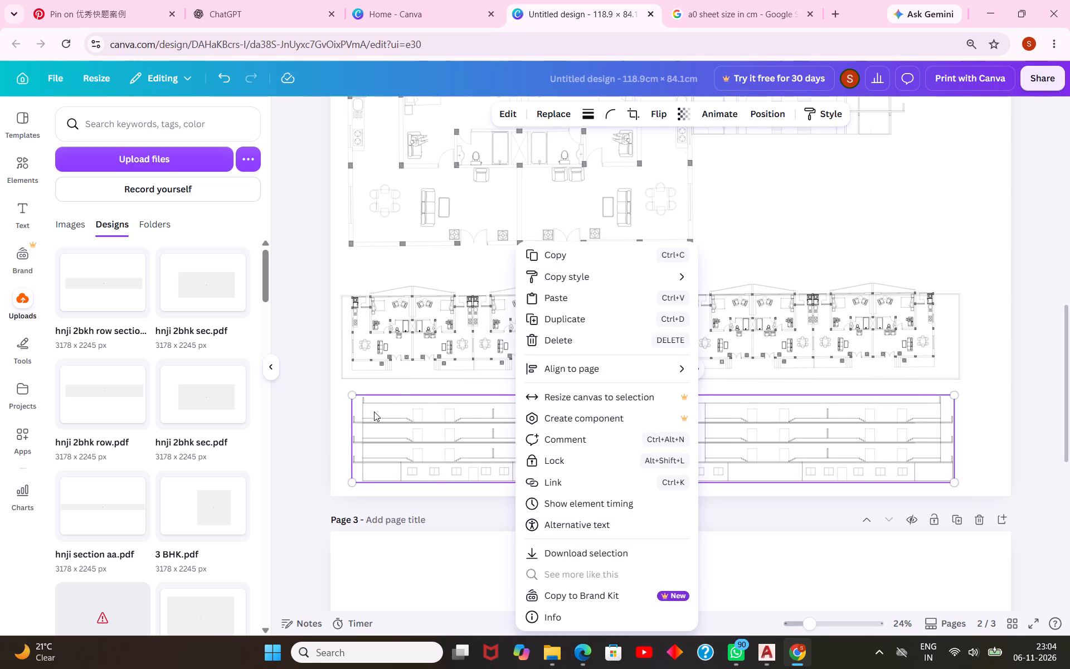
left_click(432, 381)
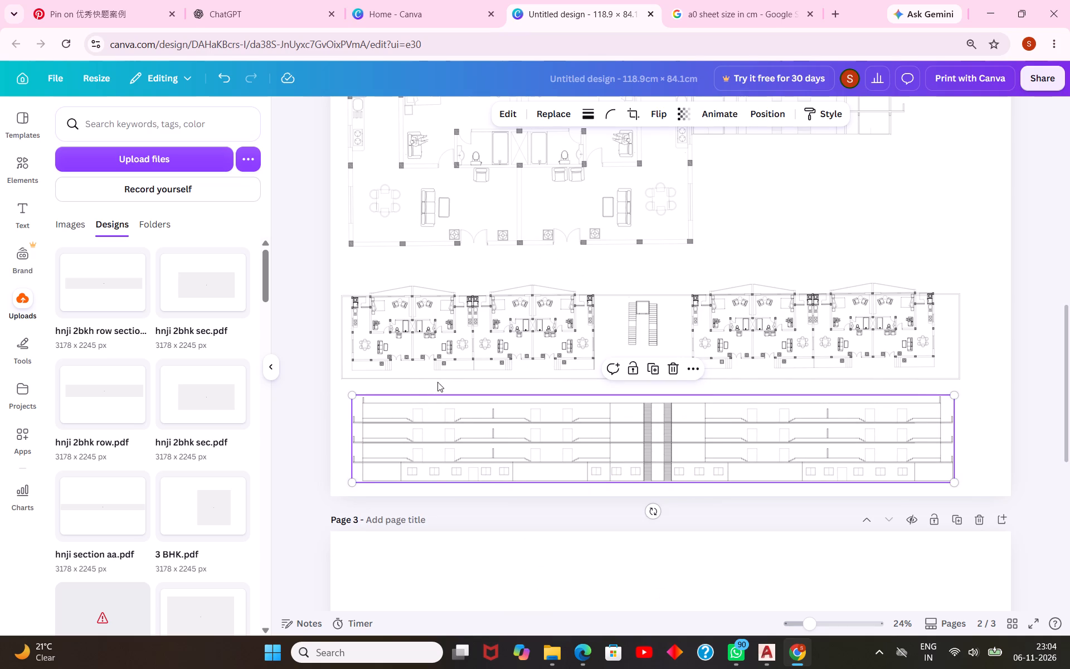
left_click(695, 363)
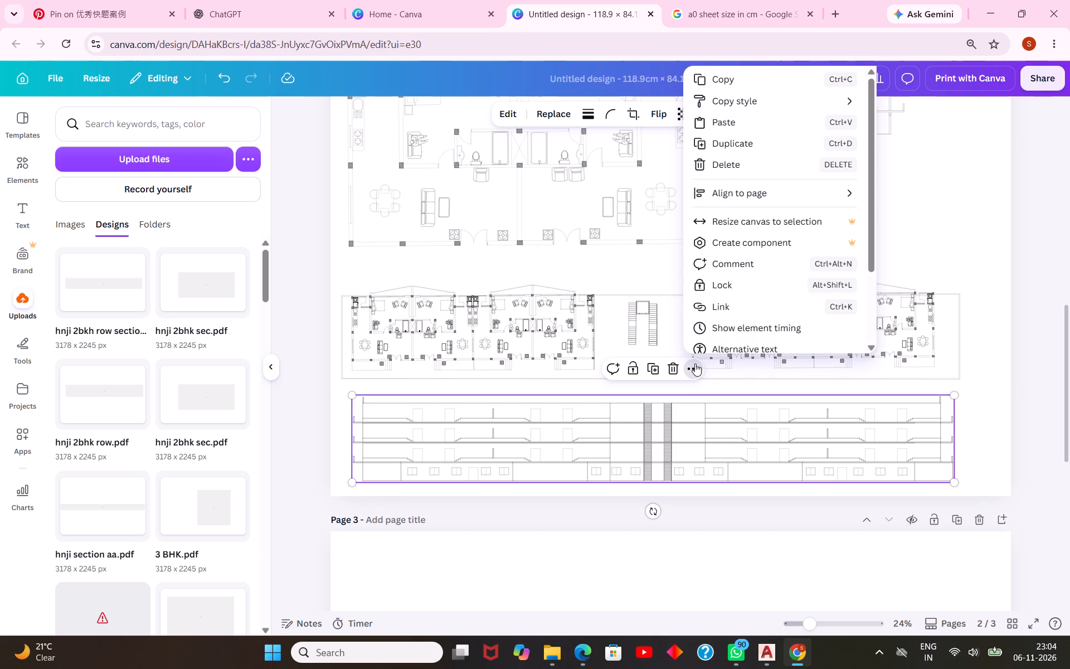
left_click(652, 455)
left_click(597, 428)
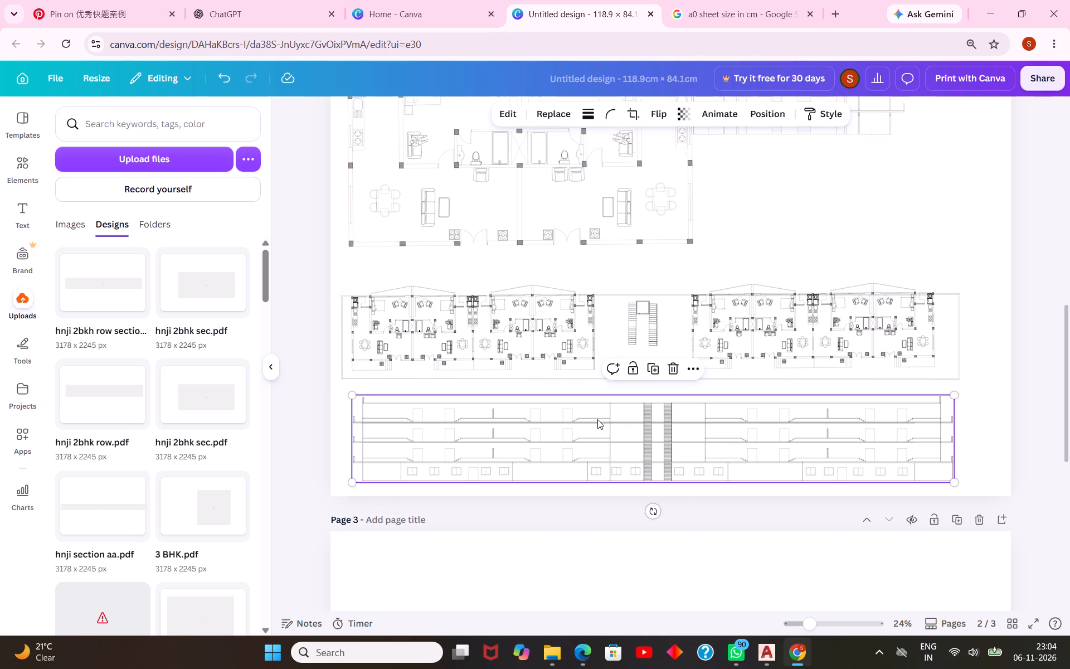
Crop the lowest storey with the windows off the bottom of the row section, using the freeform aspect ratio.
left_click(640, 114)
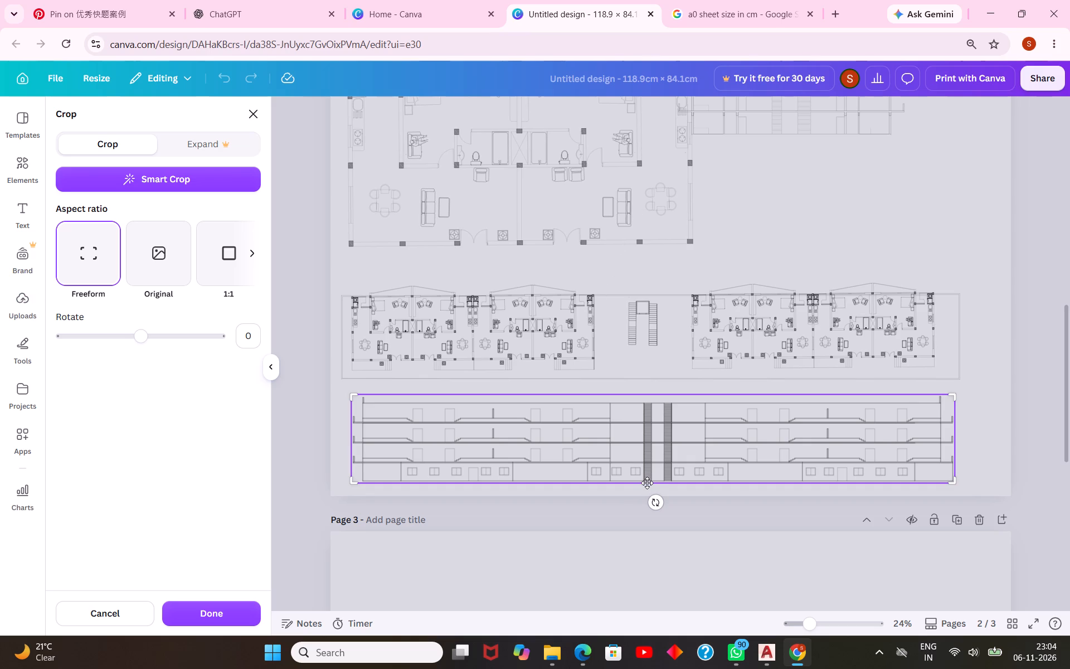
left_click_drag(354, 481, 354, 481)
left_click_drag(354, 481, 353, 462)
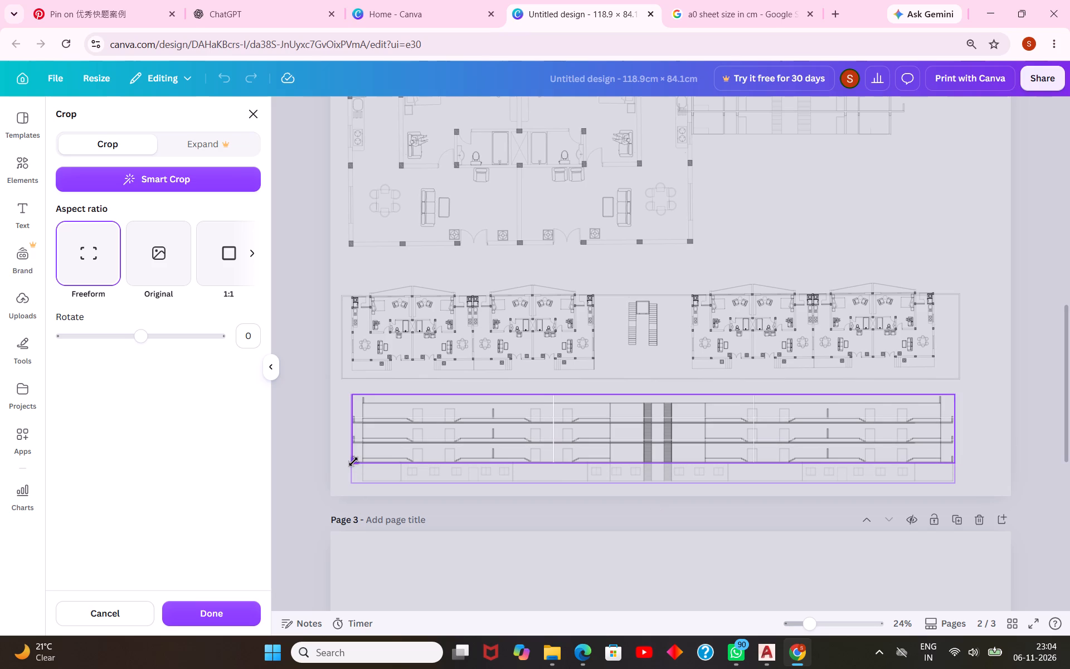
left_click_drag(353, 462, 353, 464)
left_click_drag(353, 464, 349, 464)
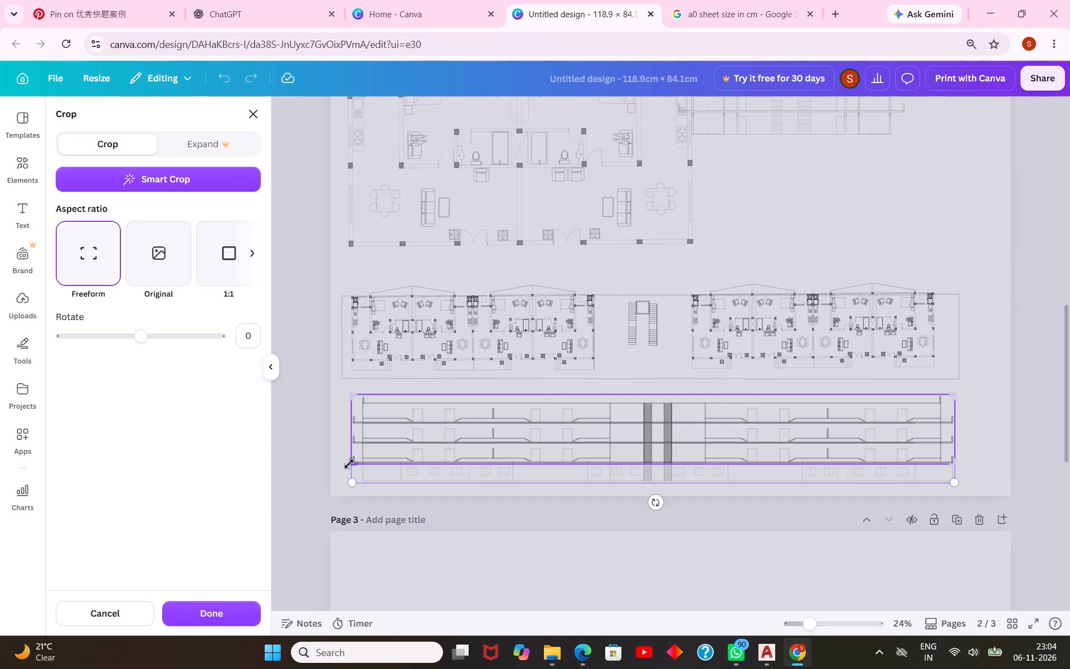
left_click(971, 337)
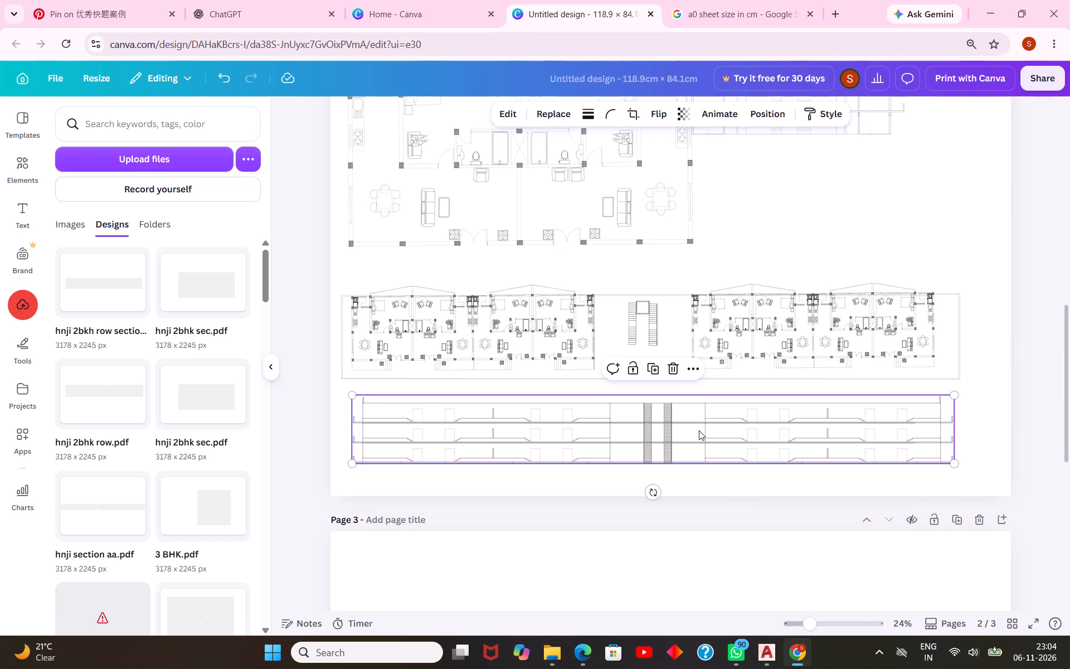
Align the cropped row section's left edge with the large floor plan's, below the row plan, and scale the section down slightly.
left_click_drag(699, 429, 686, 444)
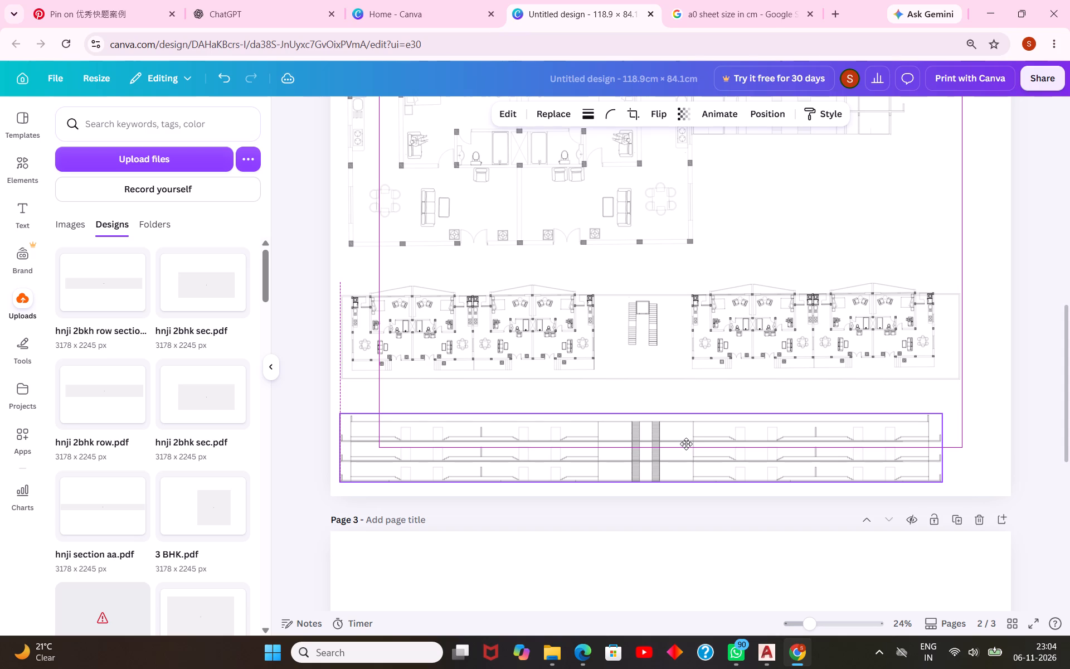
left_click_drag(686, 444, 692, 440)
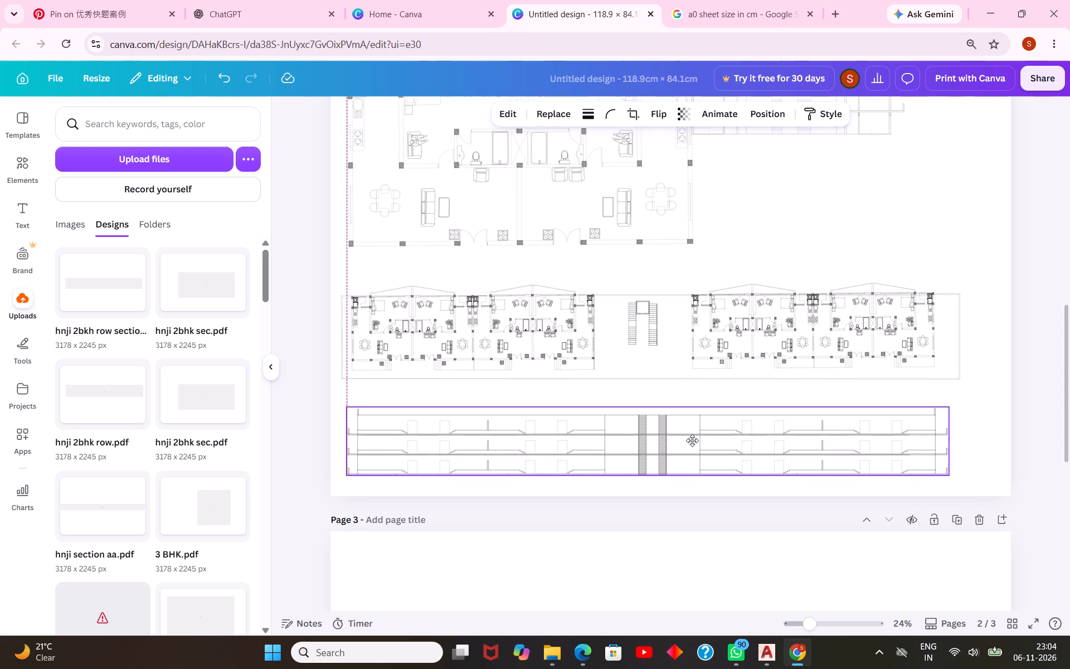
left_click_drag(692, 440, 690, 437)
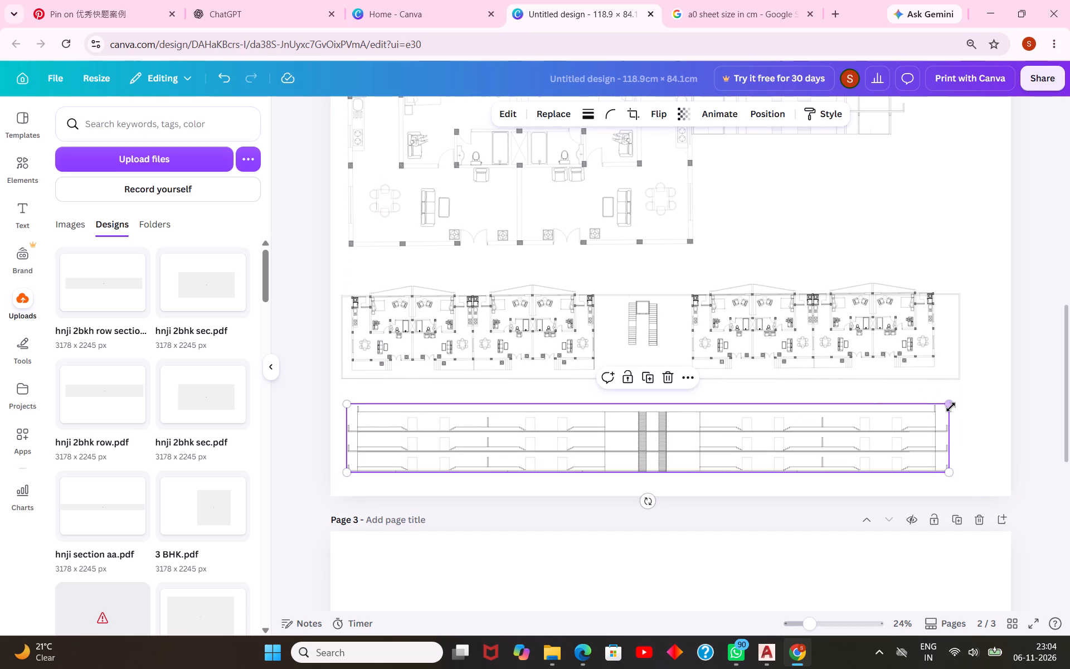
left_click_drag(953, 405, 898, 404)
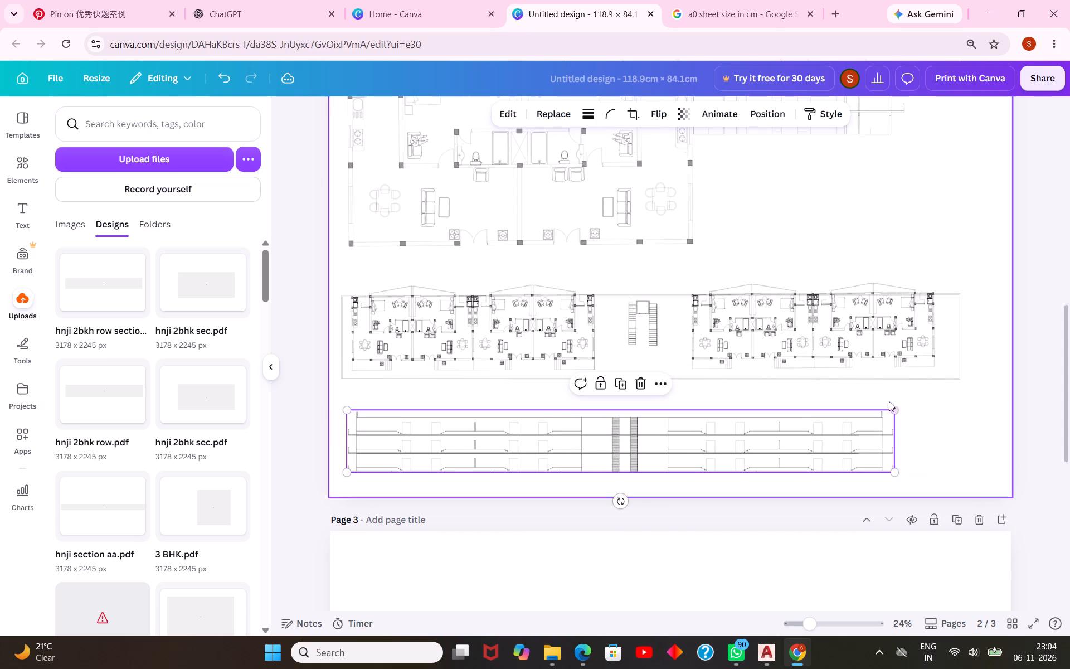
Scale down the 2BHK row plan on page 2 to about the same width as the row section below it.
left_click(747, 339)
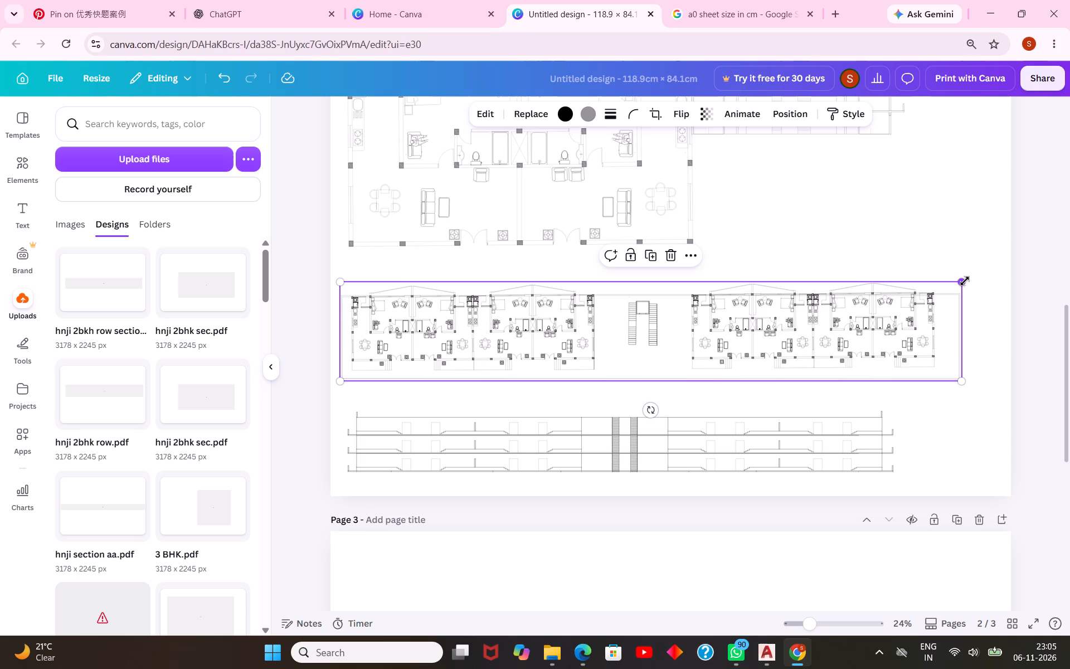
left_click_drag(965, 281, 893, 307)
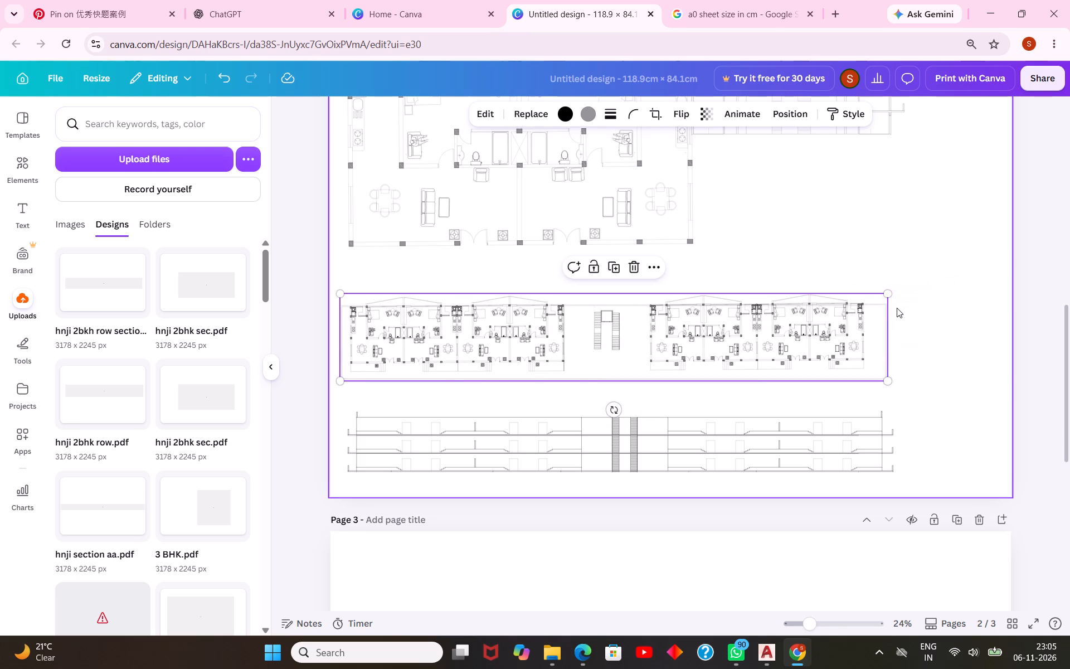
Move the four-level 2BHK section into the open space right of the large floor plan and scale it up slightly.
scroll(636, 400, "up", 4)
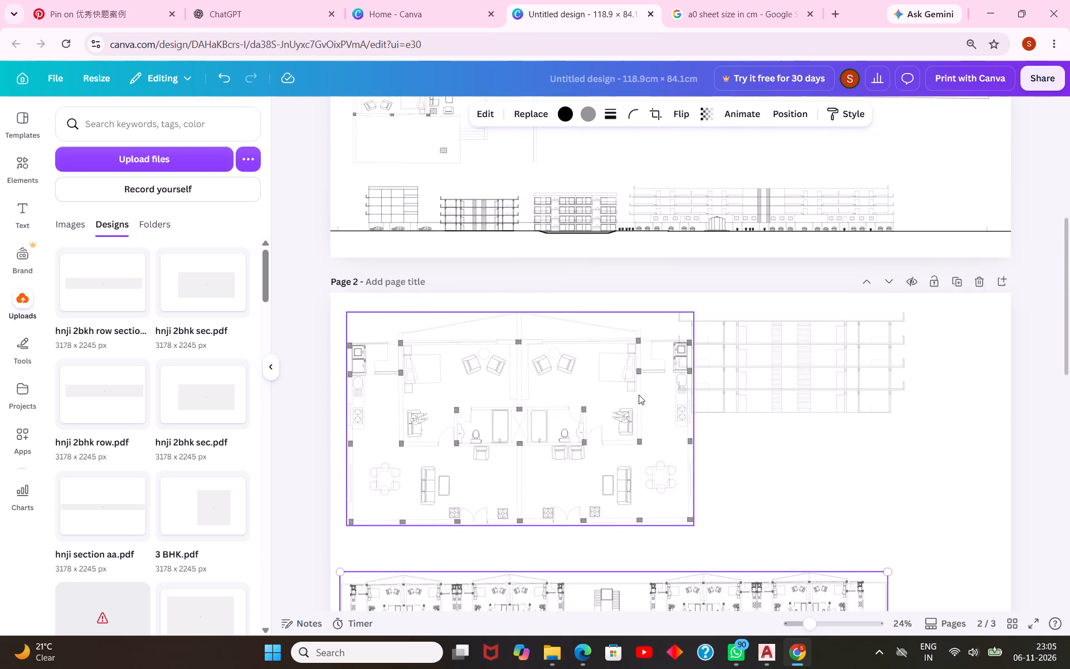
scroll(640, 395, "down", 3)
scroll(640, 395, "up", 1)
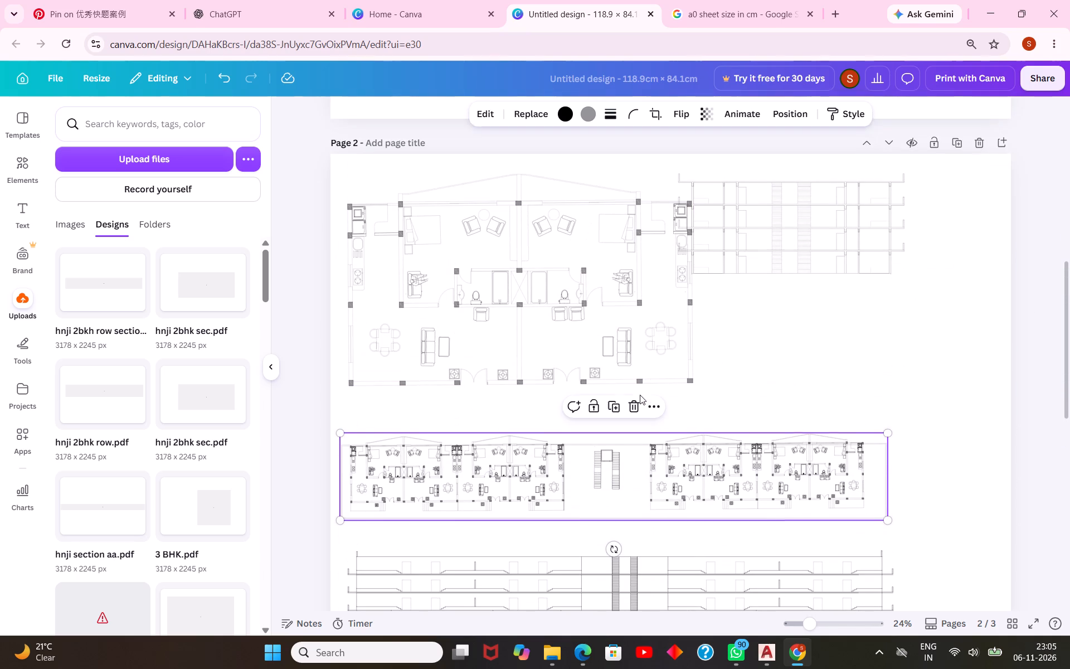
left_click_drag(789, 250, 854, 381)
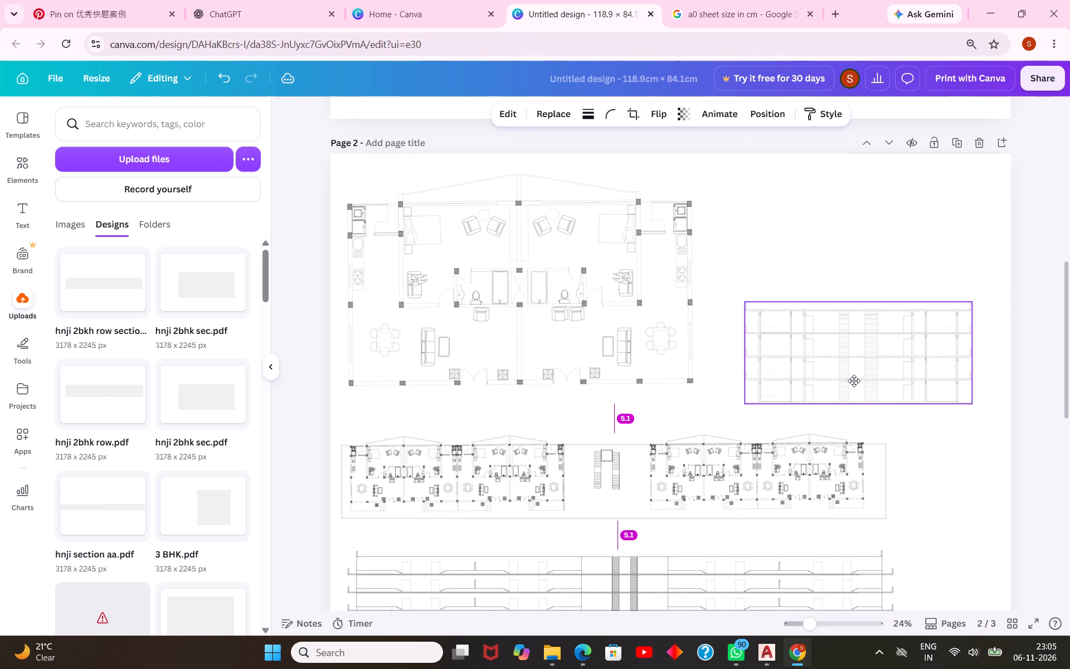
left_click_drag(854, 381, 853, 371)
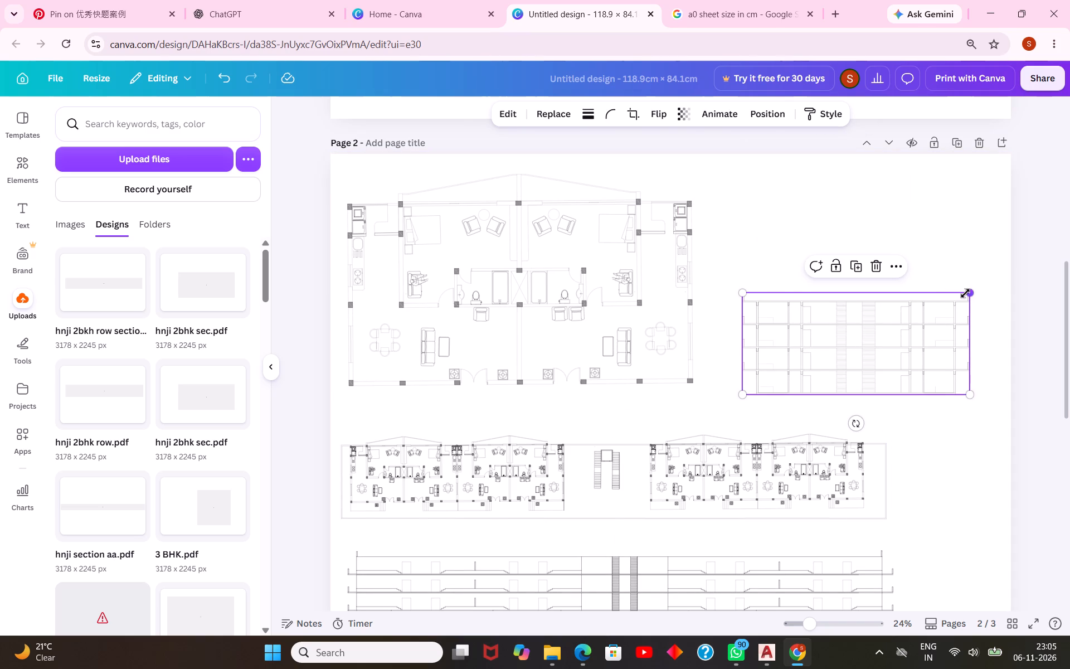
left_click_drag(970, 293, 975, 269)
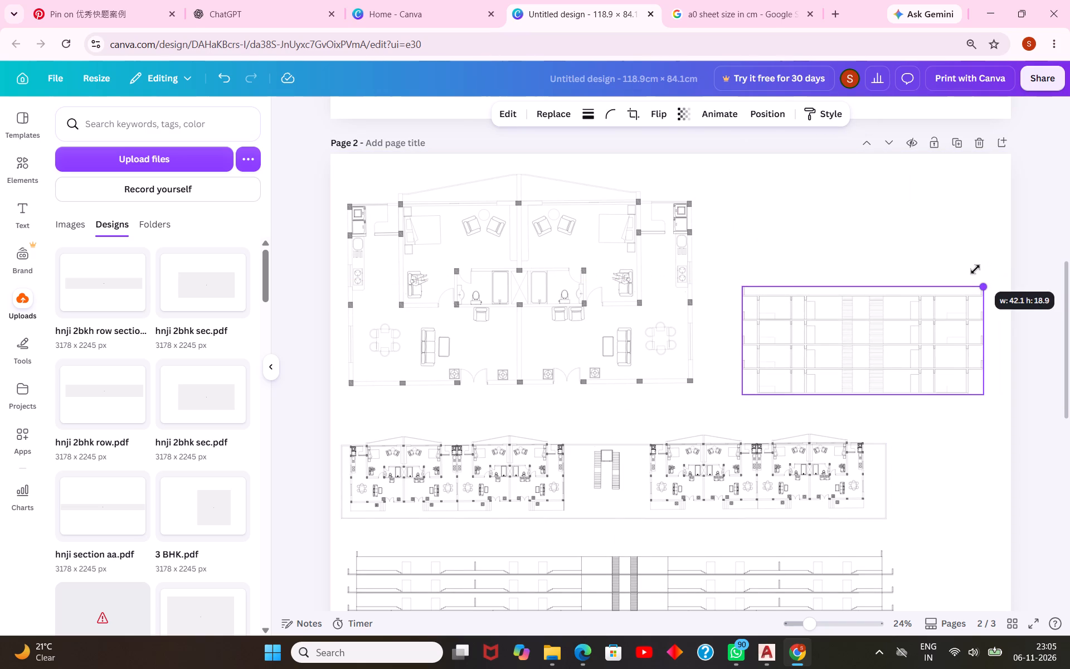
left_click_drag(975, 269, 988, 265)
Shift the large 2BHK floor plan slightly down, keeping its left alignment with the row section.
left_click_drag(632, 333, 631, 355)
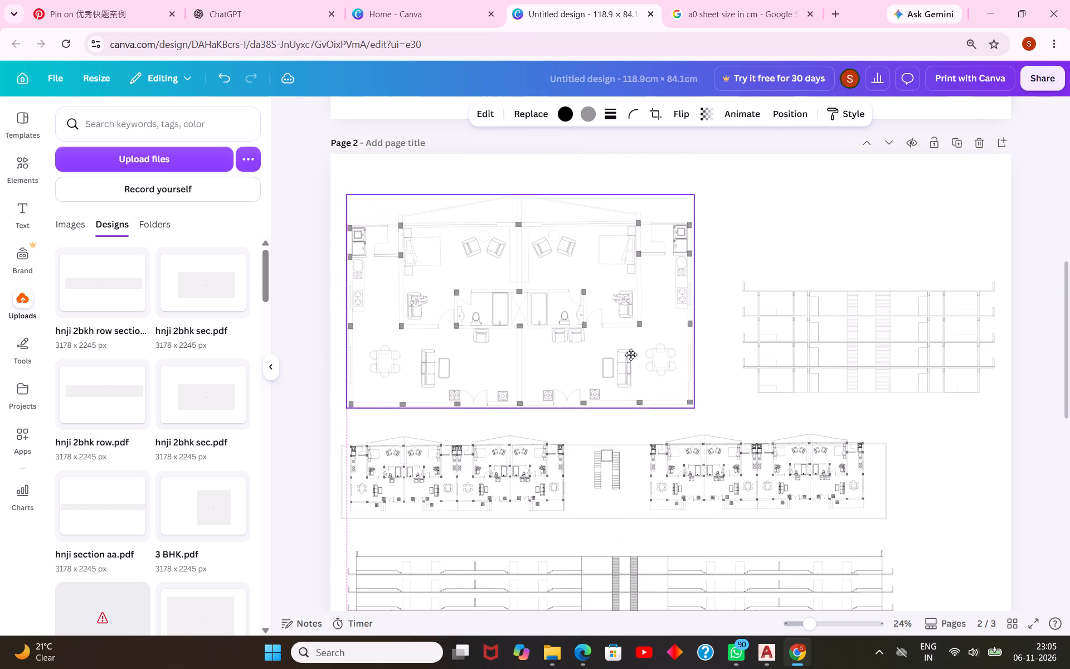
left_click_drag(631, 355, 631, 352)
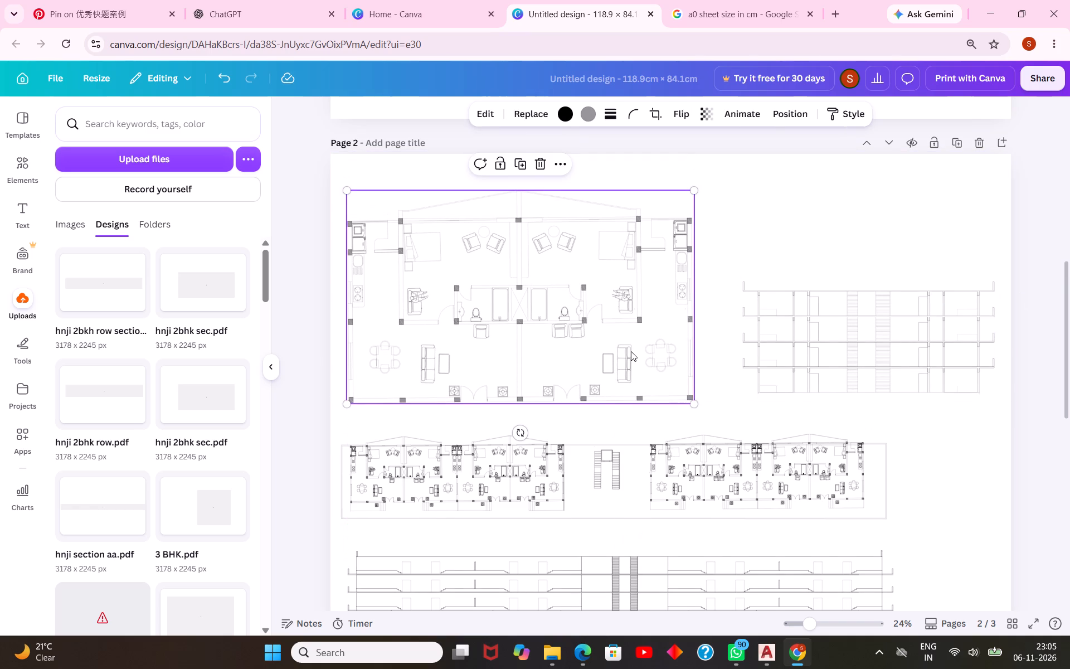
Crop both ends of the row plan with the freeform ratio, keeping the two inner unit blocks and the central staircase.
scroll(639, 365, "down", 4)
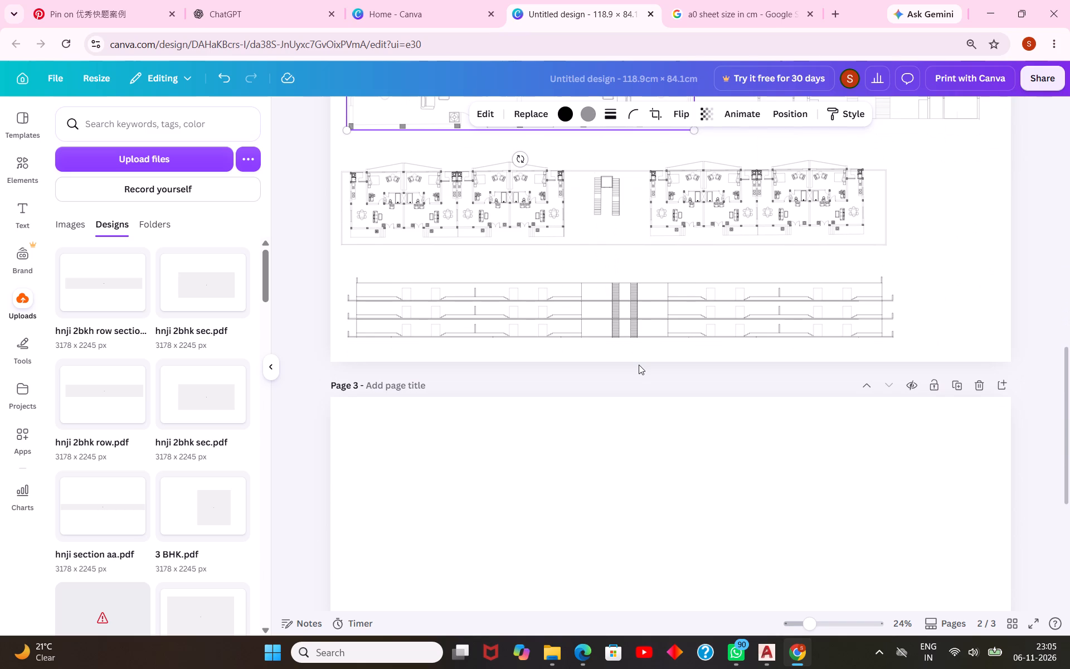
scroll(697, 435, "up", 2)
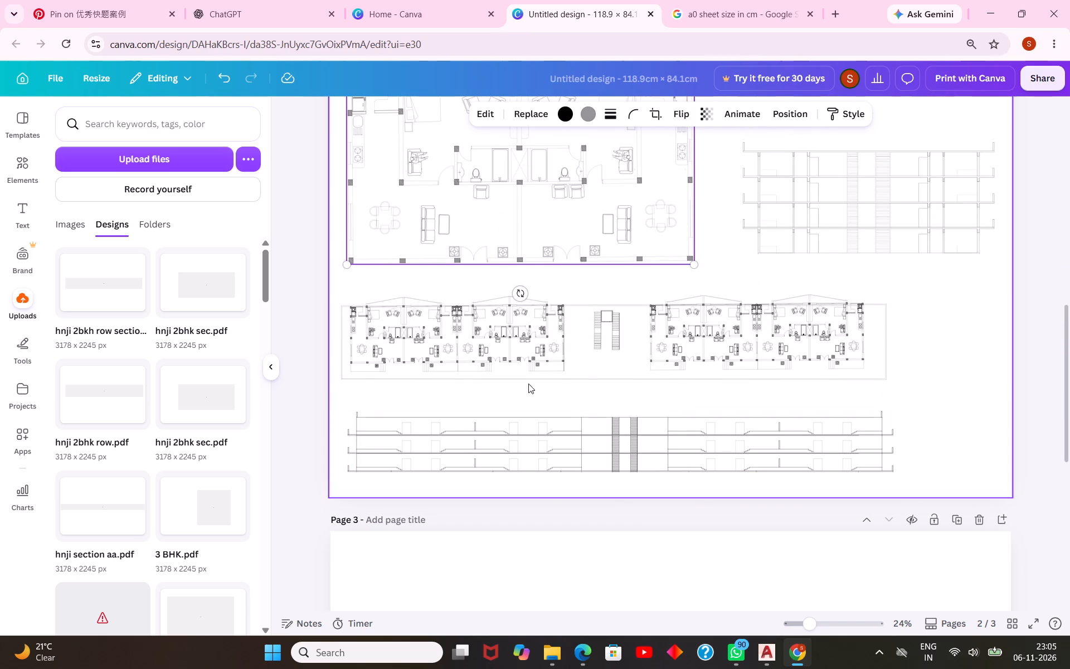
left_click(461, 326)
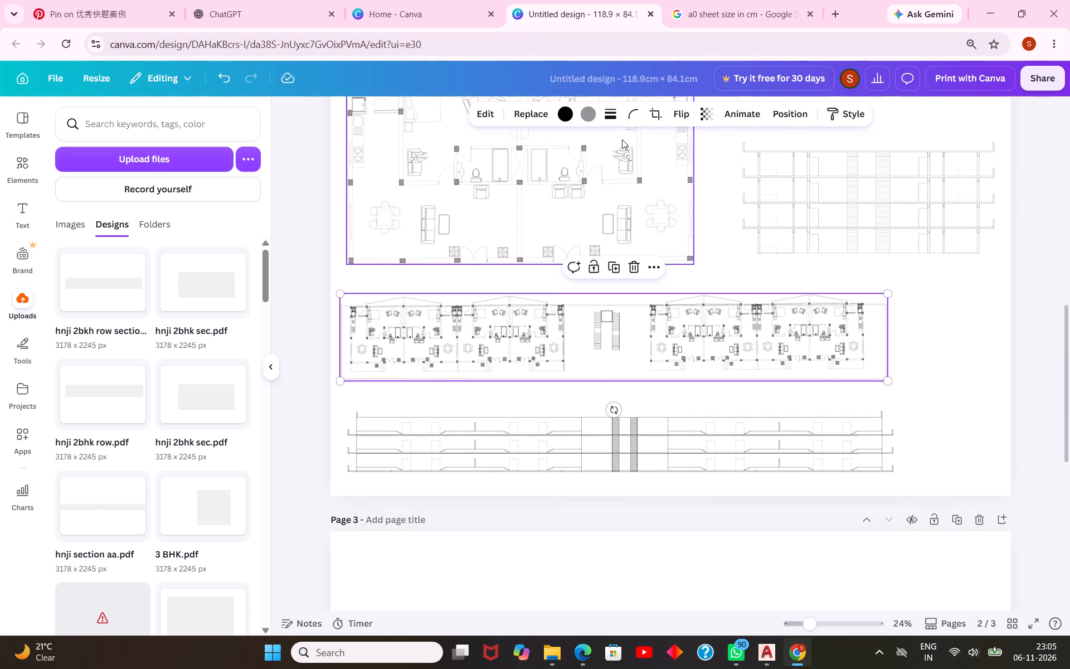
left_click(655, 109)
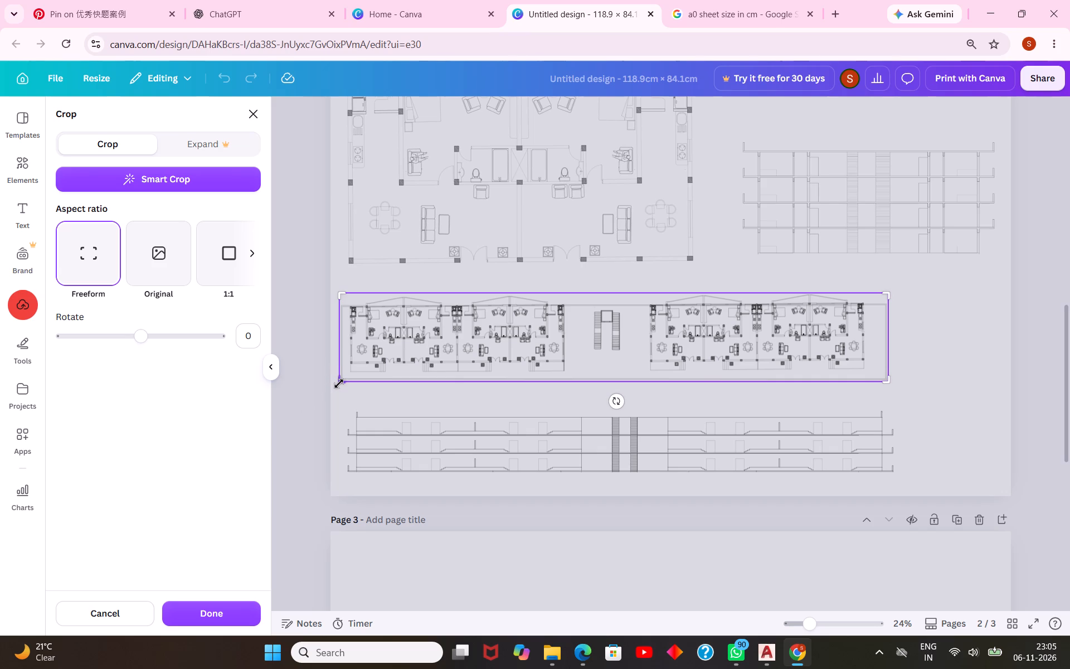
left_click_drag(339, 383, 456, 392)
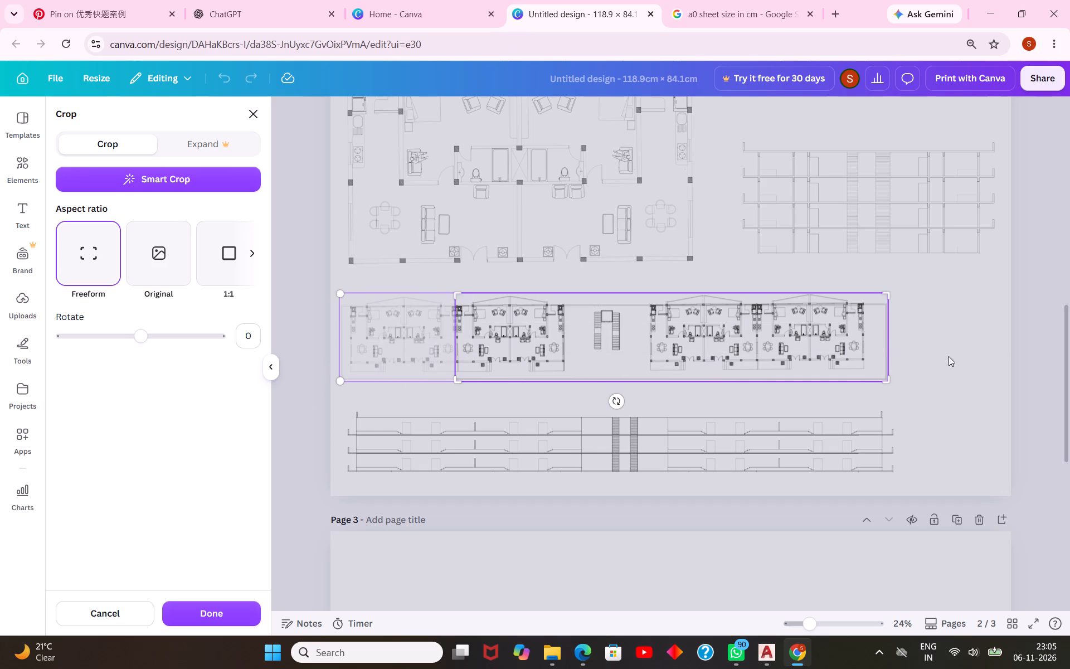
left_click_drag(888, 382, 788, 384)
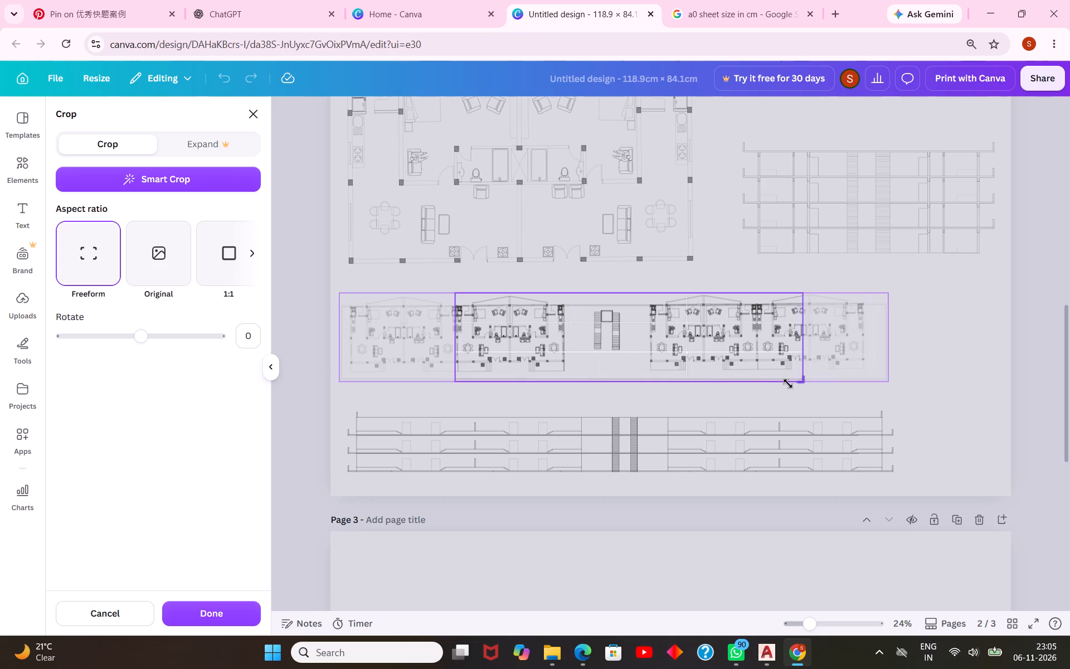
left_click_drag(788, 384, 758, 389)
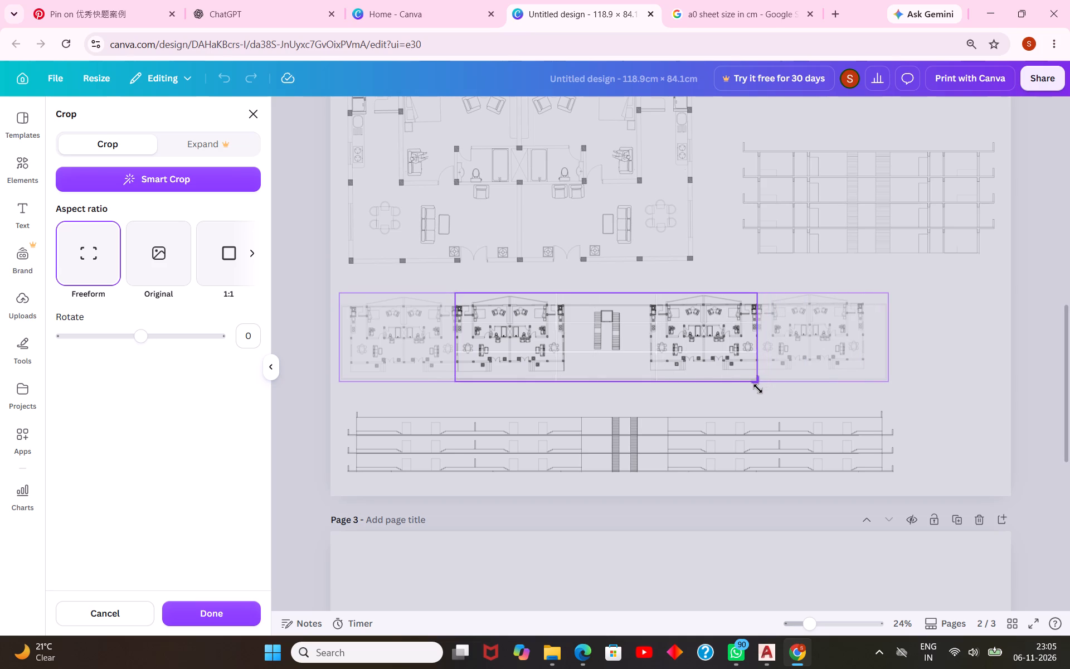
left_click_drag(758, 389, 758, 390)
left_click(796, 400)
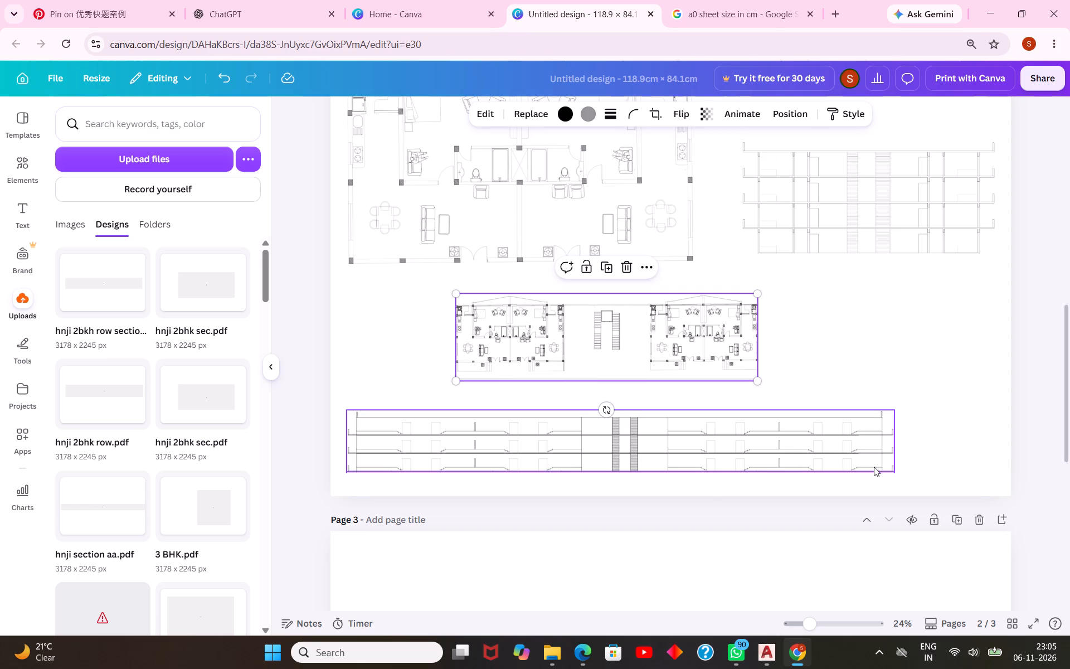
Crop both ends of the row section to its central bays around the staircase, keeping the lowest windowed storey cropped off.
left_click(876, 449)
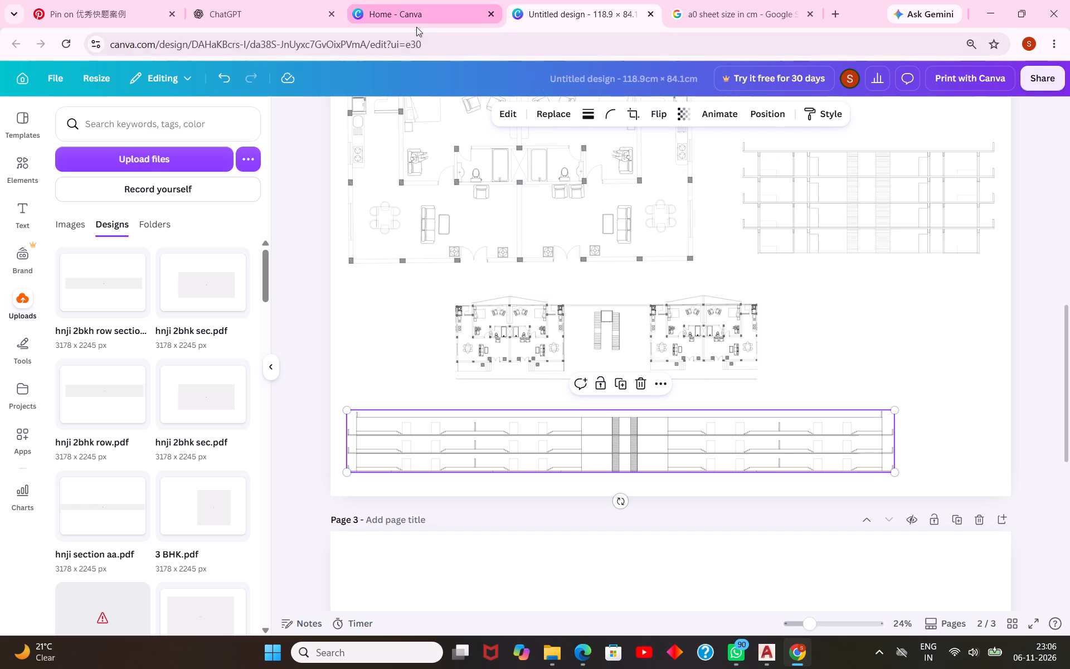
left_click(631, 112)
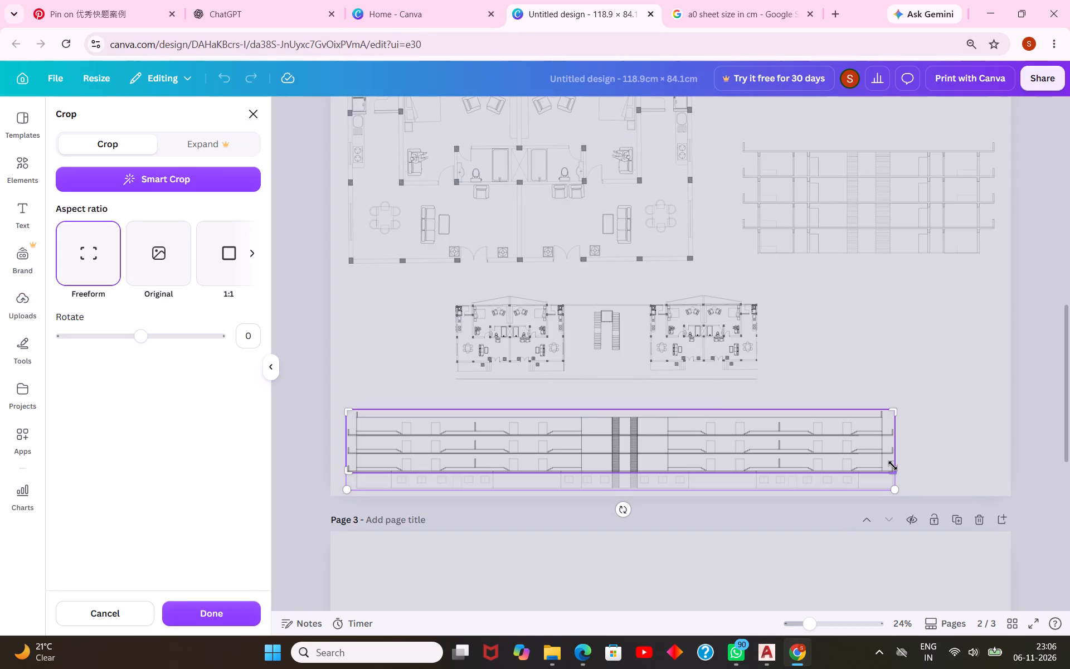
left_click_drag(894, 473, 786, 476)
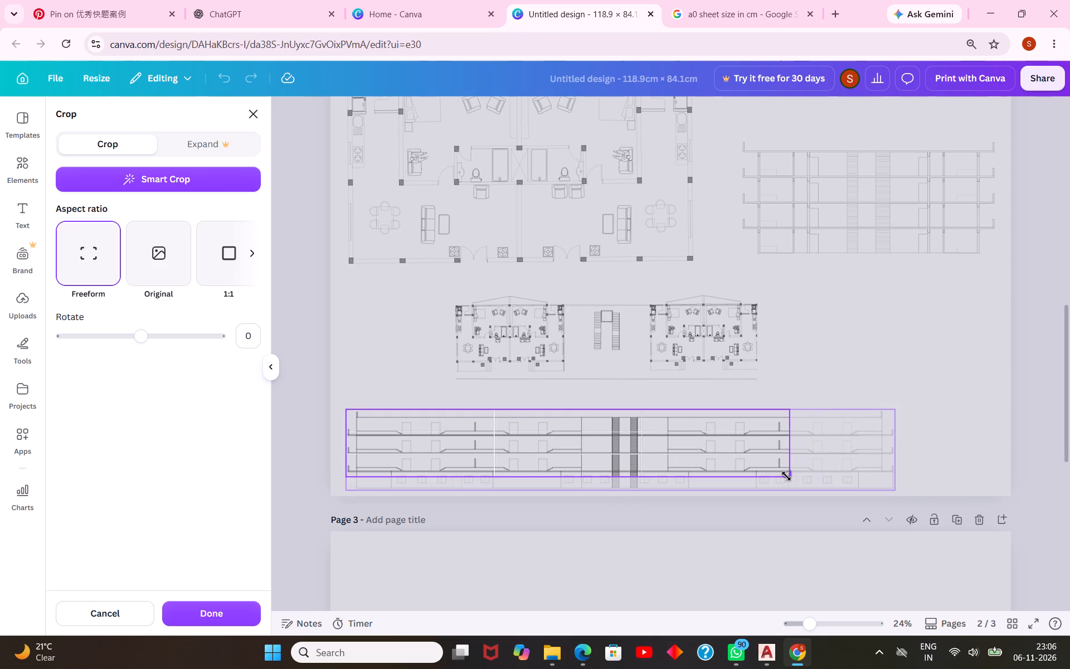
left_click_drag(786, 476, 781, 477)
left_click_drag(343, 478, 373, 479)
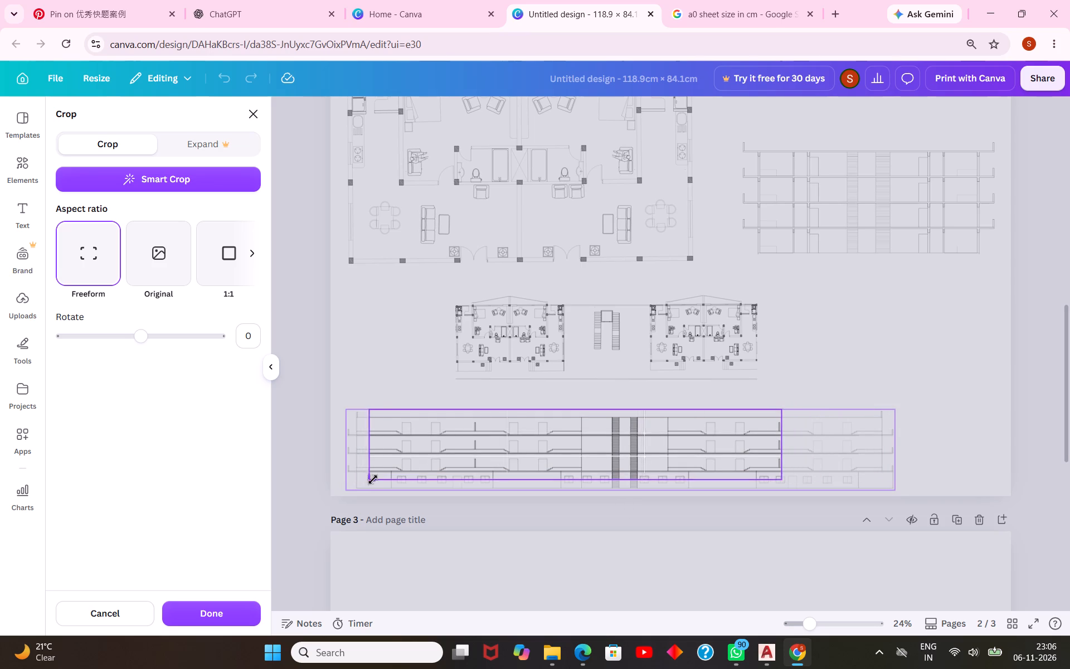
left_click_drag(373, 479, 464, 483)
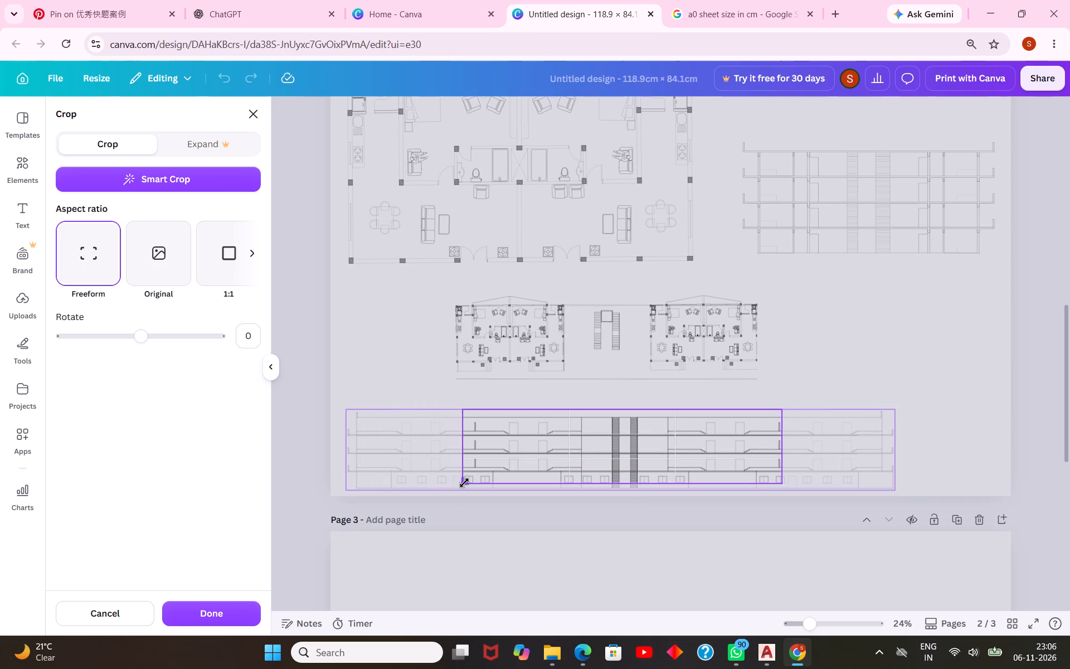
left_click_drag(464, 483, 475, 483)
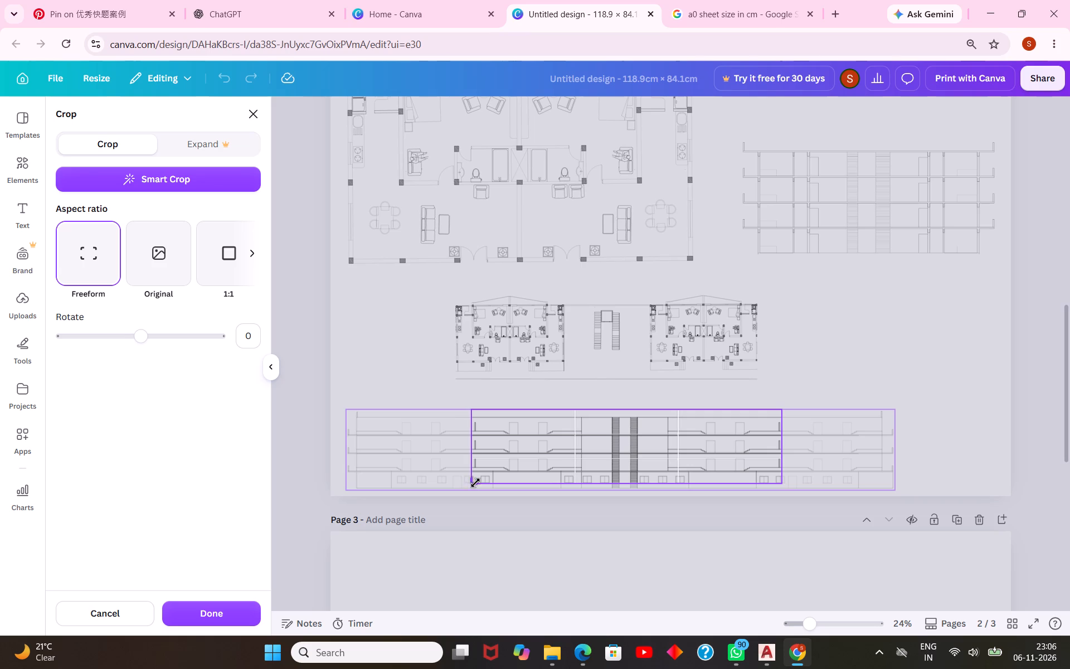
left_click_drag(475, 483, 474, 483)
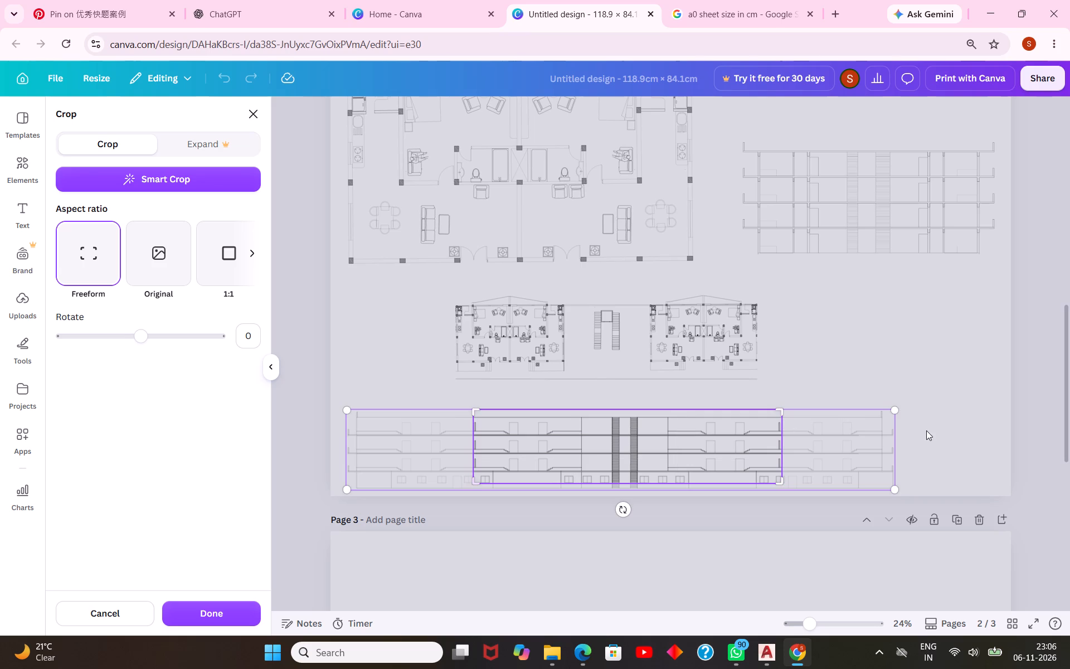
scroll(822, 489, "up", 3)
scroll(821, 489, "down", 3)
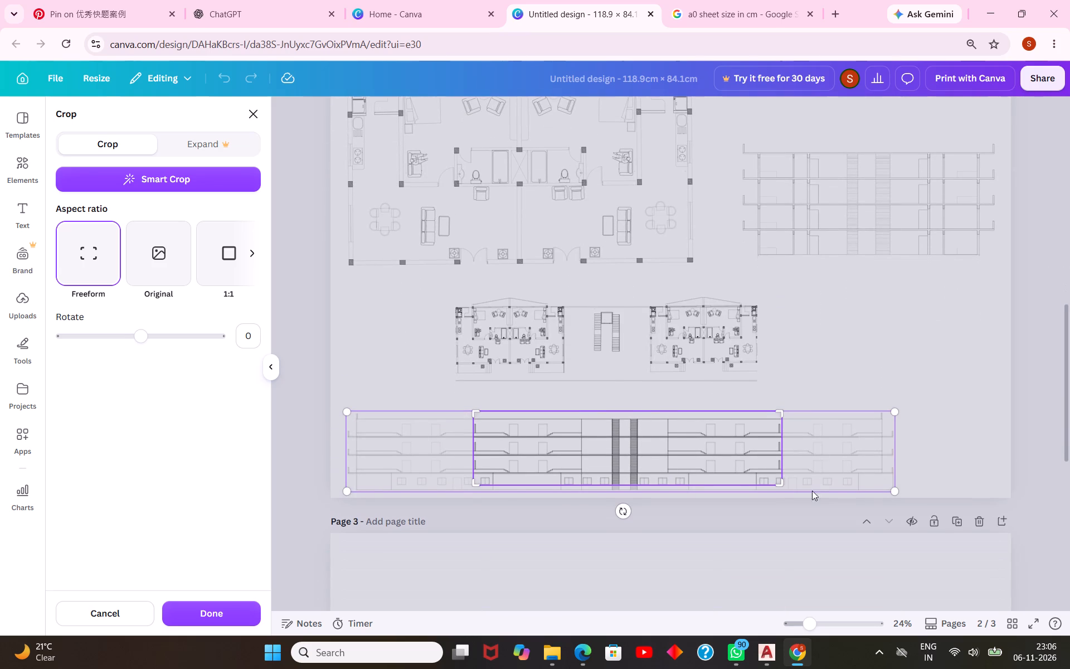
left_click_drag(783, 480, 780, 482)
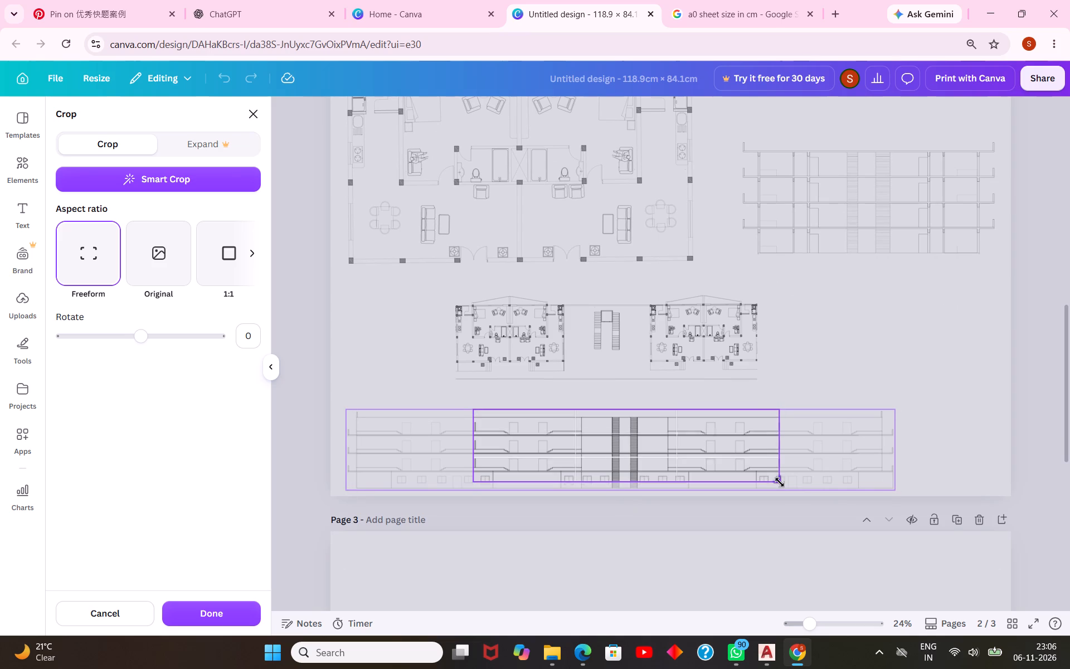
left_click_drag(780, 482, 781, 476)
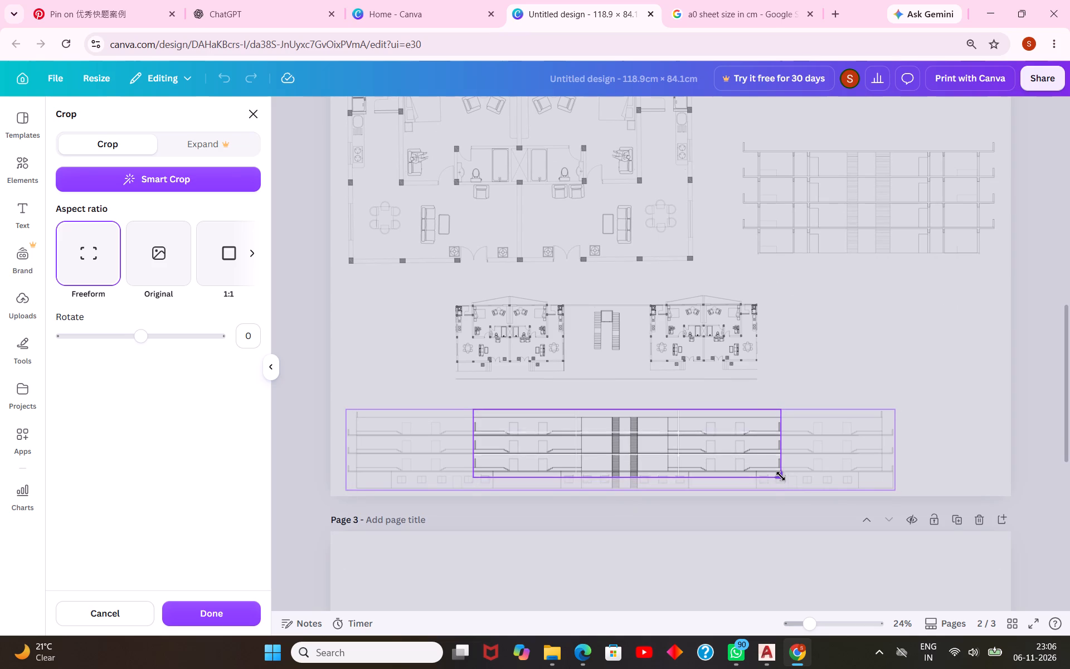
left_click_drag(781, 476, 781, 472)
left_click(936, 397)
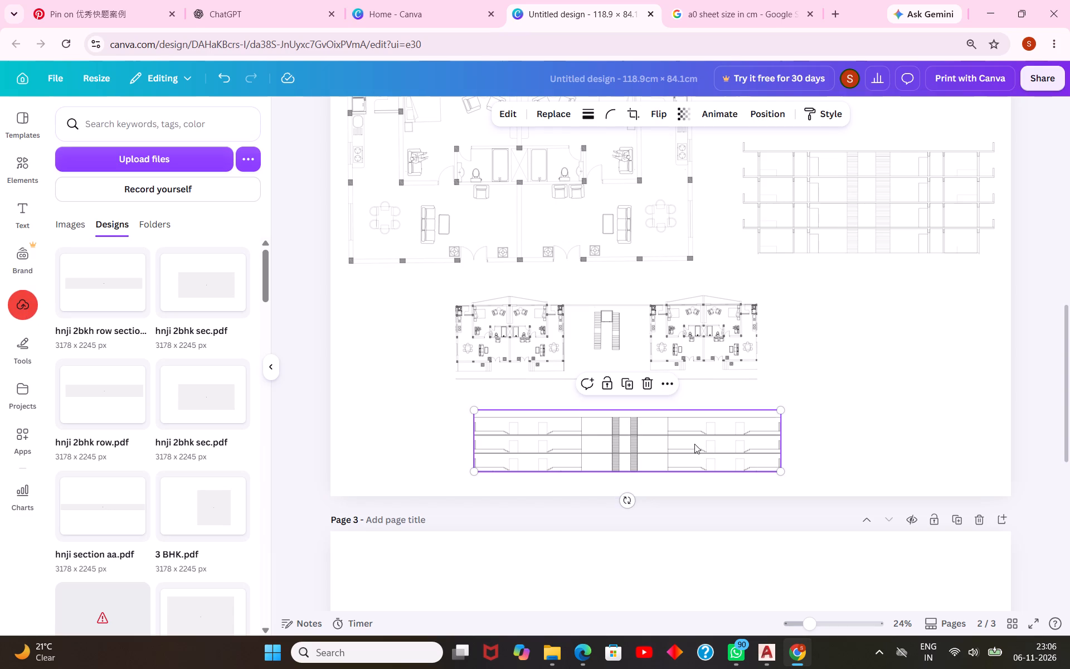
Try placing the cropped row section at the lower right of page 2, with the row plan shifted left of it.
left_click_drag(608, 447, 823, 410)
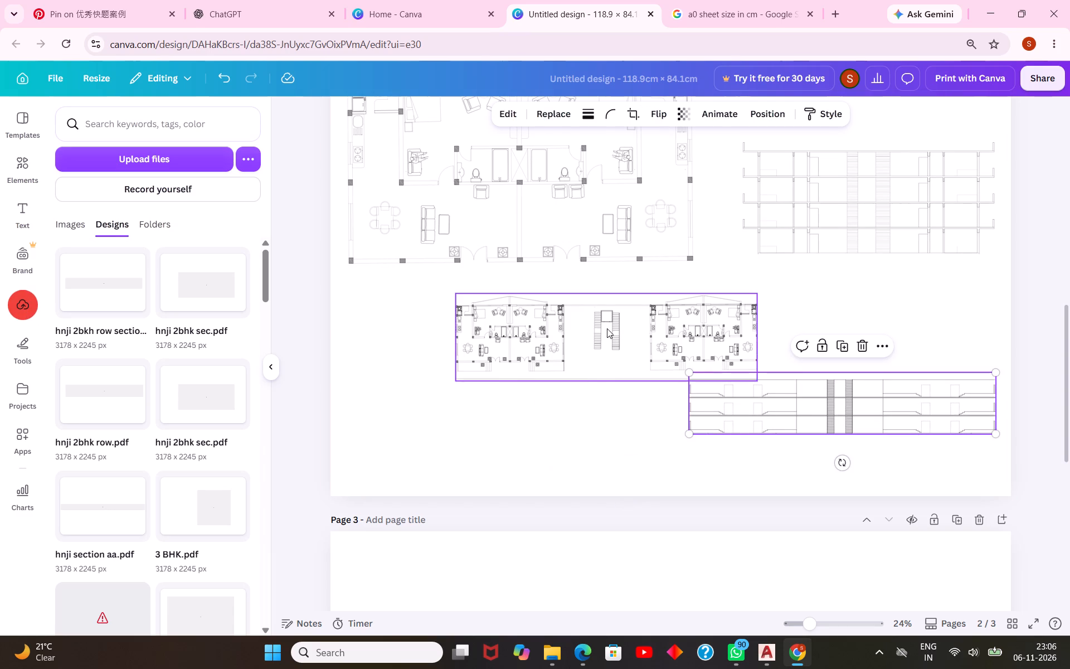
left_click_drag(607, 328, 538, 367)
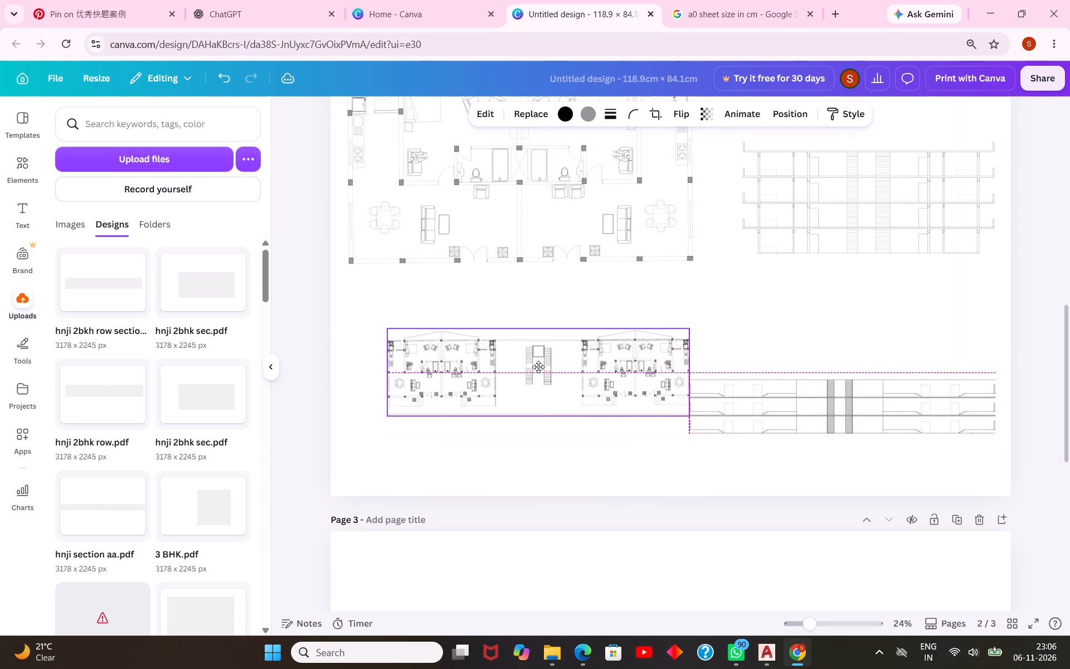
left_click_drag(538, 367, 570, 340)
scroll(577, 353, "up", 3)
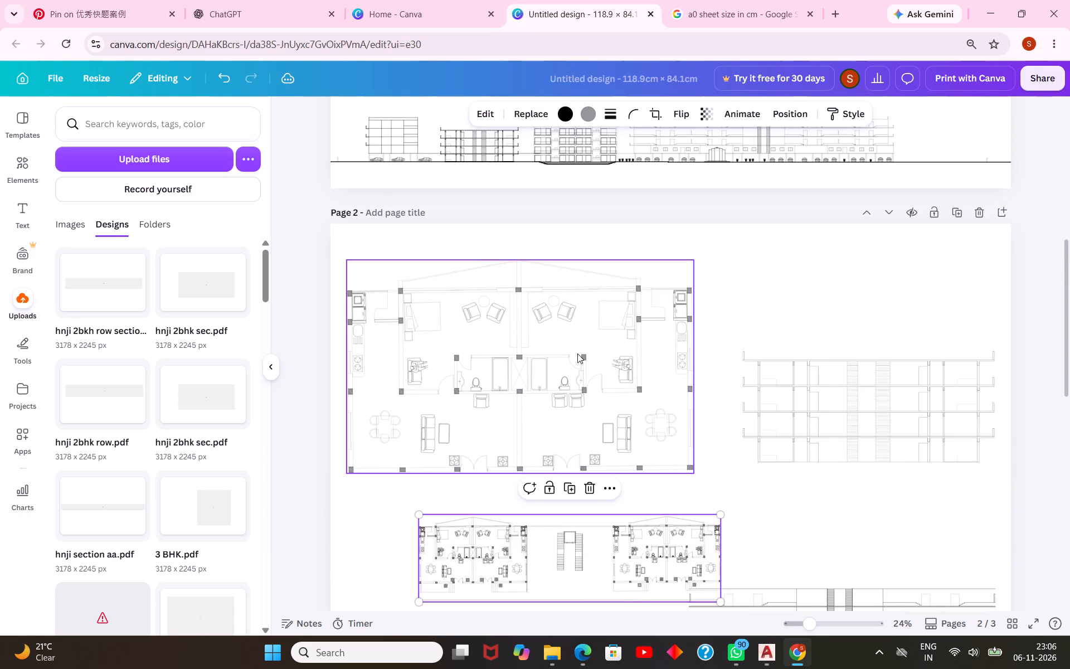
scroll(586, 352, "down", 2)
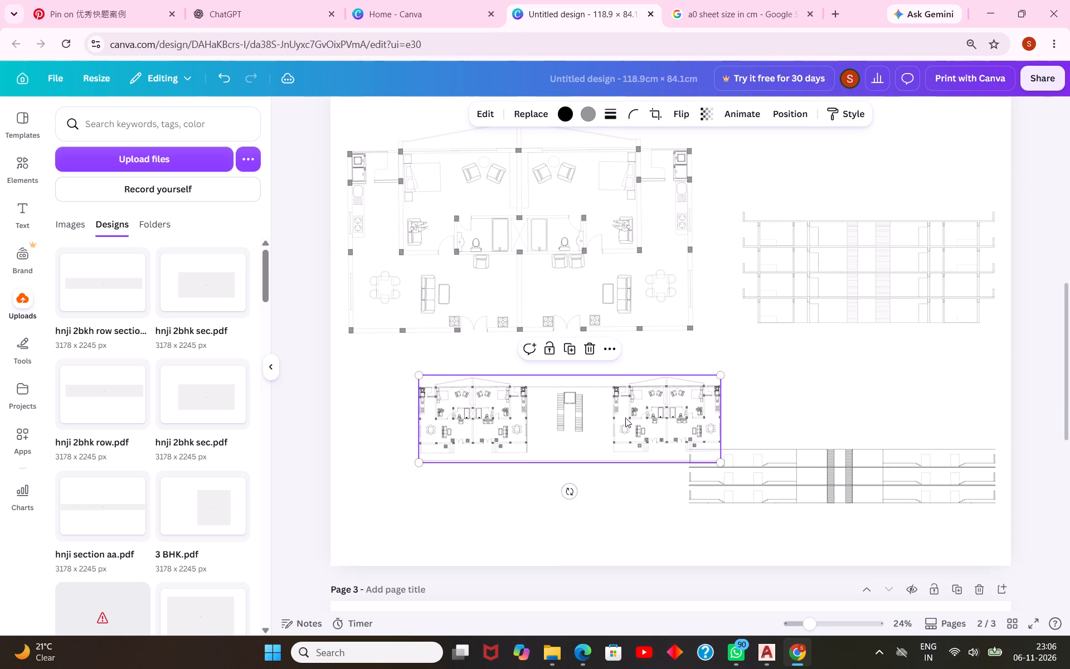
Move the row plan up and right, and place the cropped row section at the bottom left of page 2.
left_click_drag(594, 414, 722, 360)
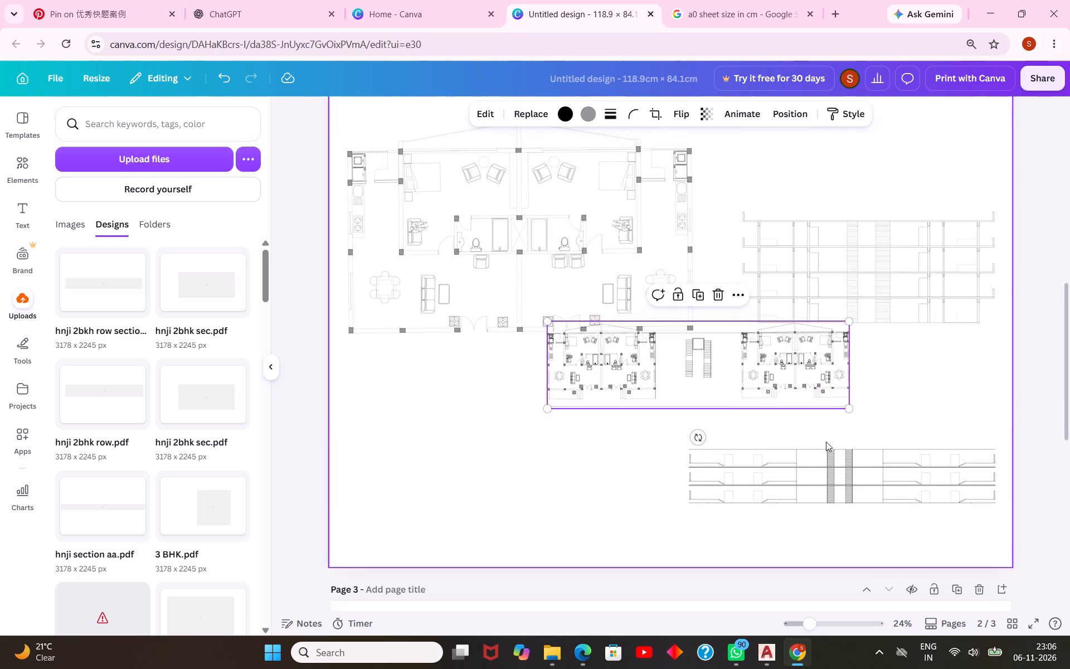
left_click_drag(808, 472, 474, 505)
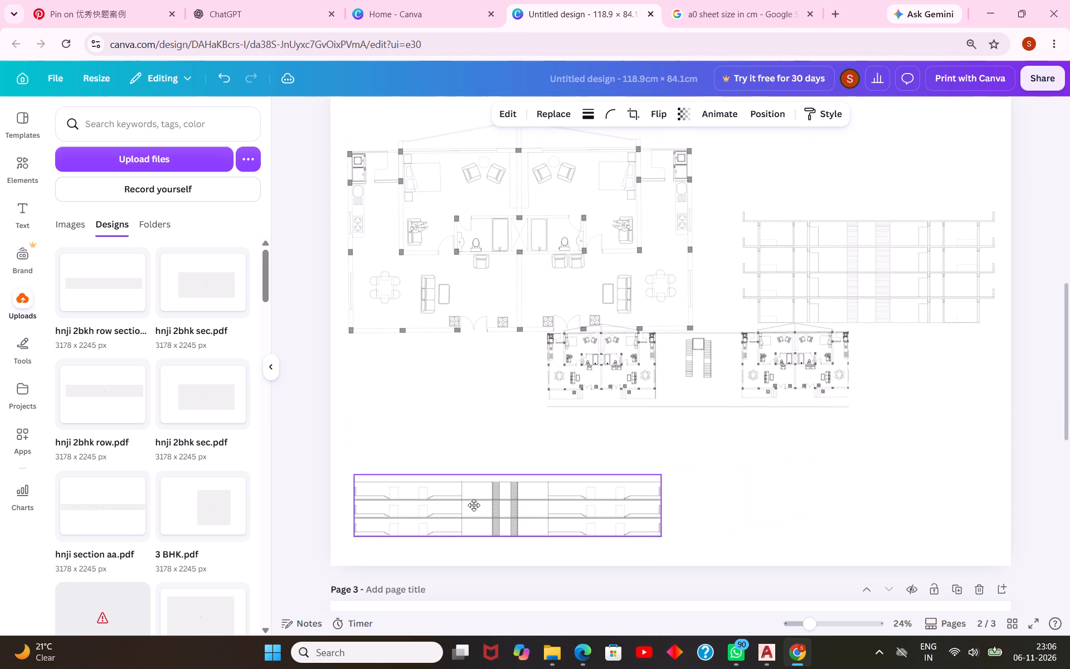
left_click_drag(474, 505, 479, 493)
Move the four-storey 2BHK section to the lower right of page 2 and enlarge it slightly.
left_click_drag(898, 260, 865, 467)
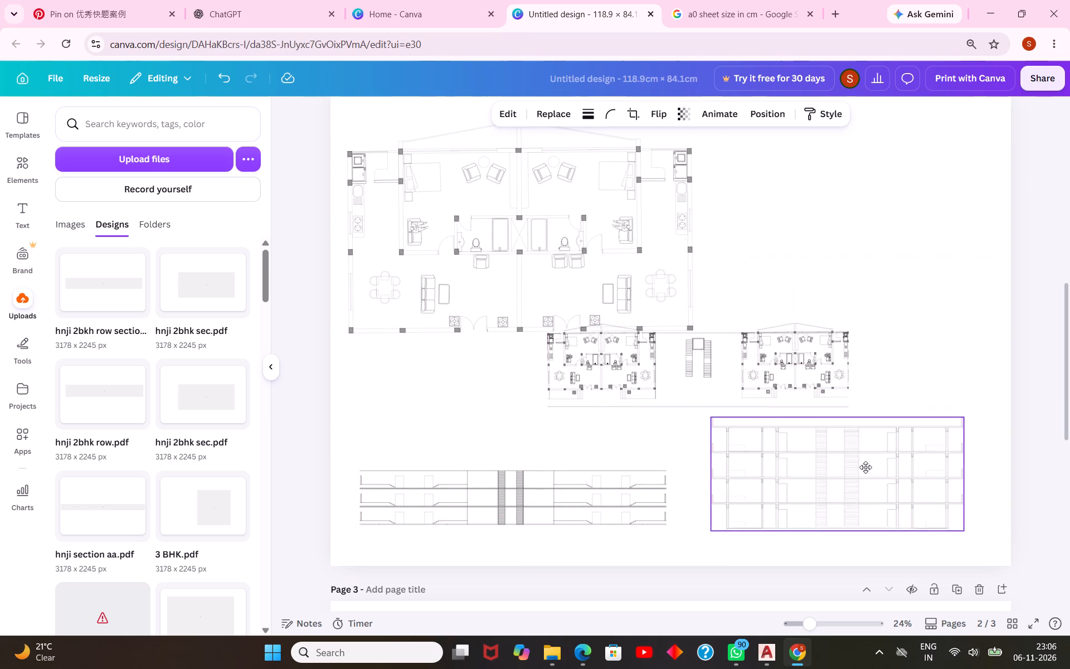
left_click_drag(865, 467, 859, 460)
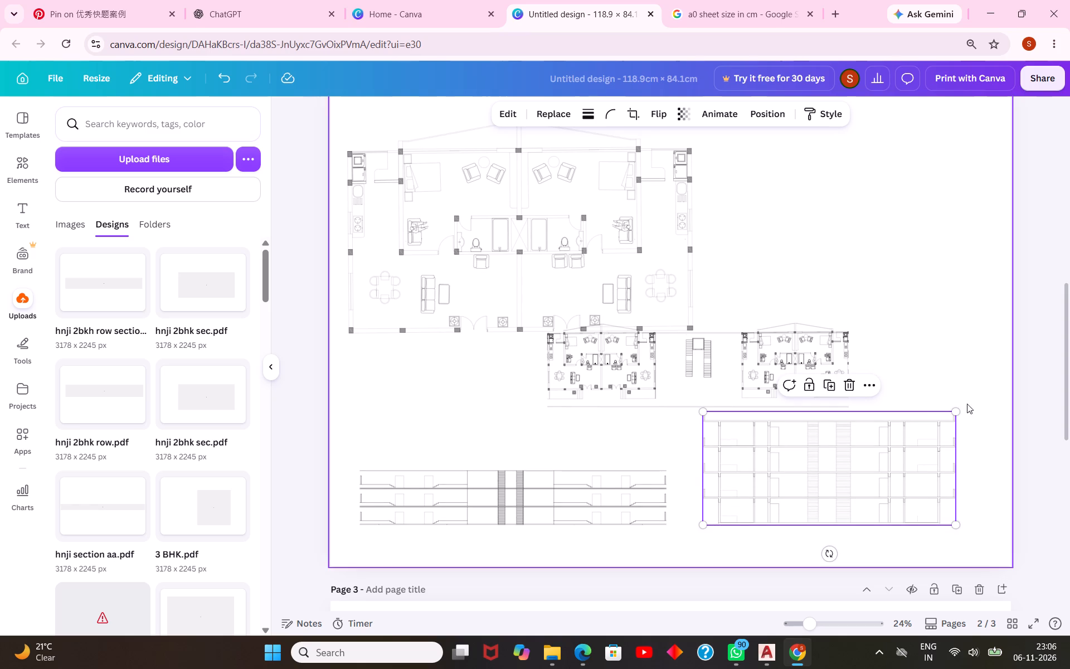
left_click_drag(957, 410, 951, 429)
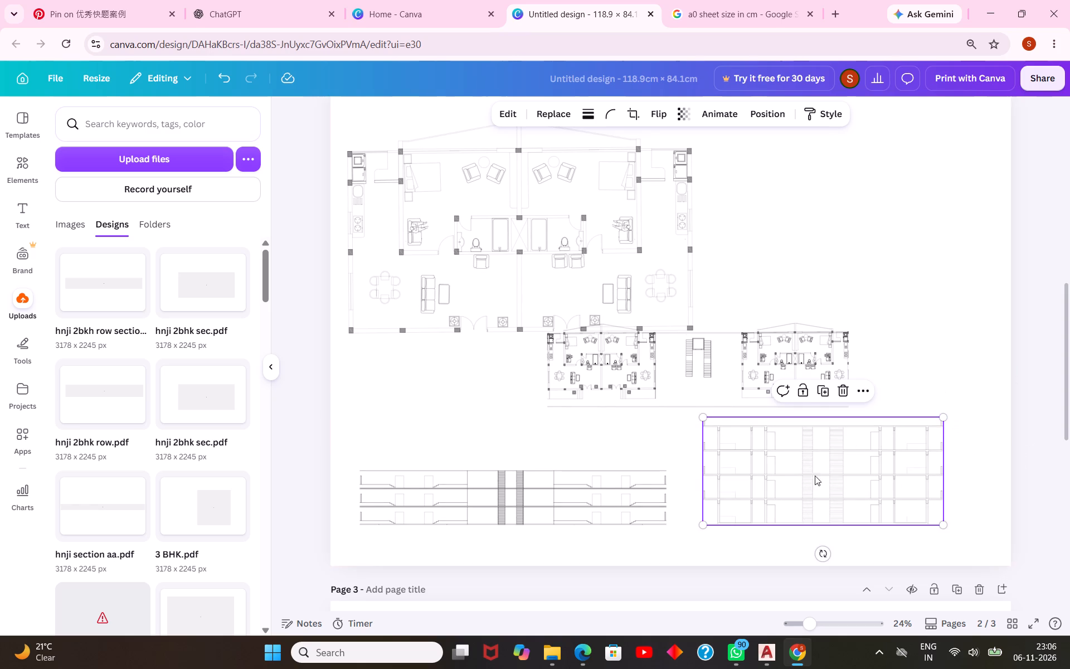
left_click_drag(943, 418, 967, 406)
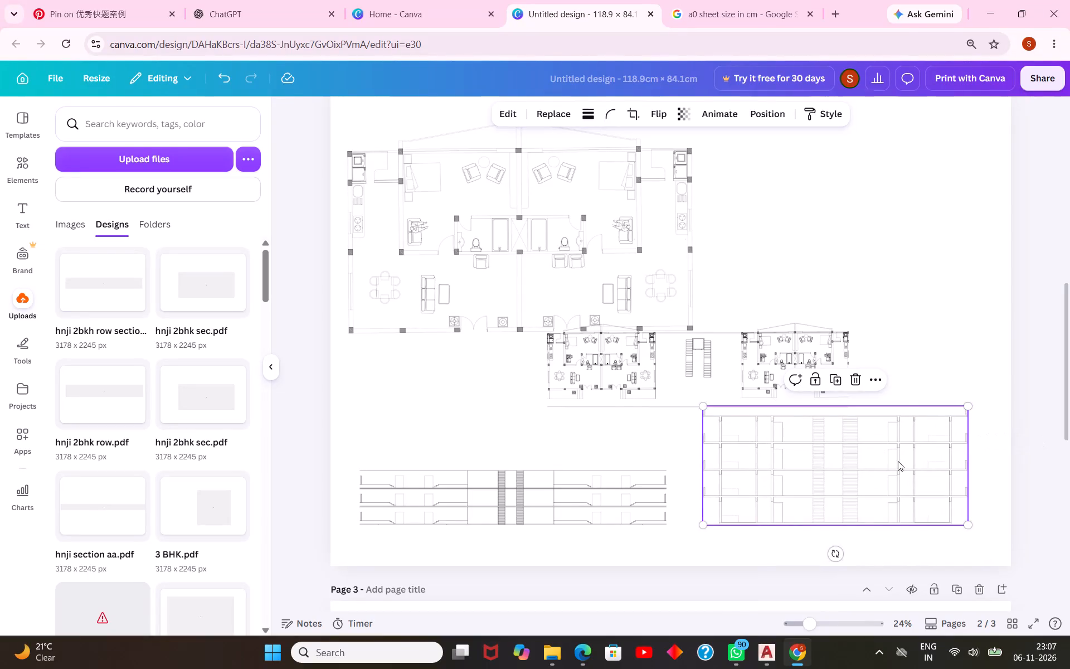
left_click(956, 322)
scroll(805, 470, "up", 2)
scroll(805, 470, "down", 1)
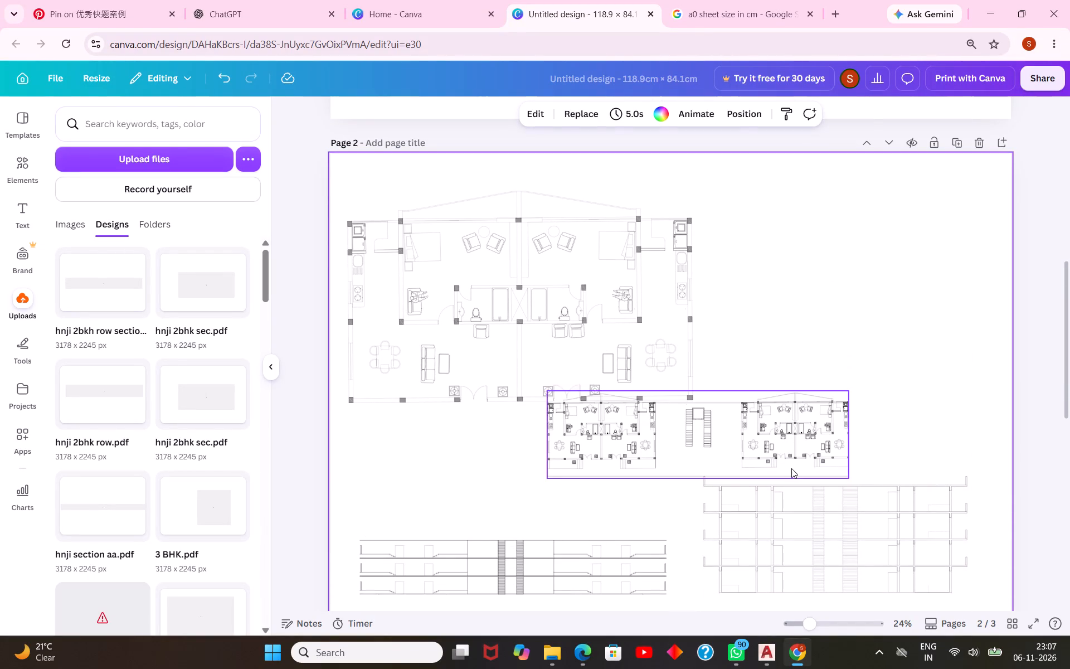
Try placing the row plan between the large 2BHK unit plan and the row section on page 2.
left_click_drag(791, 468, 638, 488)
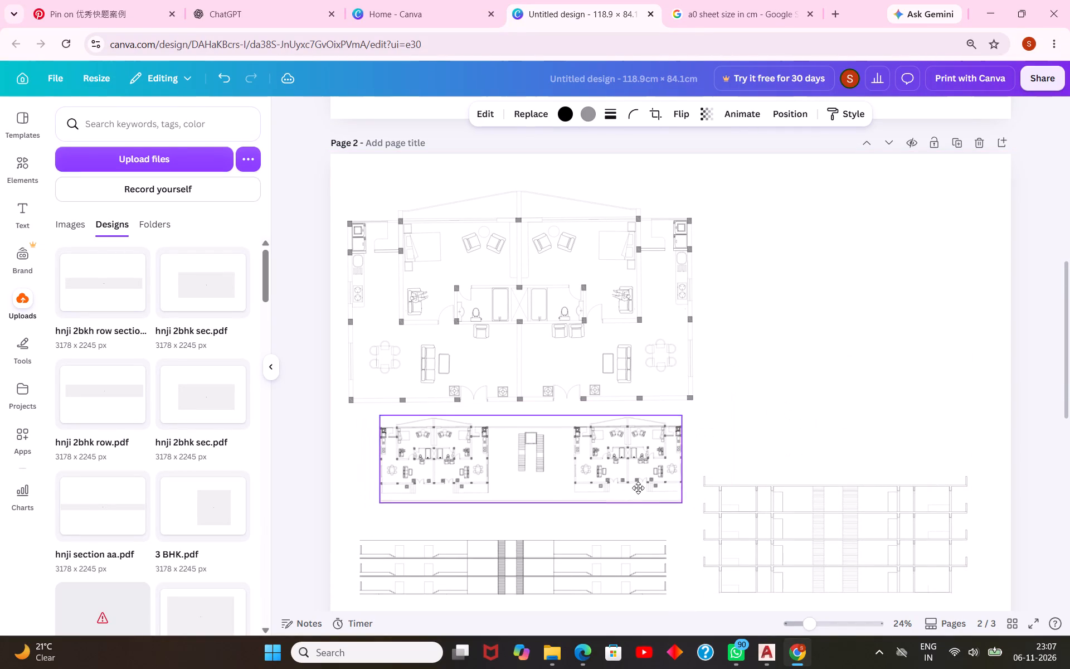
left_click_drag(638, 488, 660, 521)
Move the four-storey section to the upper right of page 2, beside the large 2BHK unit plan.
left_click_drag(857, 549, 868, 264)
Place the row plan at the lower right of page 2 and enlarge it to nearly reach the page's right edge.
left_click_drag(576, 508, 838, 501)
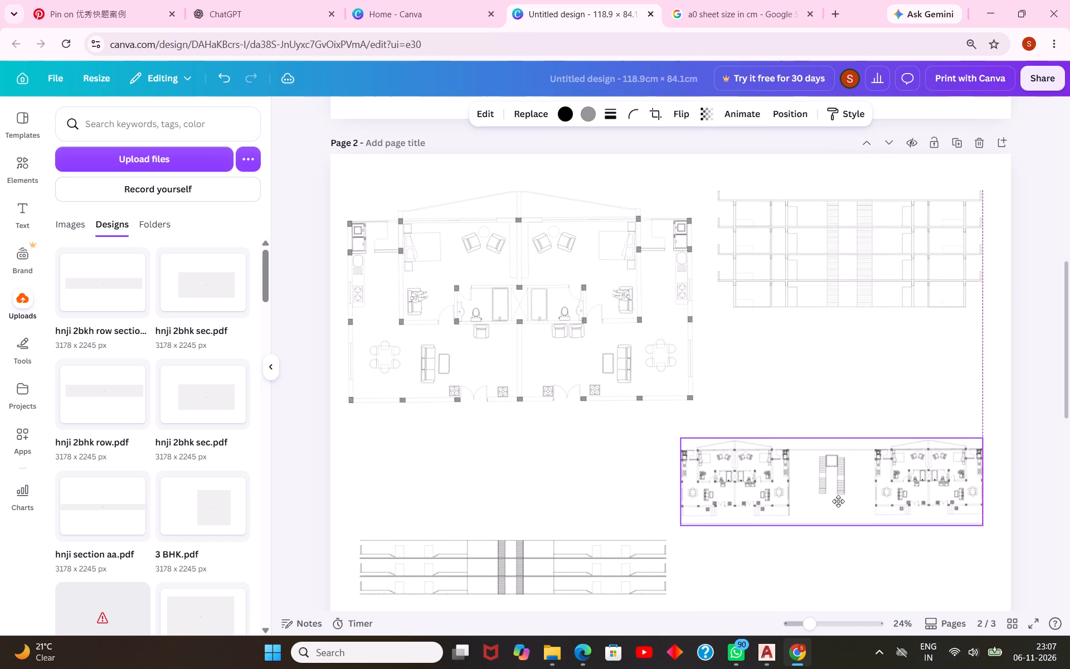
left_click_drag(838, 501, 834, 502)
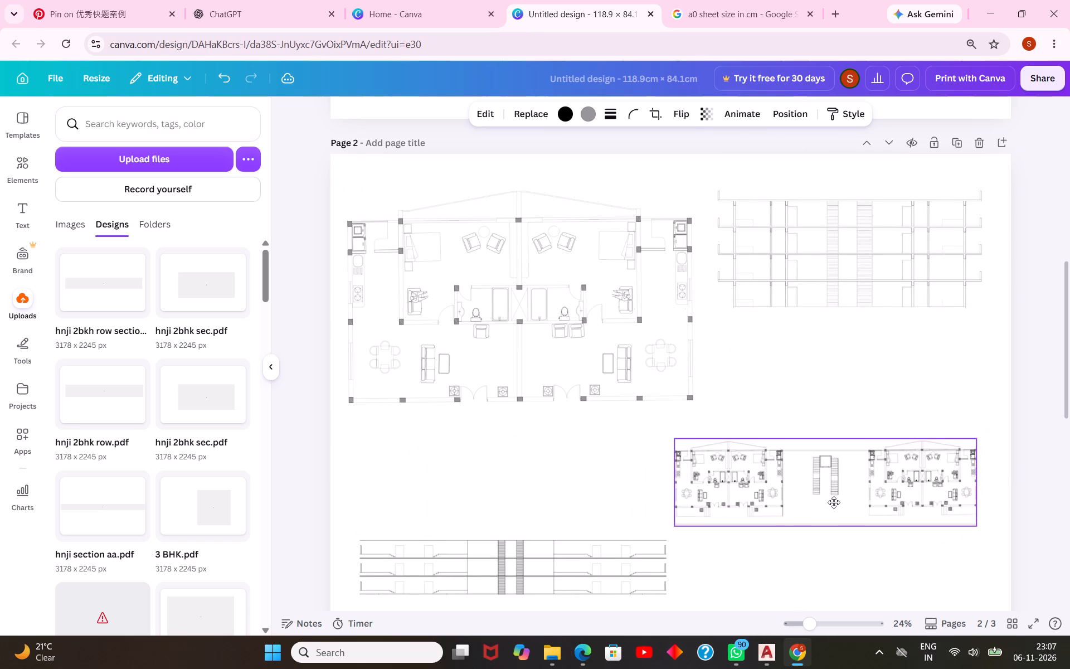
left_click_drag(834, 502, 828, 505)
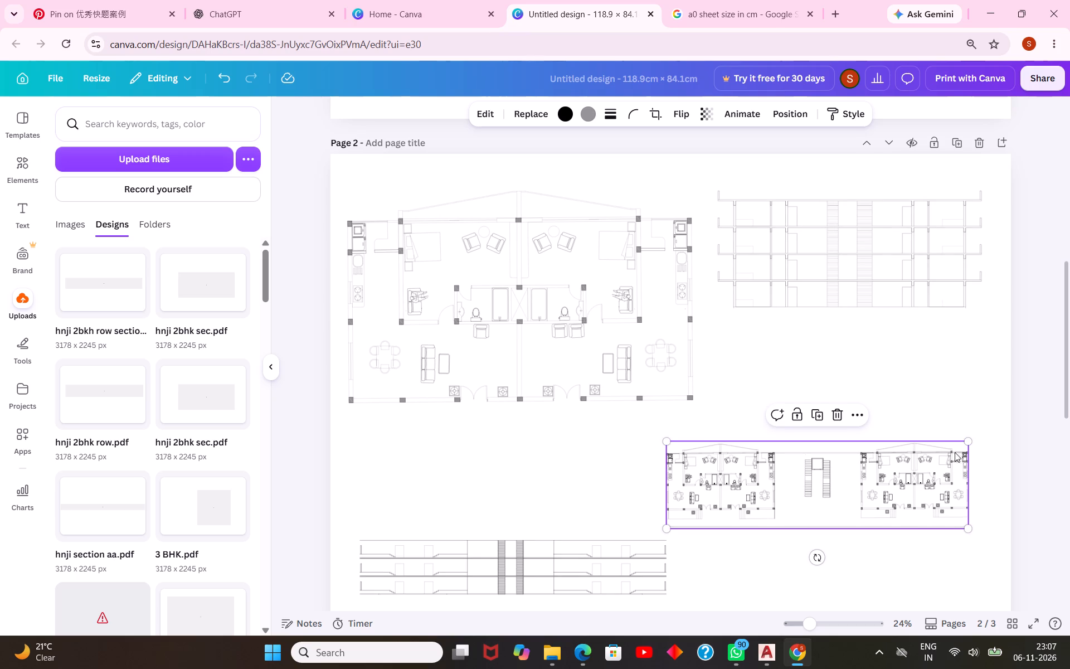
left_click_drag(877, 493, 834, 493)
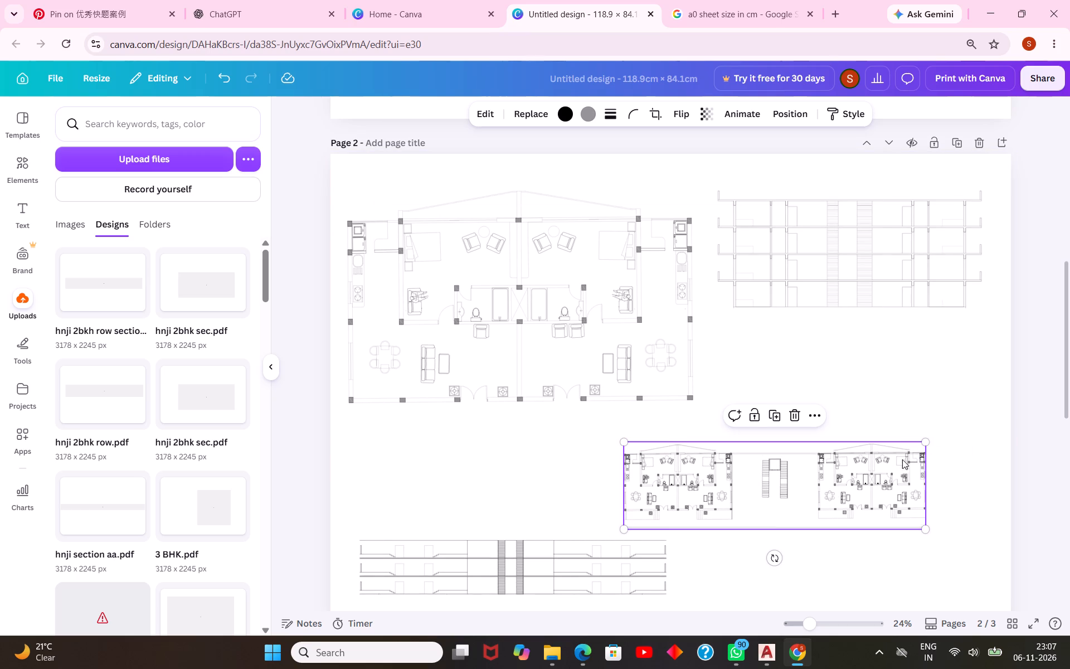
left_click_drag(926, 443, 1000, 381)
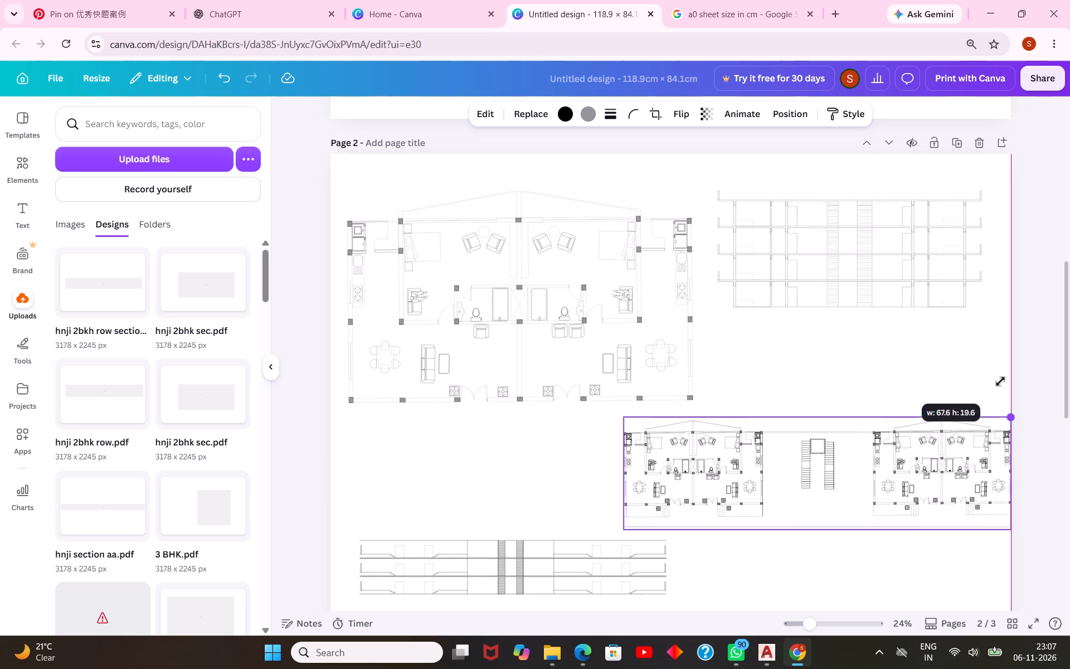
left_click_drag(1000, 381, 981, 389)
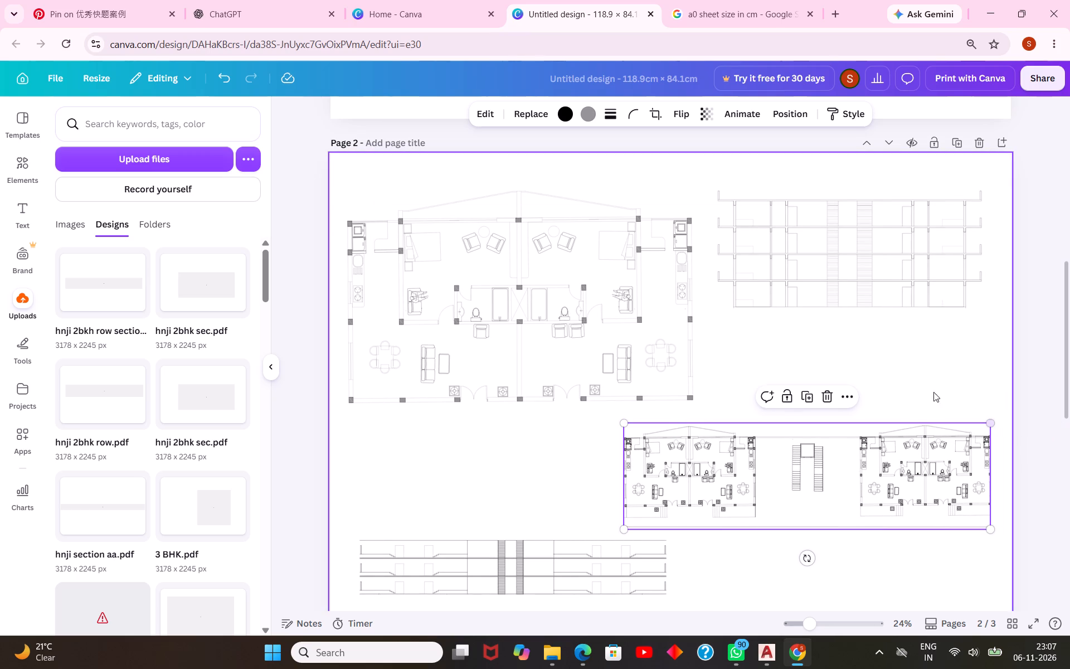
Shrink the large 2BHK unit plan on page 2 and shift it right, closer to the four-storey section.
left_click(643, 366)
left_click_drag(695, 405, 685, 390)
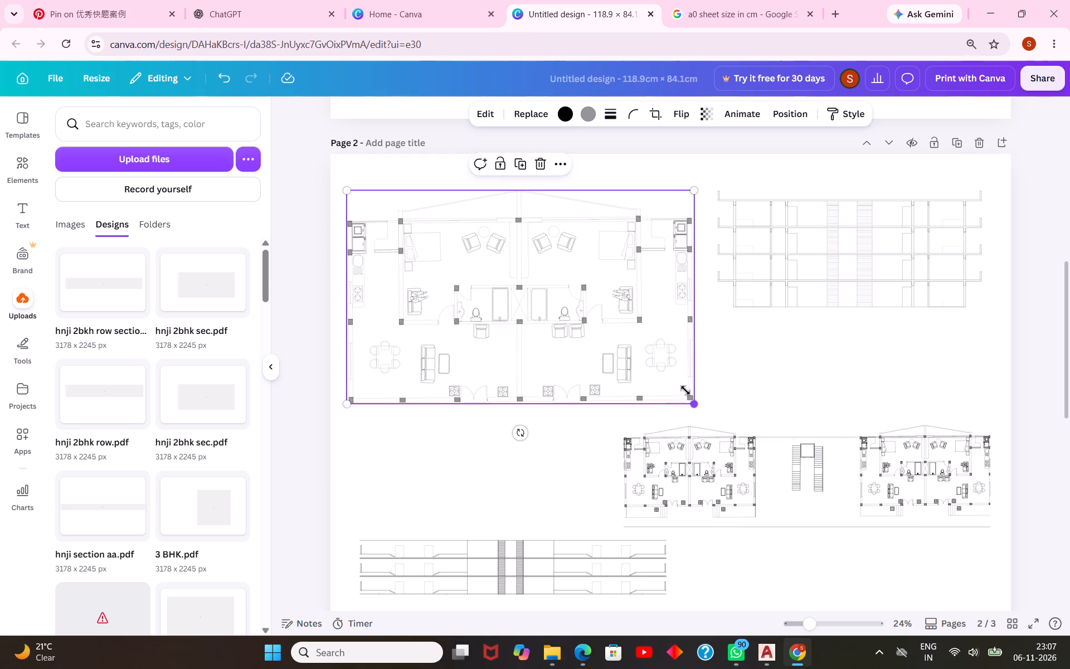
left_click_drag(685, 390, 669, 372)
left_click_drag(549, 350, 580, 348)
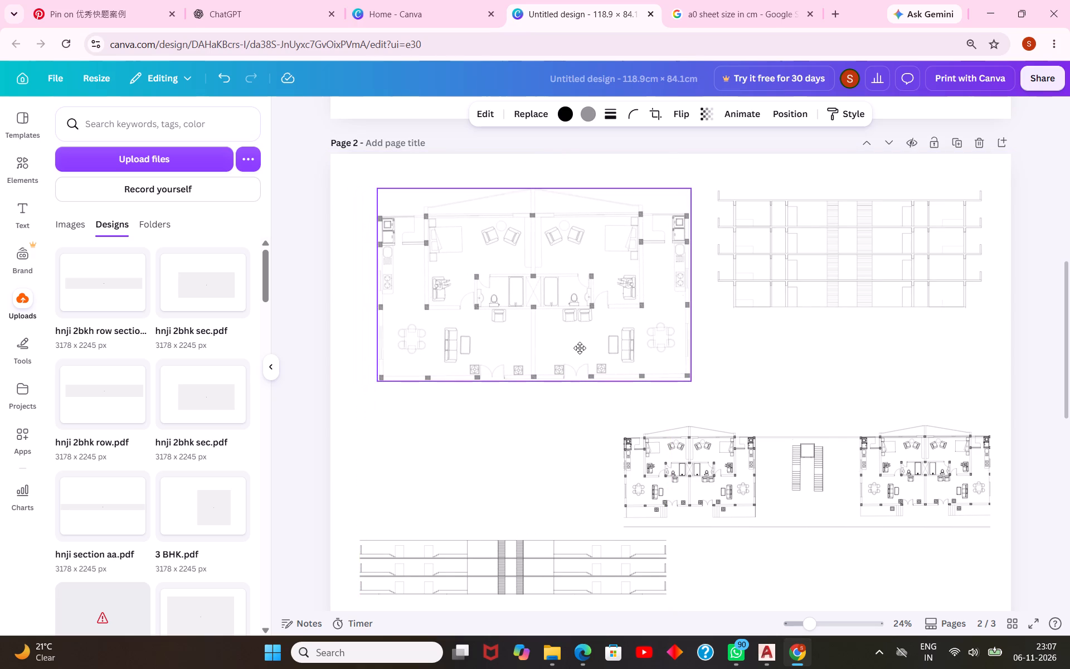
left_click_drag(580, 348, 587, 347)
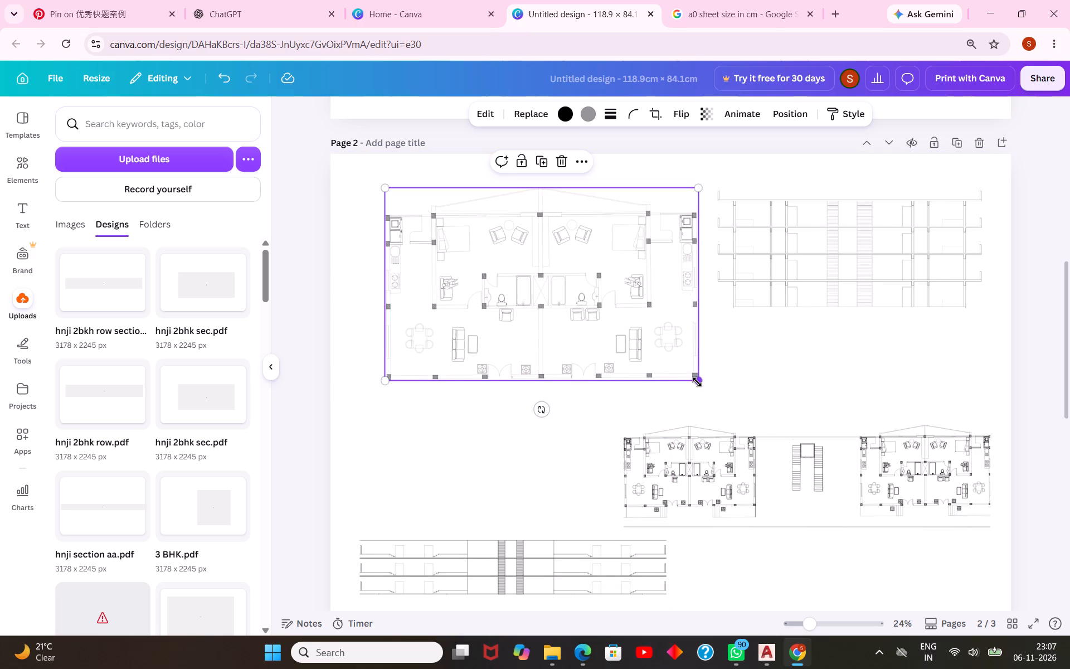
left_click_drag(697, 381, 694, 374)
Review the drawing layouts on pages 1 and 2 and the free space on blank page 3.
scroll(787, 474, "down", 2)
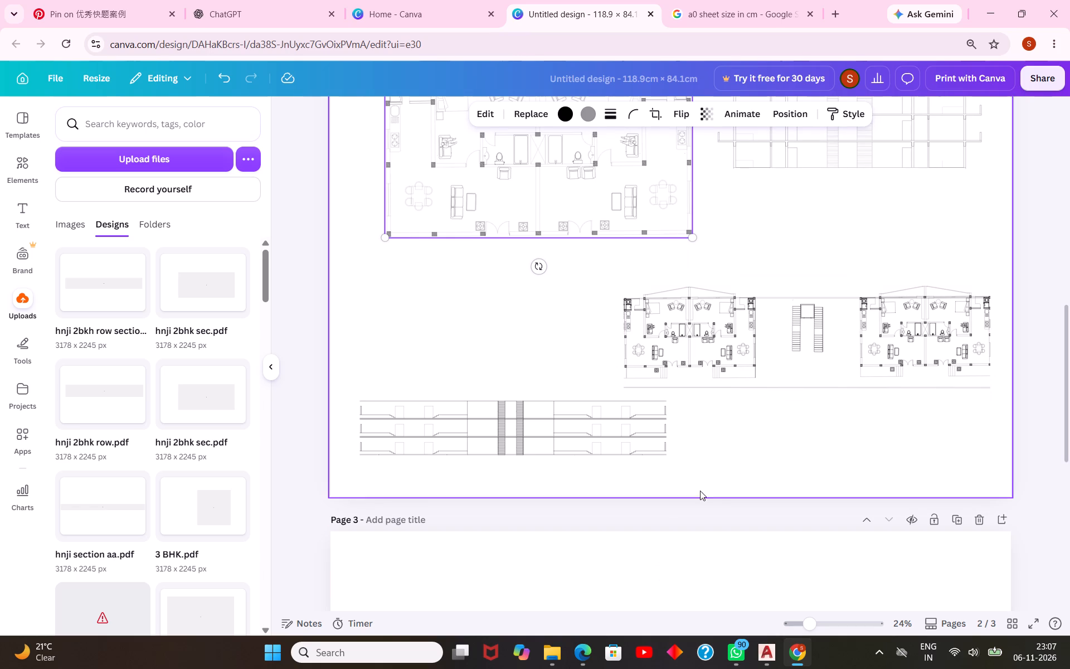
scroll(774, 456, "up", 2)
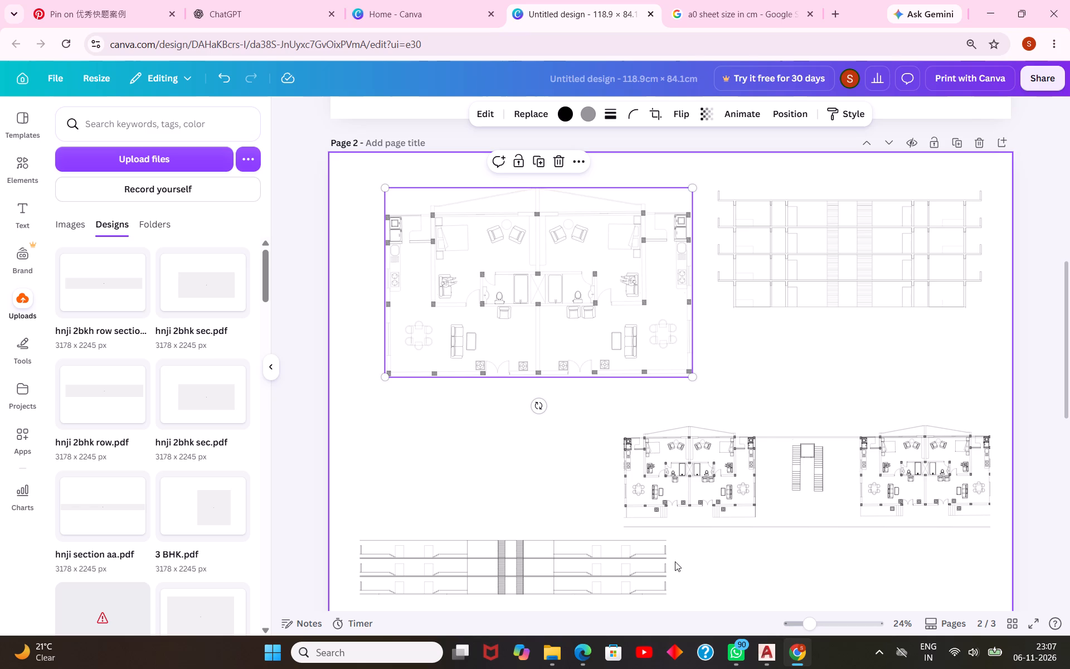
scroll(675, 561, "down", 2)
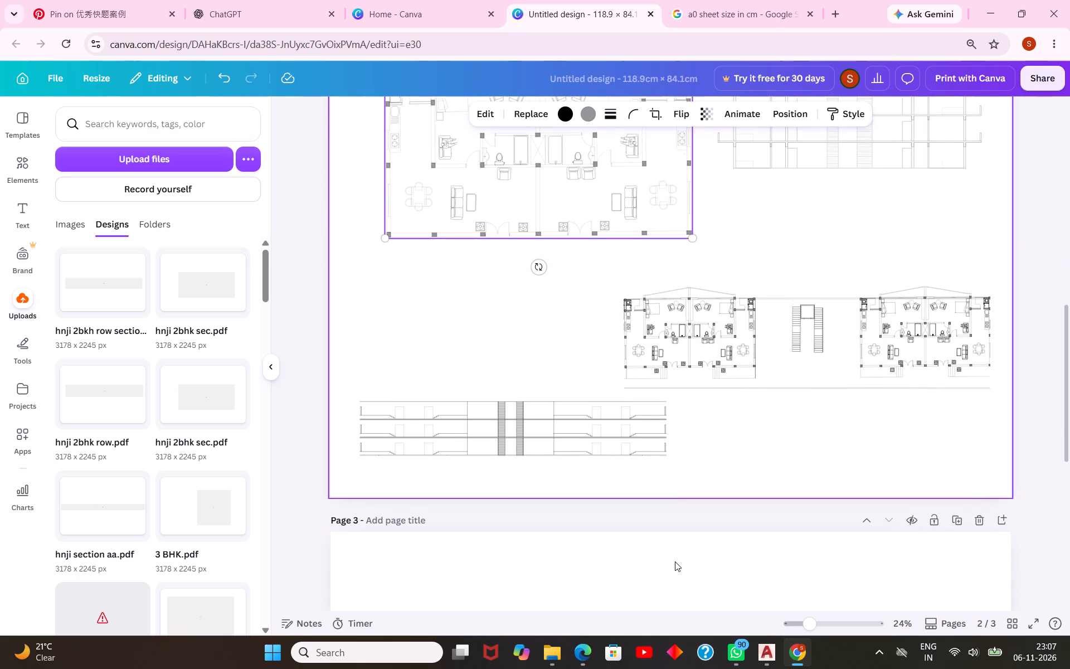
scroll(614, 519, "up", 1)
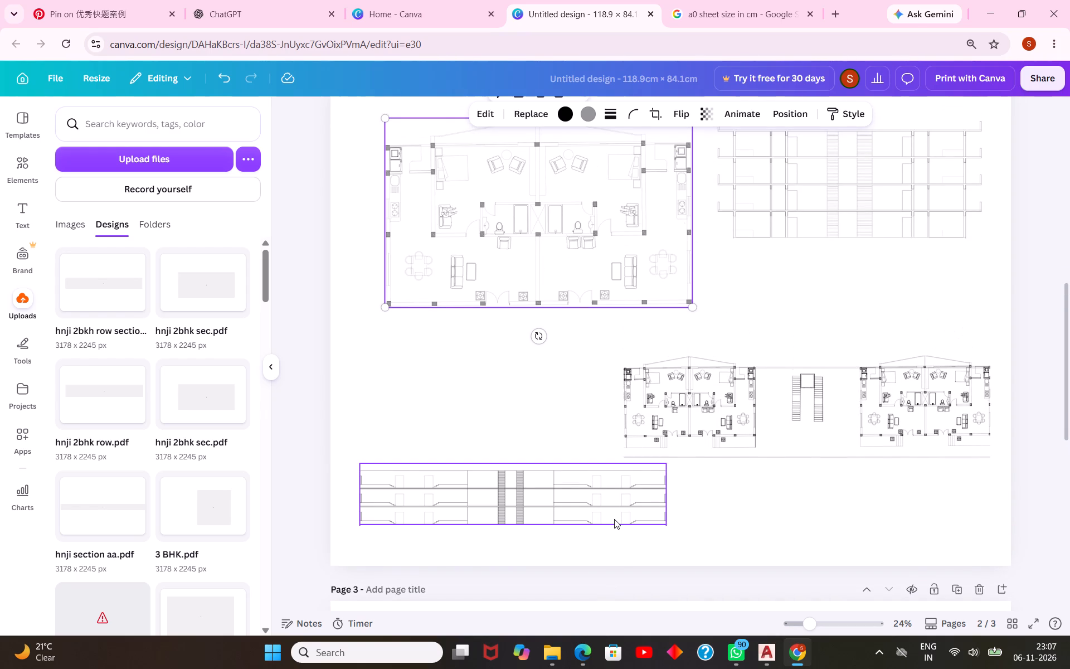
scroll(614, 519, "up", 2)
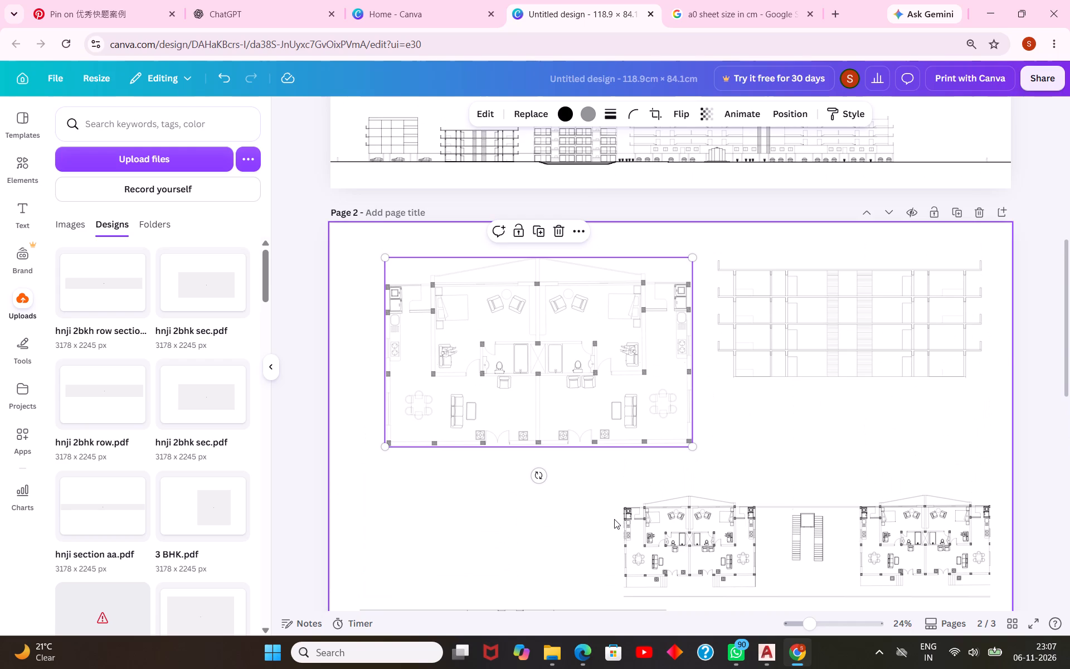
scroll(614, 519, "up", 4)
scroll(614, 519, "down", 1)
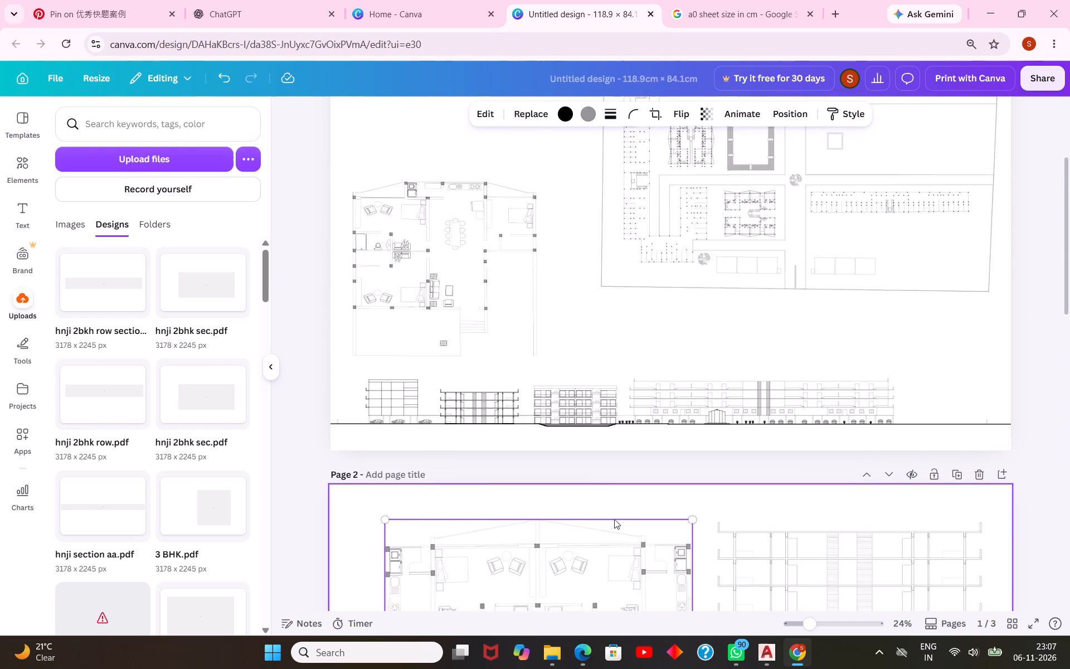
scroll(614, 519, "up", 3)
scroll(614, 519, "down", 6)
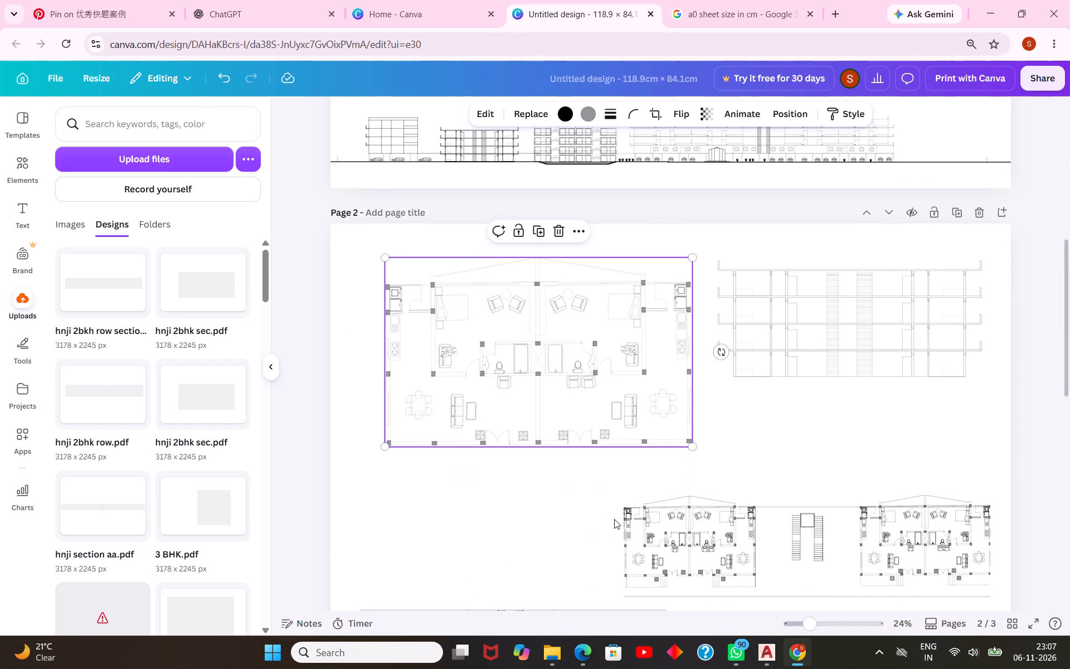
scroll(614, 519, "down", 1)
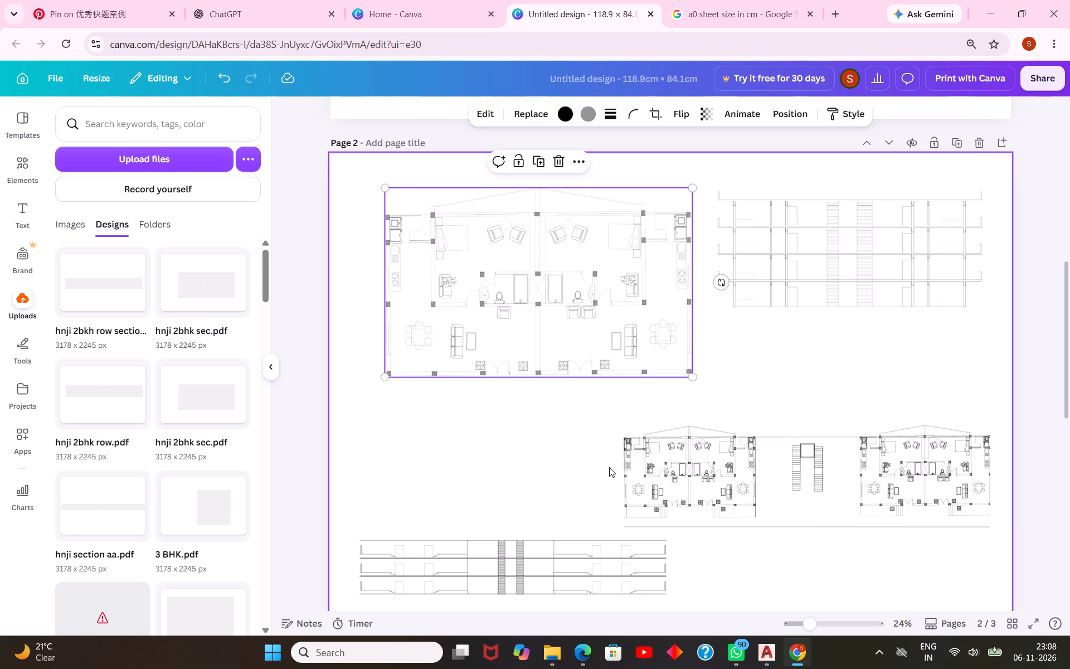
scroll(573, 511, "down", 2)
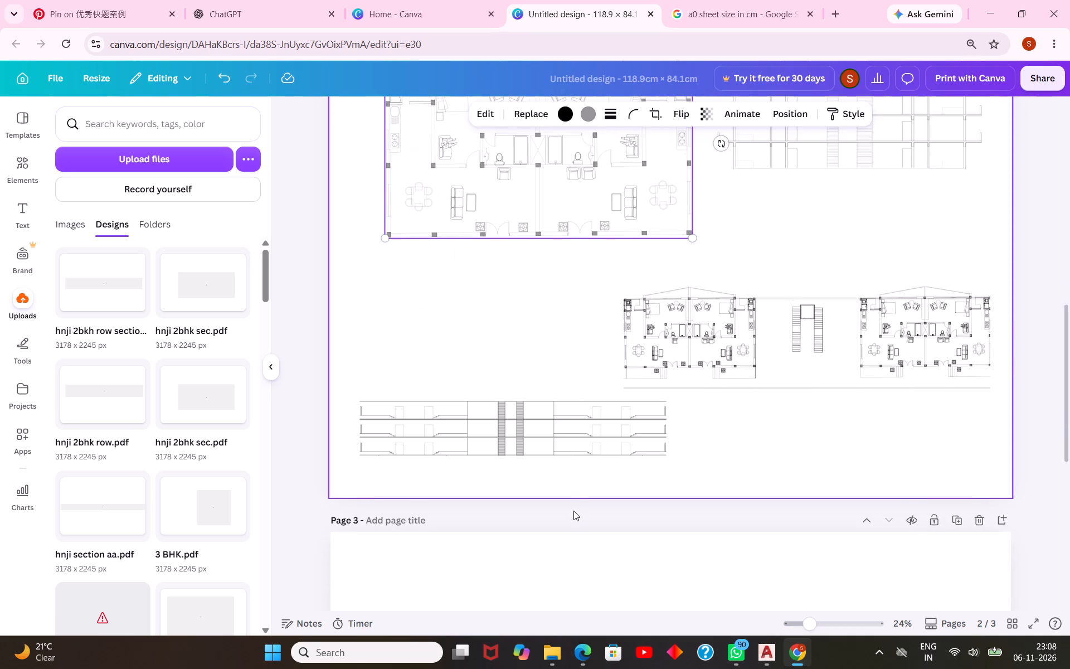
scroll(573, 511, "down", 5)
scroll(573, 511, "up", 3)
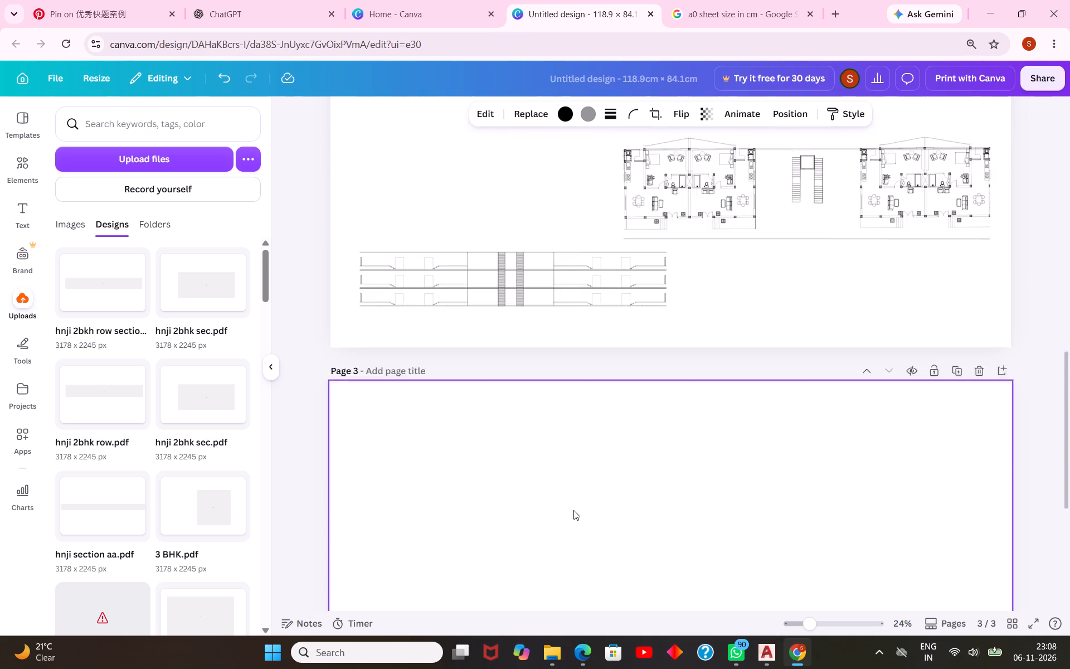
scroll(573, 510, "up", 10)
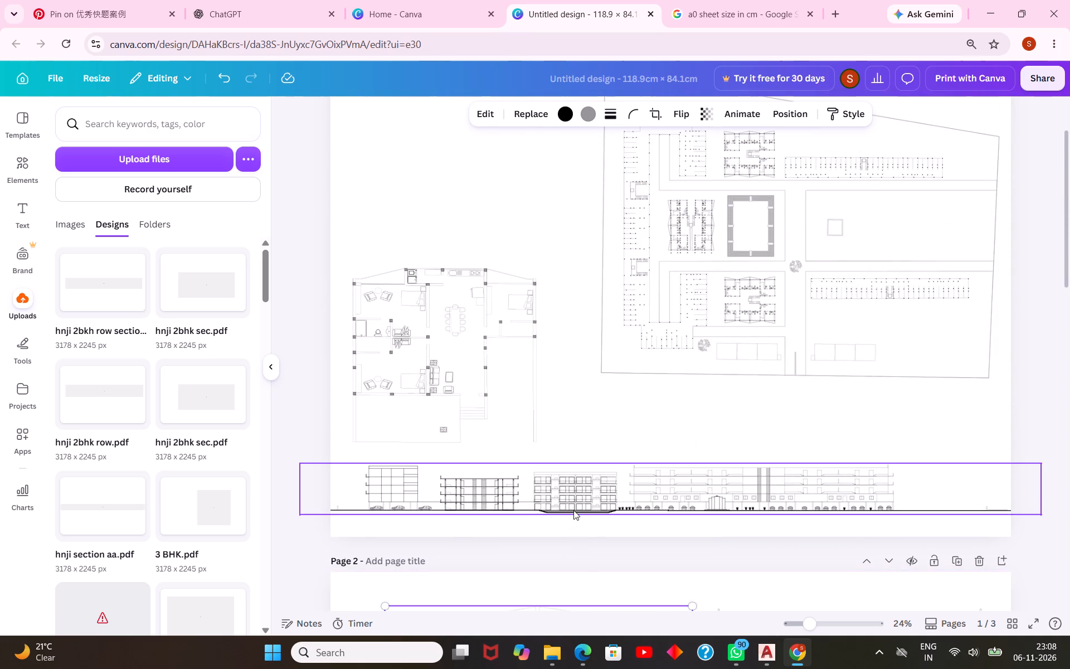
scroll(573, 510, "up", 1)
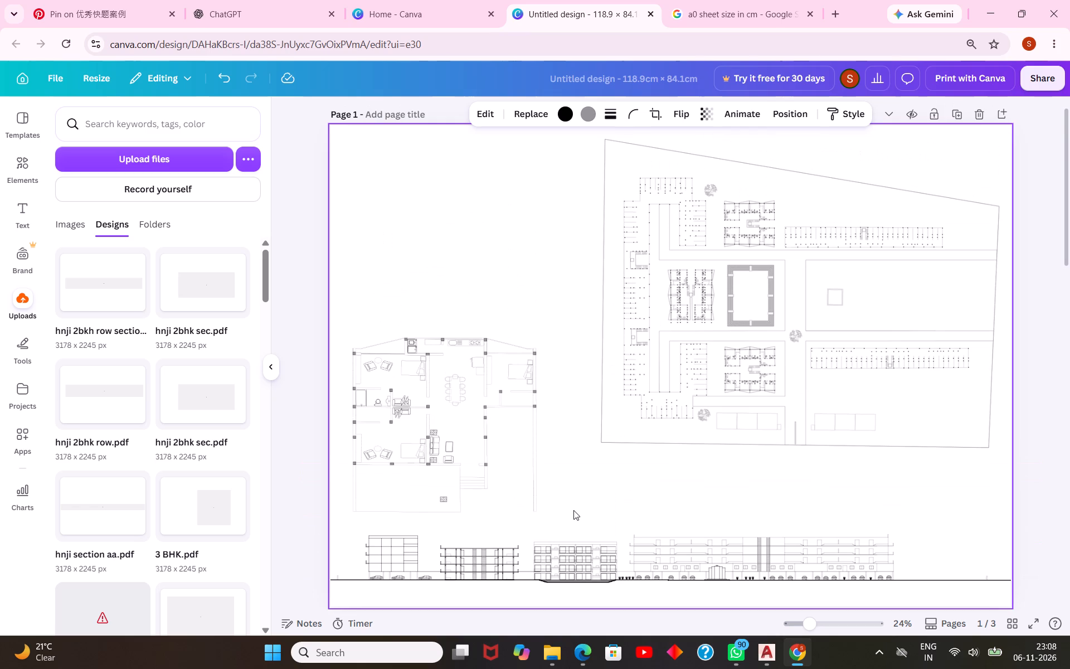
scroll(573, 510, "down", 1)
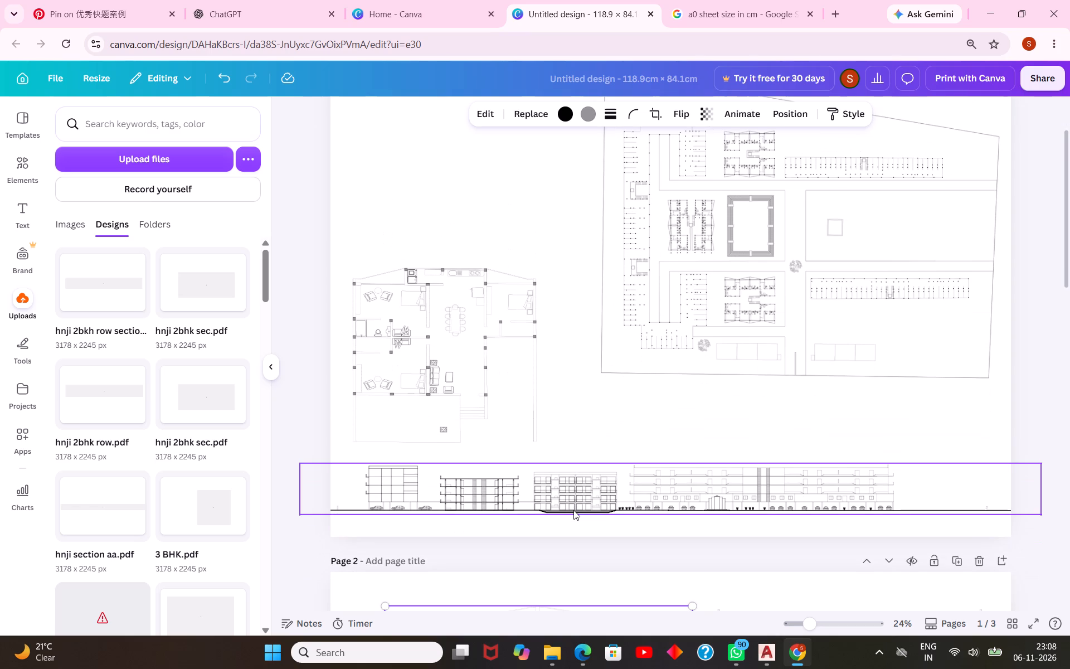
scroll(573, 510, "down", 3)
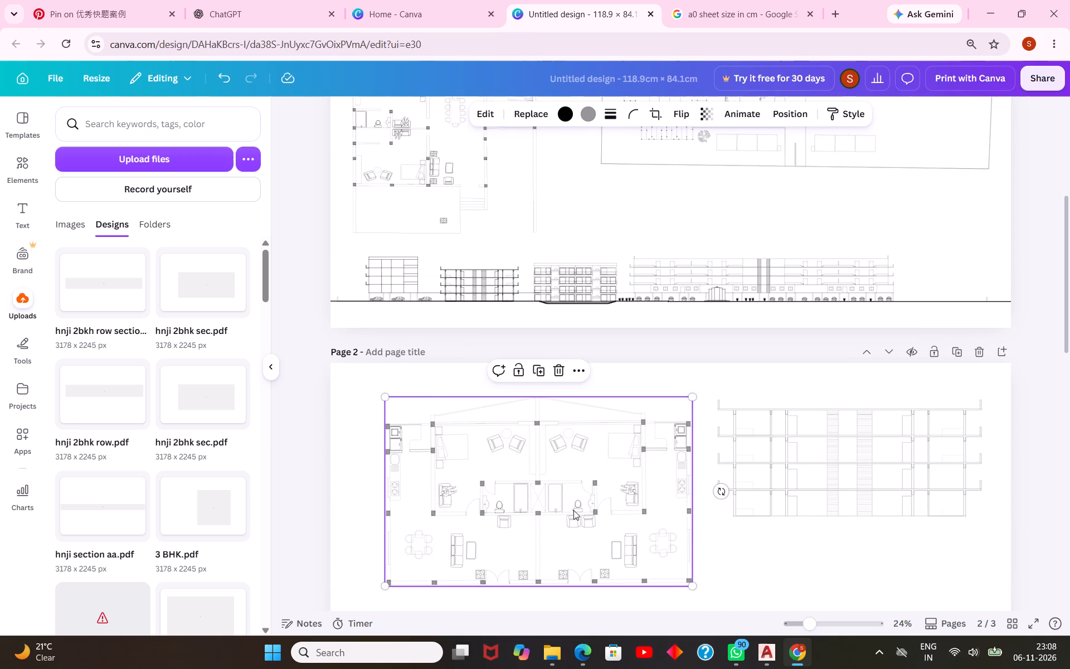
scroll(573, 510, "down", 5)
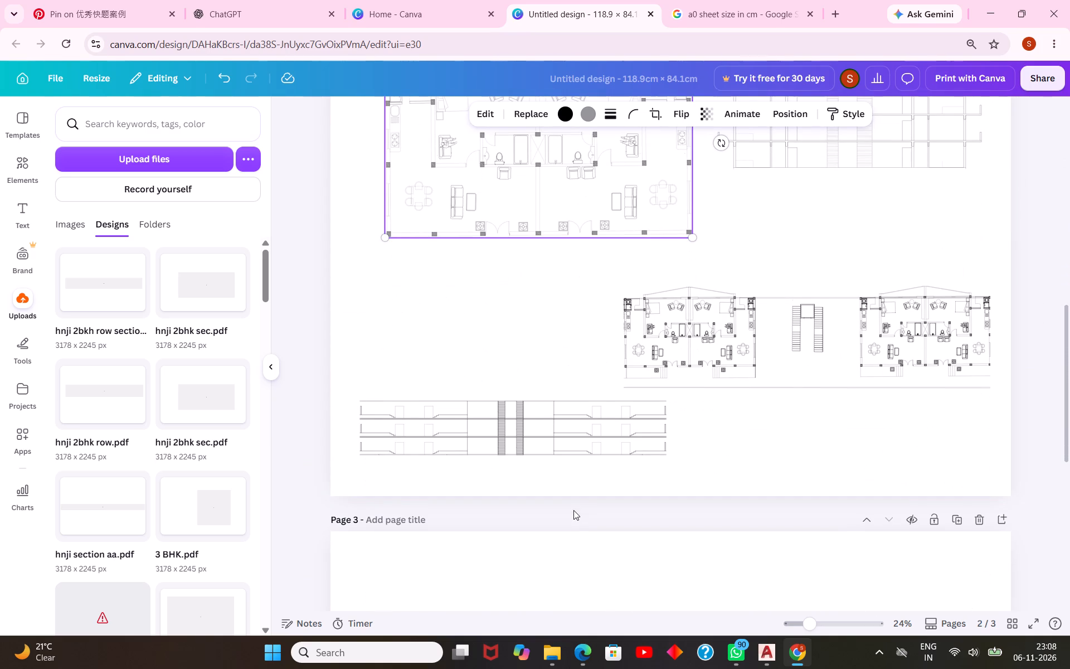
scroll(586, 509, "down", 2)
scroll(583, 510, "up", 10)
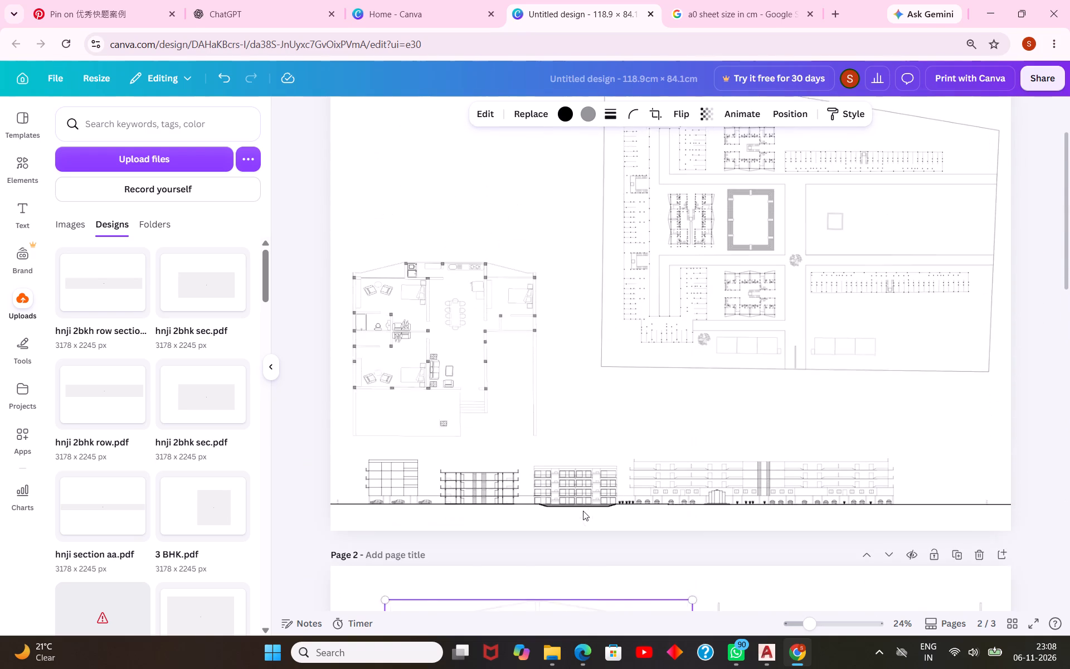
Move the three-bedroom unit plan from page 1 to the upper left of page 3.
left_click(495, 319)
left_click_drag(484, 337, 489, 362)
scroll(484, 338, "down", 6)
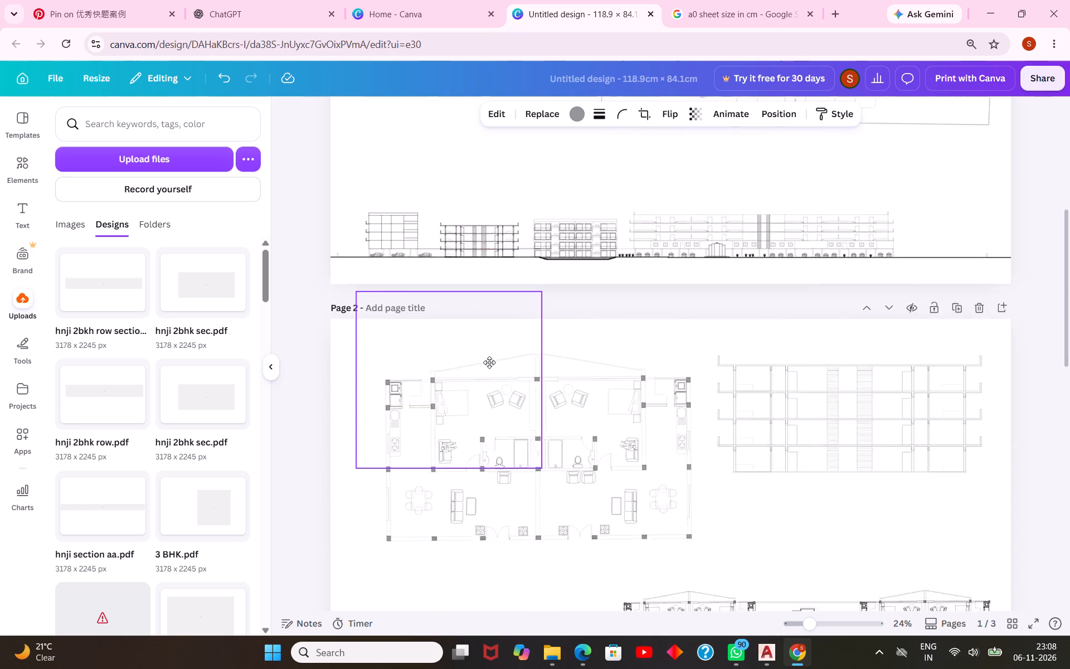
scroll(489, 362, "down", 7)
left_click_drag(489, 362, 510, 302)
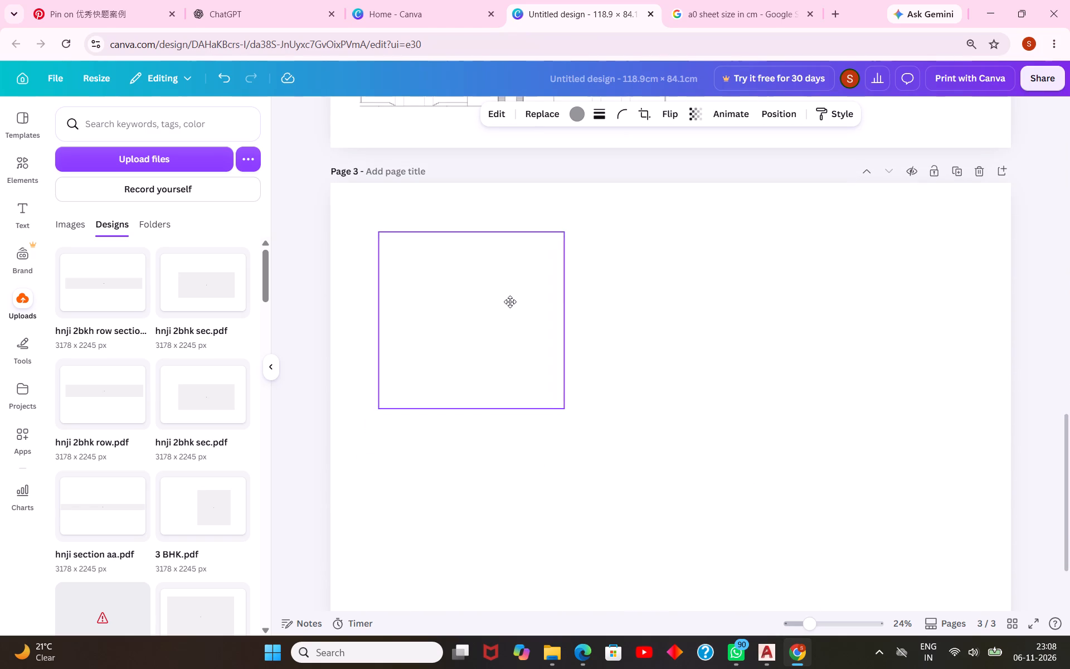
left_click_drag(510, 302, 503, 285)
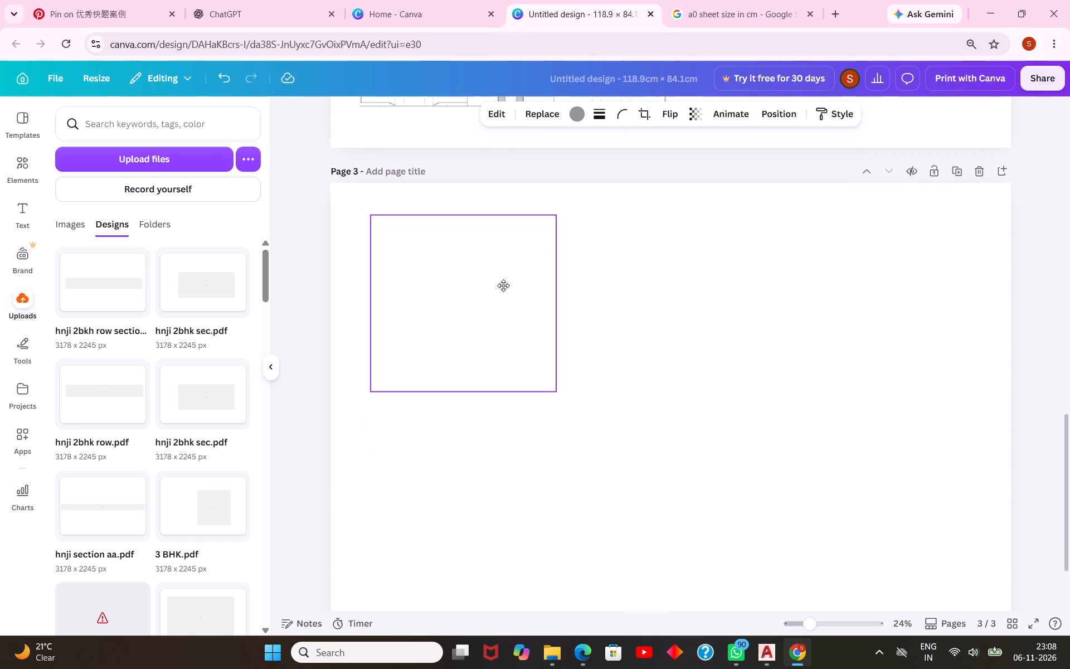
left_click_drag(503, 285, 495, 280)
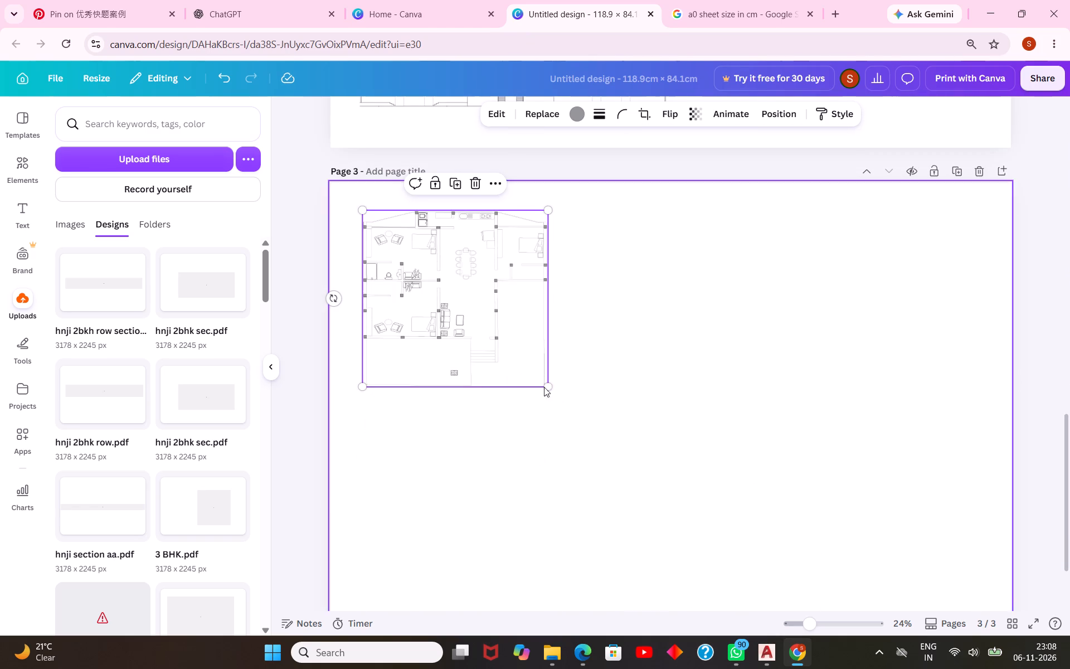
Enlarge the three-bedroom unit plan on page 3 to over a third of the page width, keeping its upper-left corner fixed.
left_click_drag(550, 385, 610, 465)
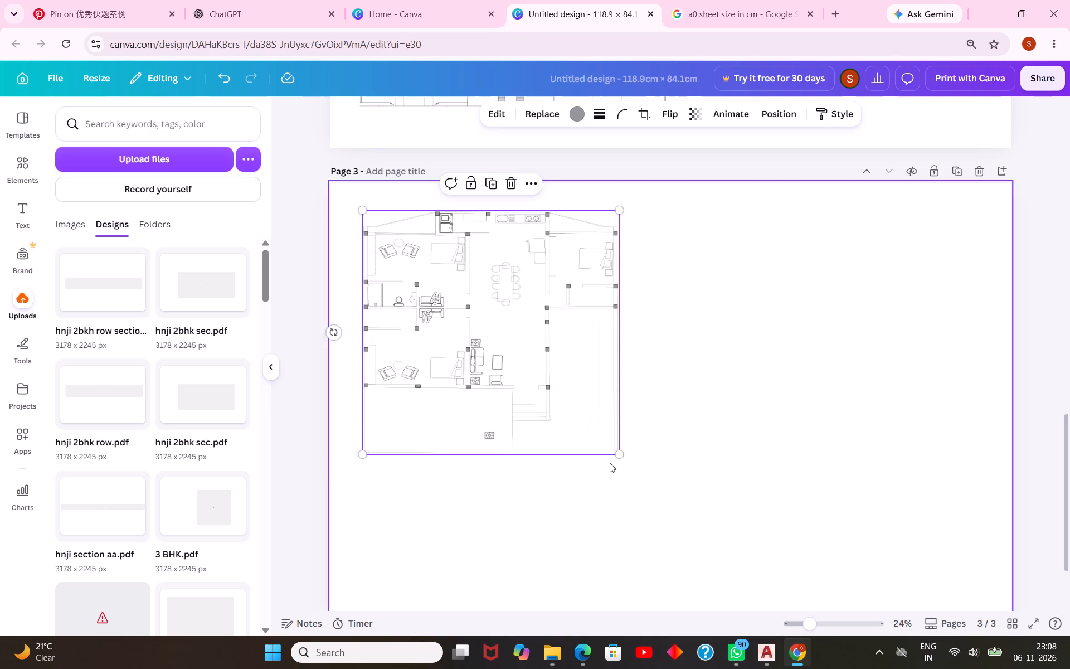
left_click(727, 406)
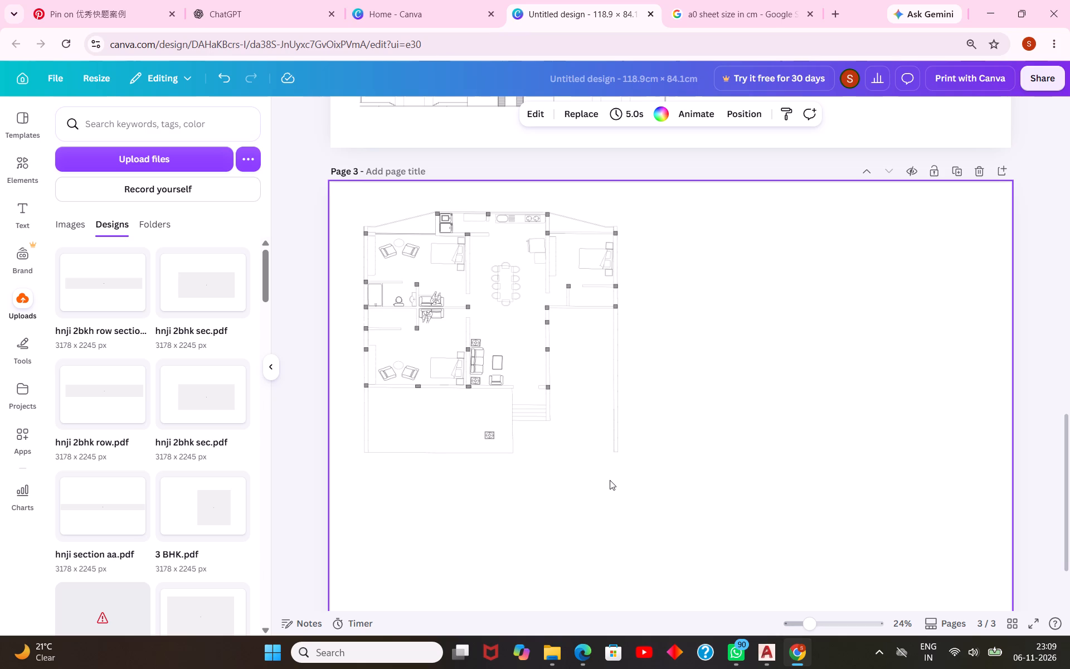
scroll(609, 473, "down", 1)
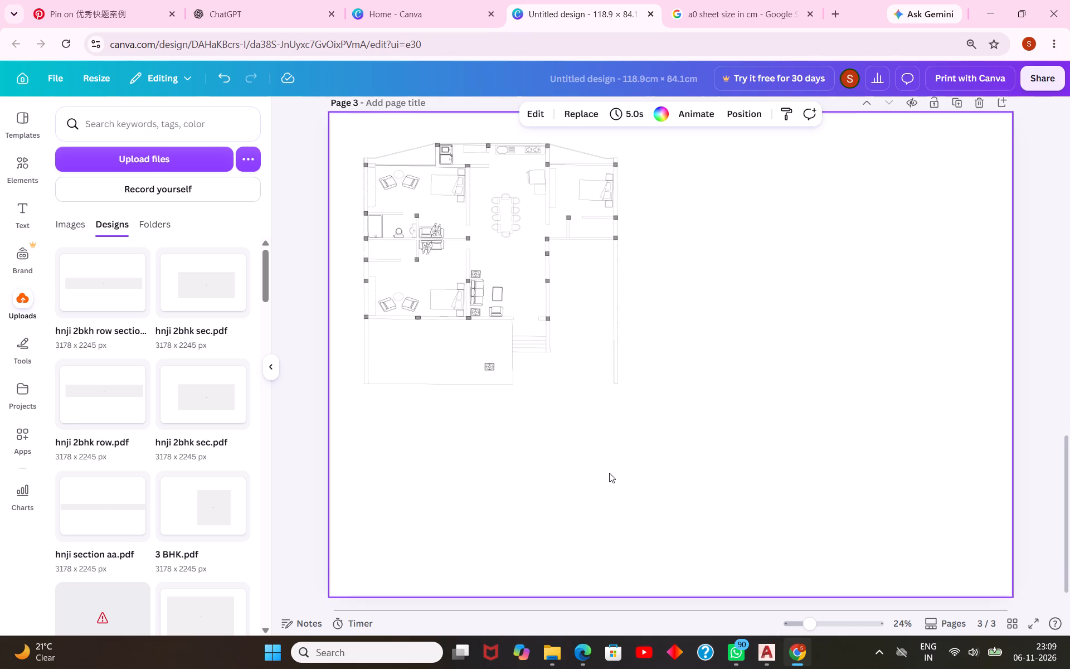
scroll(609, 473, "up", 2)
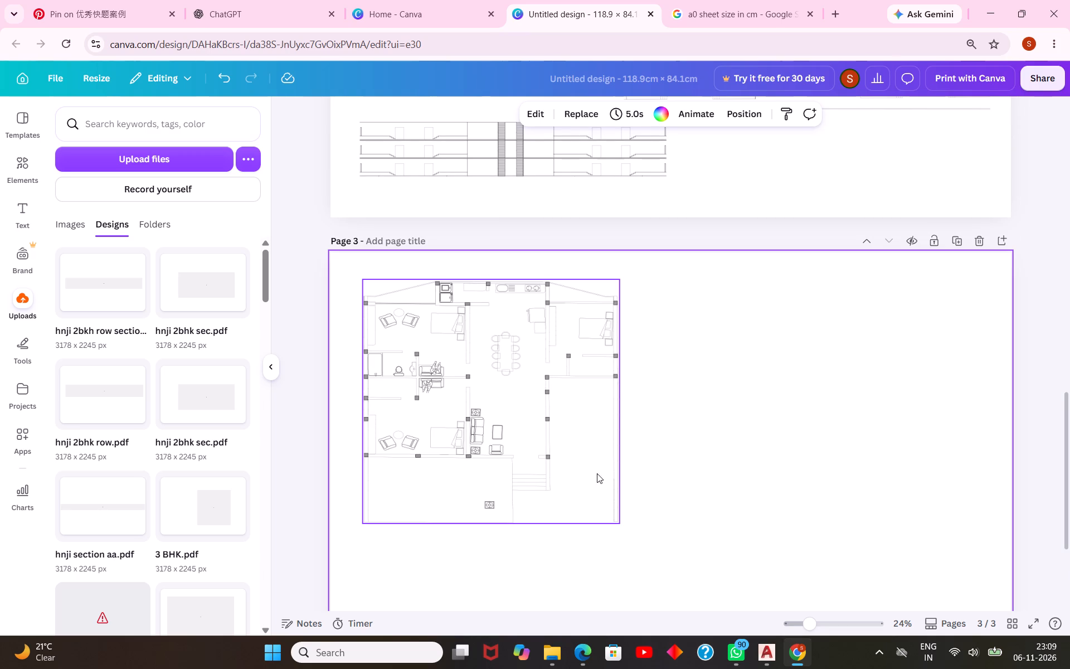
scroll(632, 477, "down", 2)
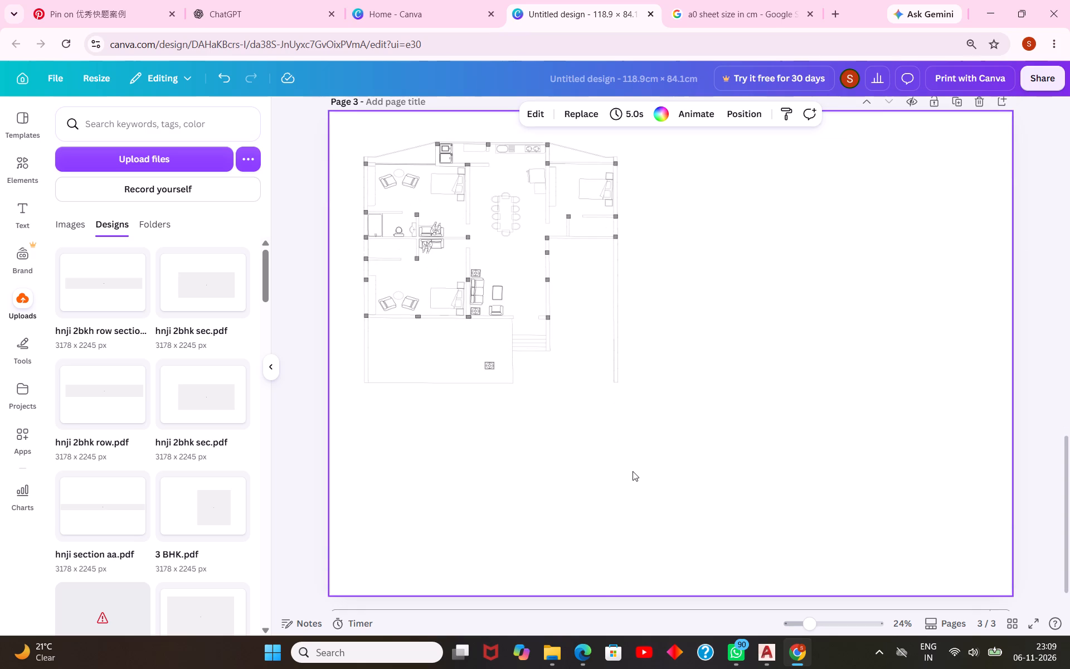
In Edge, close the YouTube page and all the exported hnji drawing PDFs, leaving only the four-page reference sheet PDF open.
left_click(642, 656)
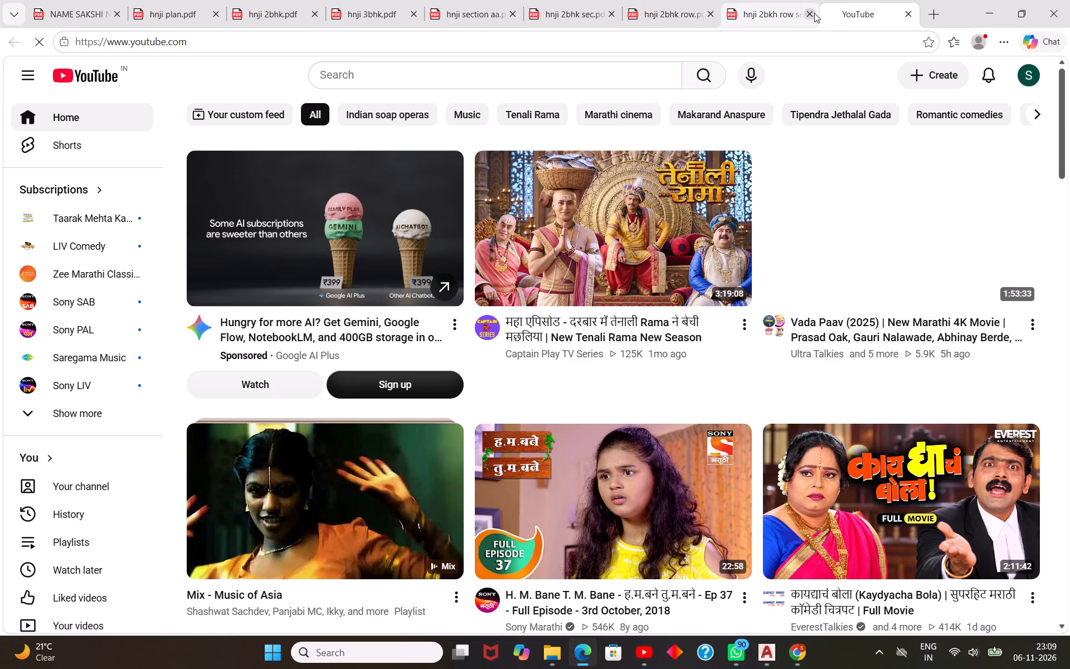
left_click(809, 14)
left_click(814, 12)
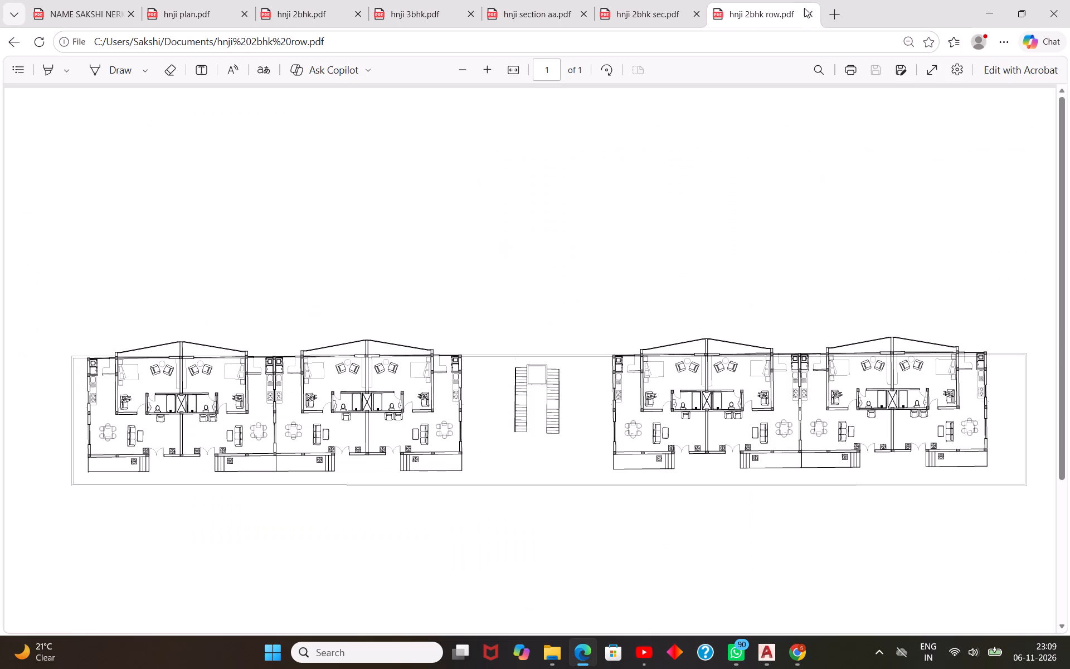
left_click(809, 7)
left_click(807, 9)
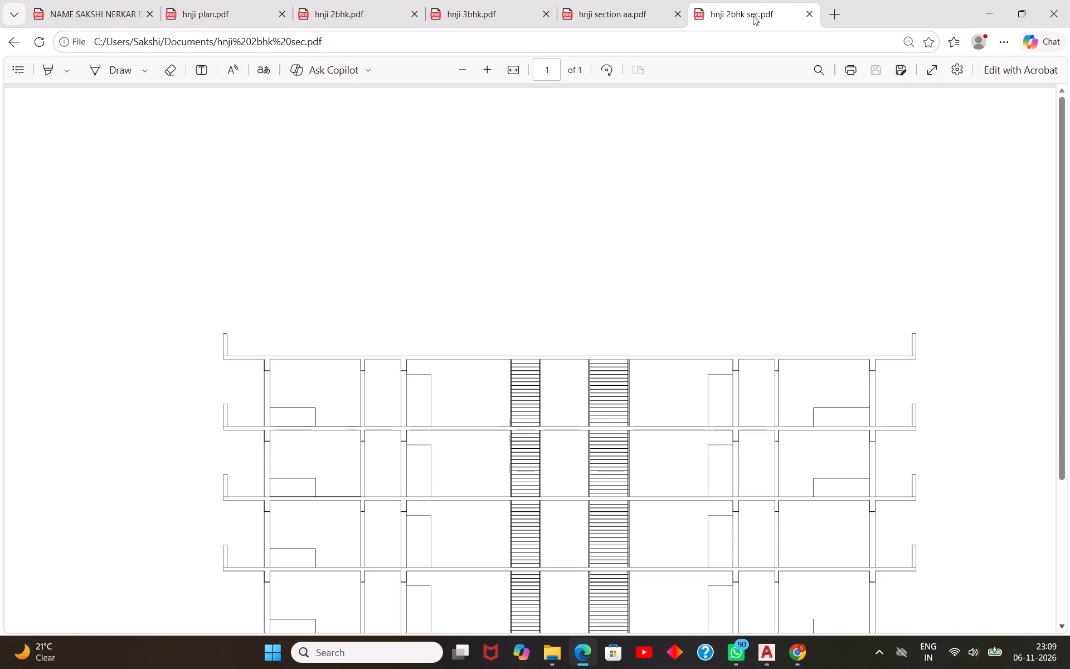
left_click(807, 12)
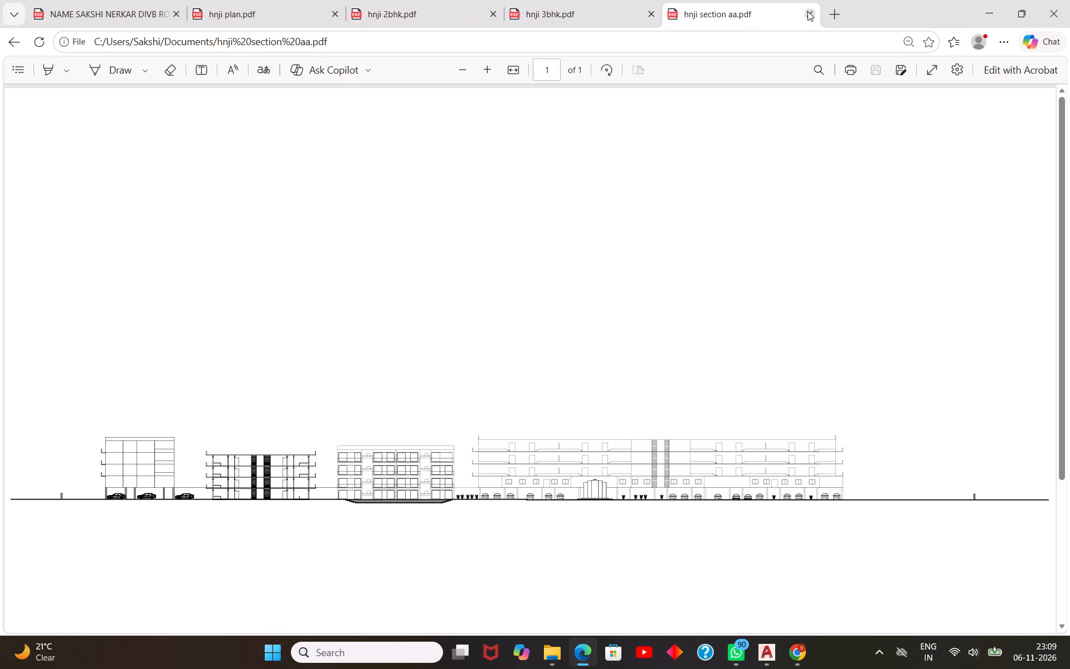
left_click(808, 11)
left_click(671, 13)
left_click(682, 12)
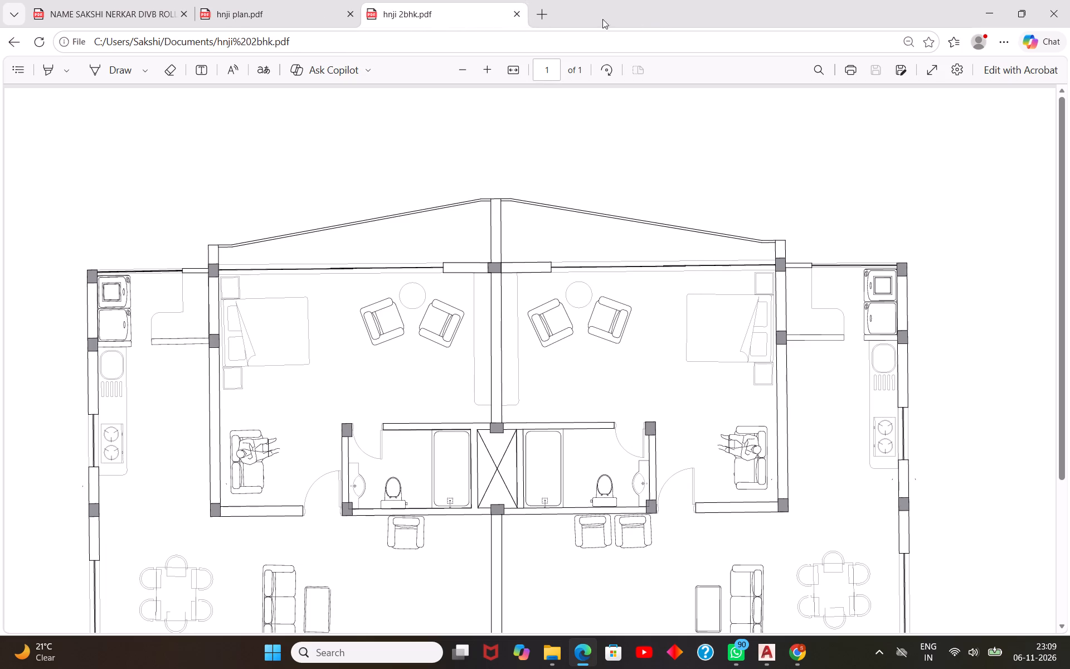
left_click(516, 16)
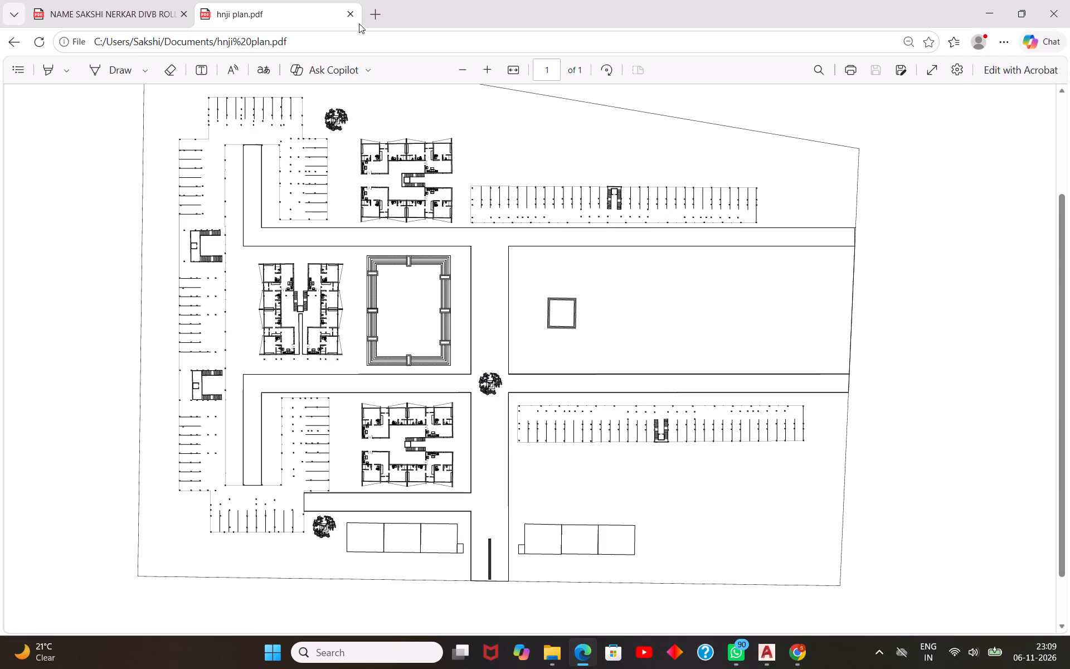
left_click(349, 15)
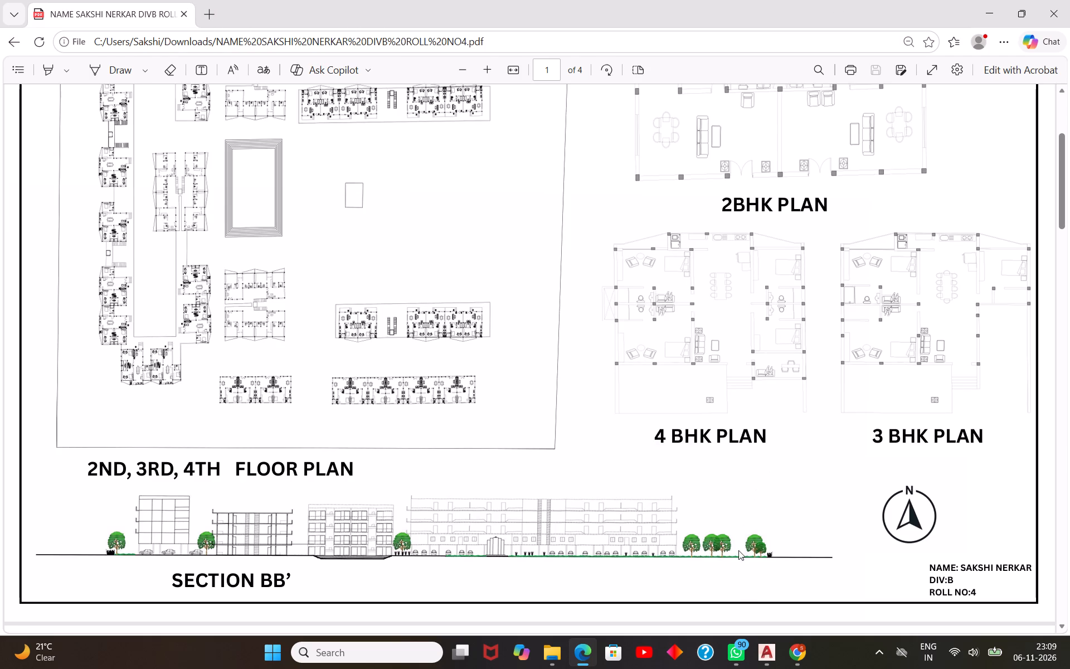
Switch to AutoCAD and examine the single unit plan and the section above it, beside the 2BHK row drawings.
left_click(769, 653)
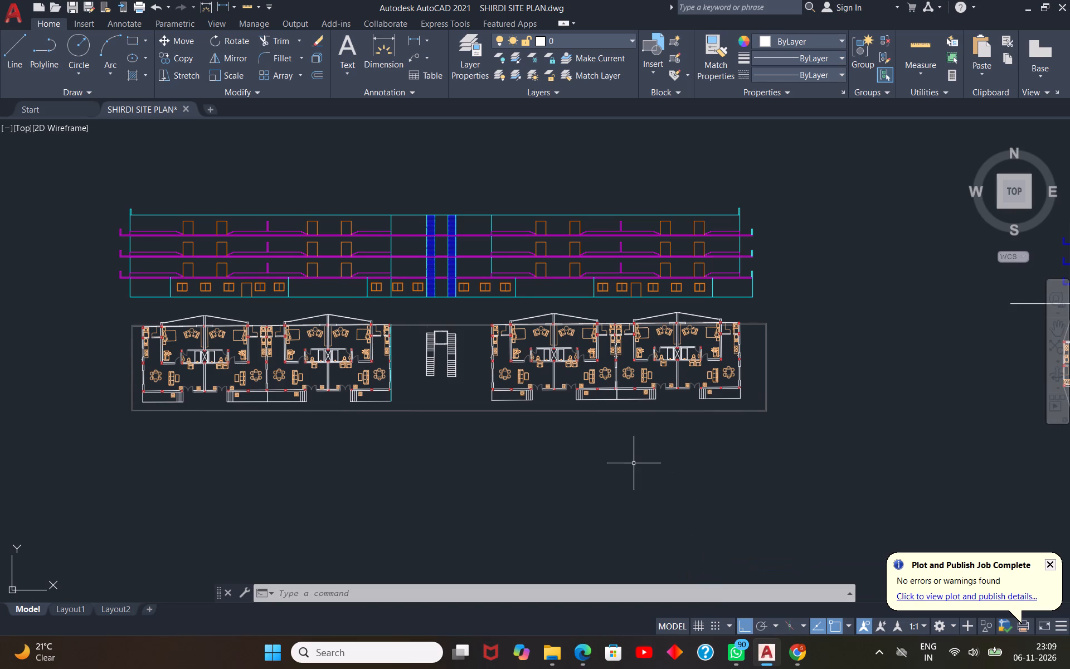
scroll(626, 456, "down", 3)
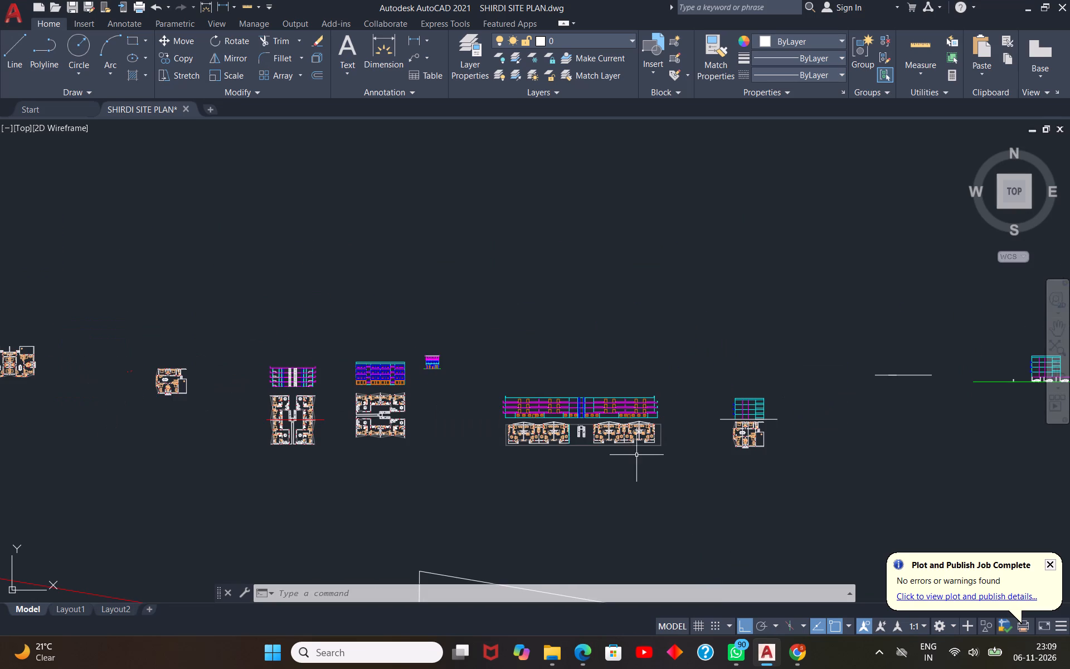
scroll(750, 450, "up", 3)
scroll(811, 429, "up", 2)
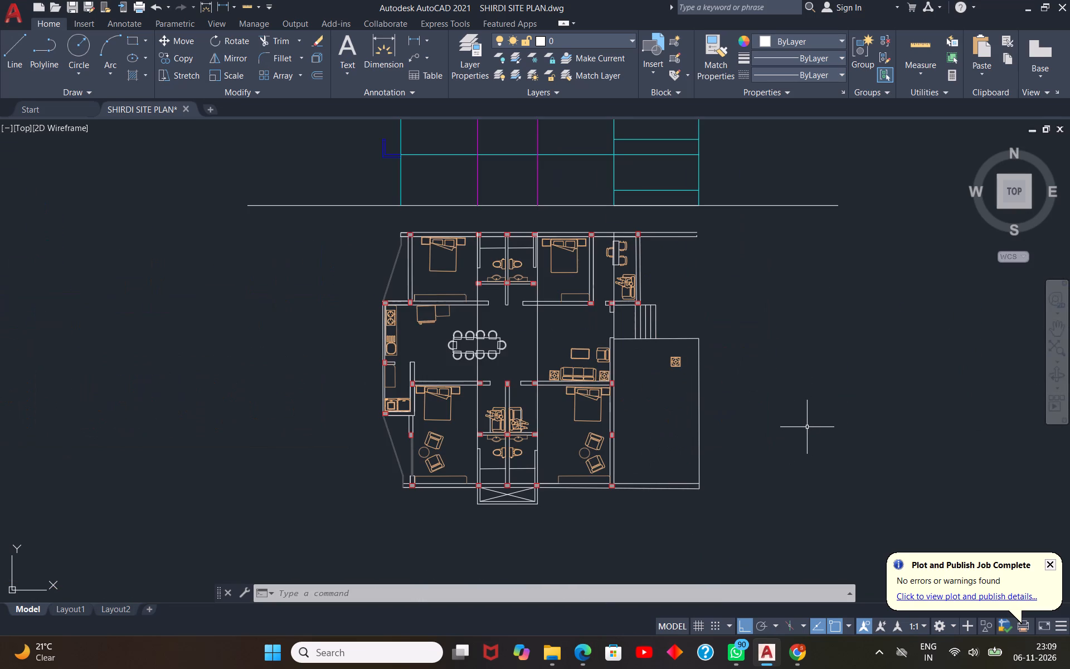
scroll(463, 385, "down", 1)
middle_click_drag(552, 438, 545, 402)
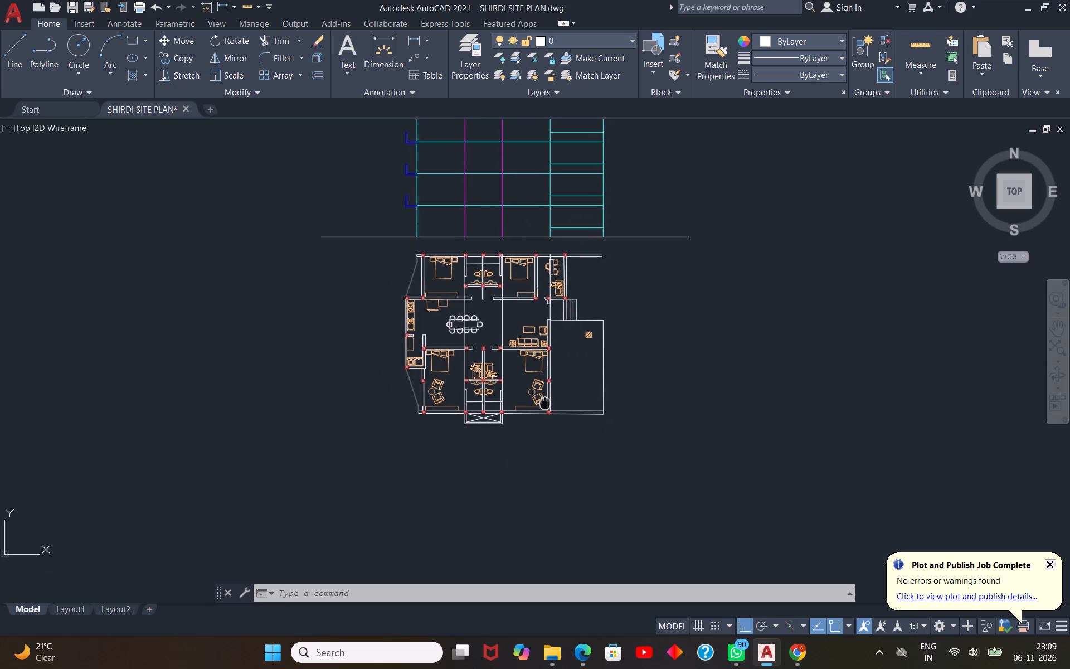
middle_click_drag(545, 402, 542, 391)
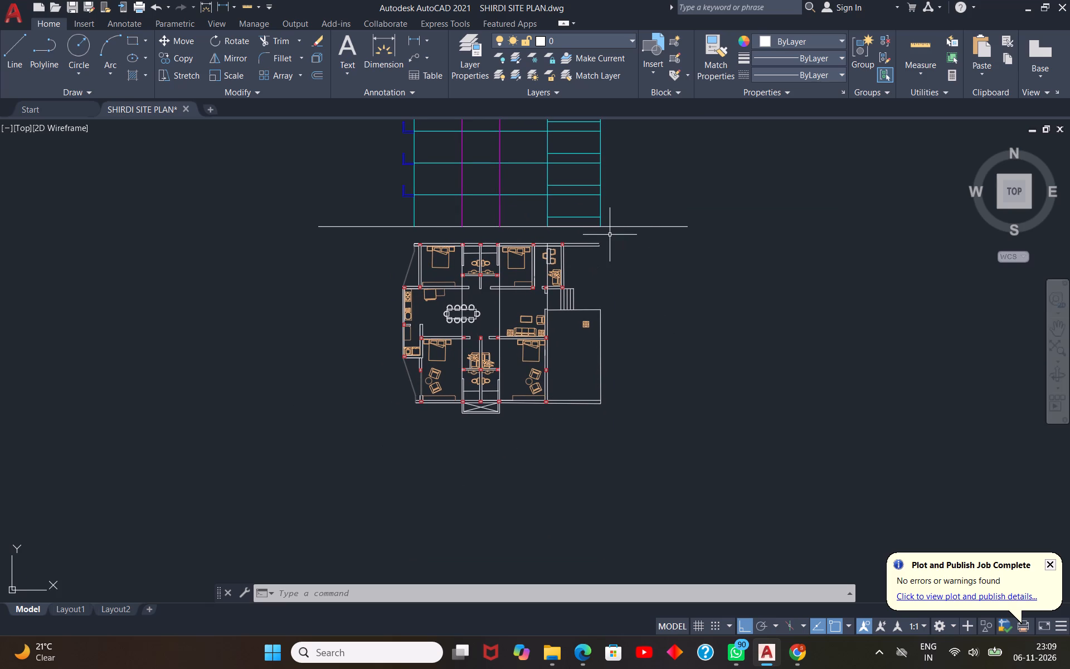
scroll(595, 291, "up", 1)
scroll(595, 291, "down", 3)
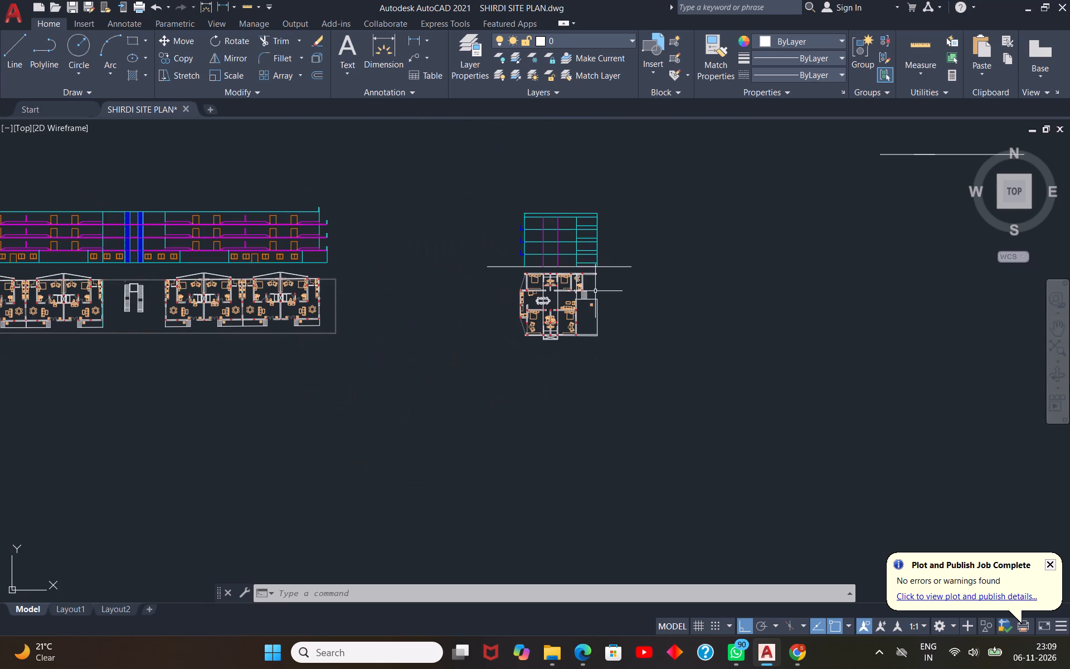
scroll(576, 177, "up", 1)
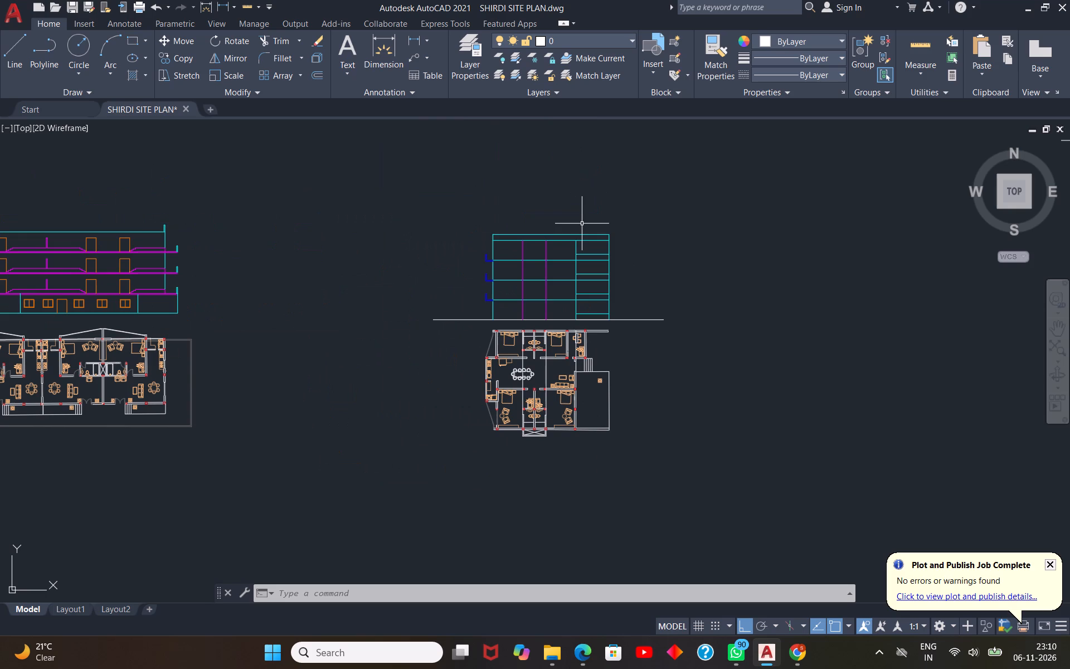
scroll(582, 224, "down", 4)
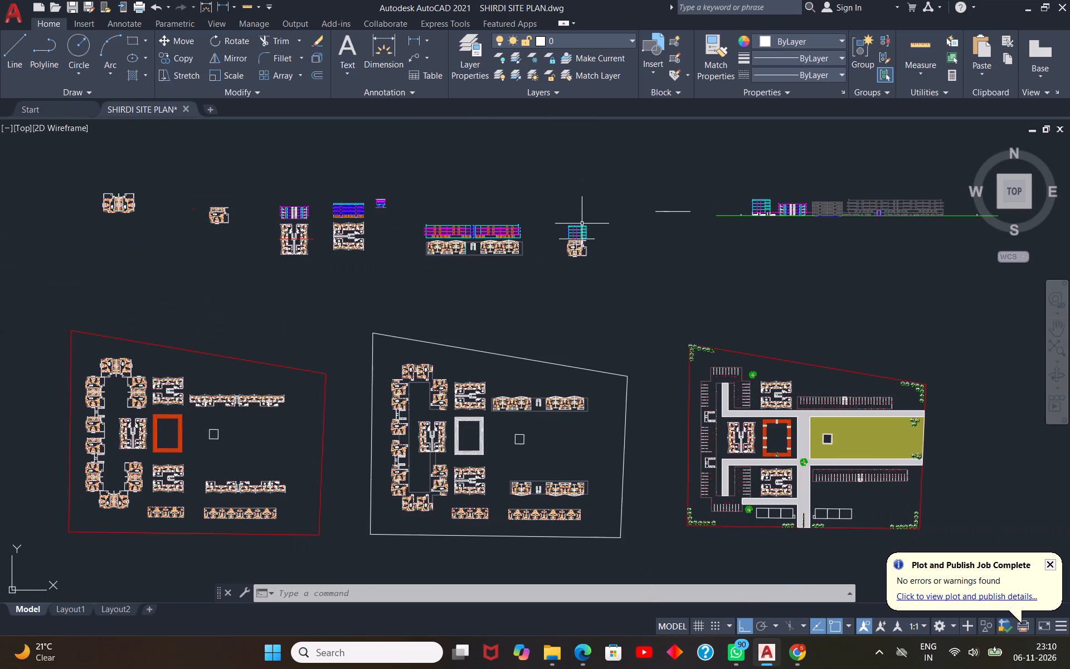
scroll(582, 224, "up", 5)
scroll(582, 224, "down", 2)
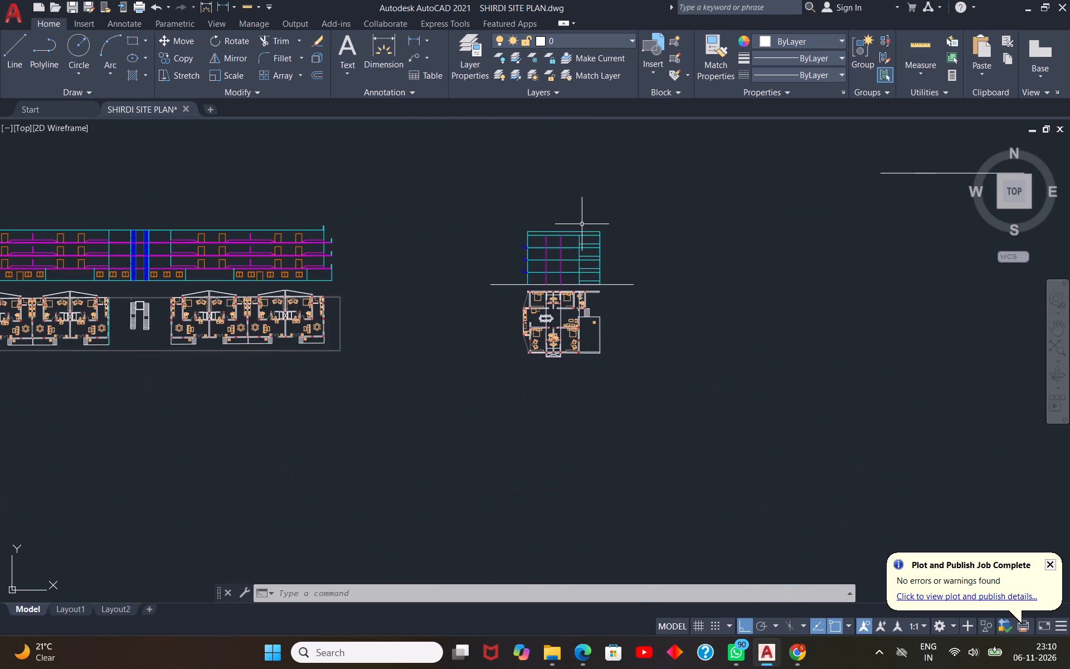
scroll(582, 224, "down", 3)
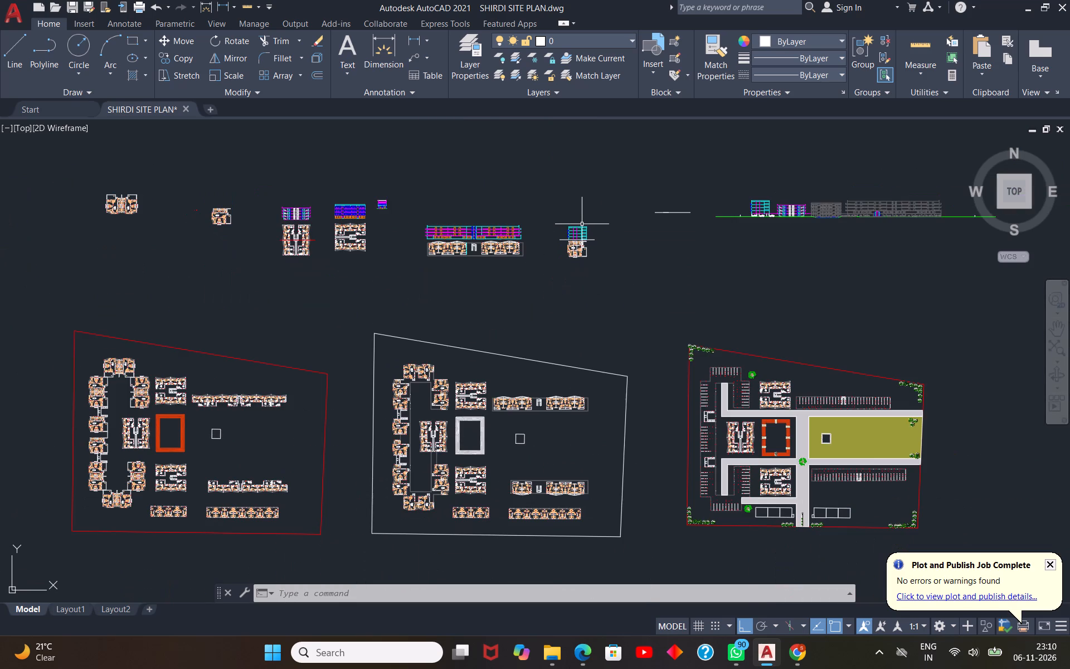
Examine the unit plans and sections above the site plans, including the paired unit and the single four-bedroom unit.
scroll(6, 182, "up", 2)
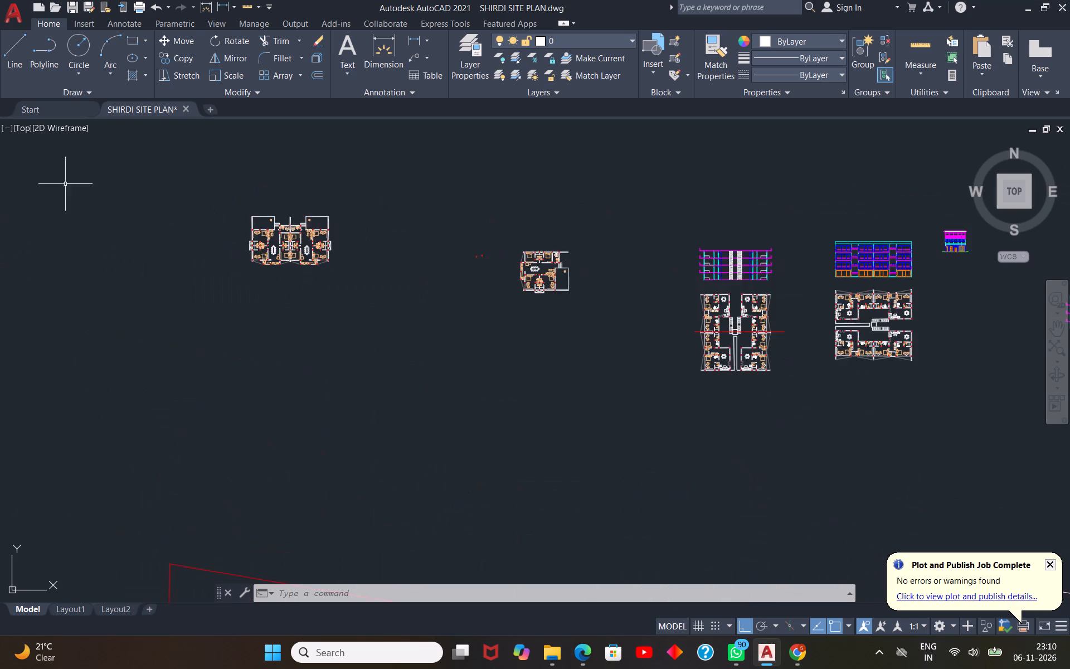
scroll(167, 215, "up", 2)
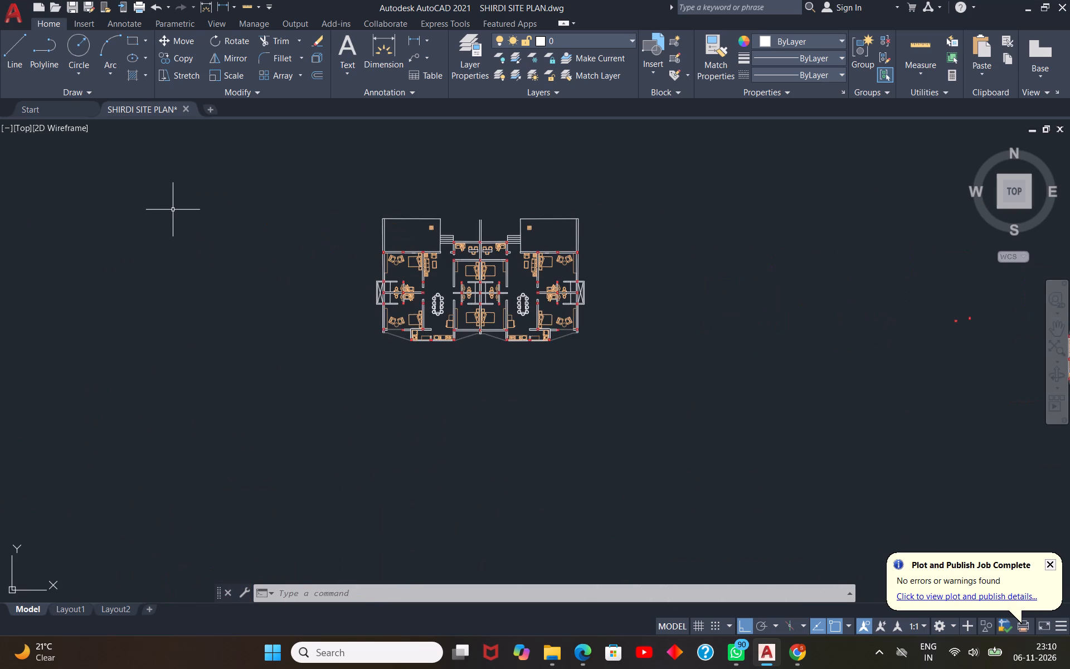
scroll(317, 268, "down", 1)
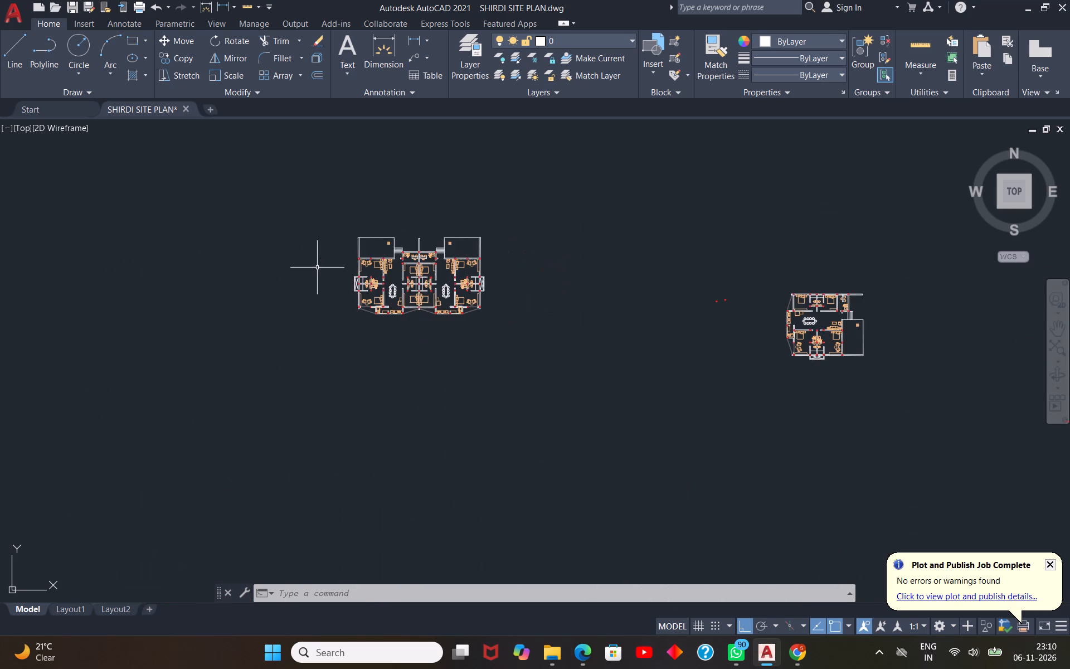
scroll(317, 268, "down", 4)
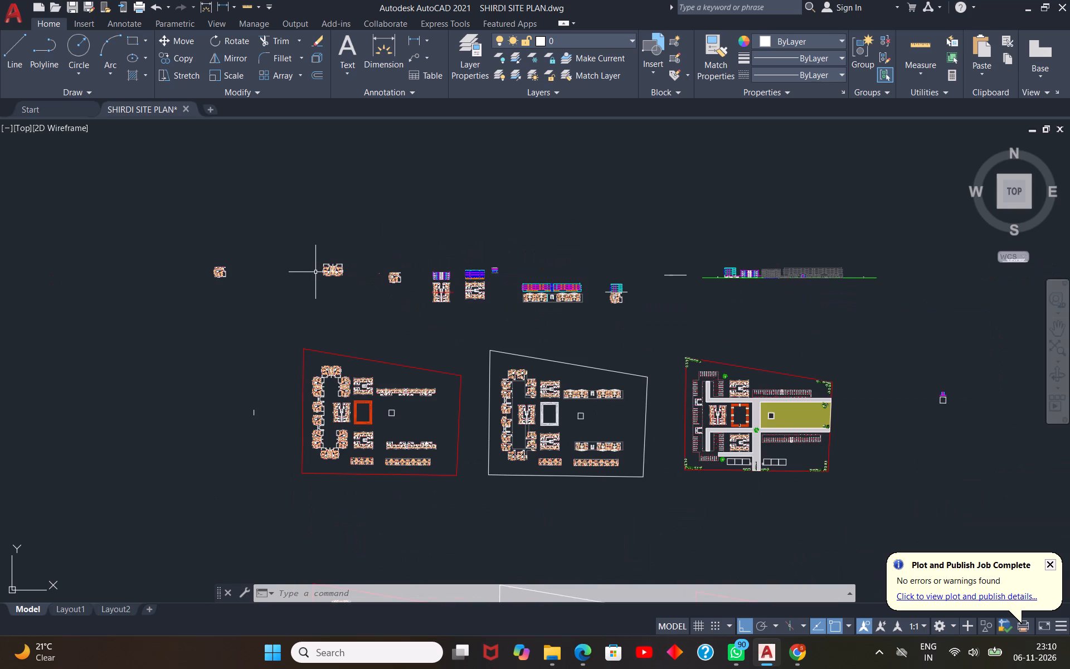
scroll(639, 297, "up", 4)
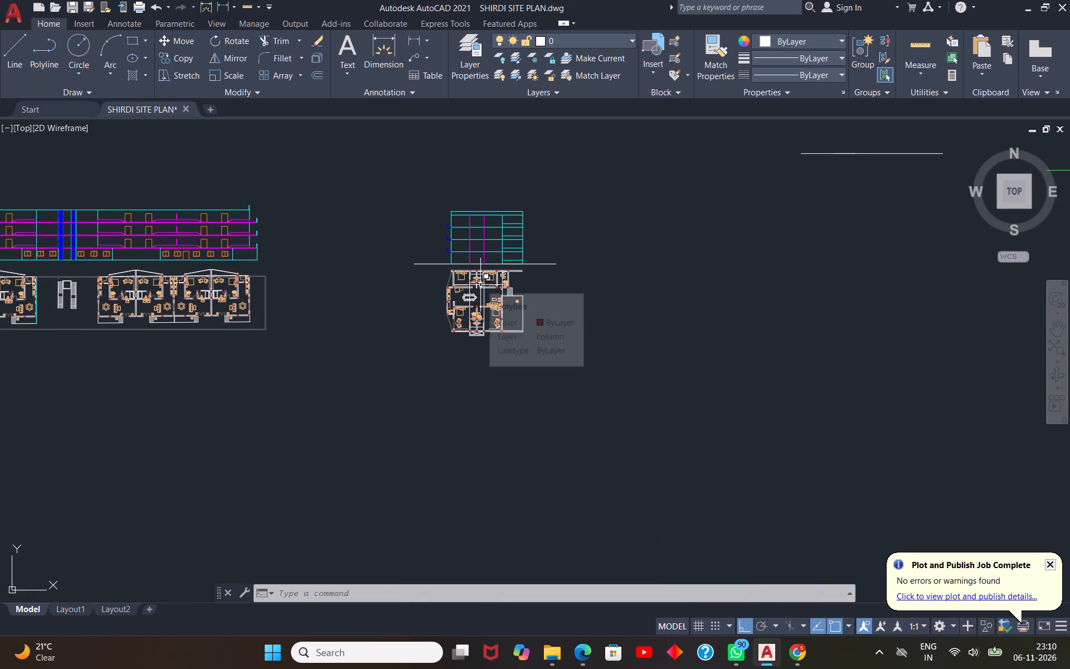
scroll(480, 285, "up", 3)
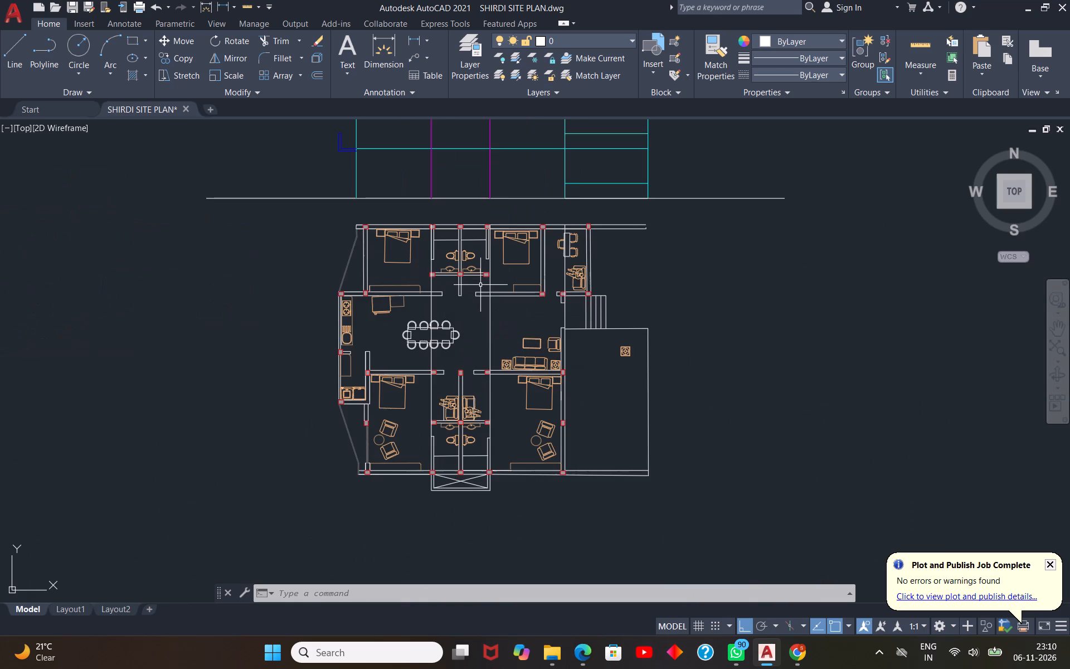
scroll(480, 285, "down", 2)
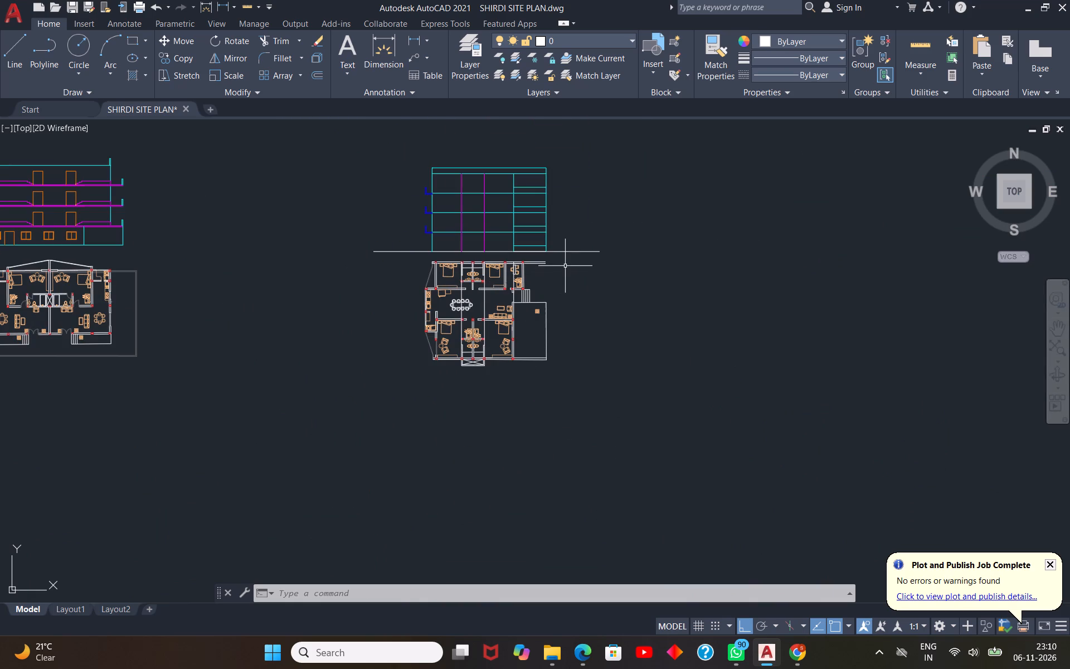
scroll(567, 265, "up", 1)
scroll(567, 265, "down", 1)
scroll(526, 273, "up", 2)
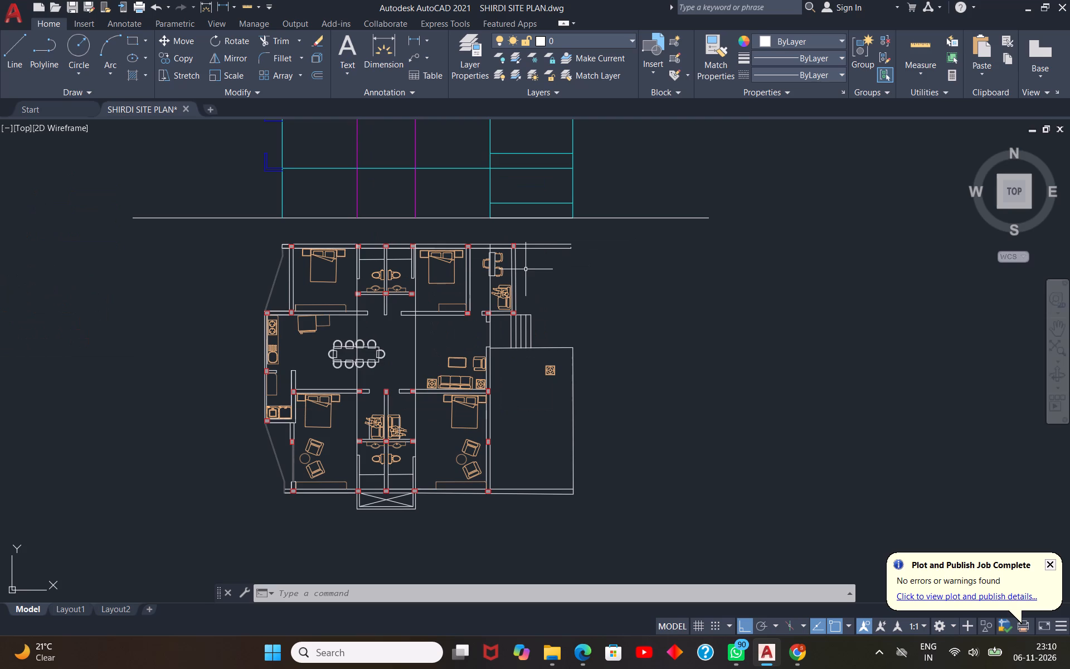
scroll(526, 269, "down", 2)
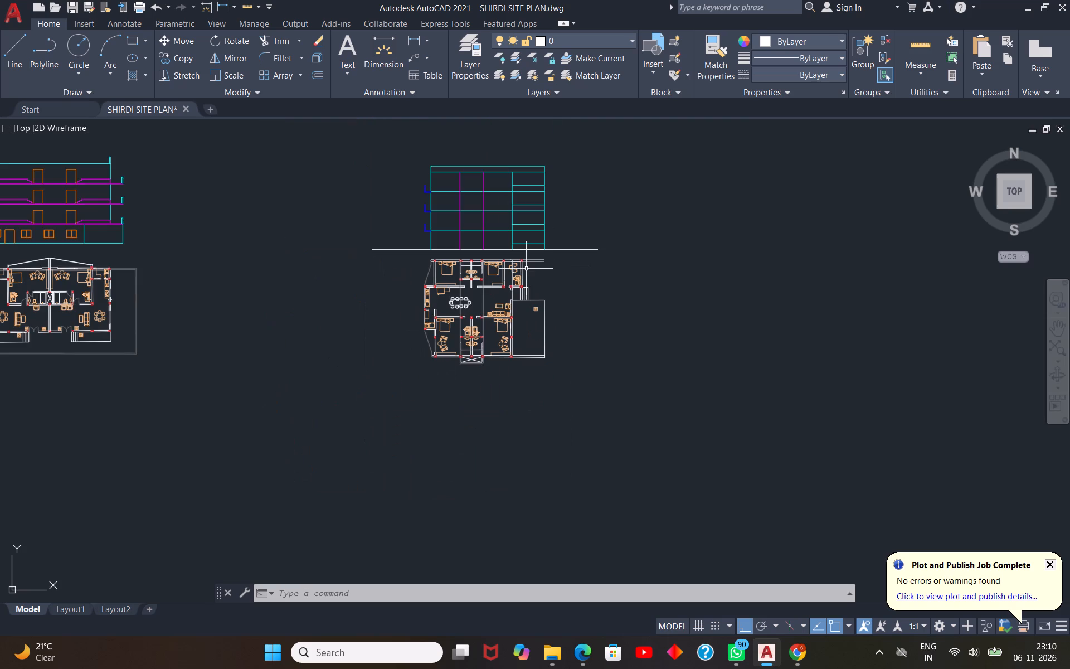
scroll(526, 269, "down", 4)
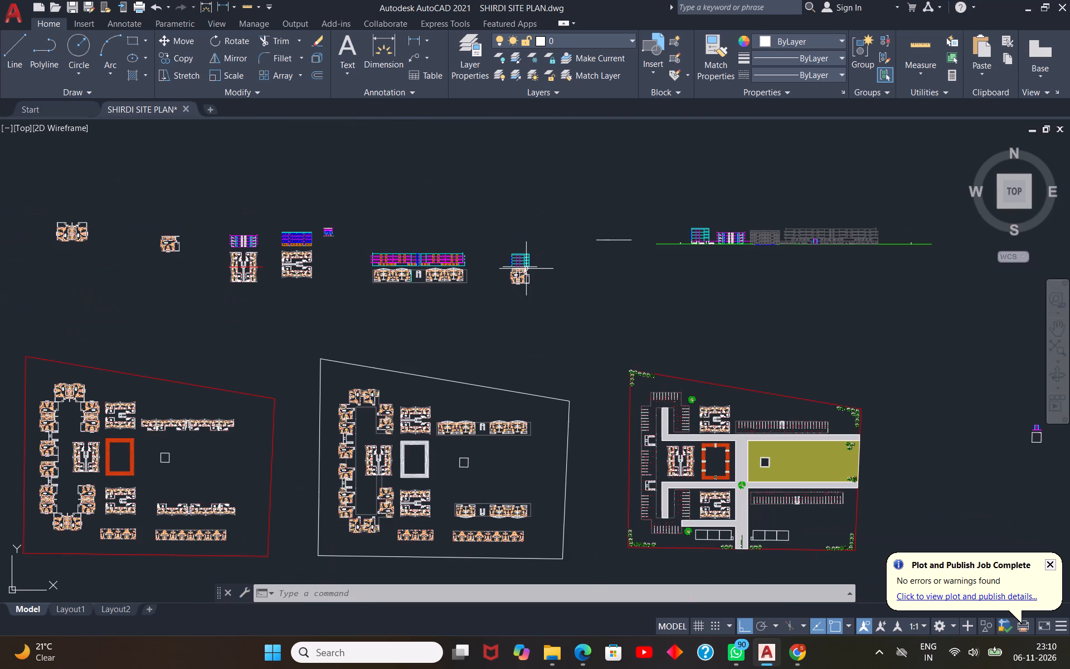
Find the rotated site plan beyond the written notes and examine the full site section drawn above it.
scroll(526, 269, "down", 2)
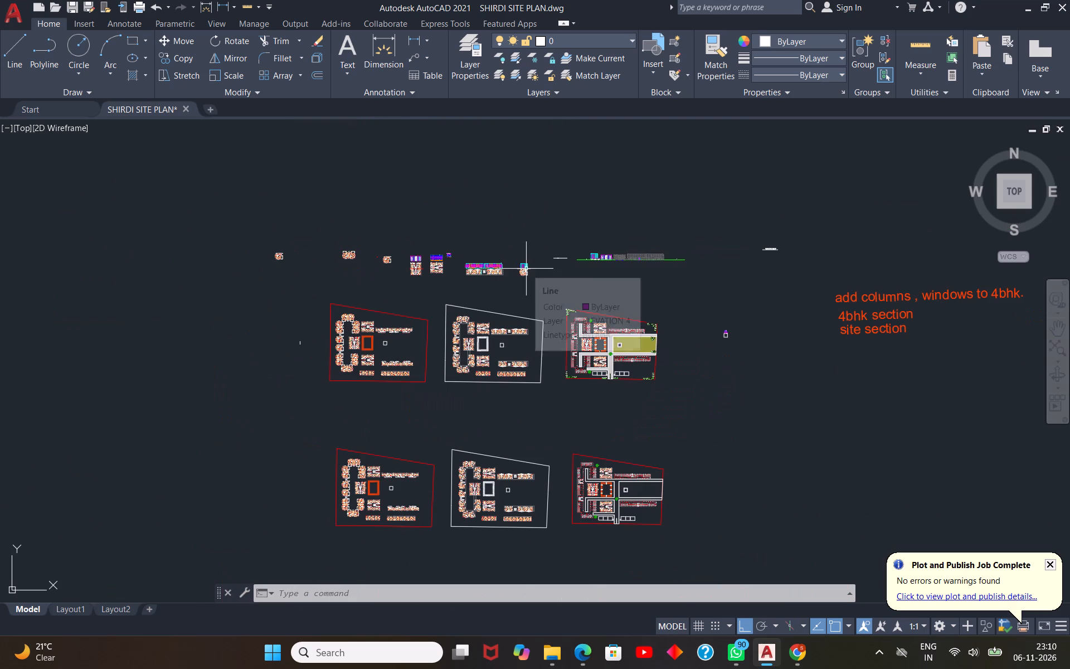
scroll(526, 269, "down", 1)
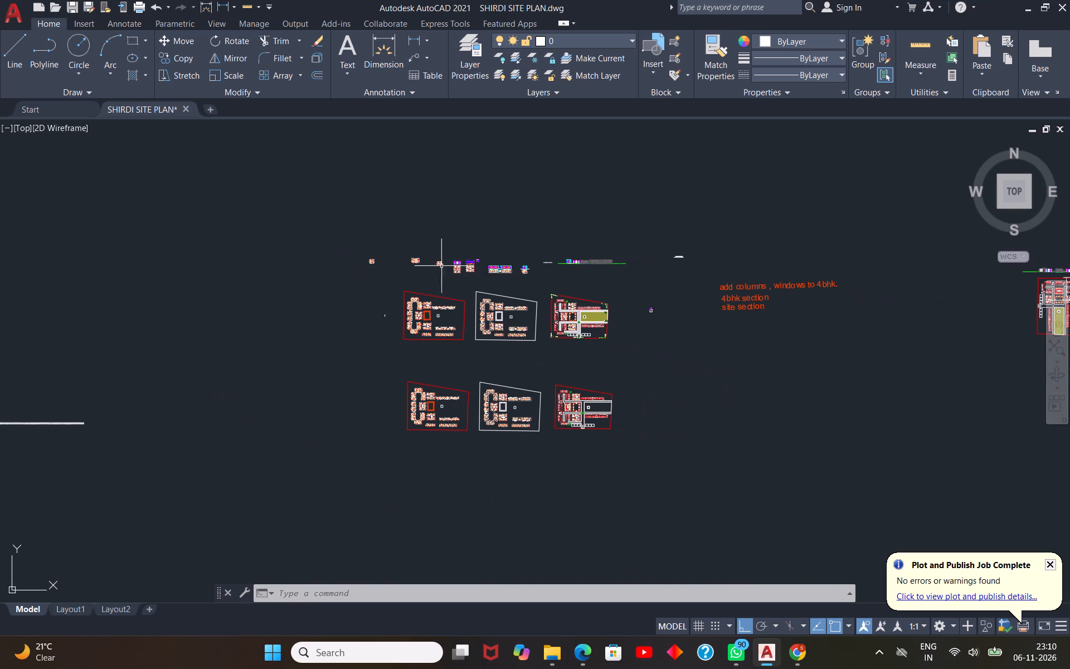
scroll(544, 295, "up", 3)
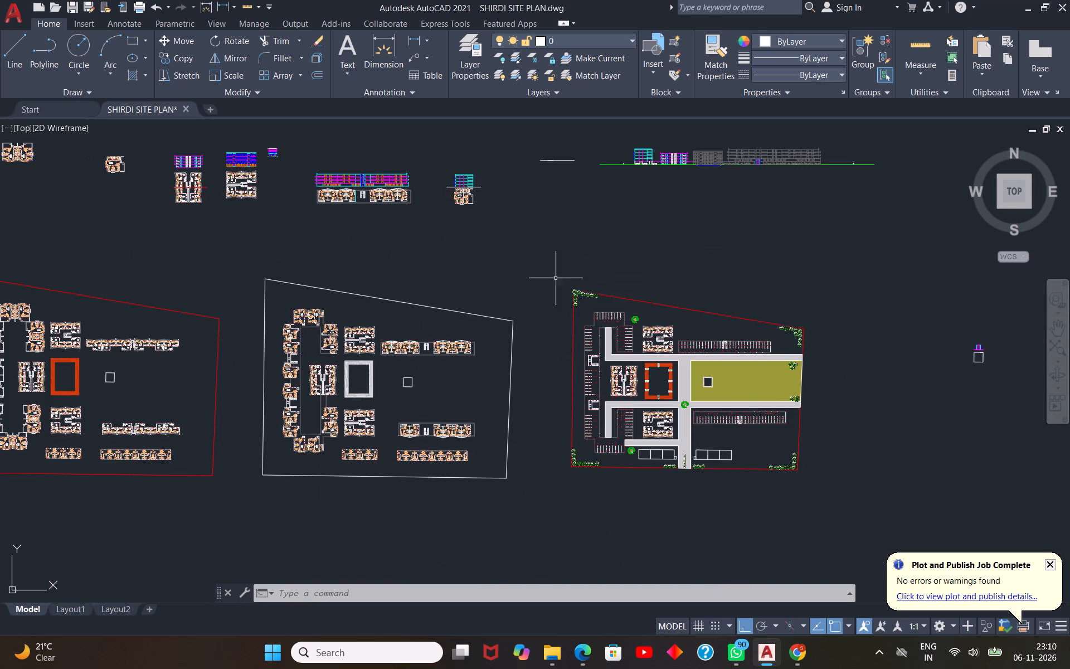
scroll(672, 251, "down", 4)
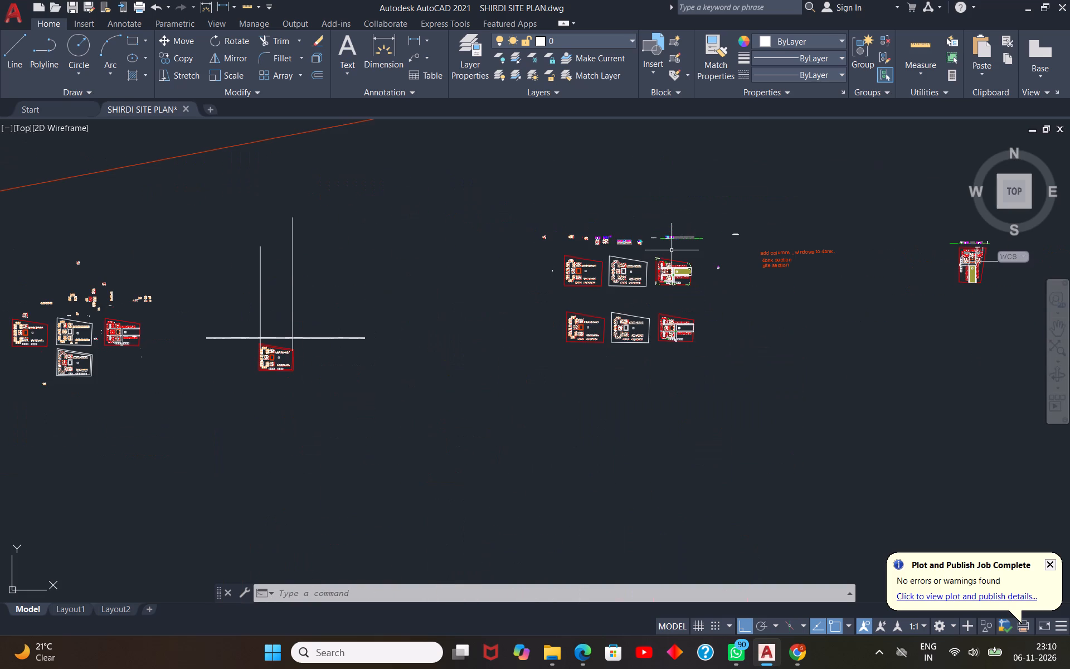
scroll(672, 250, "down", 1)
scroll(1065, 288, "up", 2)
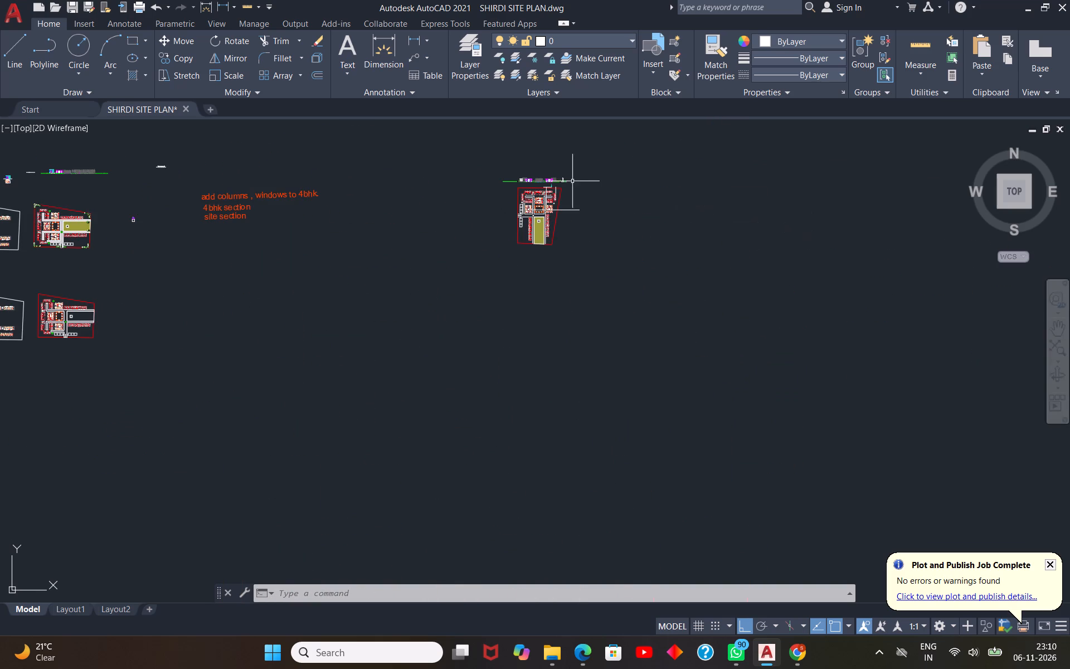
scroll(519, 181, "up", 4)
middle_click_drag(567, 215, 565, 222)
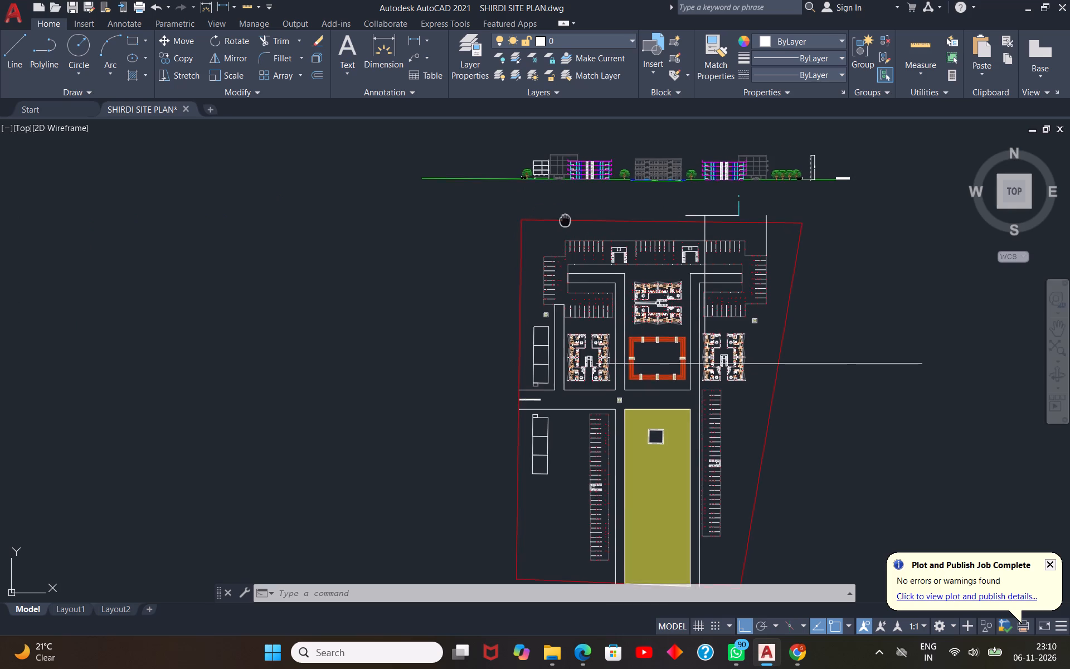
middle_click_drag(565, 222, 430, 353)
scroll(520, 347, "up", 2)
scroll(529, 331, "down", 2)
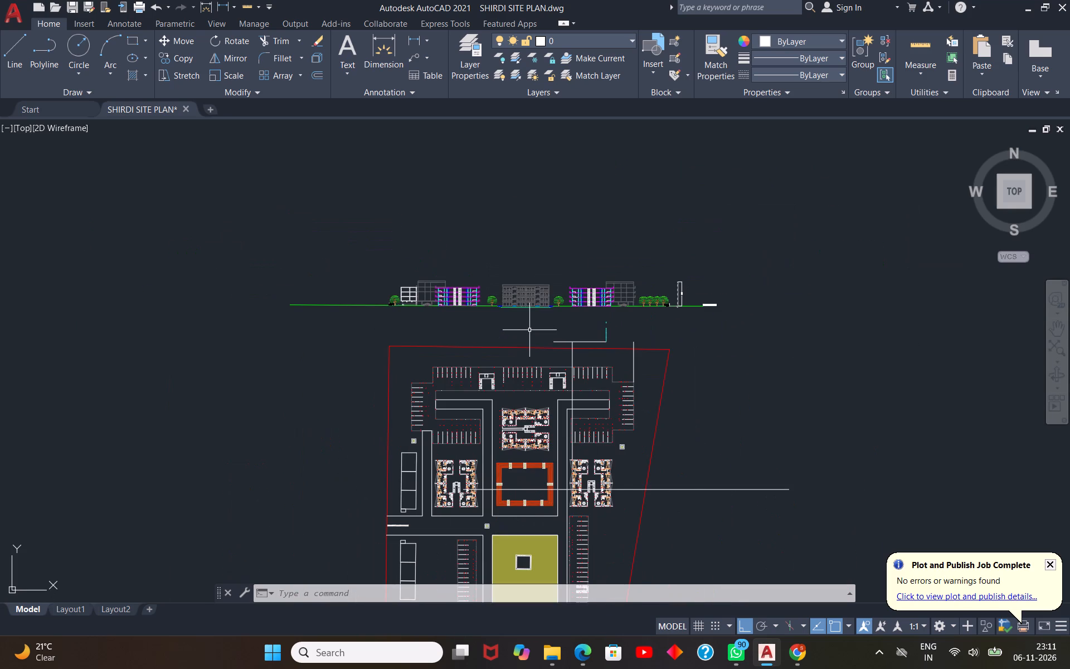
scroll(529, 328, "up", 2)
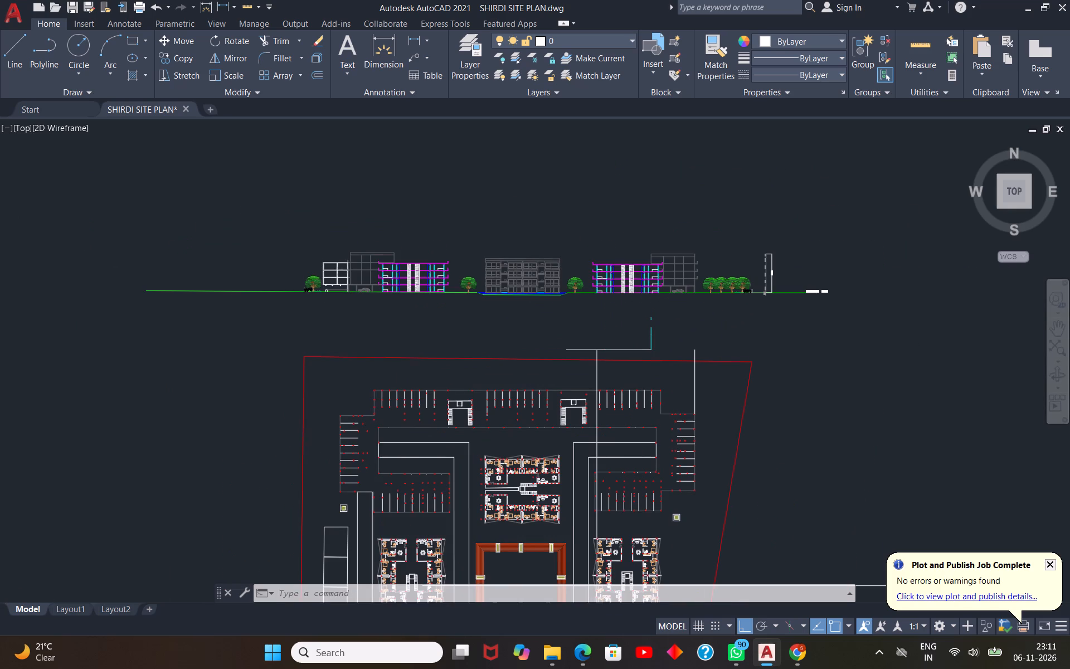
scroll(530, 328, "up", 1)
scroll(530, 328, "down", 5)
scroll(530, 328, "up", 3)
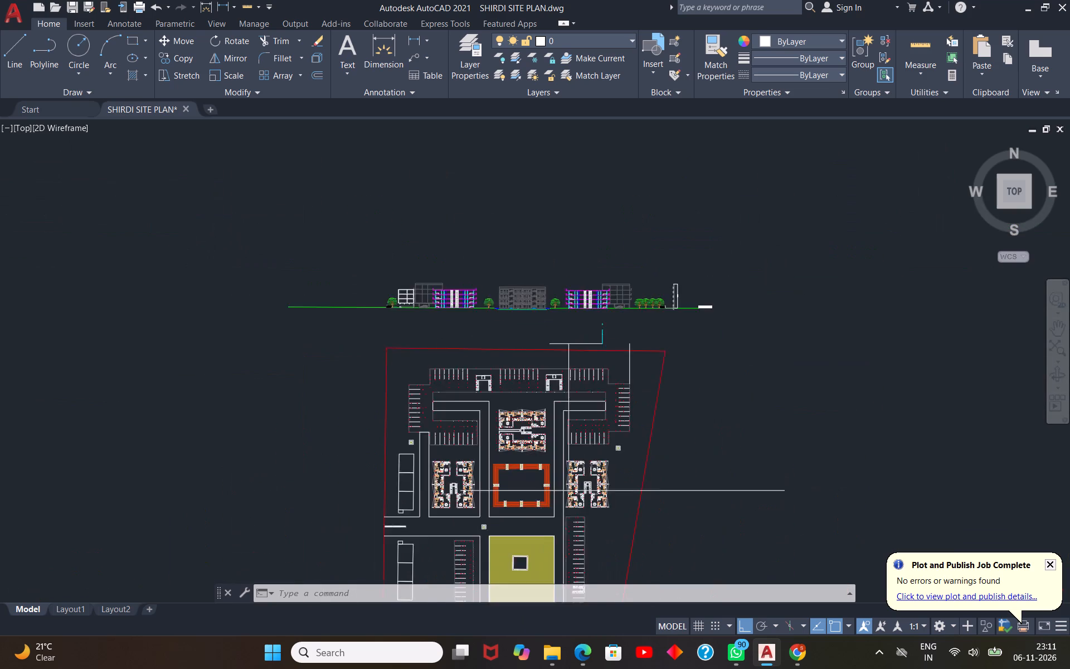
scroll(813, 257, "up", 2)
scroll(713, 299, "up", 3)
scroll(743, 289, "down", 3)
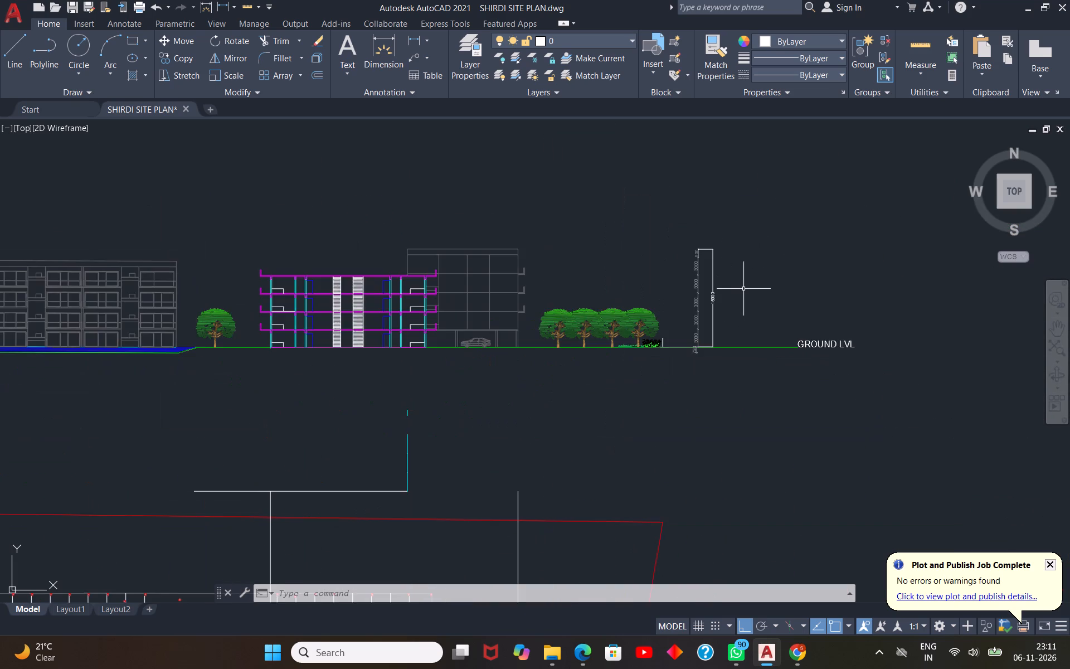
scroll(743, 289, "down", 2)
Copy the whole site section, with its ground line and trees, into the empty space to the upper right of the rotated site plan.
left_click(858, 218)
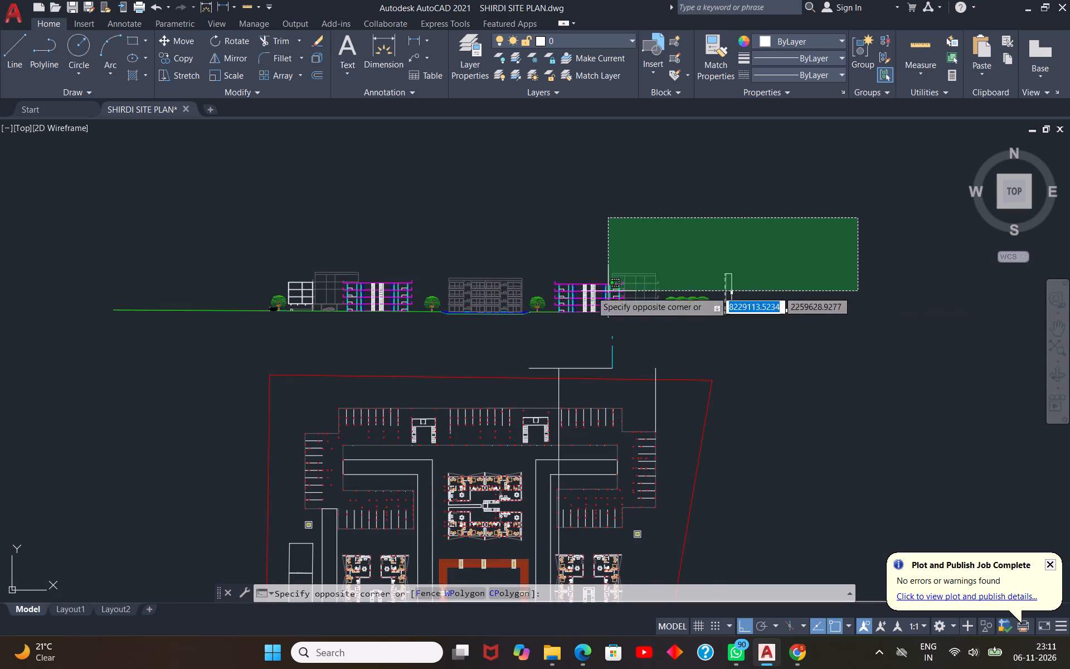
left_click(82, 322)
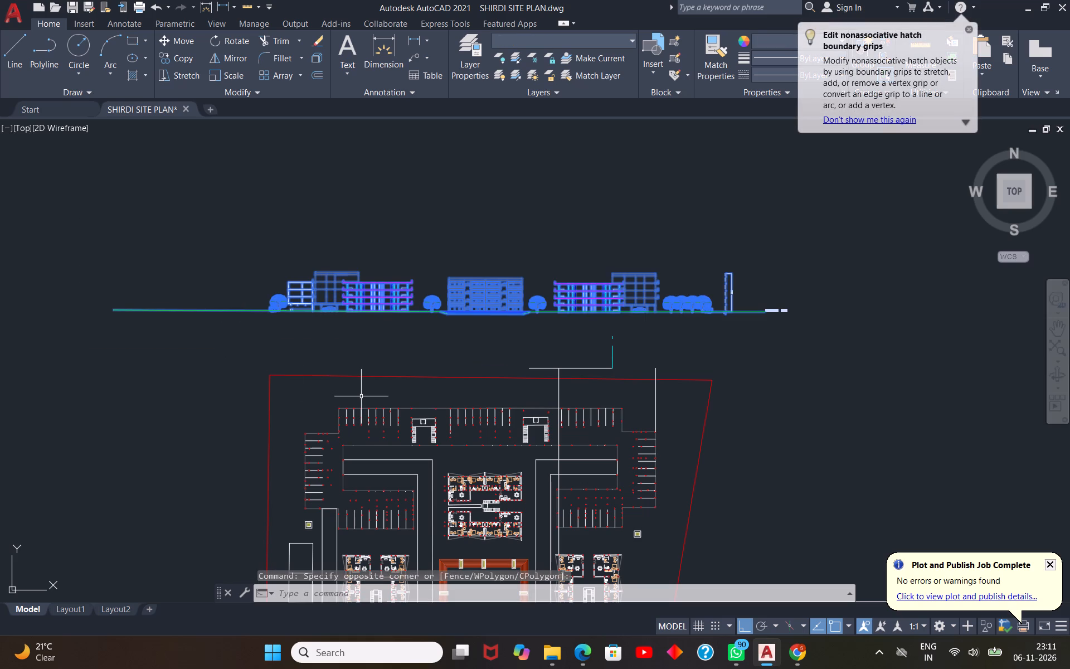
key("ctrl+c")
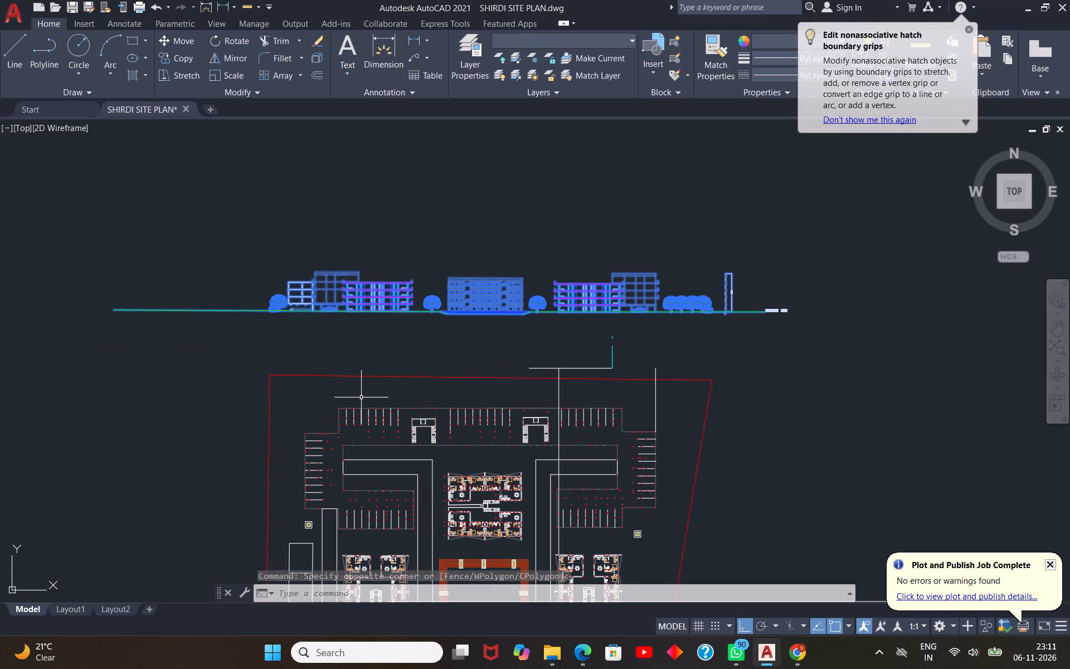
scroll(220, 366, "down", 3)
key("ctrl+v")
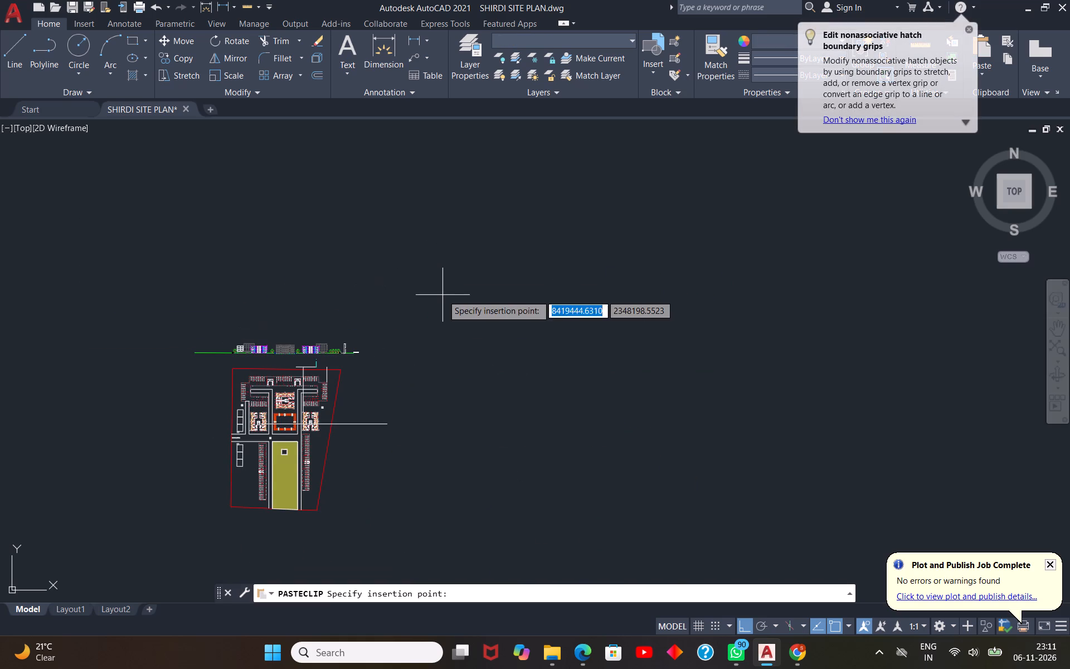
left_click(442, 295)
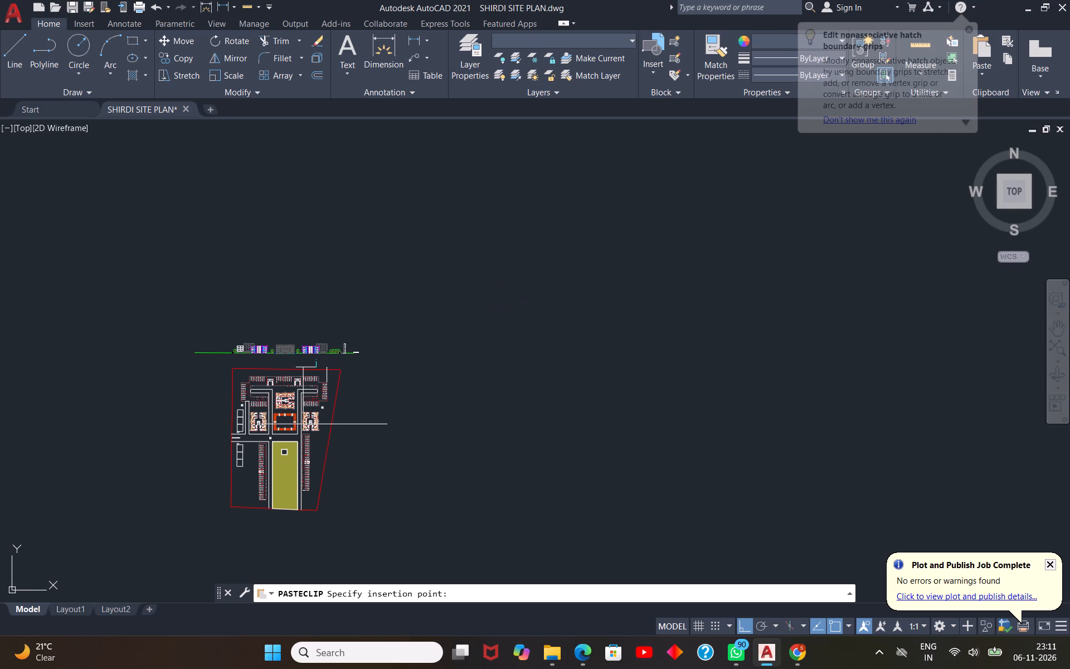
Delete the row of four trees, the grass and the flowering shrubs near the GROUND LVL end of the copied site section.
scroll(596, 279, "up", 4)
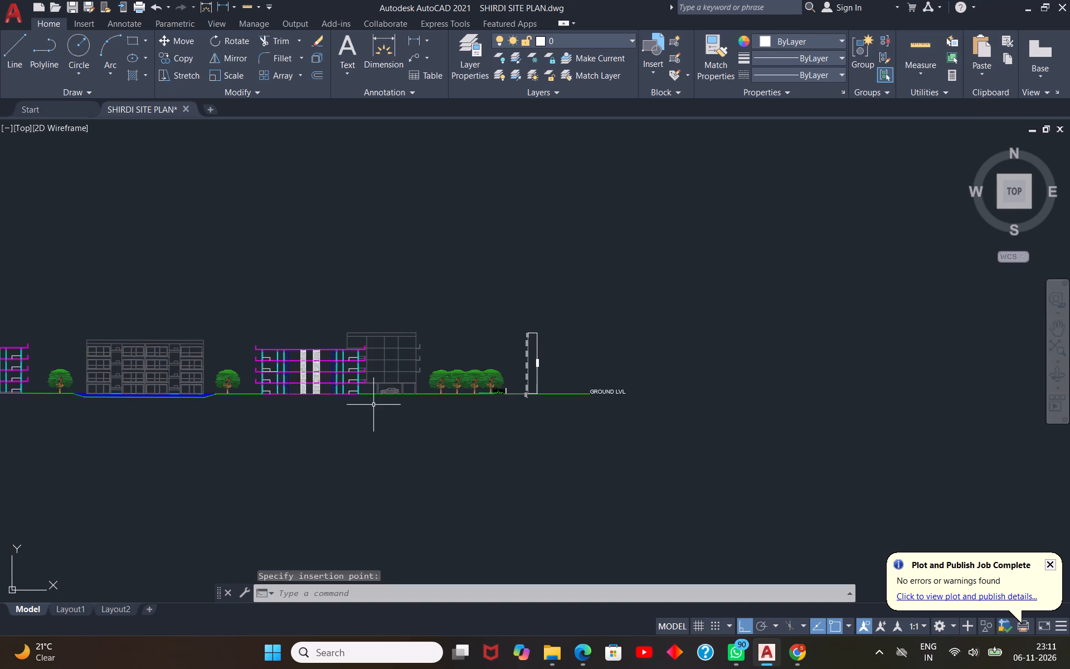
scroll(373, 405, "up", 1)
key("Escape")
scroll(440, 386, "up", 1)
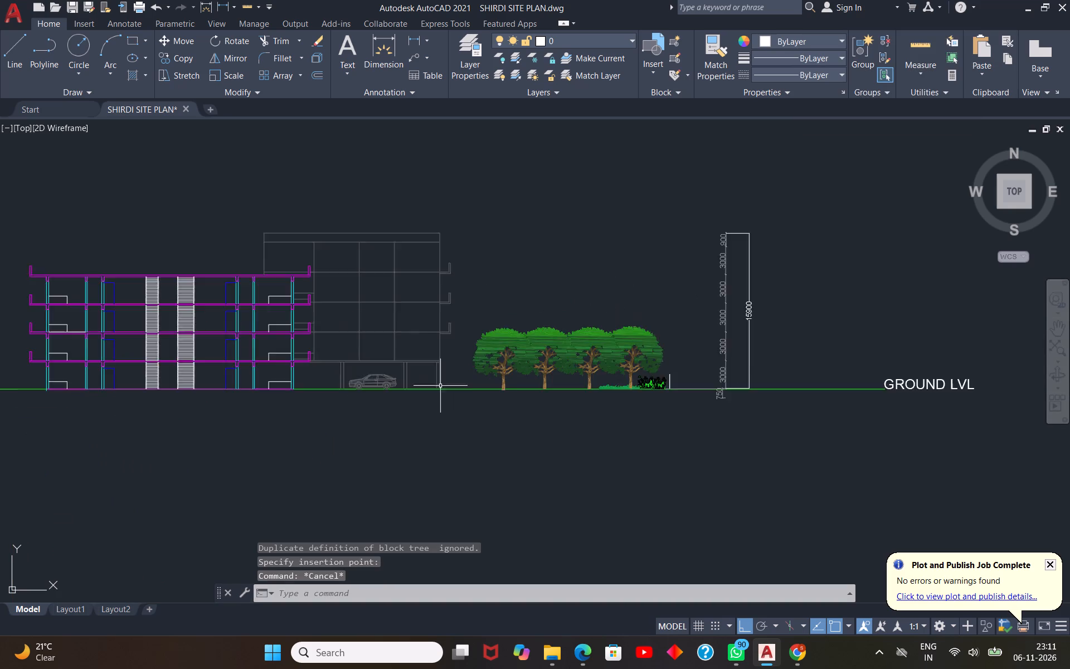
scroll(440, 386, "up", 1)
left_click(830, 265)
left_click(491, 324)
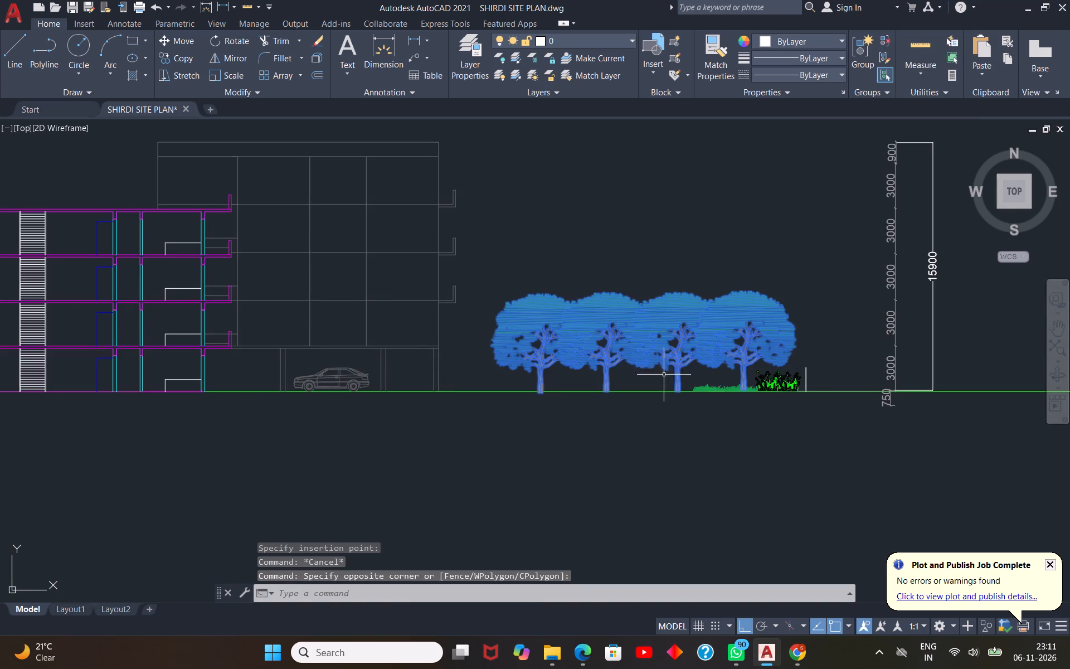
scroll(751, 394, "up", 2)
scroll(875, 360, "up", 3)
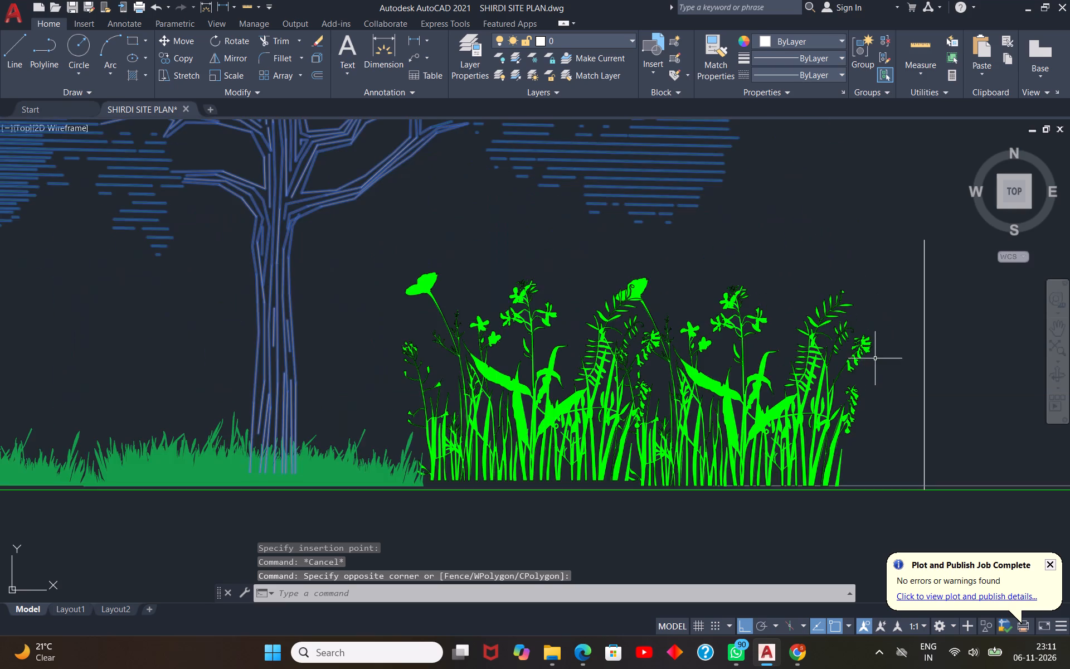
scroll(884, 331, "down", 2)
left_click(885, 313)
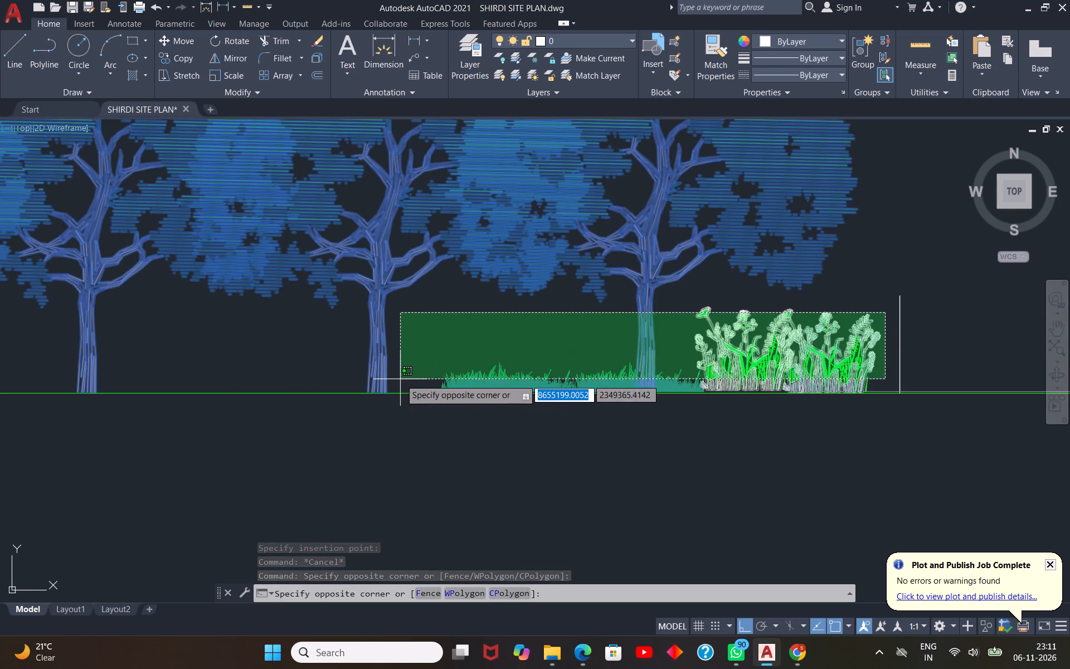
left_click(400, 381)
key("Delete")
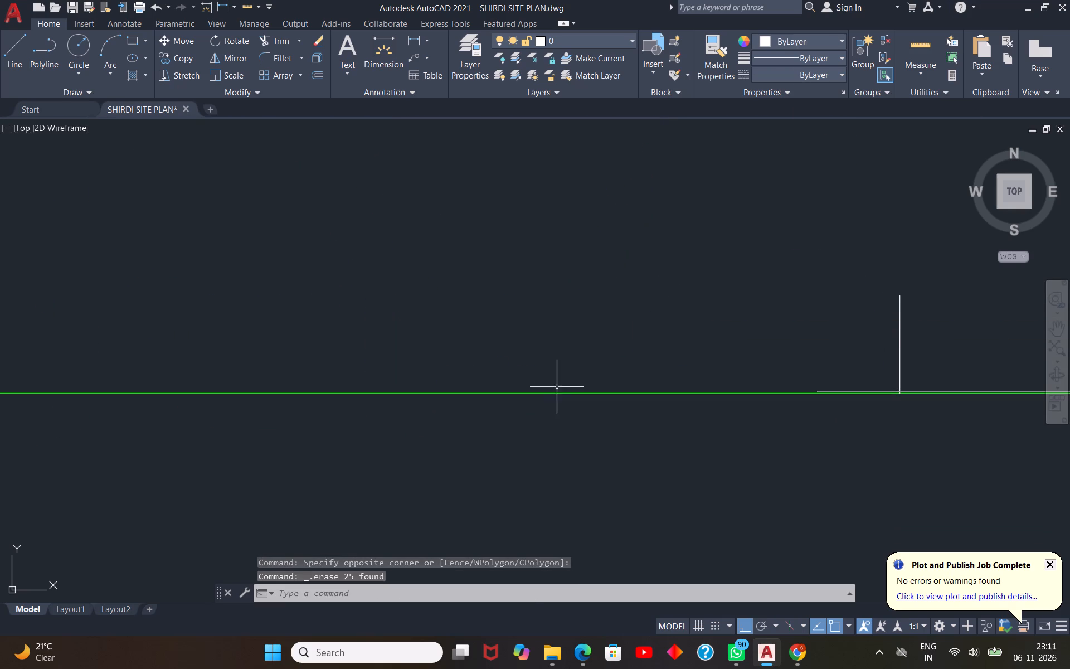
Delete the three remaining trees between and beside the buildings of the copied section, along with the flowering shrubs and grass at its far end.
scroll(639, 366, "down", 5)
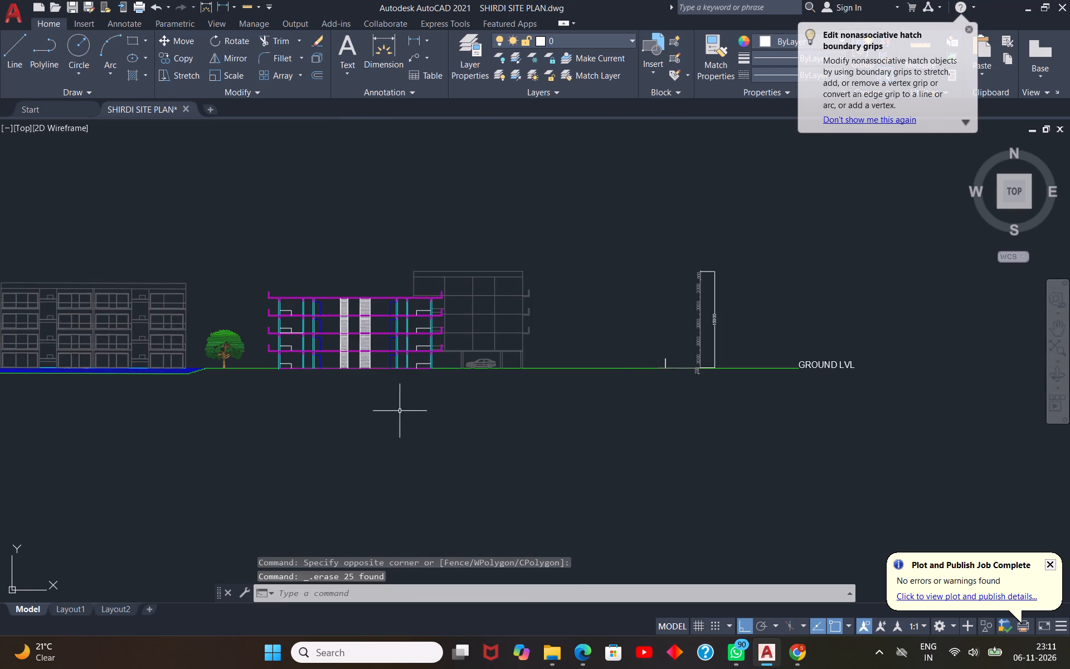
middle_click_drag(398, 409, 697, 421)
scroll(557, 454, "up", 1)
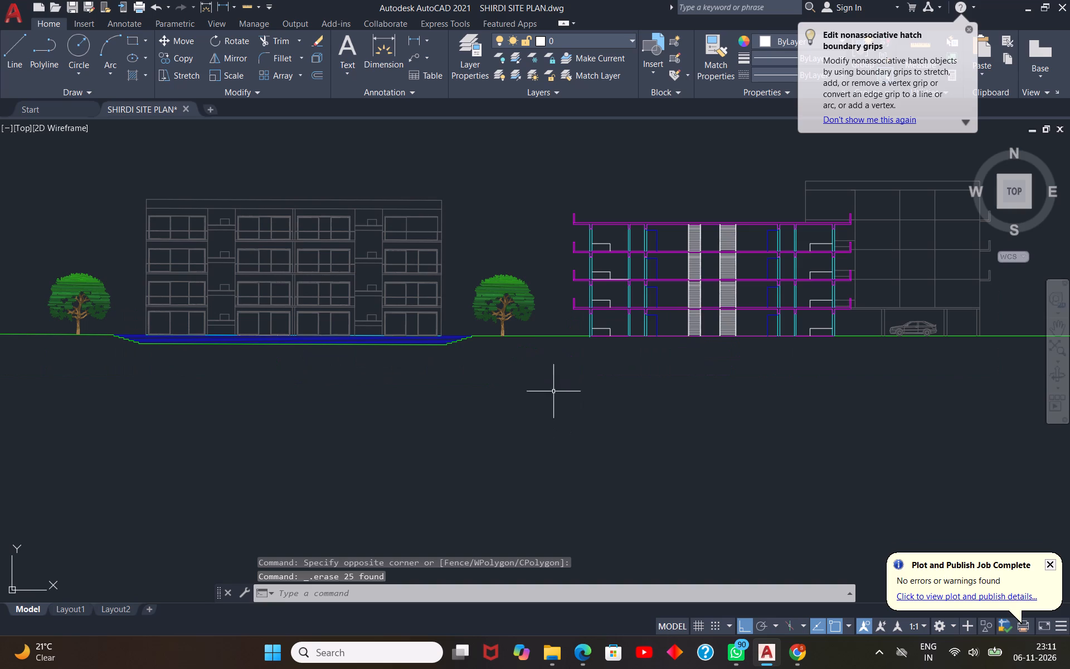
left_click(557, 261)
left_click(502, 298)
scroll(753, 357, "down", 2)
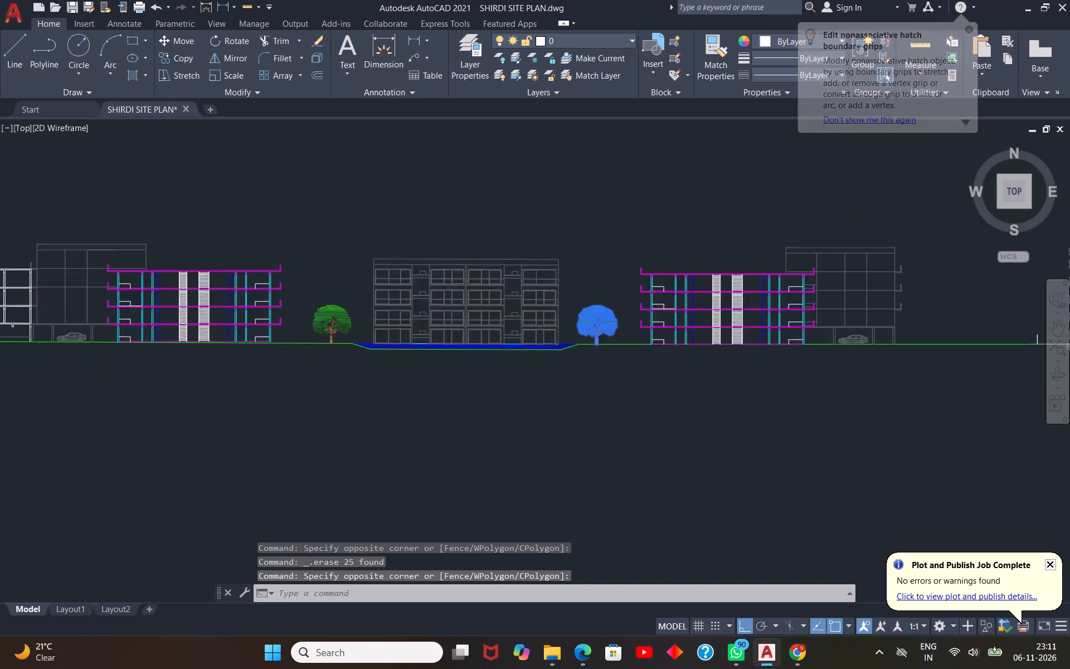
scroll(456, 336, "up", 2)
left_click(535, 323)
scroll(557, 319, "down", 1)
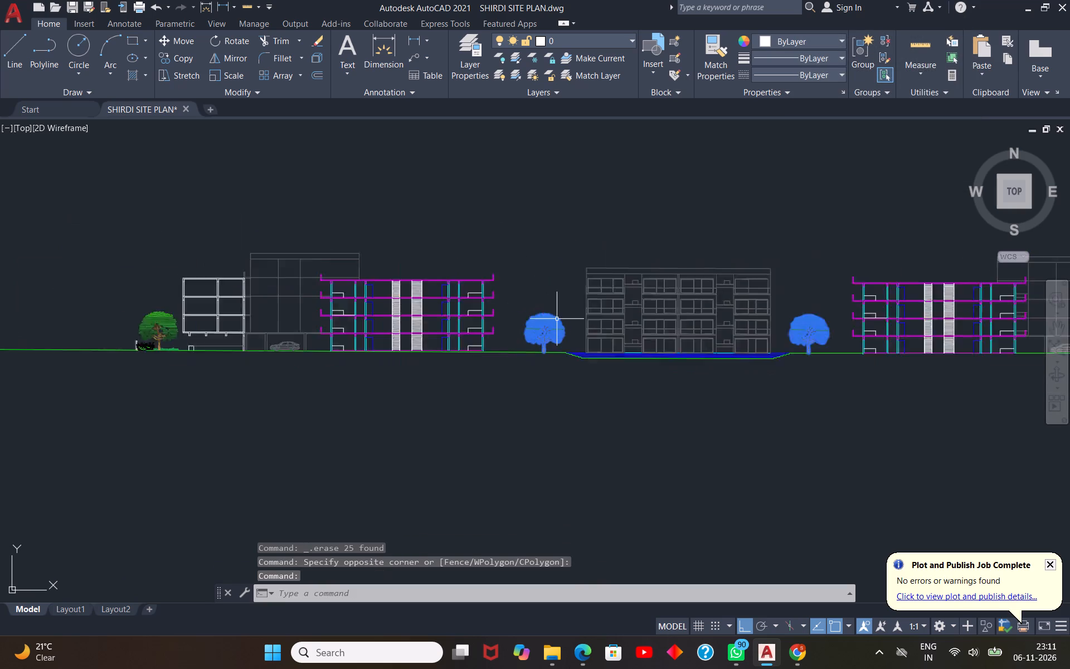
scroll(557, 319, "down", 1)
scroll(290, 339, "up", 2)
left_click(326, 297)
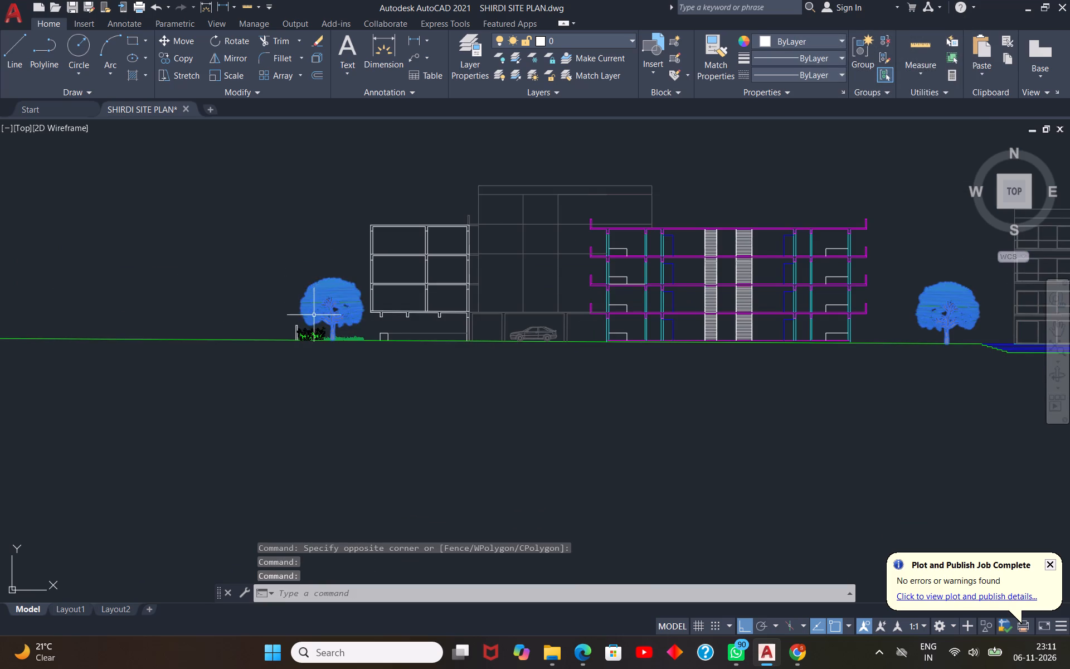
scroll(300, 352, "up", 3)
scroll(378, 304, "up", 2)
left_click(427, 227)
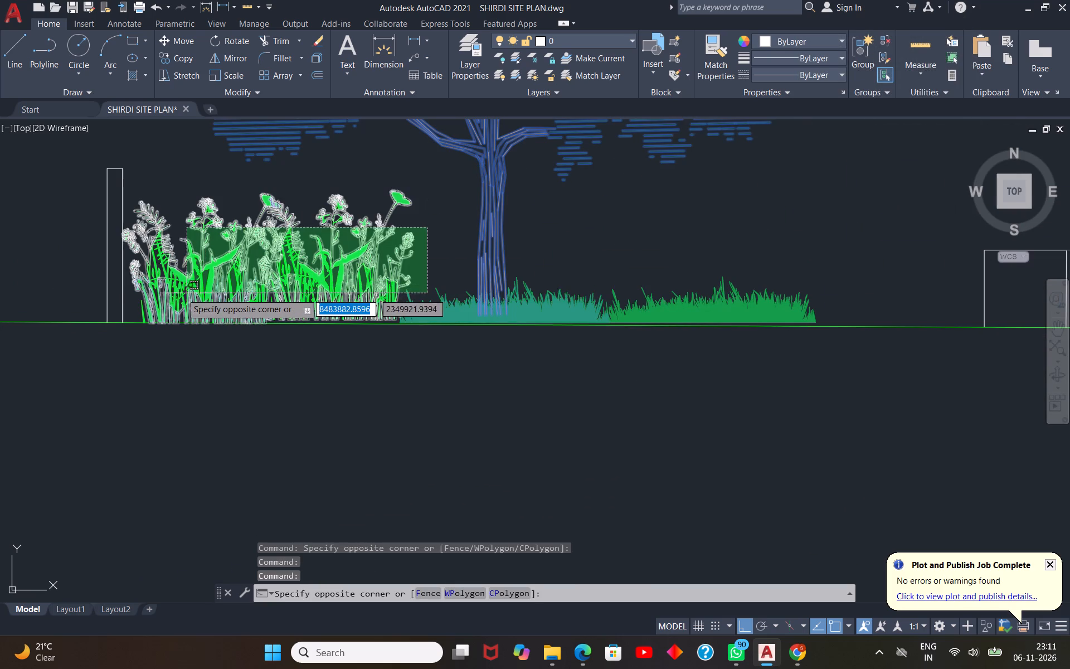
left_click(144, 294)
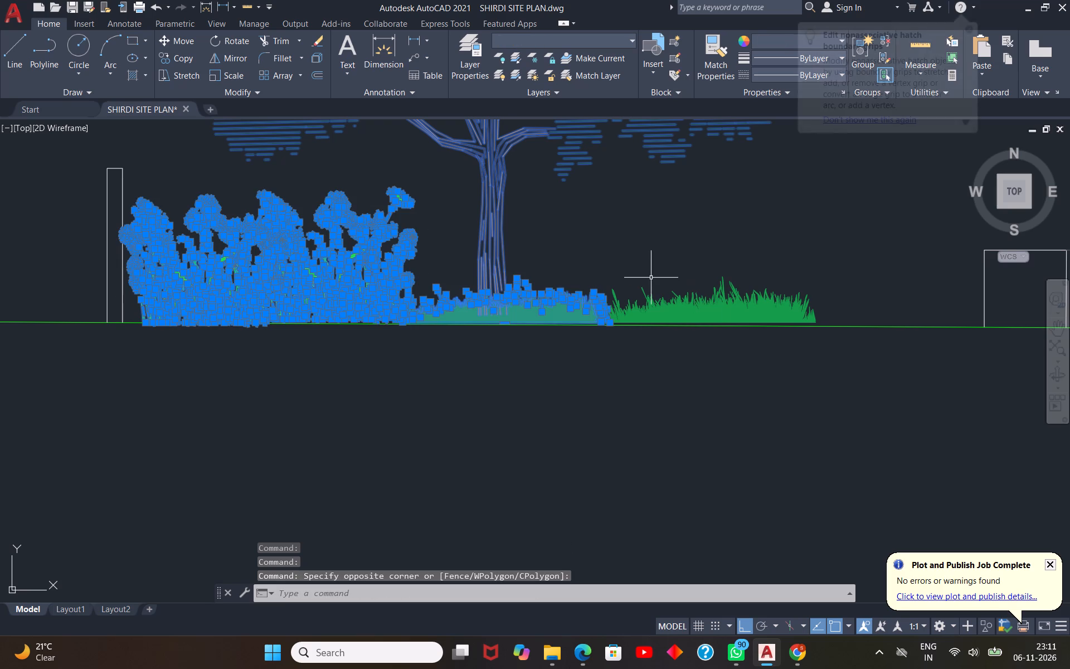
left_click(702, 282)
left_click(669, 313)
key("Delete")
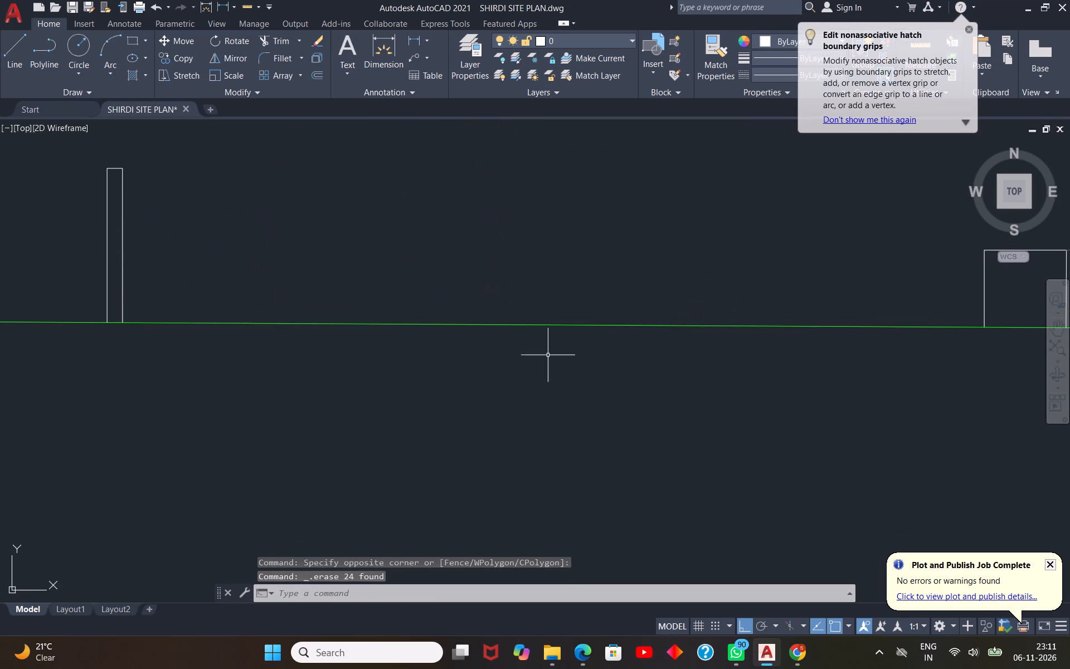
Delete the GROUND LVL label at the end of the copied section's ground line.
scroll(548, 355, "down", 7)
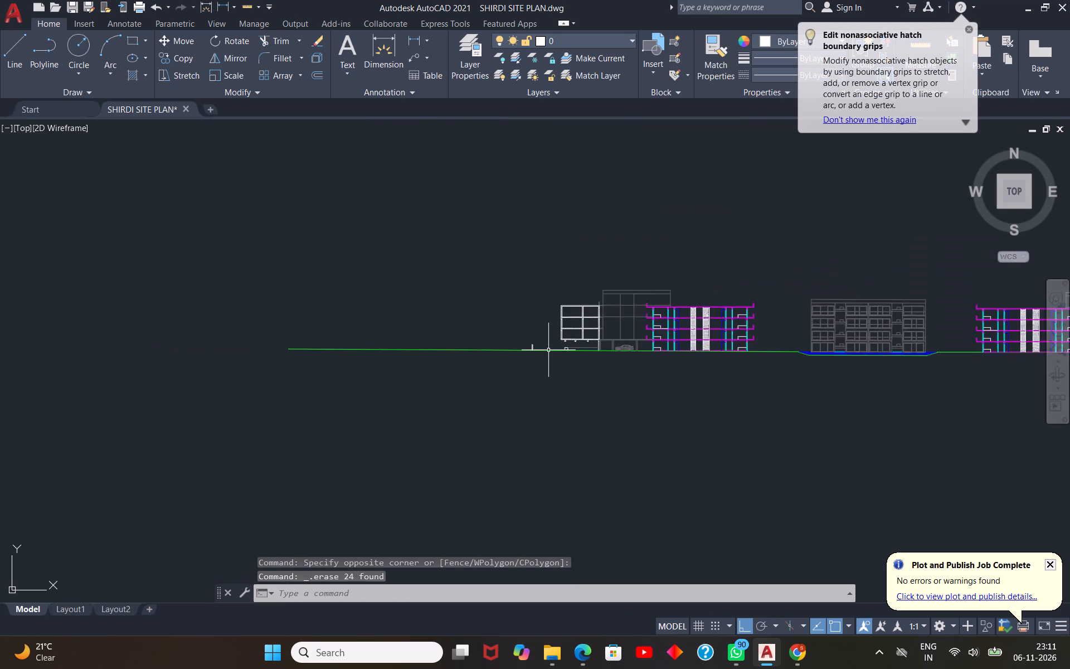
scroll(548, 350, "down", 2)
scroll(887, 355, "up", 2)
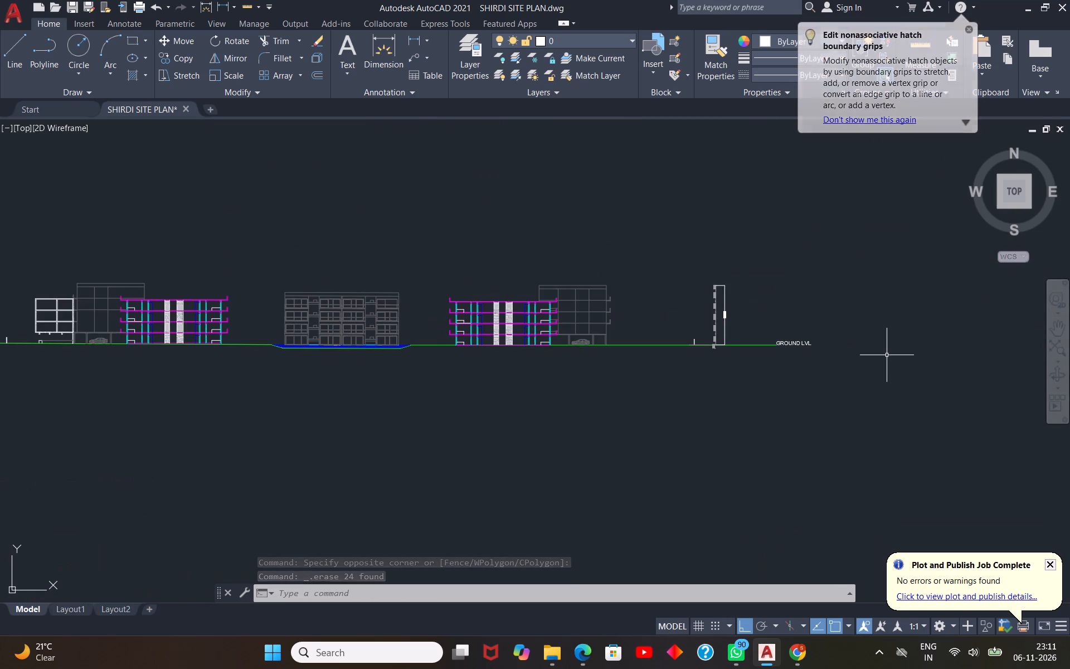
left_click(799, 342)
key("Delete")
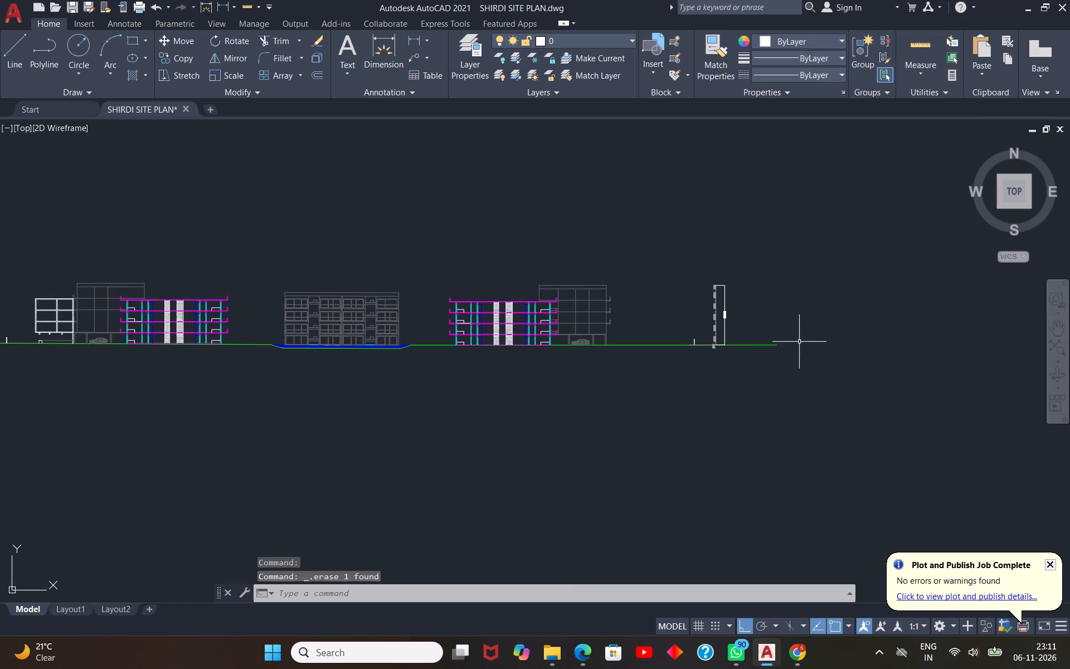
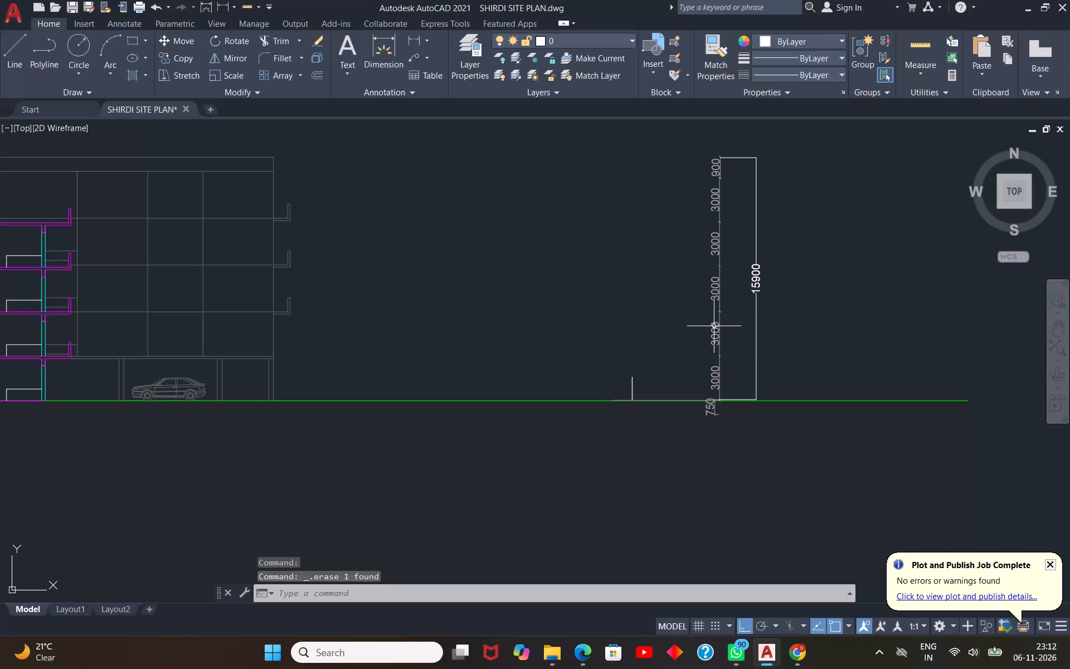
Set up a plot of the stripped section copy using the previous plot settings and a window around the section, and preview it.
scroll(714, 326, "down", 4)
middle_click_drag(478, 390, 600, 390)
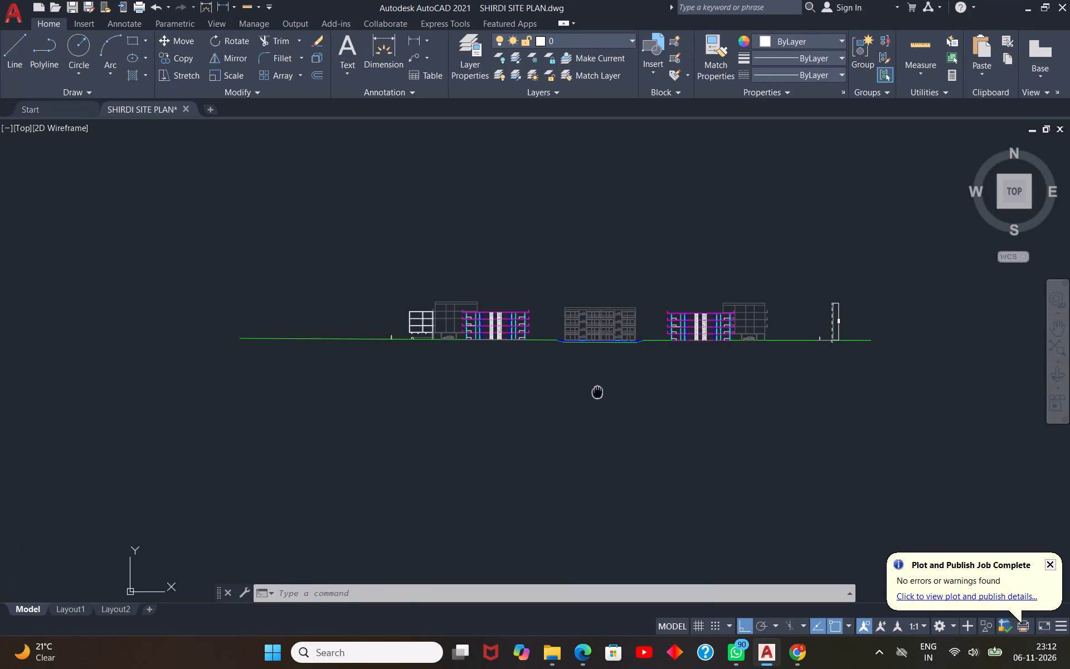
middle_click_drag(600, 390, 601, 390)
scroll(637, 360, "down", 1)
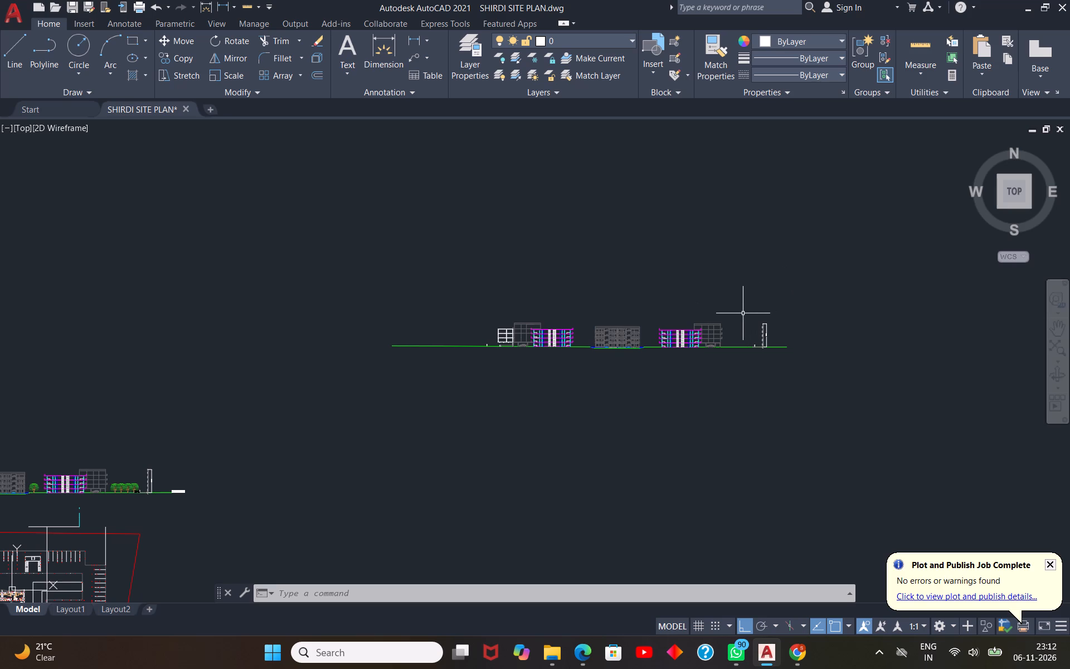
key("ctrl+p")
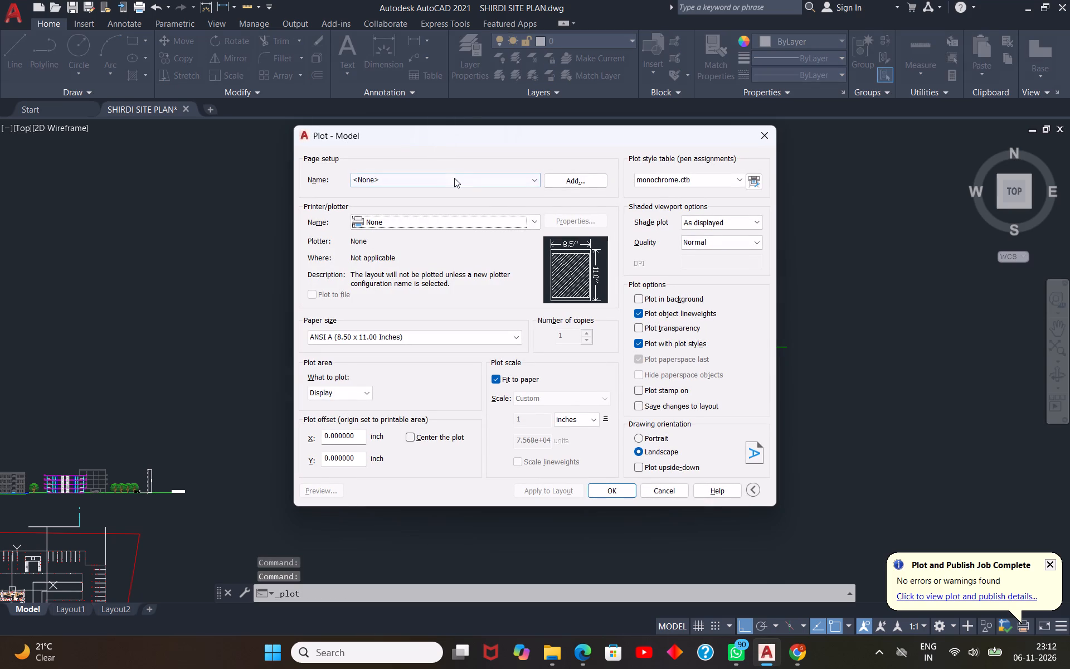
left_click(464, 182)
left_click(369, 199)
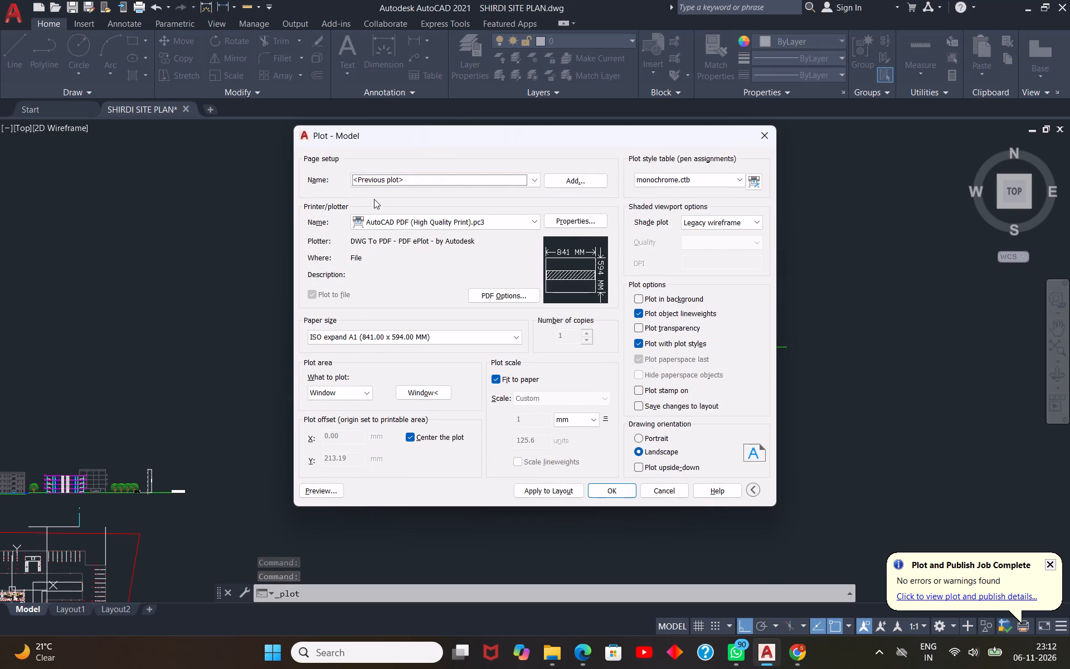
left_click(432, 395)
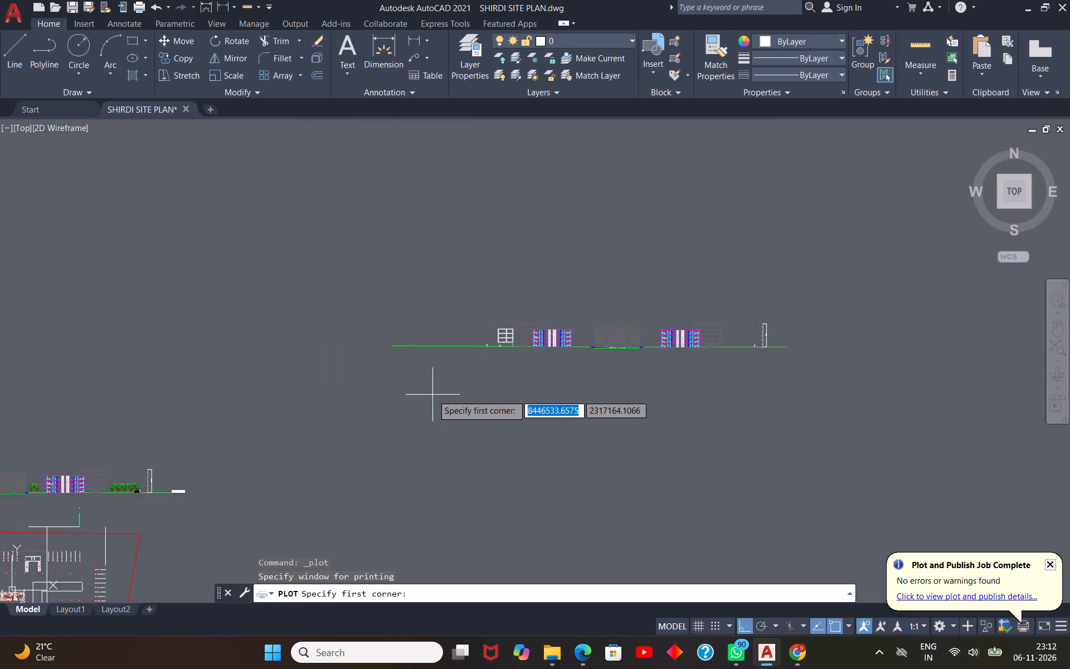
left_click(817, 275)
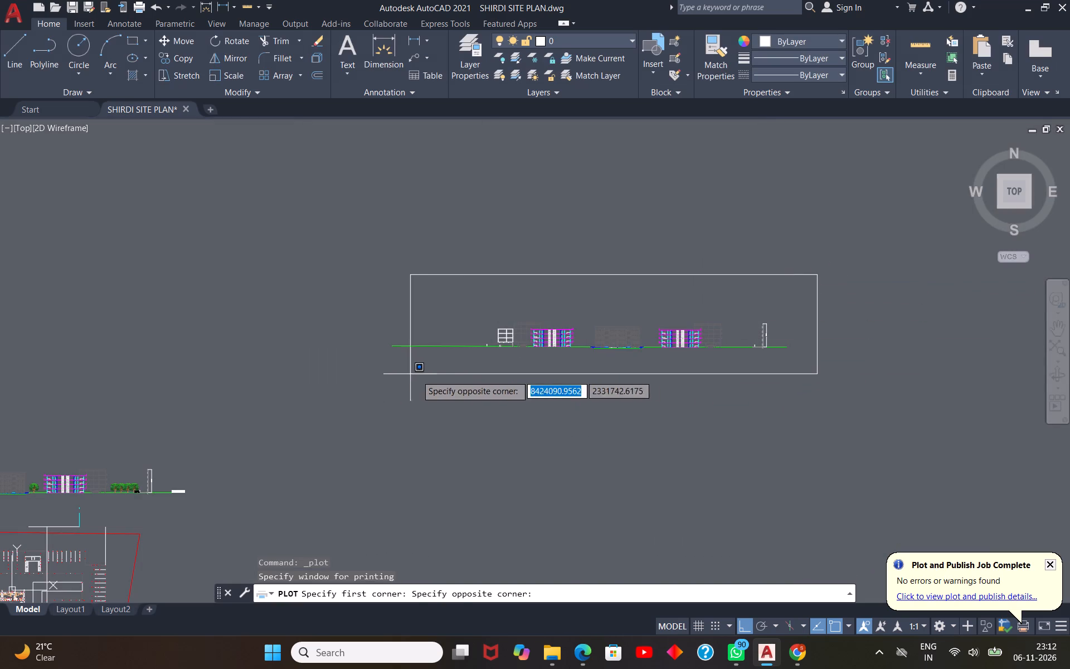
scroll(416, 379, "up", 3)
scroll(416, 377, "down", 2)
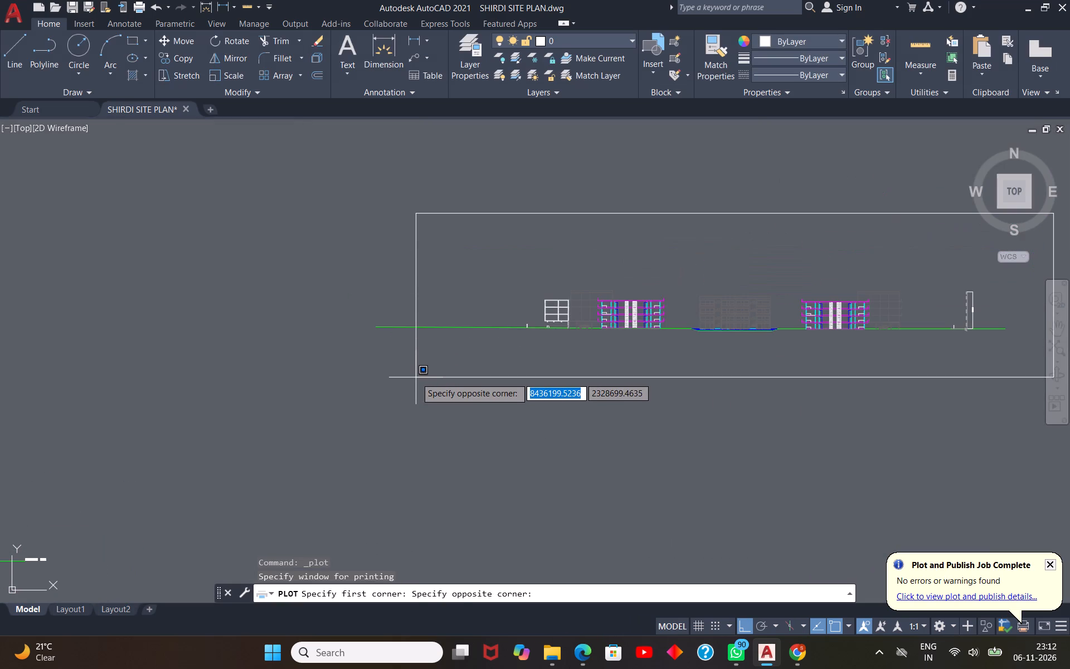
left_click(480, 365)
left_click(326, 493)
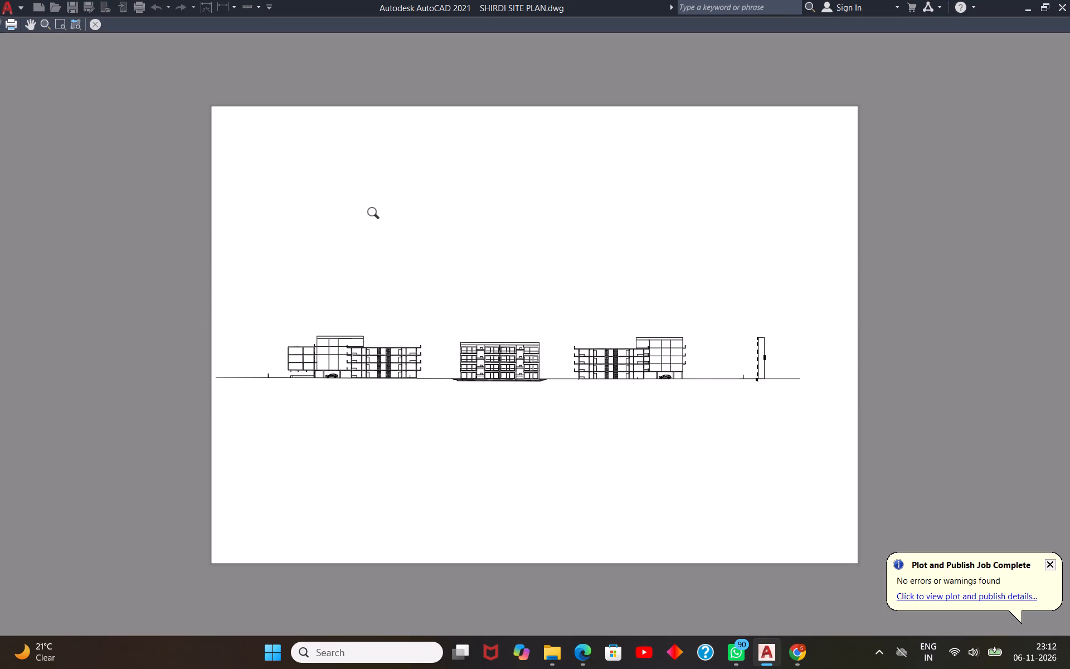
Plot the previewed section to a PDF named hnji sec bb in the Documents folder.
left_click(5, 23)
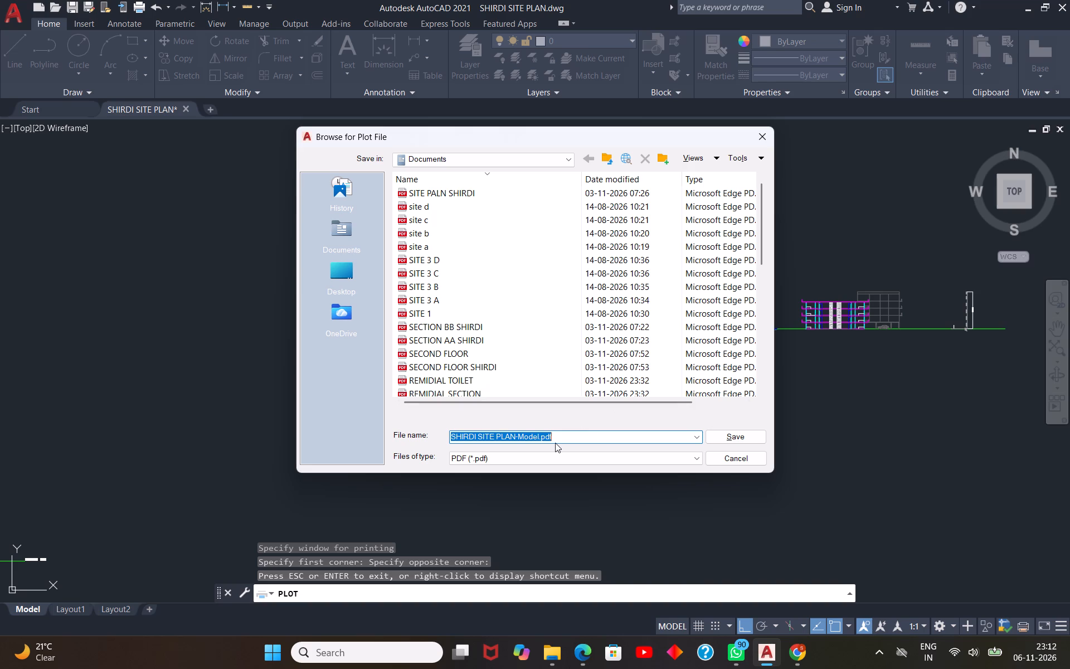
type("section")
key("space")
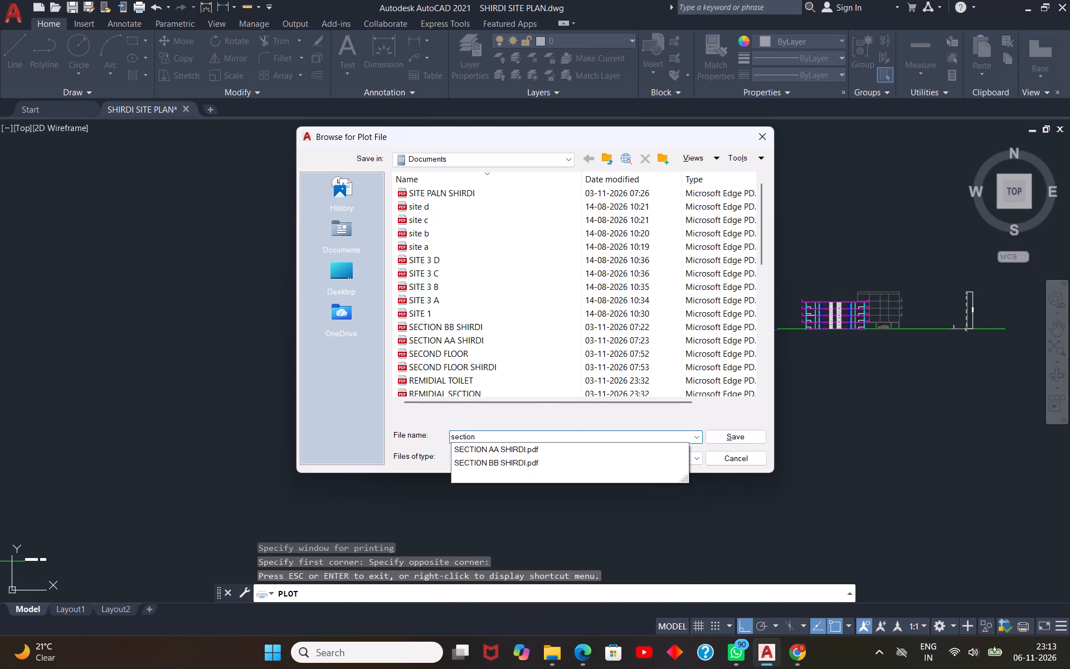
key("BackSpace")
key("BackSpace")
key("BackSpace")
key("BackSpace")
key("BackSpace")
key("BackSpace")
key("BackSpace")
key("BackSpace")
key("BackSpace")
key("BackSpace")
key("BackSpace")
key("BackSpace")
key("BackSpace")
key("BackSpace")
key("BackSpace")
key("BackSpace")
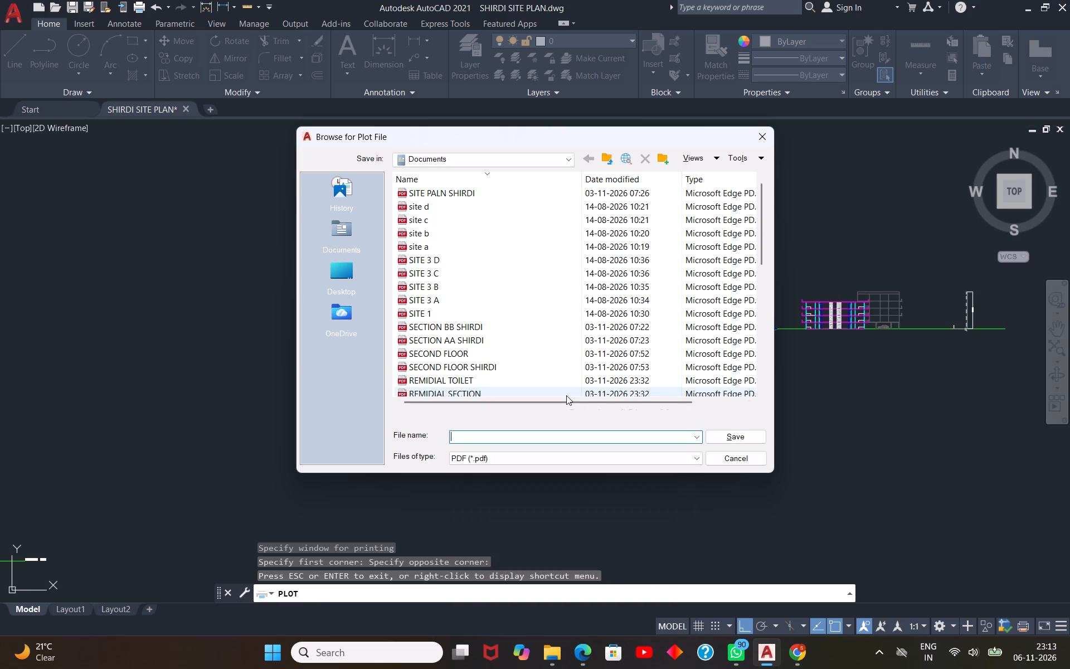
type("hnji se")
key("c")
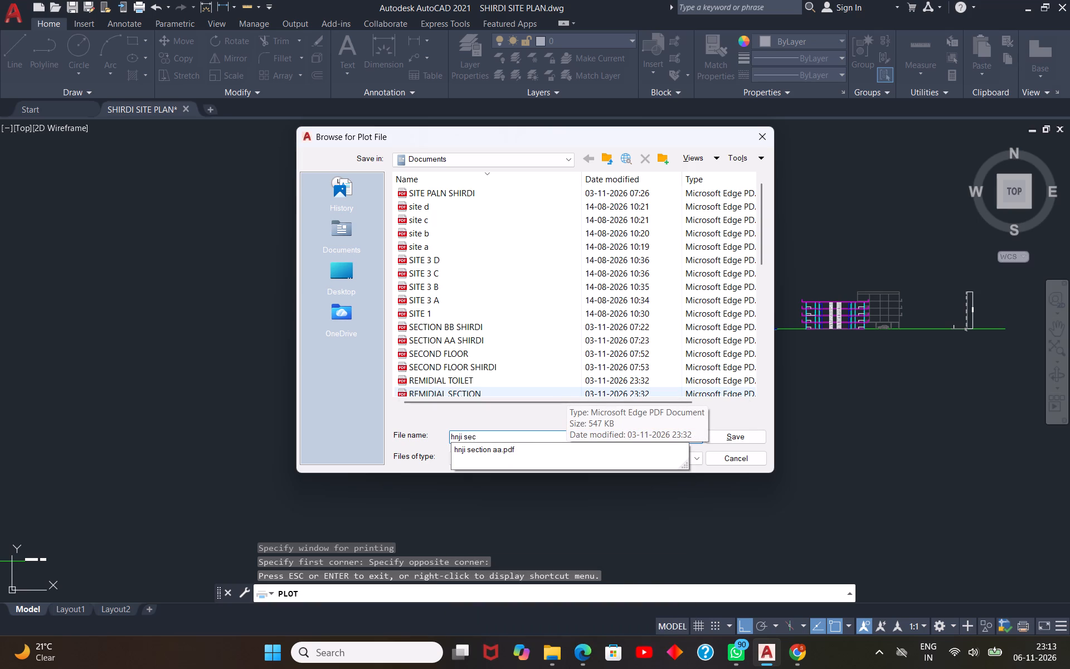
key("space")
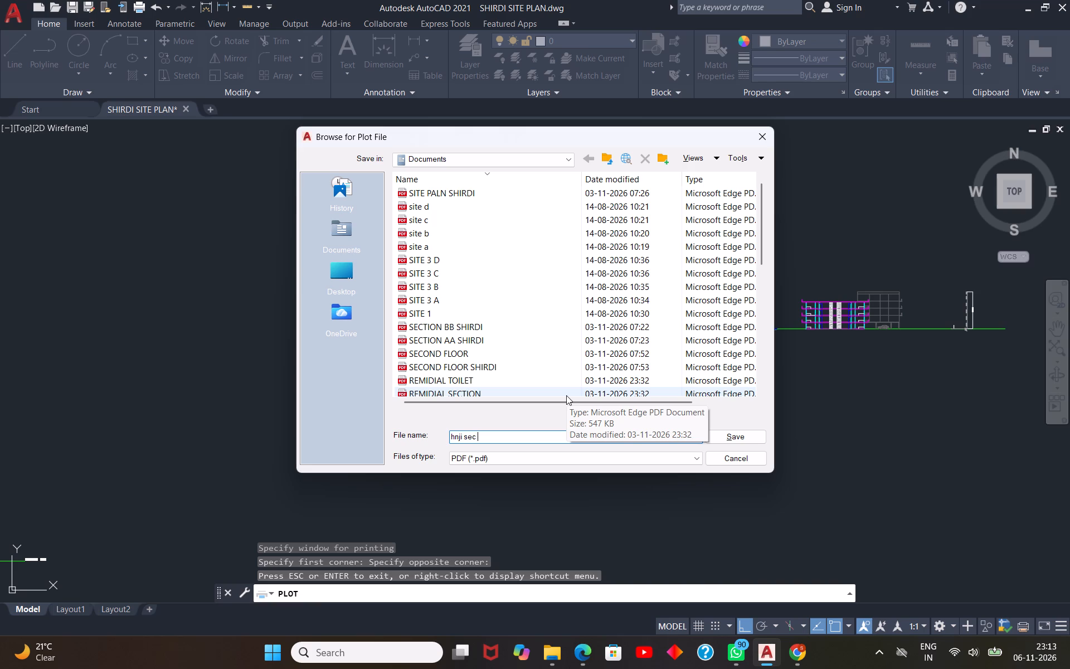
type("bb")
left_click(755, 435)
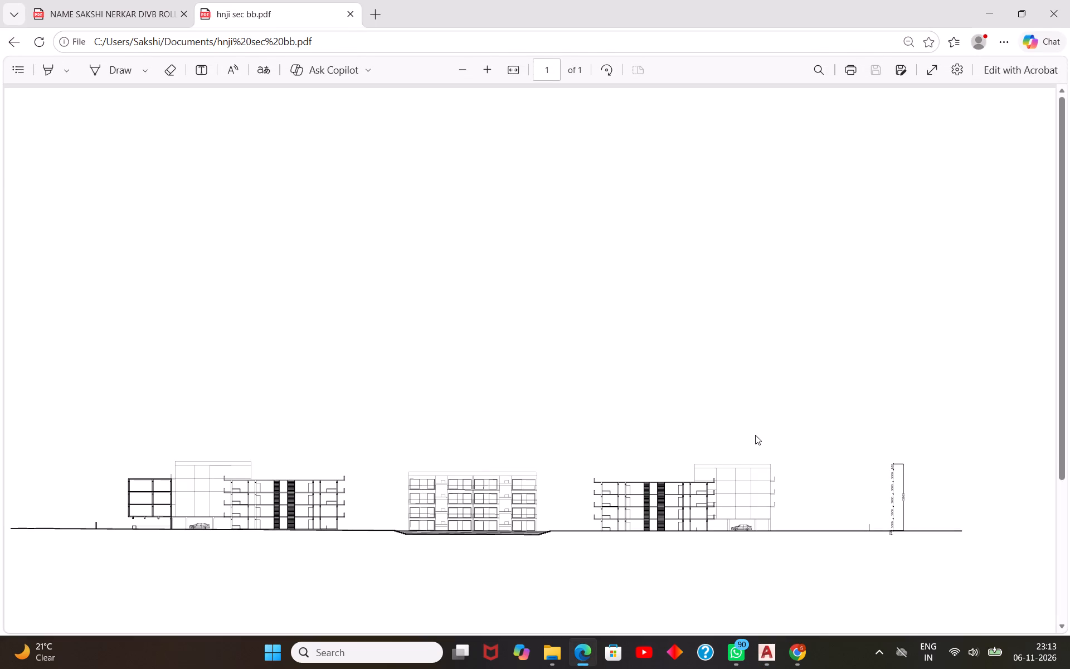
scroll(767, 434, "down", 1)
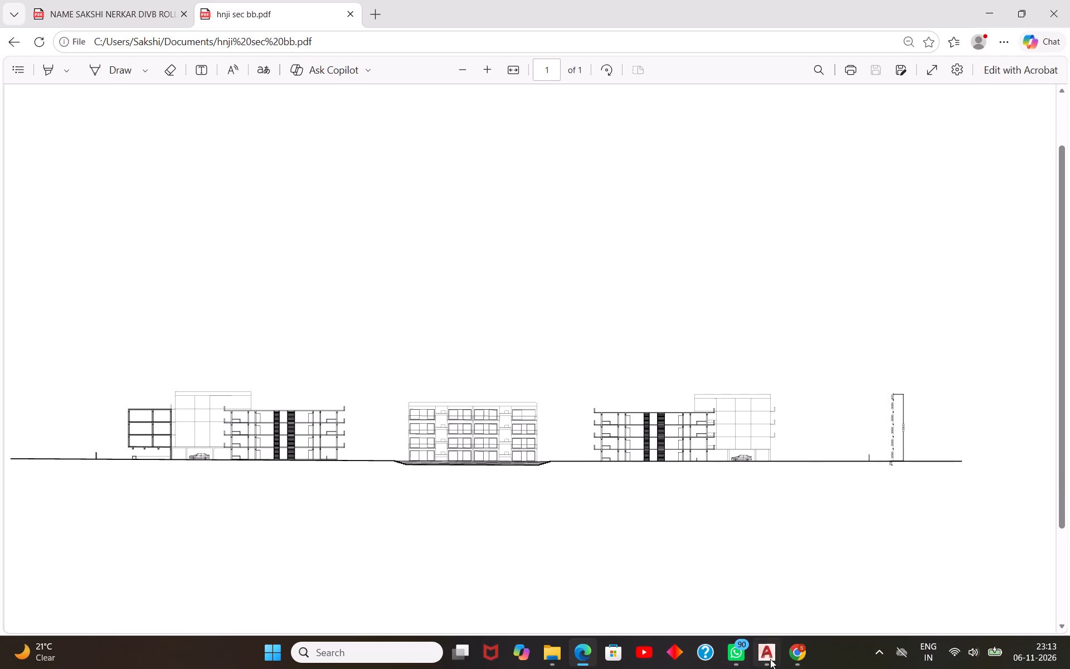
Switch to the Canva design in Chrome and upload hnji sec bb from the Documents folder.
left_click(799, 649)
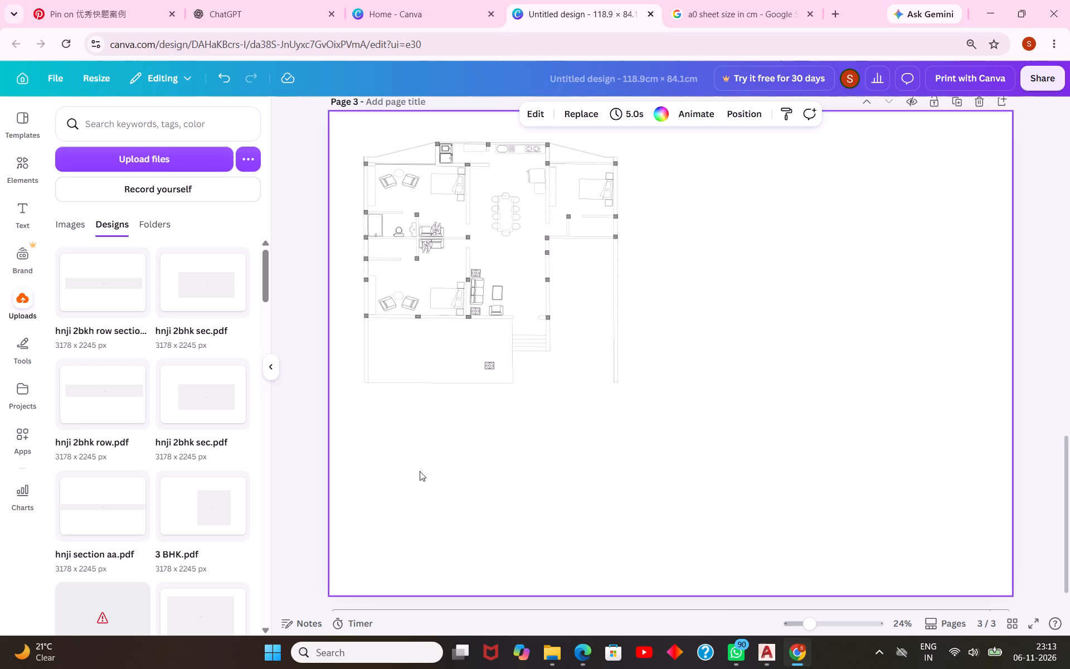
left_click(164, 150)
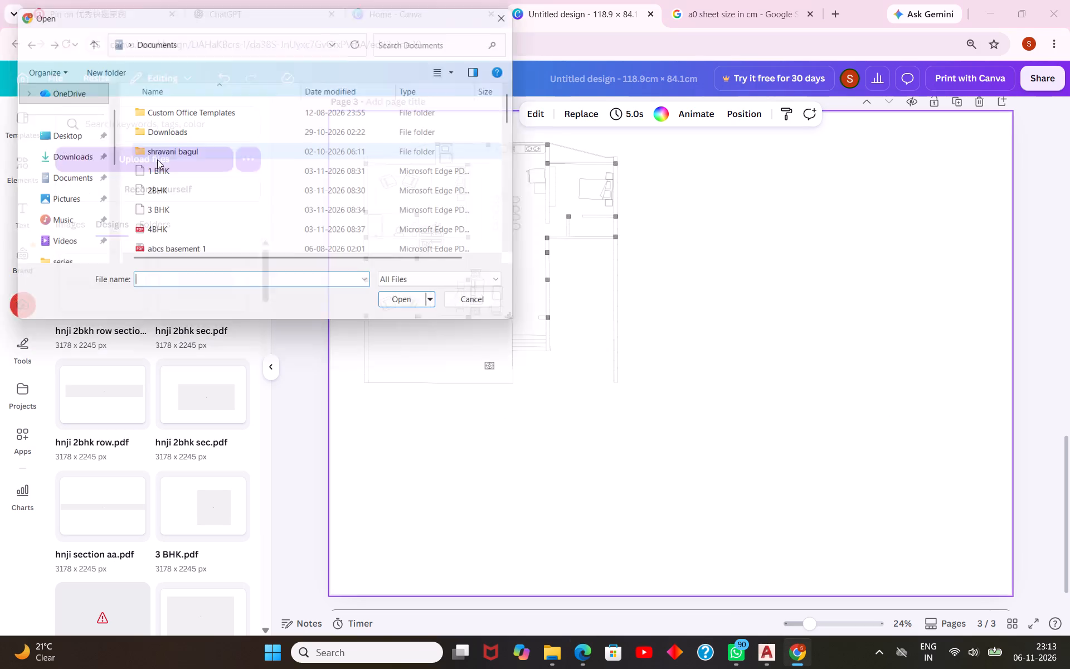
scroll(172, 174, "down", 2)
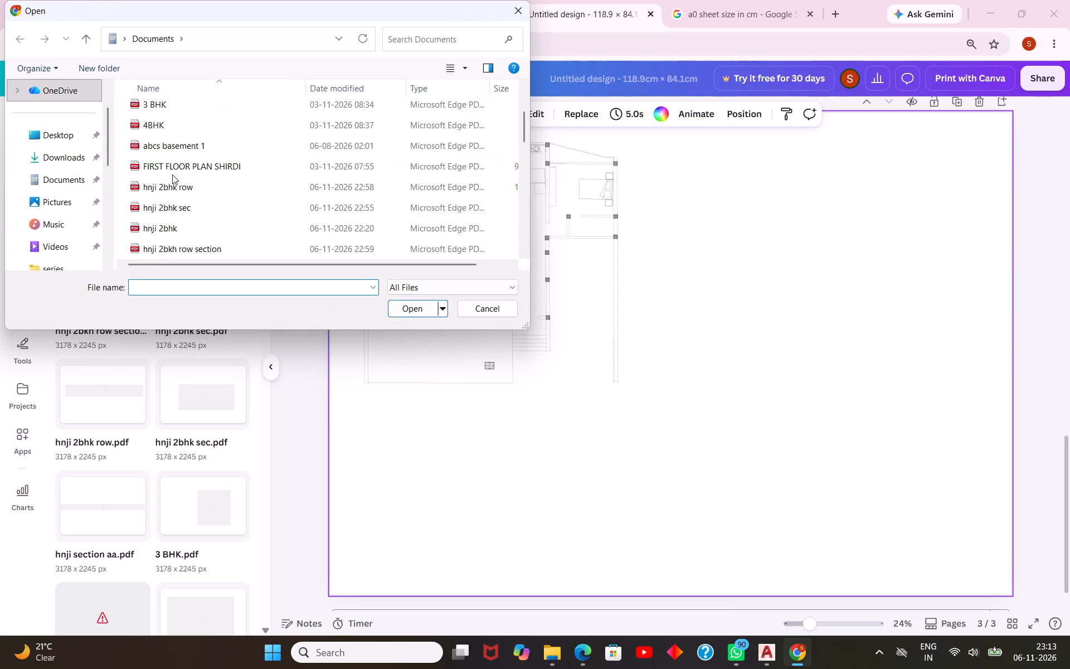
scroll(197, 200, "down", 1)
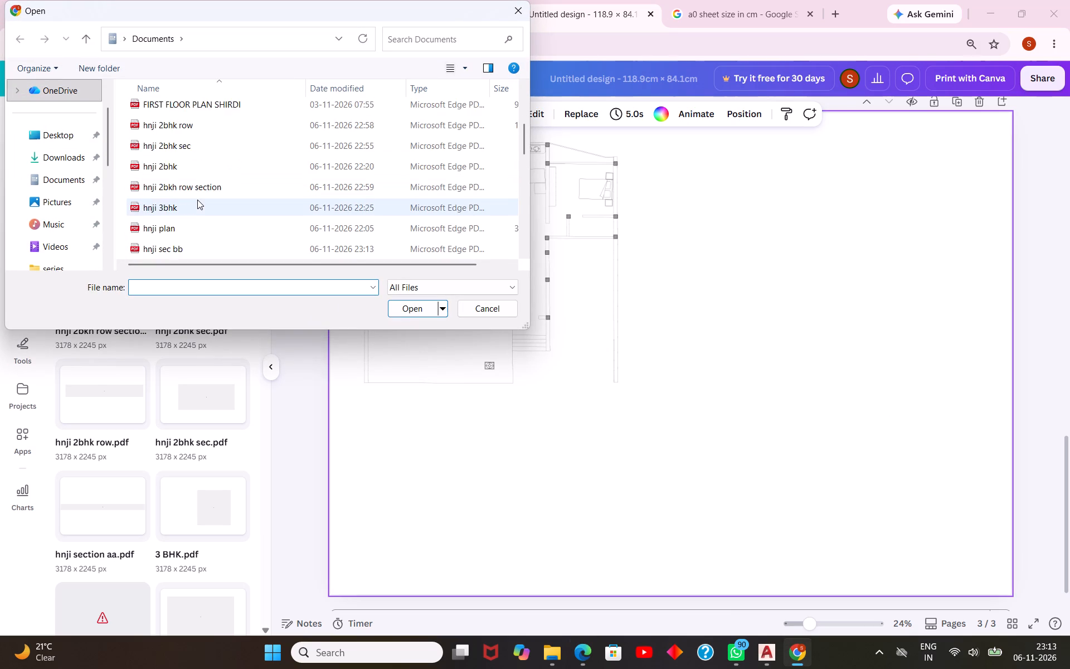
scroll(197, 200, "down", 1)
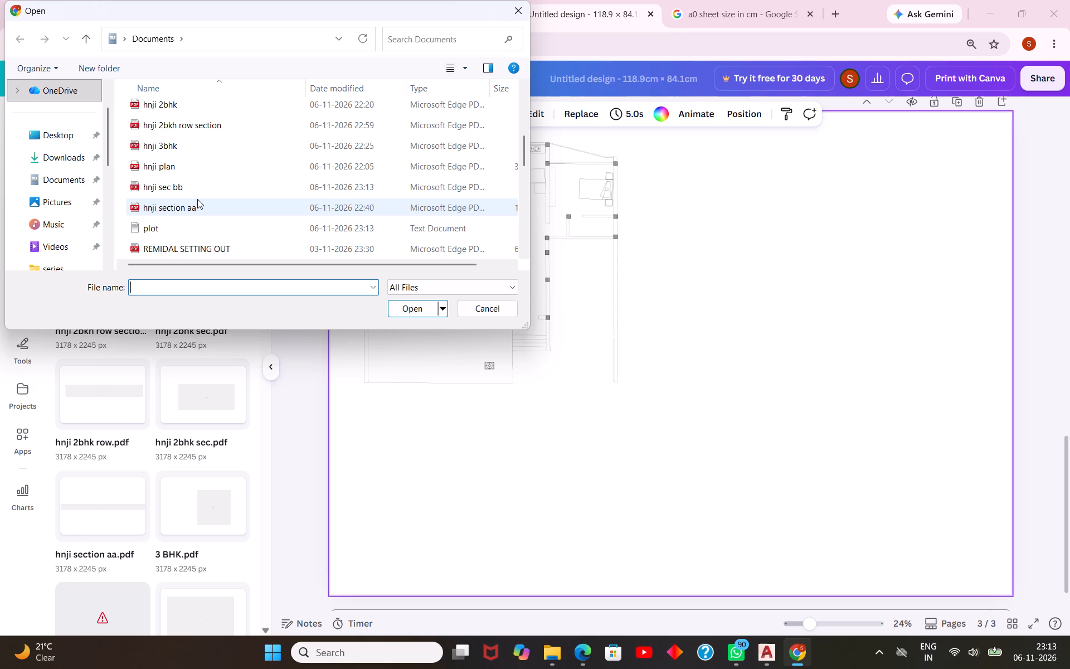
left_click(197, 203)
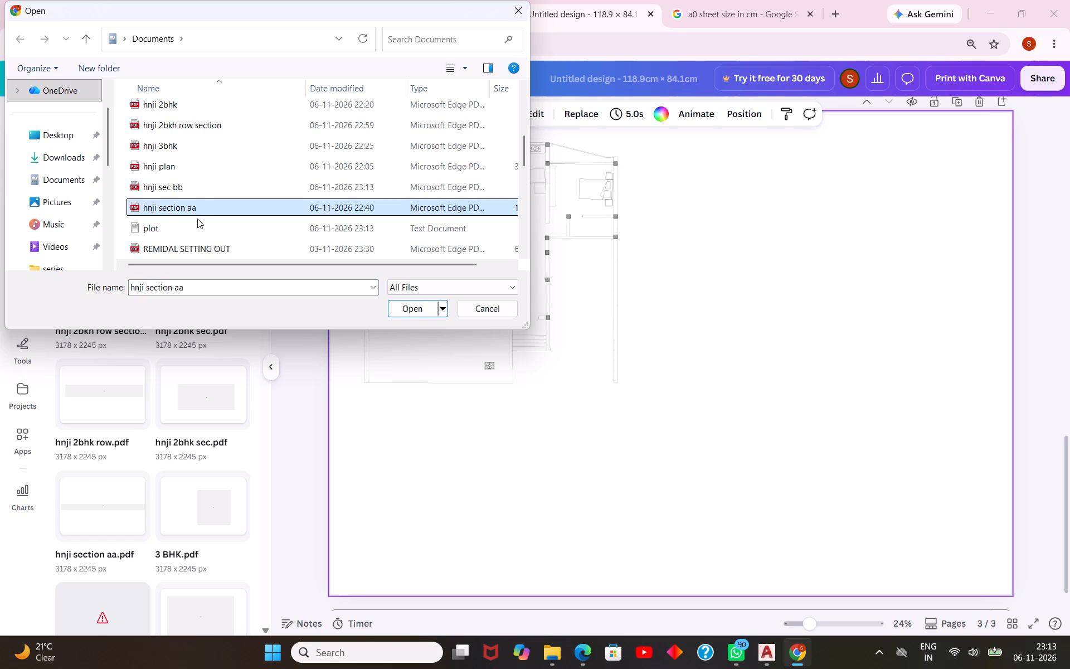
left_click(206, 184)
left_click(418, 306)
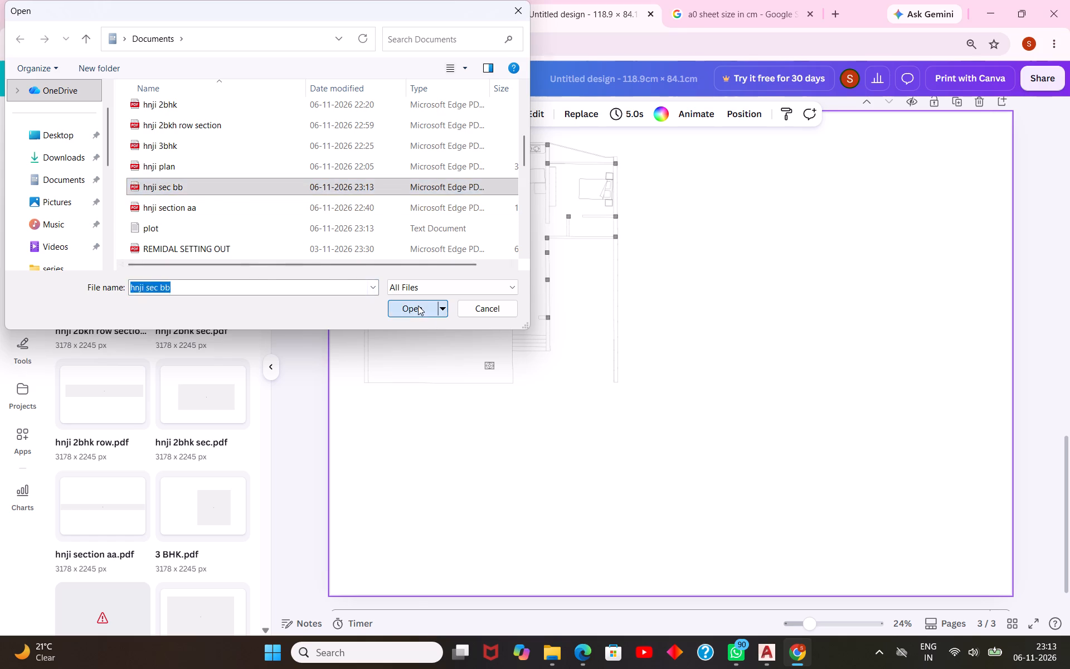
Add a fourth page to the design and place the uploaded hnji sec bb drawing on it.
scroll(557, 393, "down", 3)
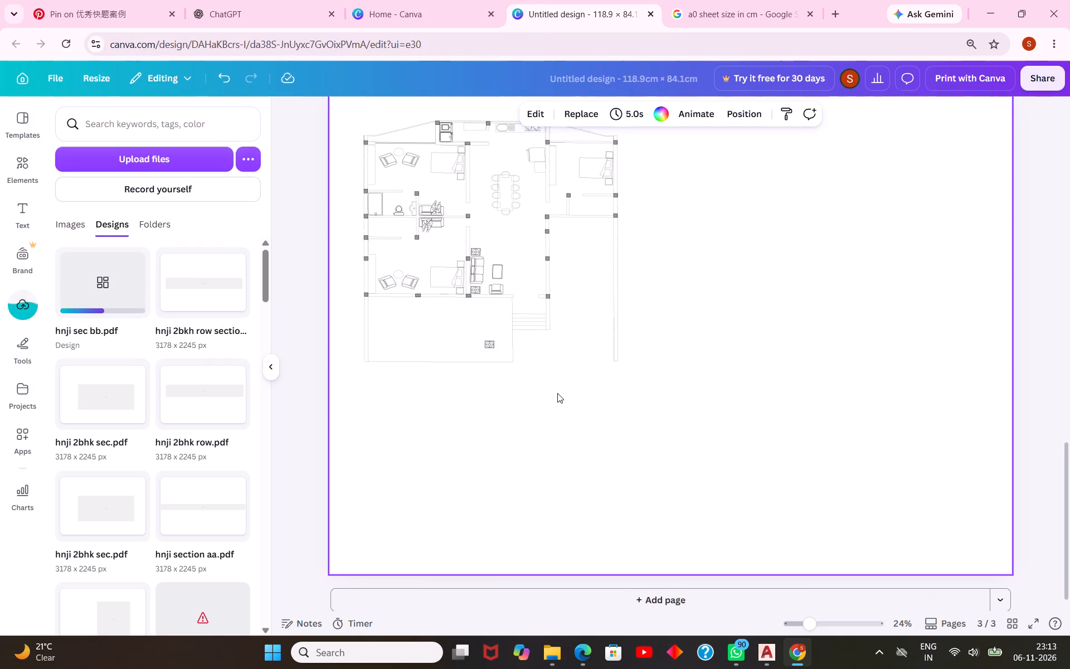
left_click(644, 588)
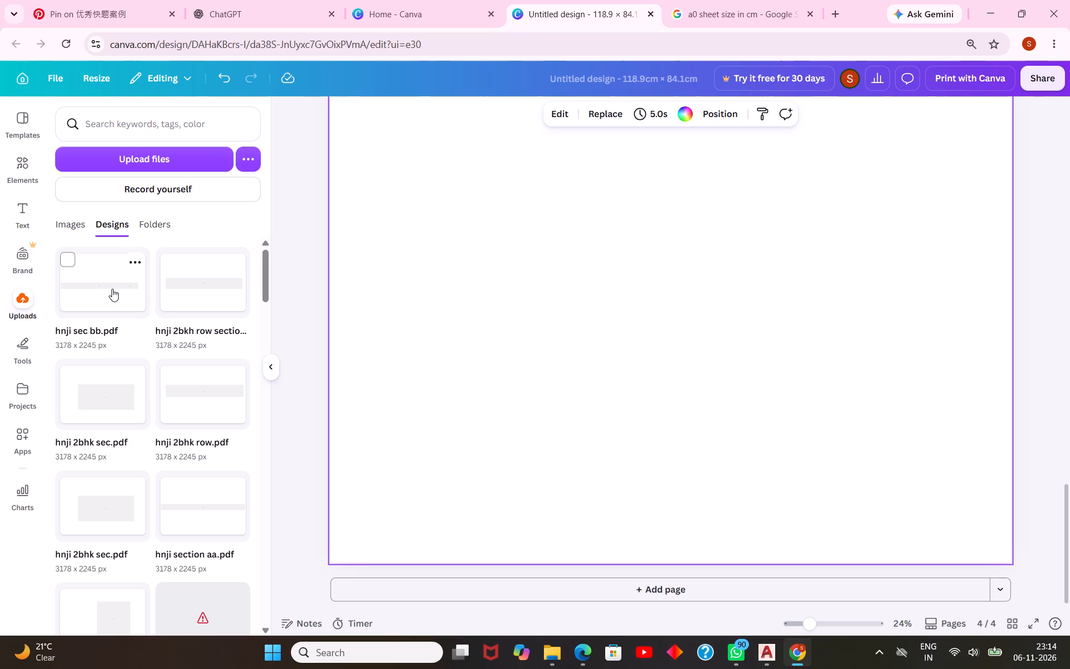
left_click(112, 289)
left_click(122, 311)
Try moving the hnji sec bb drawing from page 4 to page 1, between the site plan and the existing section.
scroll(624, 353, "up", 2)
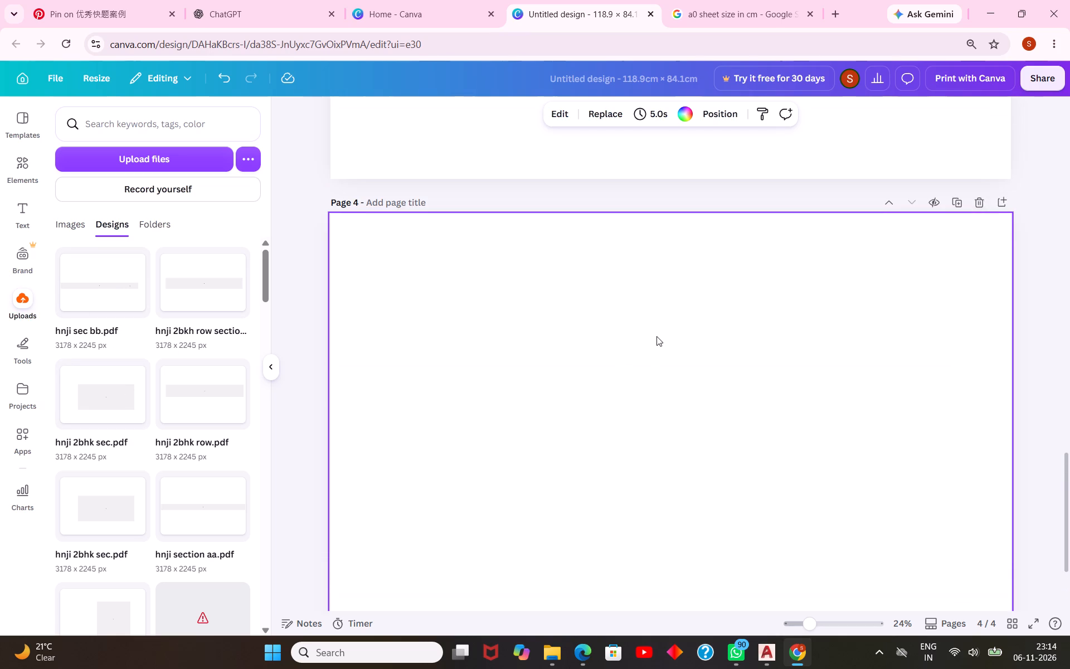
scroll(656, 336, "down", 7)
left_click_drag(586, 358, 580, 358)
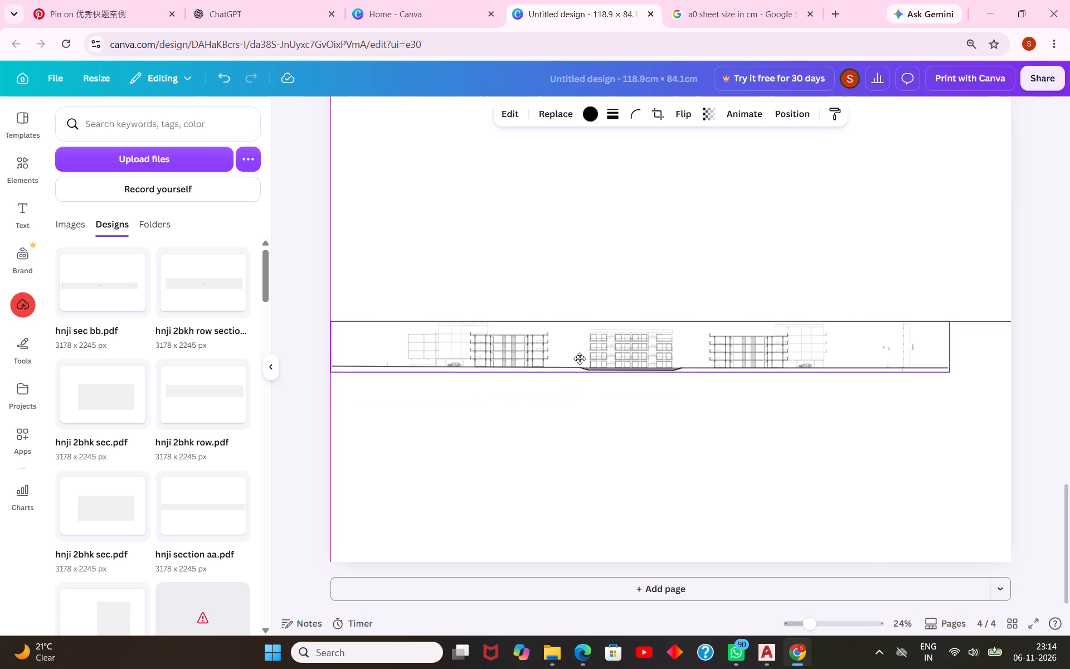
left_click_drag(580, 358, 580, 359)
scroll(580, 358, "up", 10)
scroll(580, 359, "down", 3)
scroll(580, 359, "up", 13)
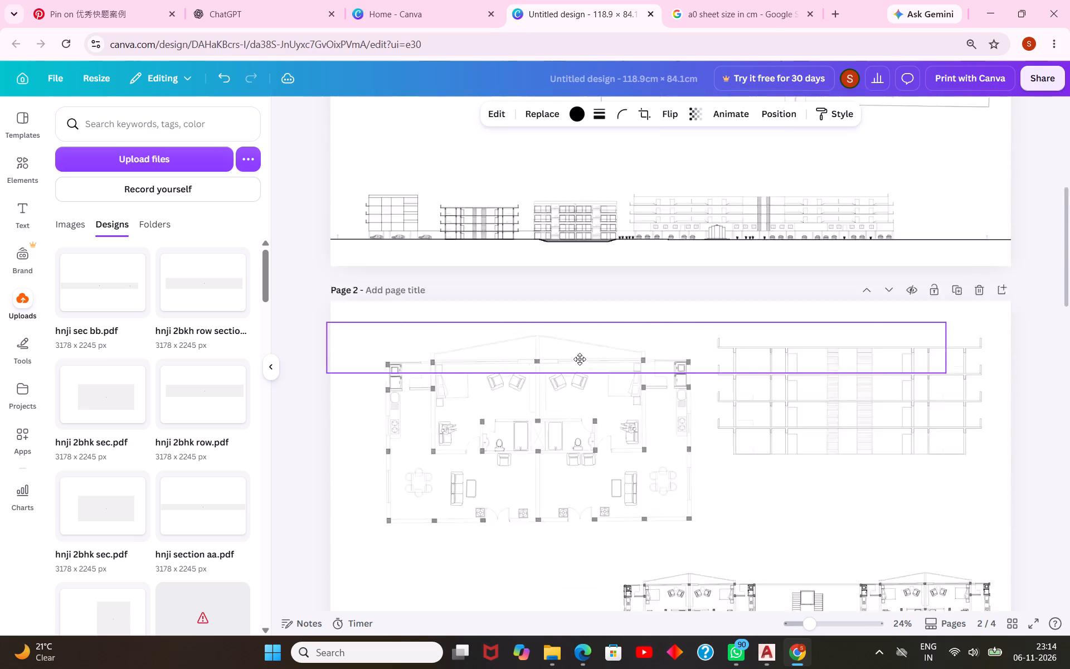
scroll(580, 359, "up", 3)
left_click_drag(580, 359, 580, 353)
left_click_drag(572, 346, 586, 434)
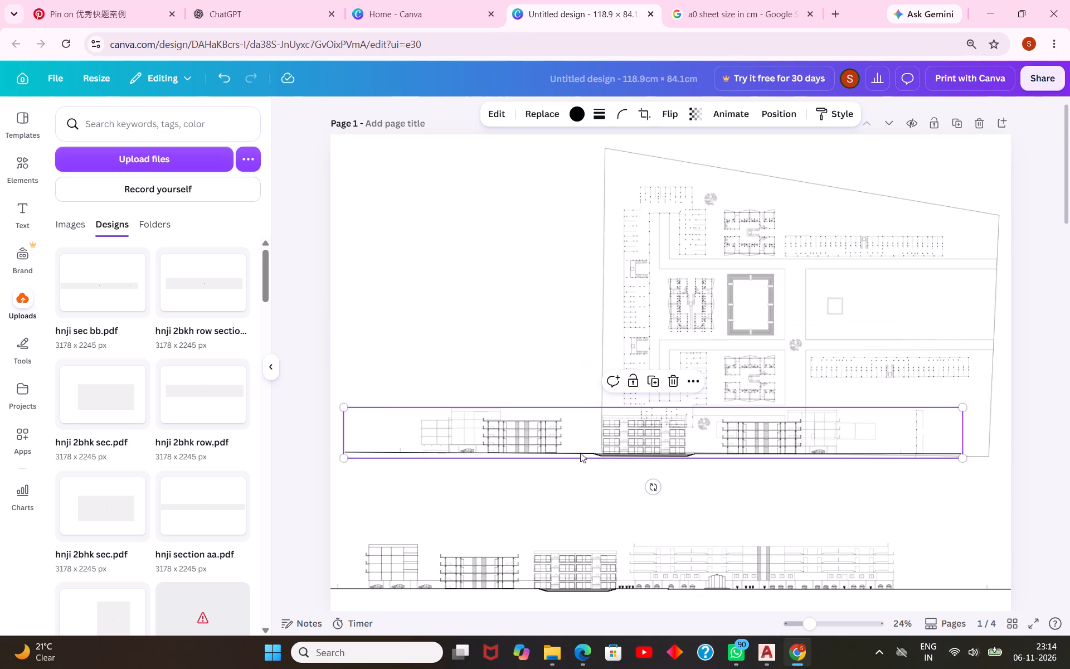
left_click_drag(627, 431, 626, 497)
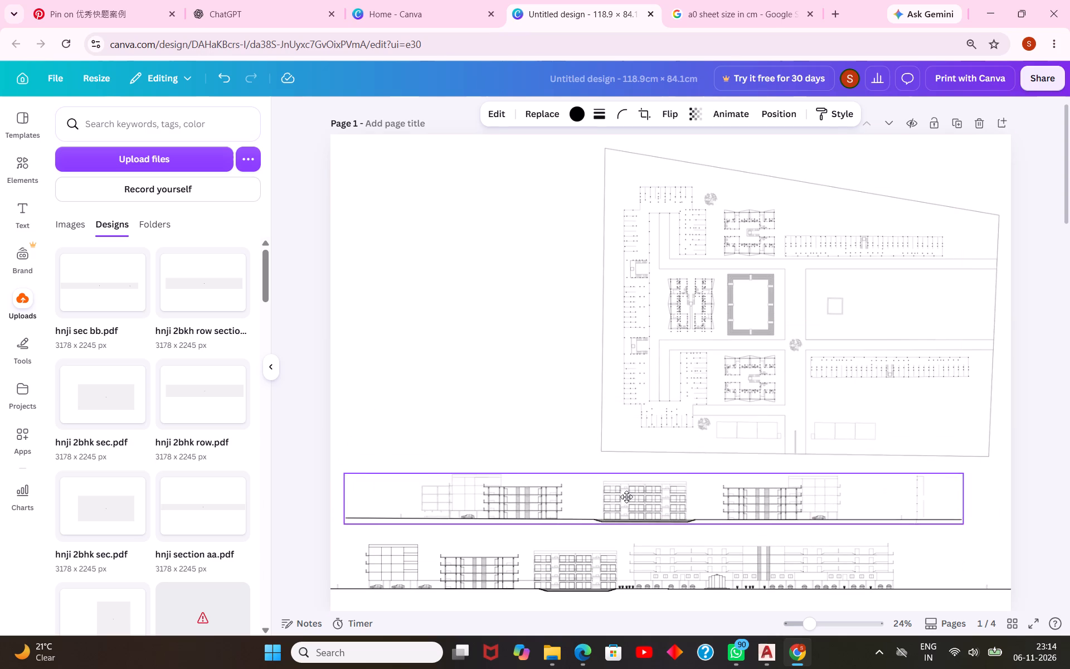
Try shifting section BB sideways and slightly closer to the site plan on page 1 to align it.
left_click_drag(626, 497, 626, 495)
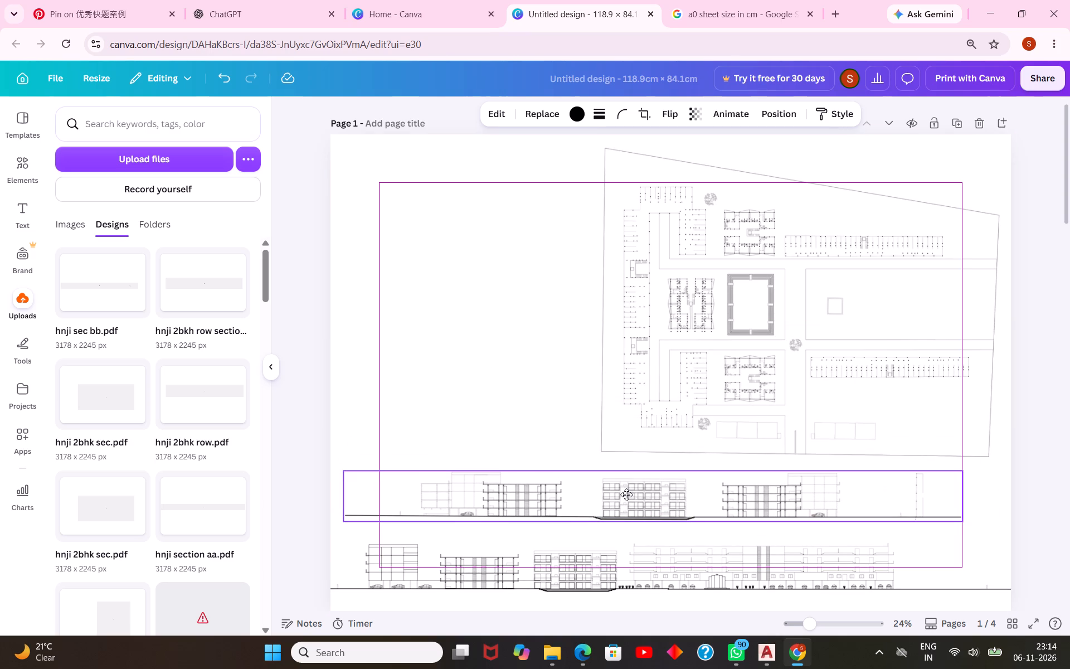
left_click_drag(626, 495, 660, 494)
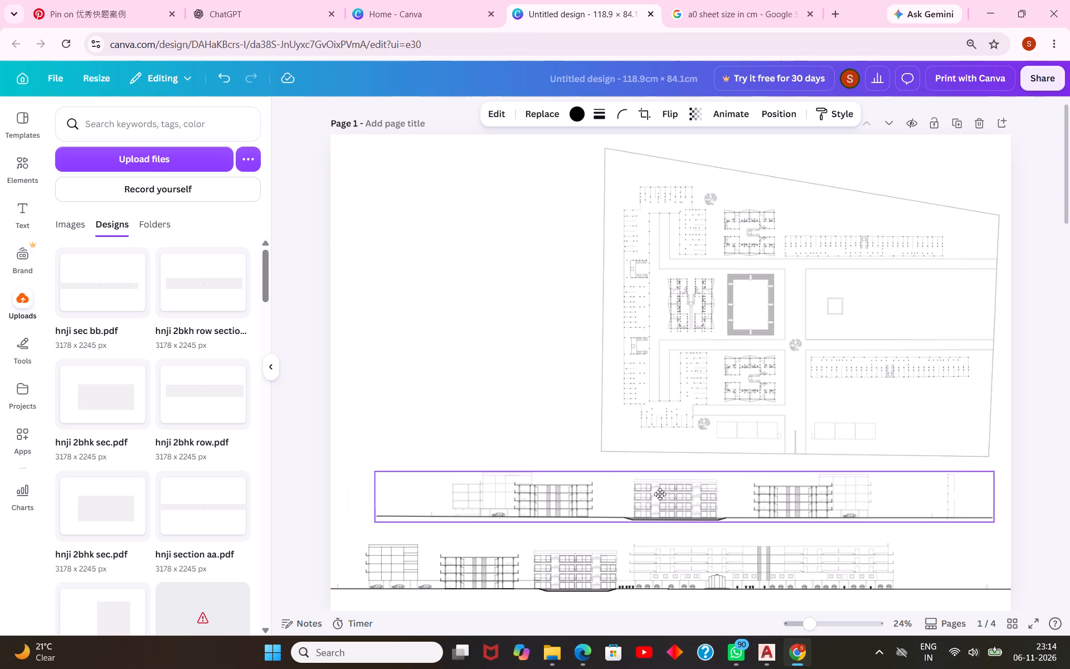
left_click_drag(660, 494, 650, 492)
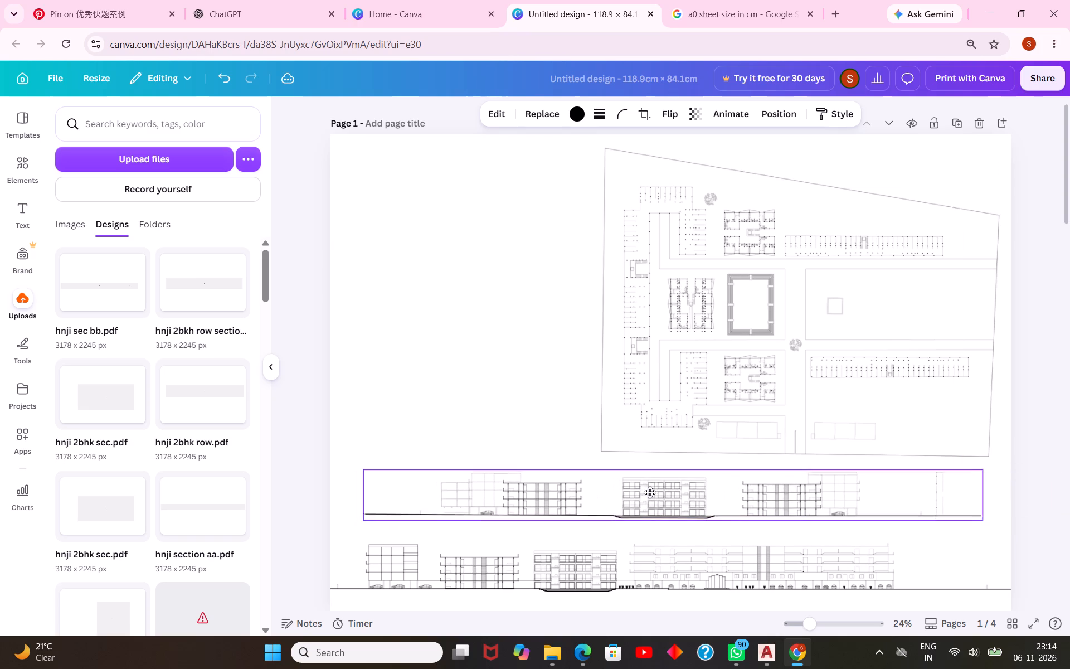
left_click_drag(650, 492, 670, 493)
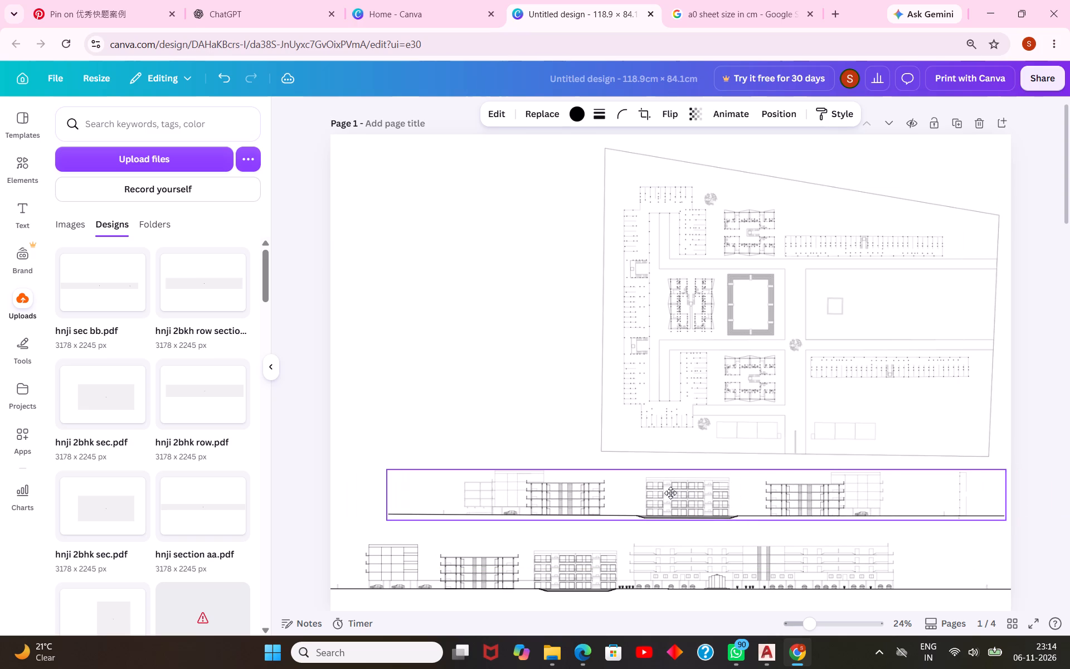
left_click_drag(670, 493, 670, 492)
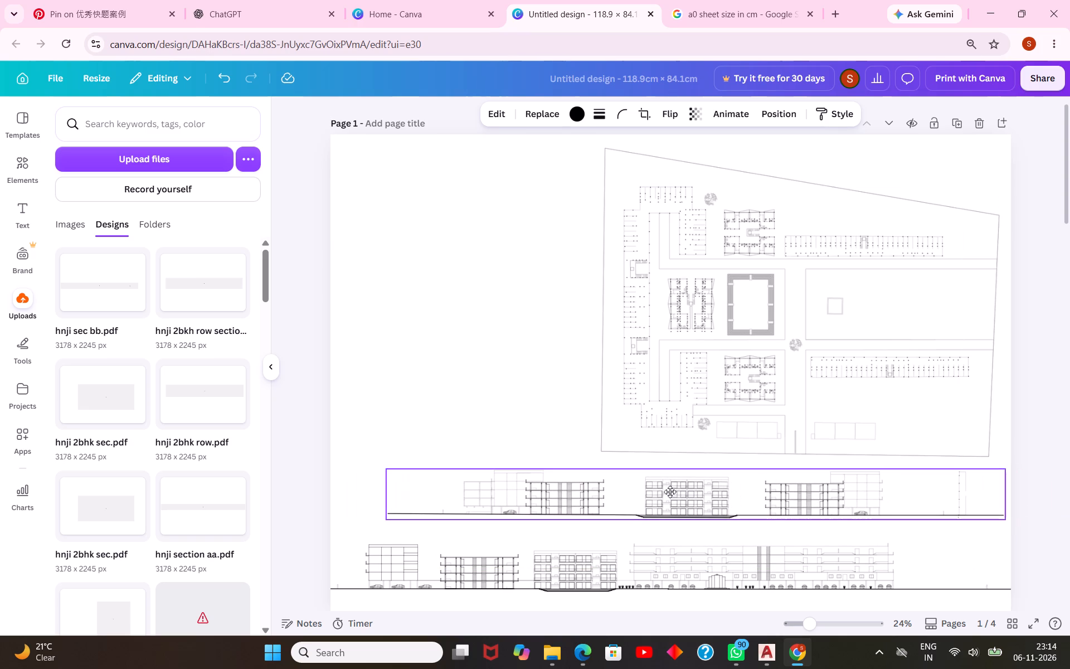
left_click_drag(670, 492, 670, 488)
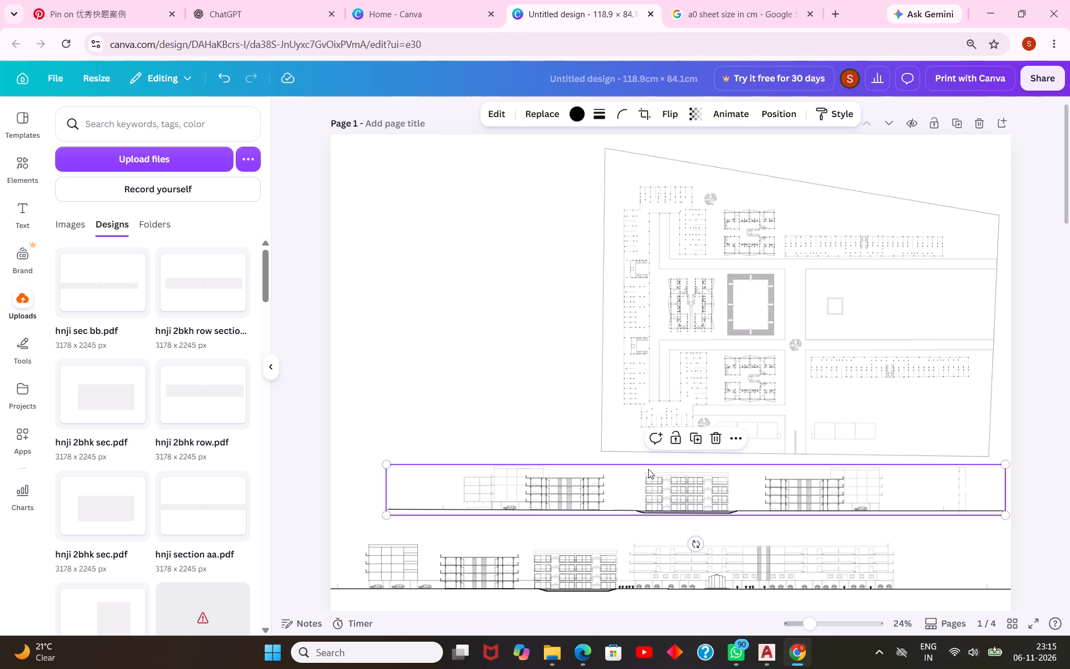
Move the section BB drawing from page 1 back to the middle of page 4.
left_click_drag(634, 482, 636, 483)
scroll(634, 482, "down", 17)
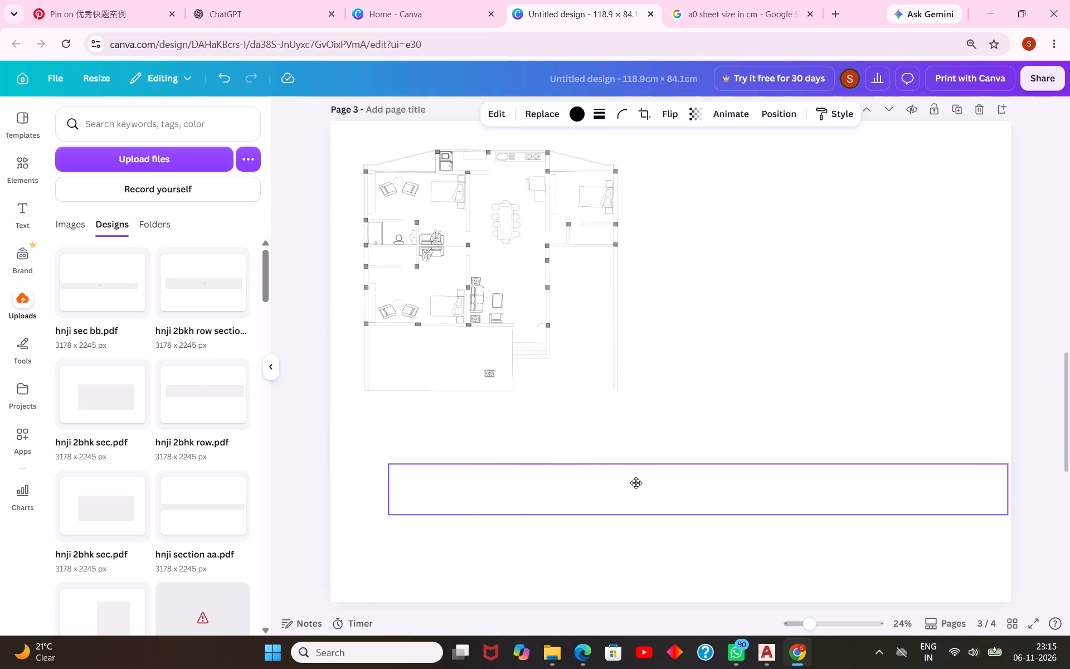
scroll(636, 483, "down", 2)
left_click_drag(636, 483, 645, 430)
scroll(636, 483, "down", 3)
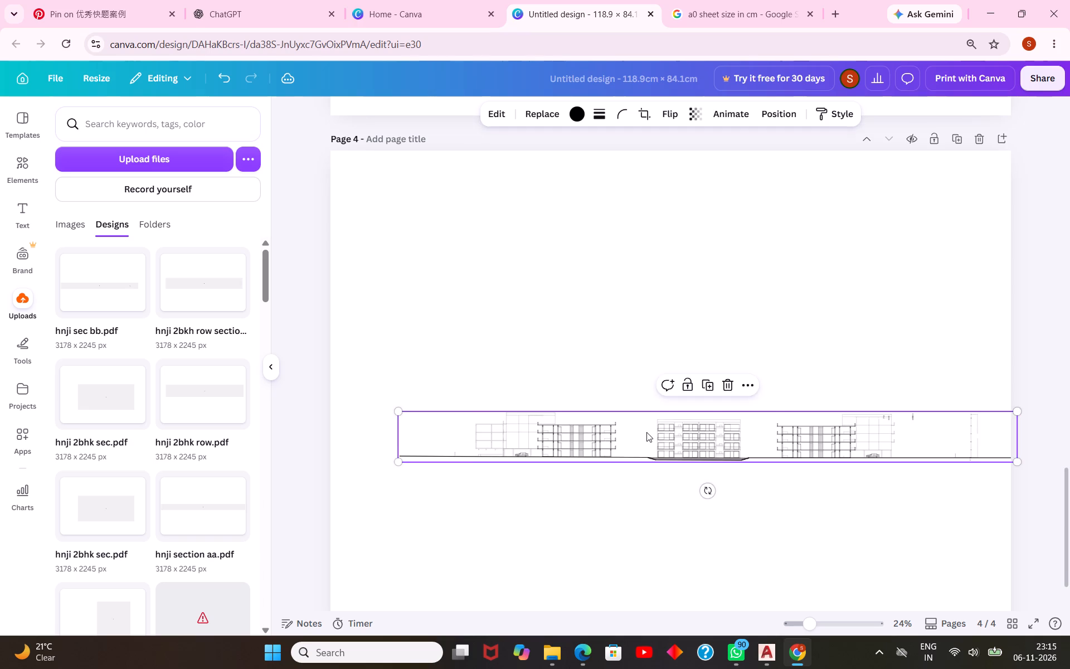
Review the unit plans and sections laid out on pages 2 and 3 of the design.
scroll(646, 432, "up", 8)
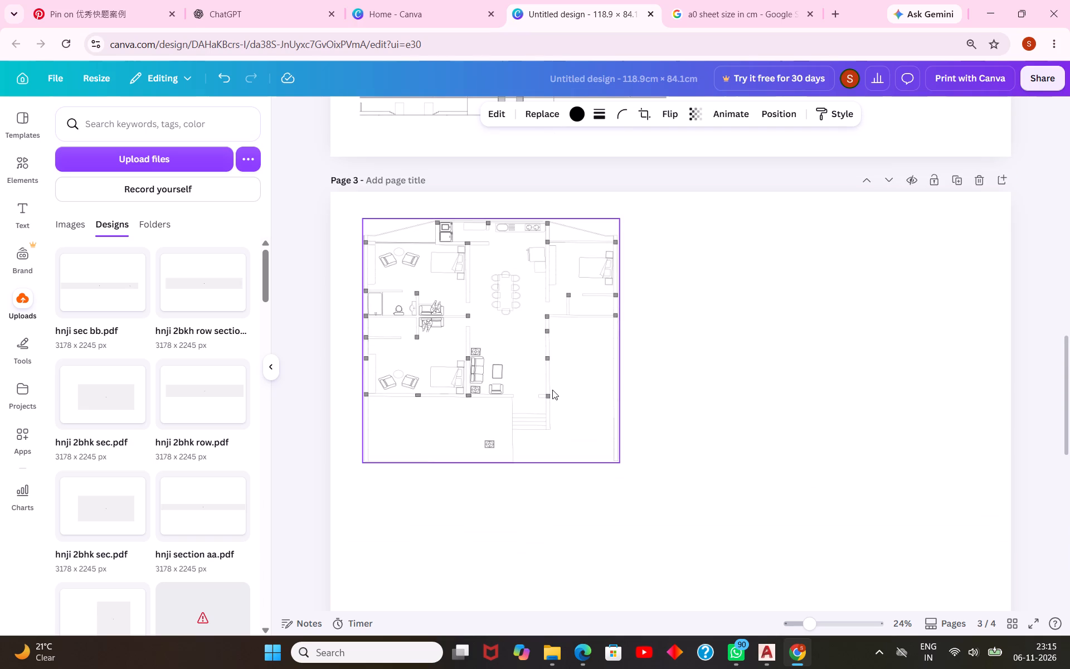
scroll(552, 389, "up", 4)
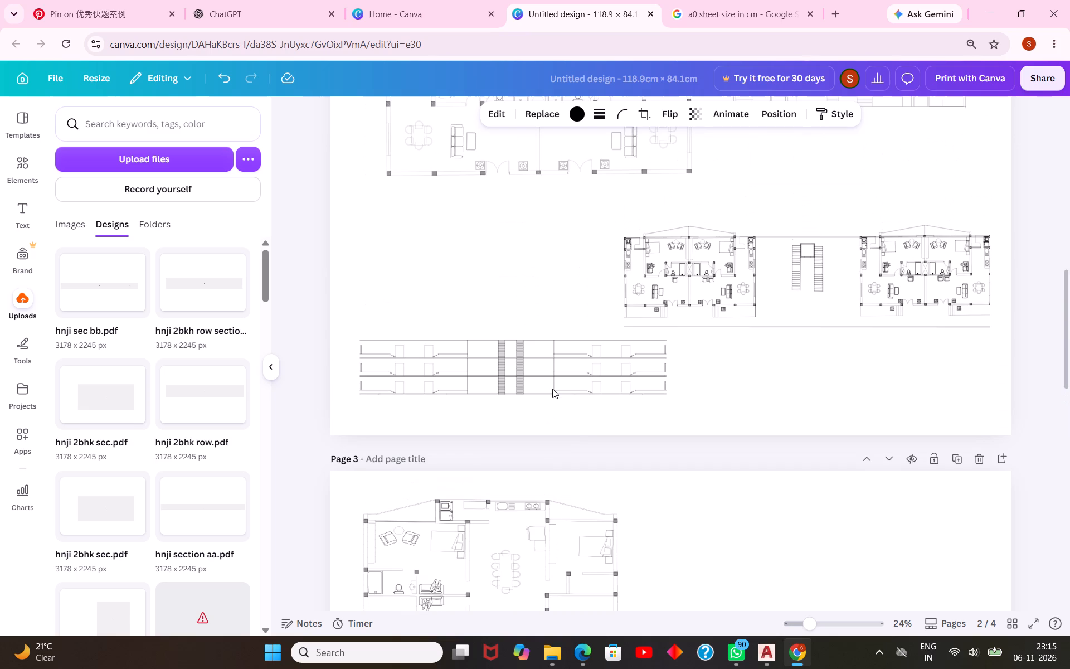
scroll(553, 389, "down", 1)
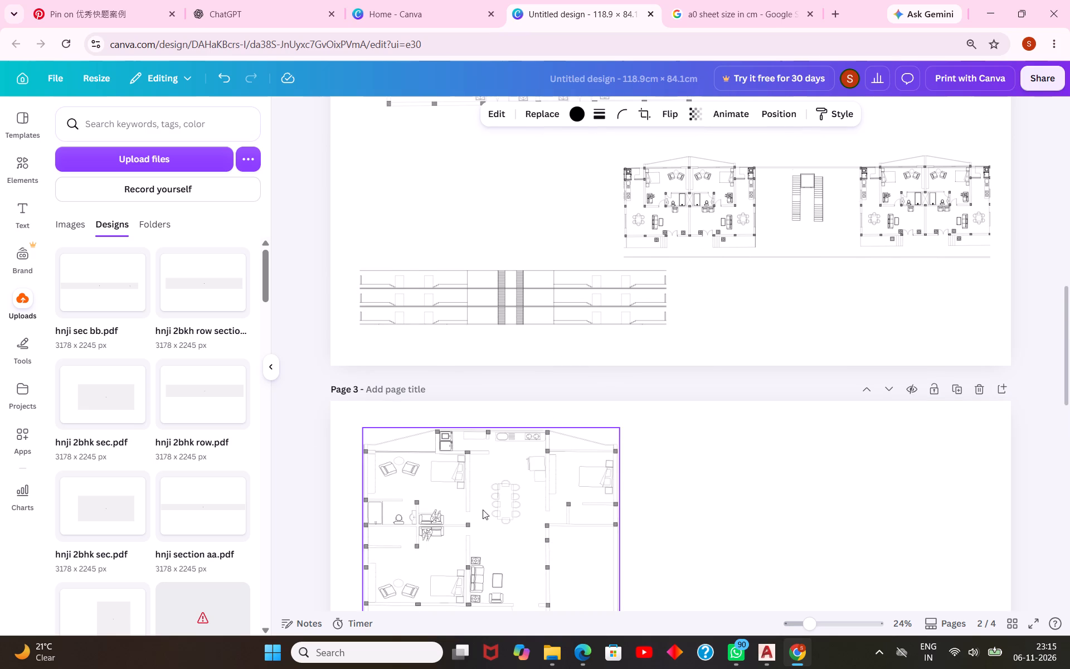
scroll(448, 368, "down", 2)
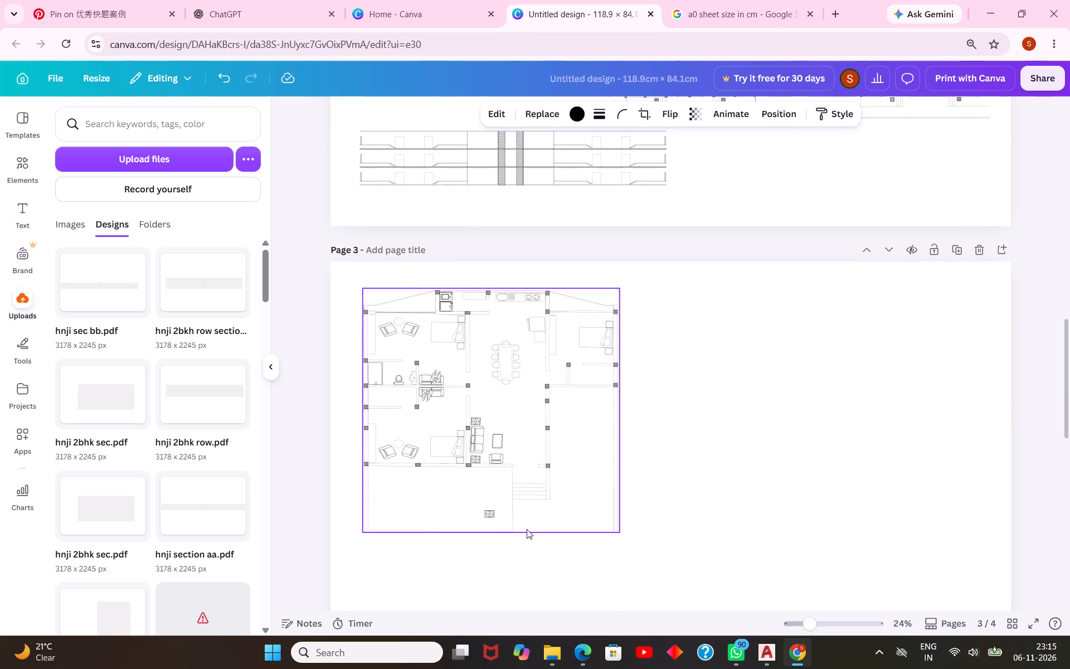
scroll(537, 433, "down", 2)
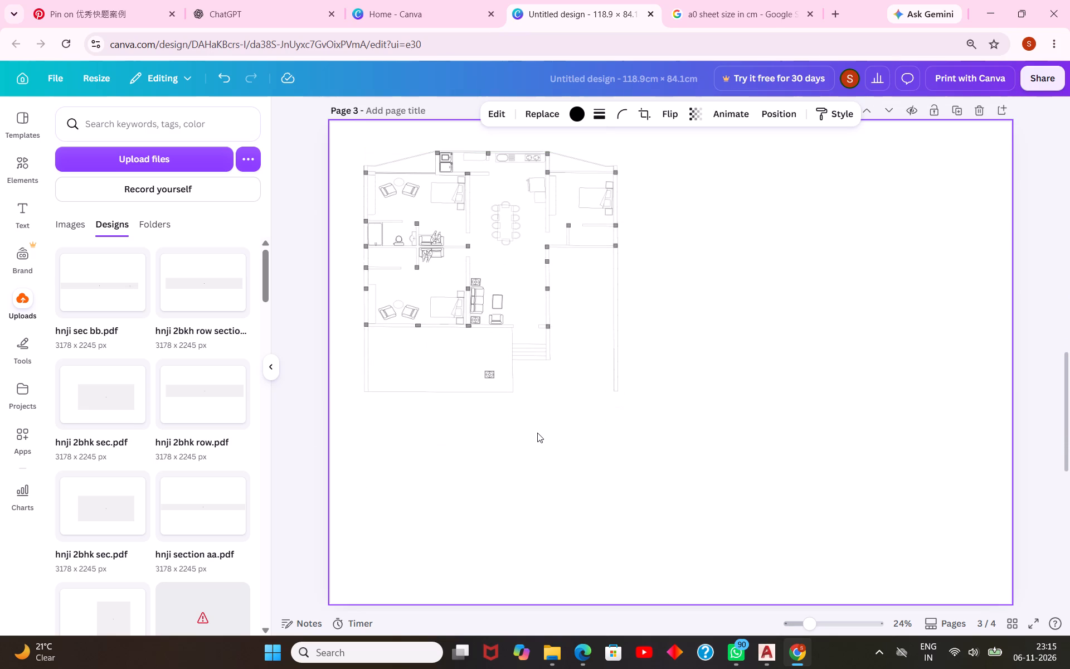
scroll(537, 432, "down", 1)
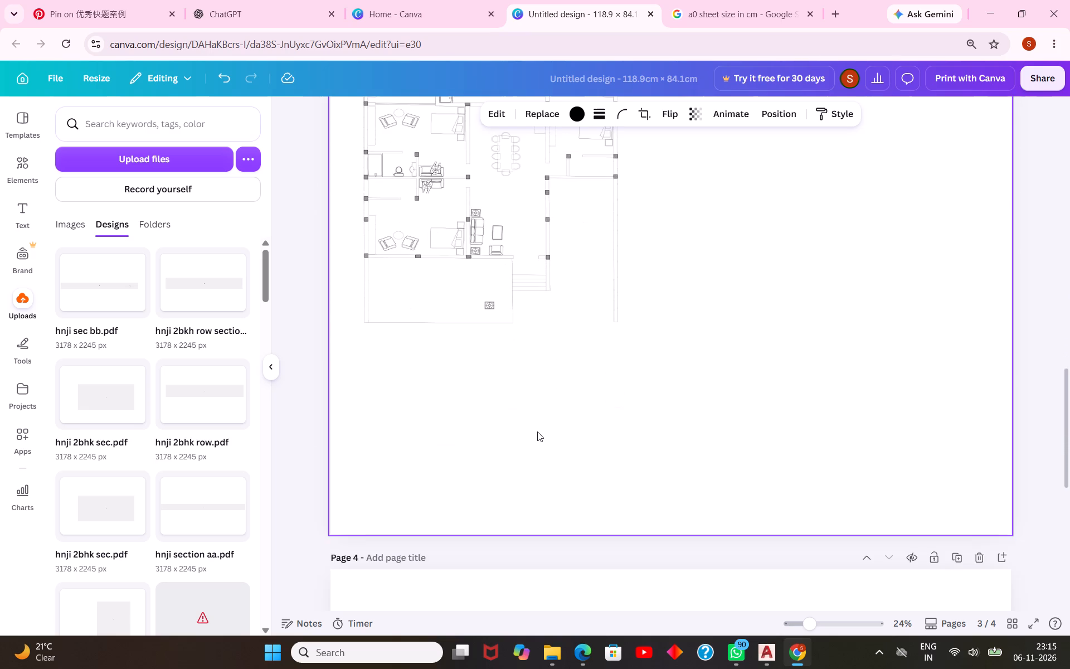
scroll(537, 432, "up", 2)
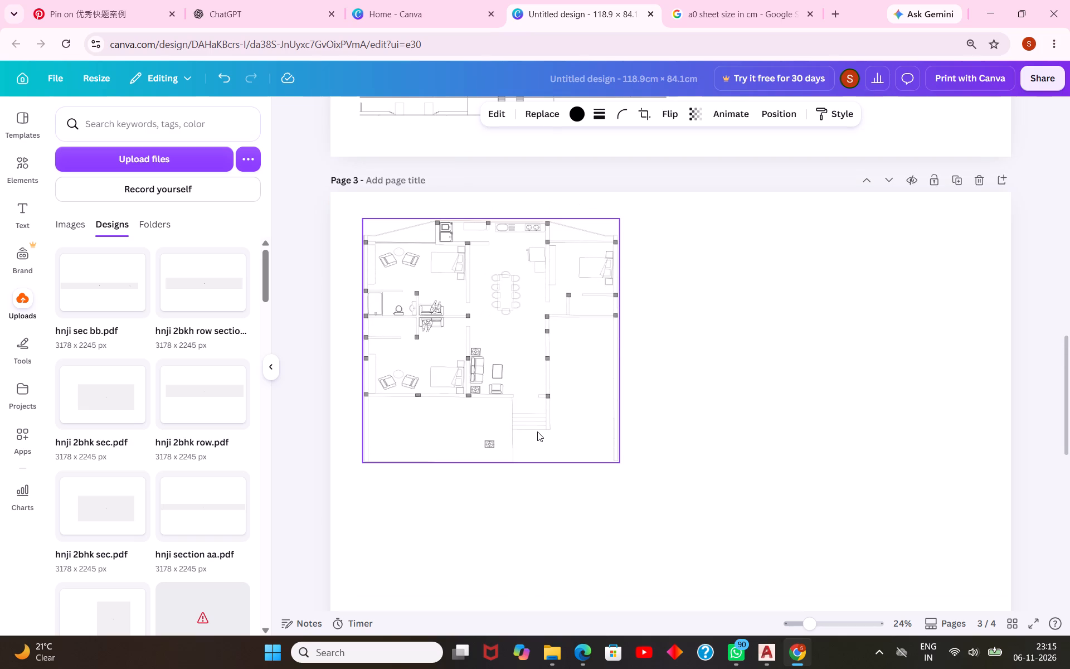
scroll(537, 432, "down", 1)
scroll(537, 432, "up", 7)
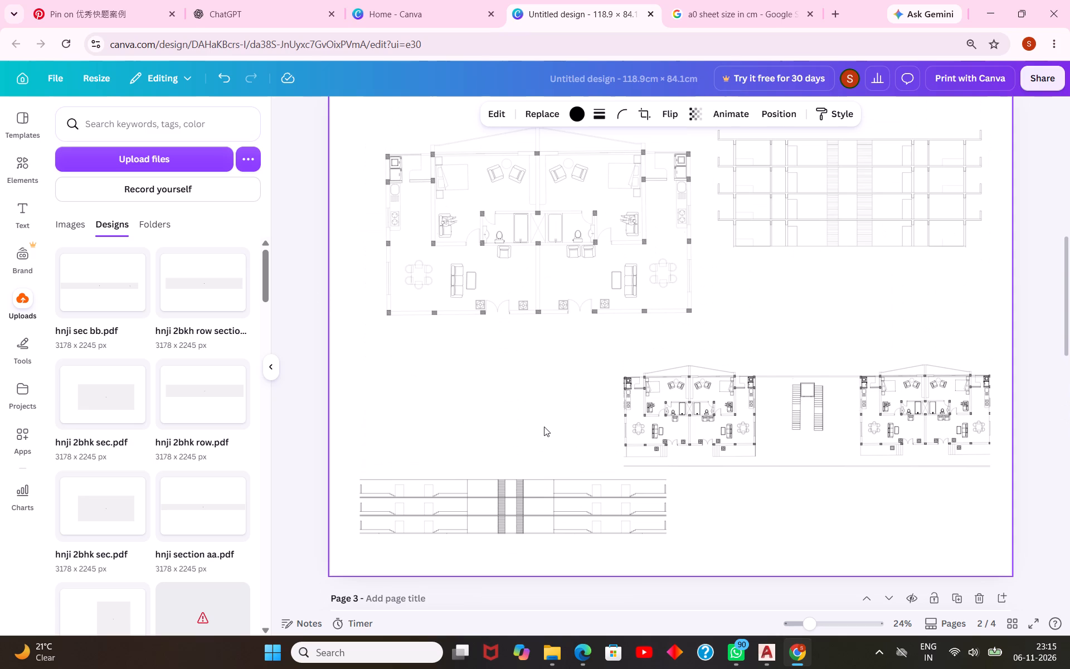
scroll(544, 426, "up", 2)
scroll(544, 426, "down", 2)
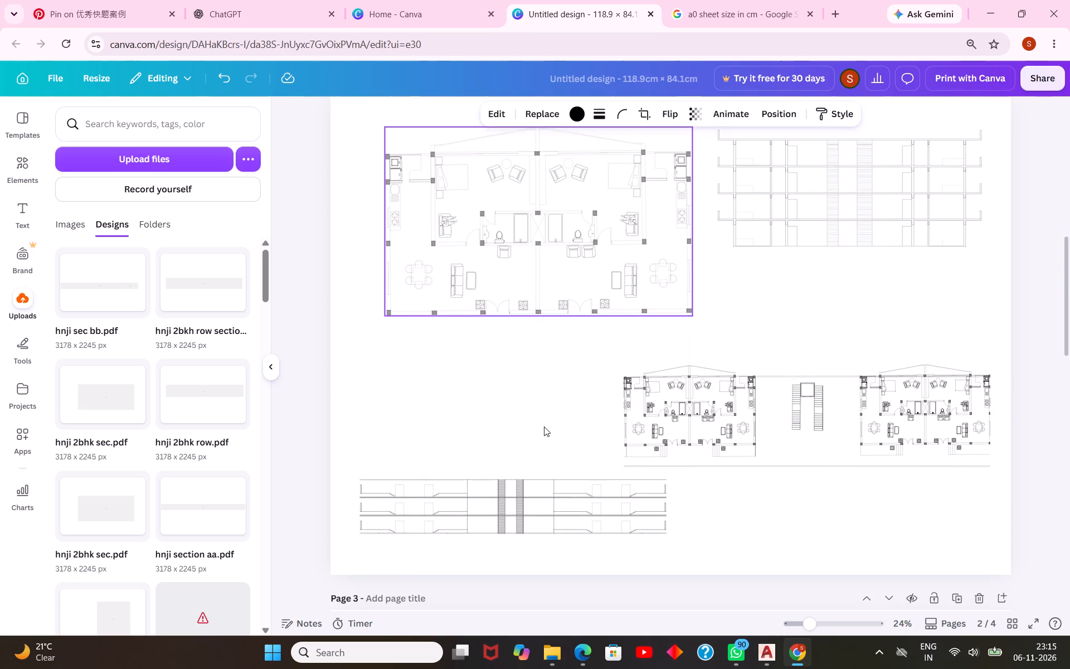
scroll(544, 426, "down", 4)
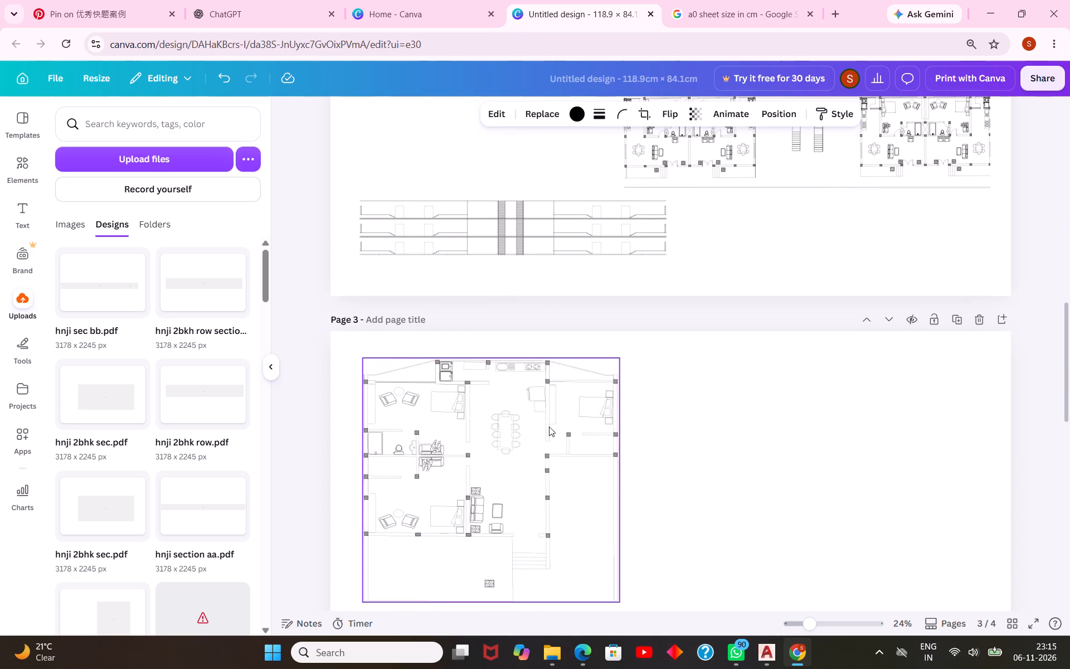
Switch to AutoCAD and look through the site drawings and unit plans to find the three-bedroom unit plan.
left_click(768, 646)
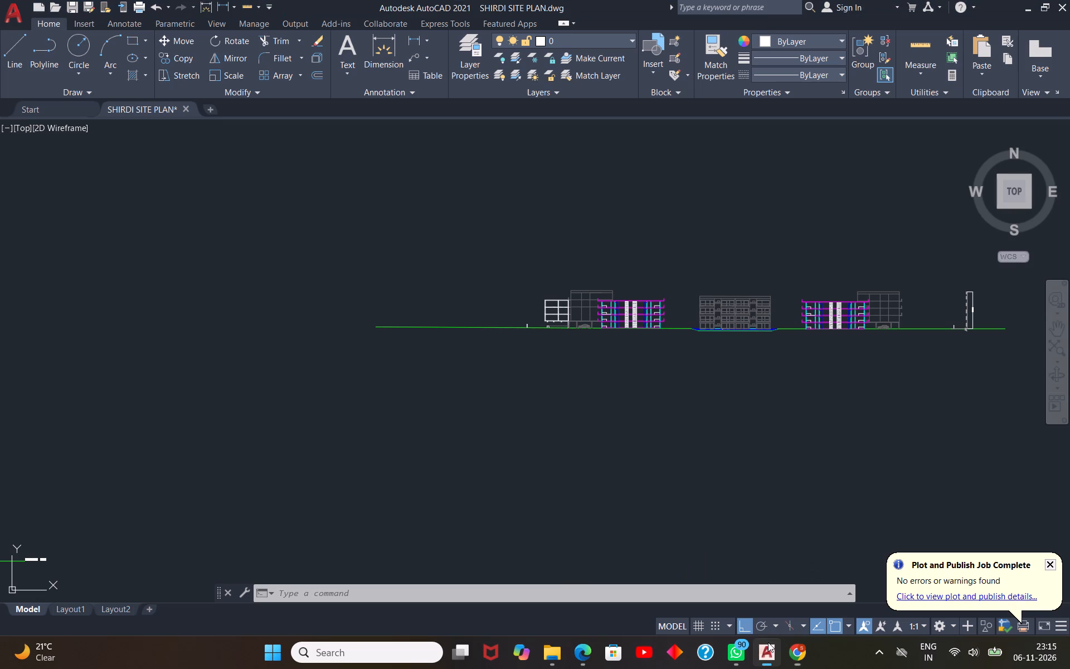
scroll(458, 324, "down", 7)
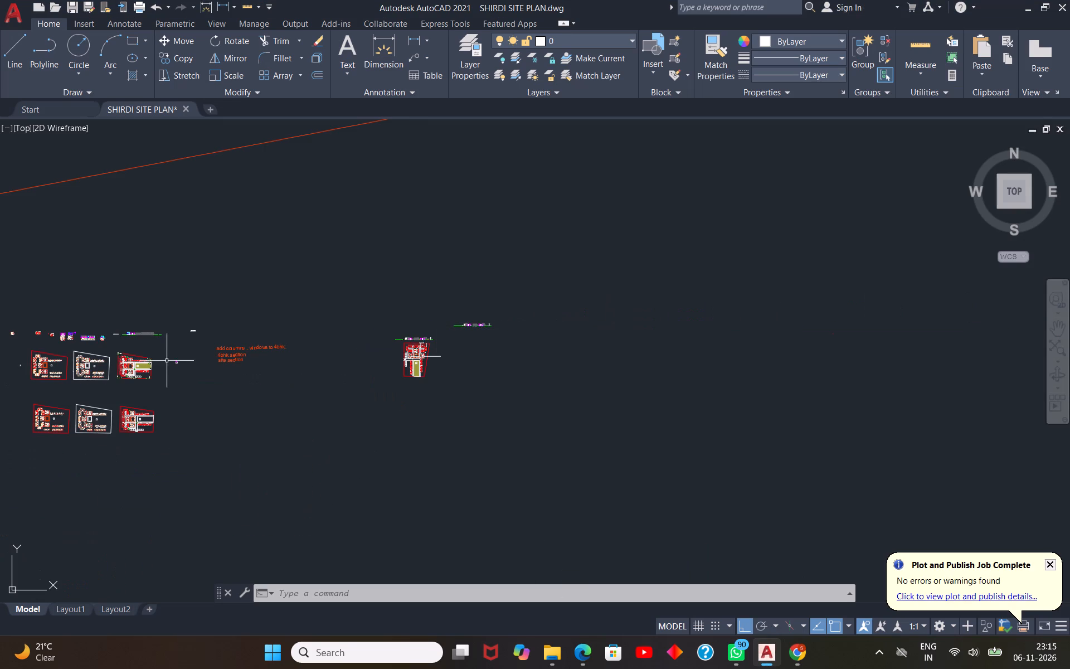
scroll(127, 391, "up", 3)
middle_click_drag(140, 387, 579, 459)
scroll(574, 454, "down", 2)
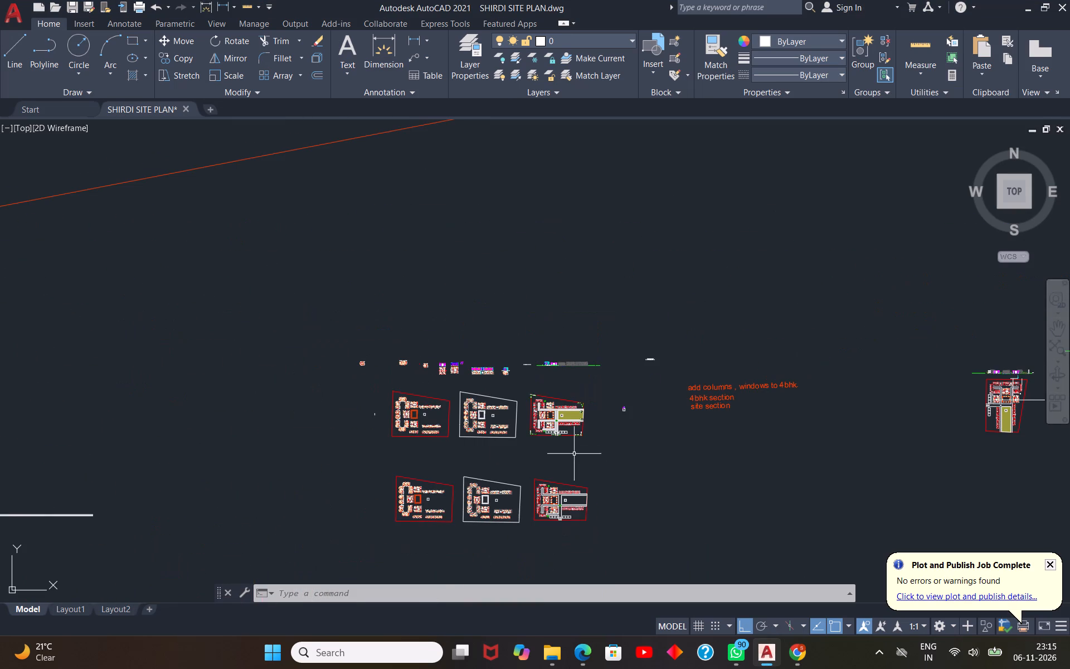
scroll(378, 384, "up", 4)
scroll(238, 235, "up", 2)
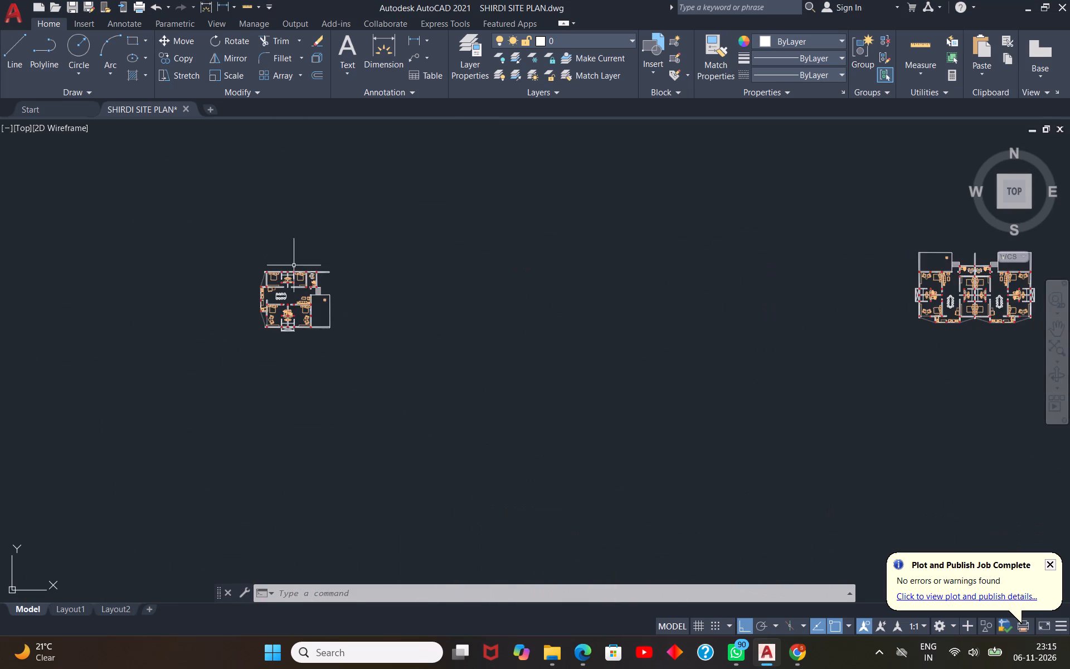
scroll(312, 278, "up", 3)
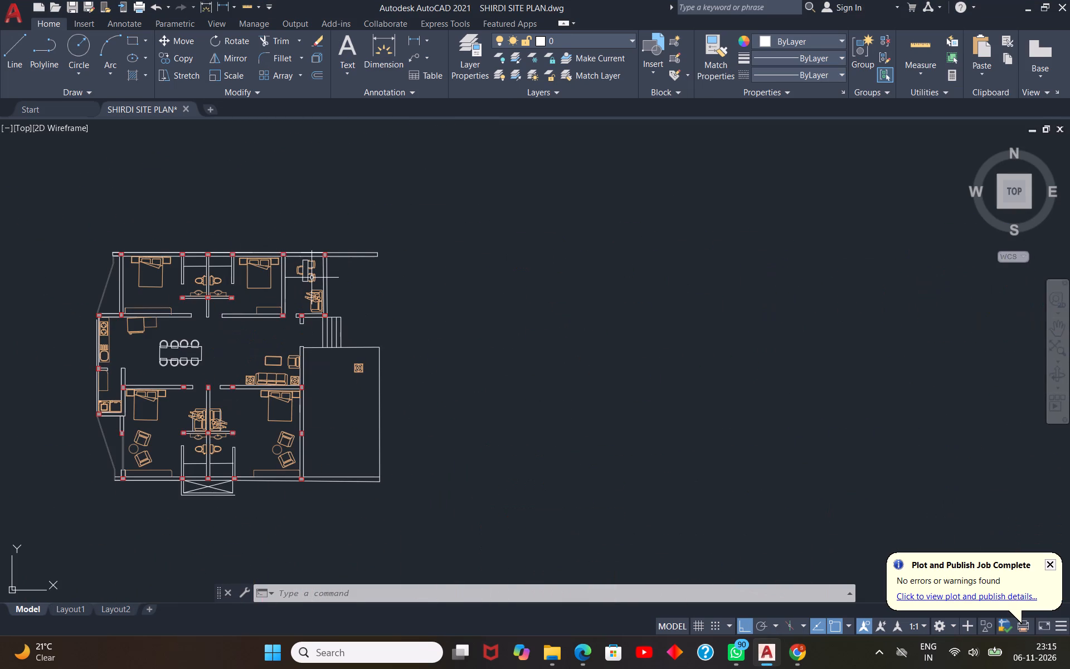
scroll(312, 278, "down", 5)
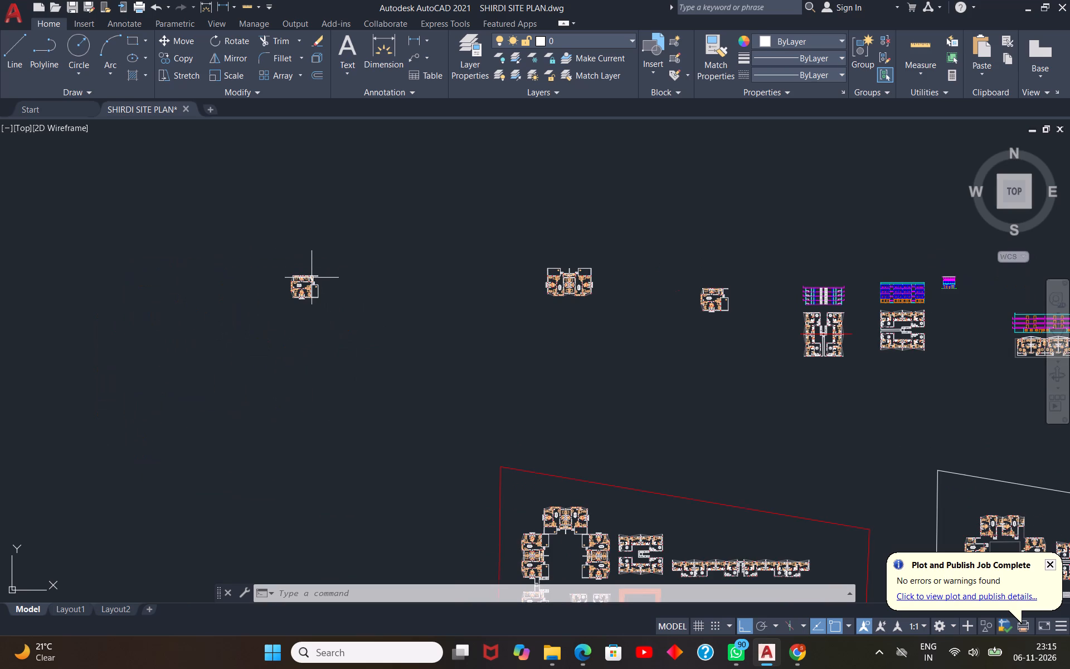
scroll(312, 278, "down", 1)
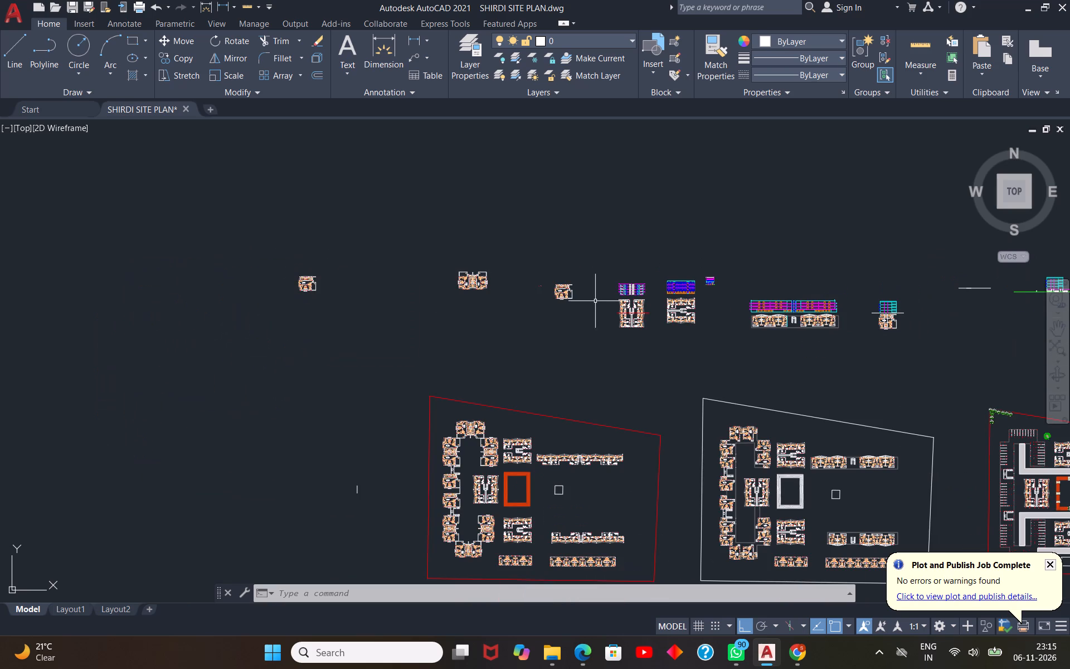
scroll(595, 300, "up", 2)
scroll(490, 241, "up", 4)
scroll(534, 323, "down", 3)
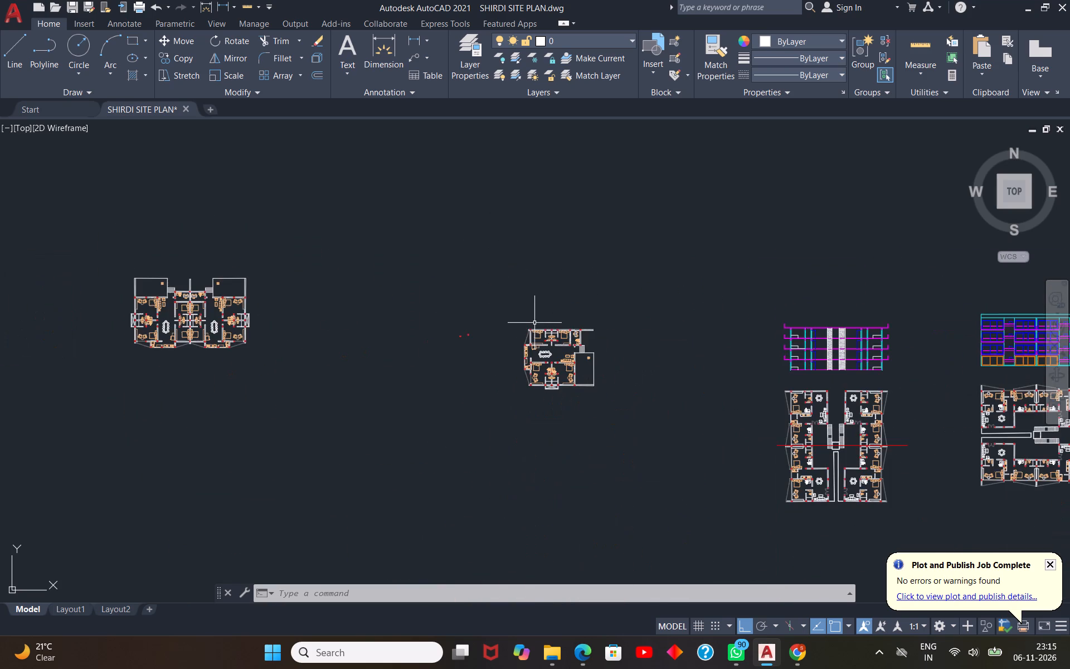
scroll(534, 323, "down", 6)
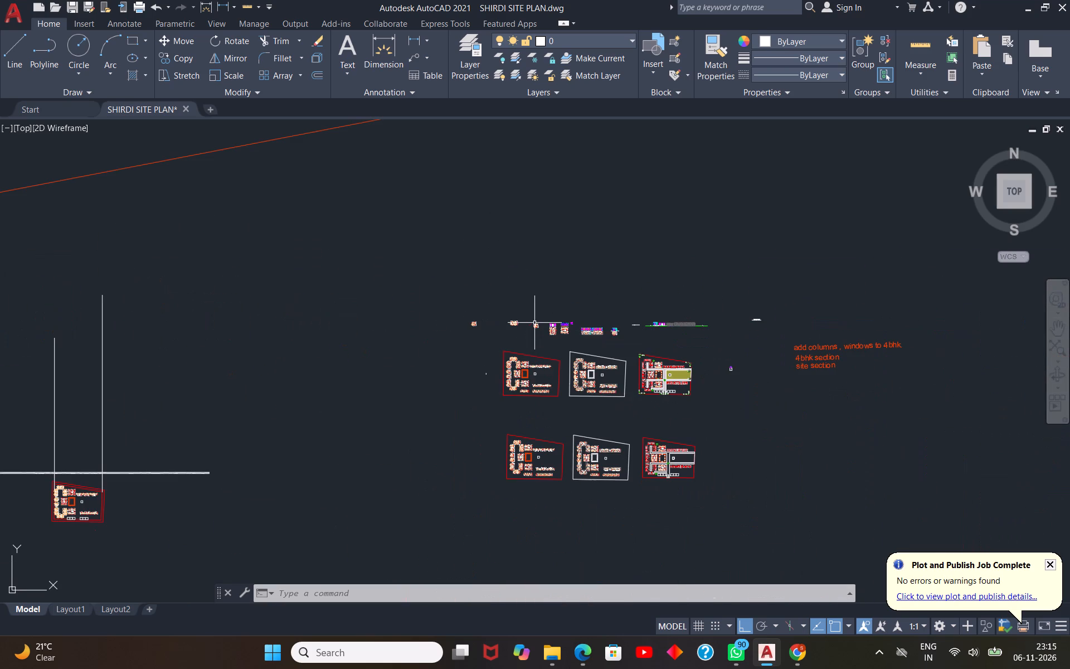
scroll(534, 323, "down", 2)
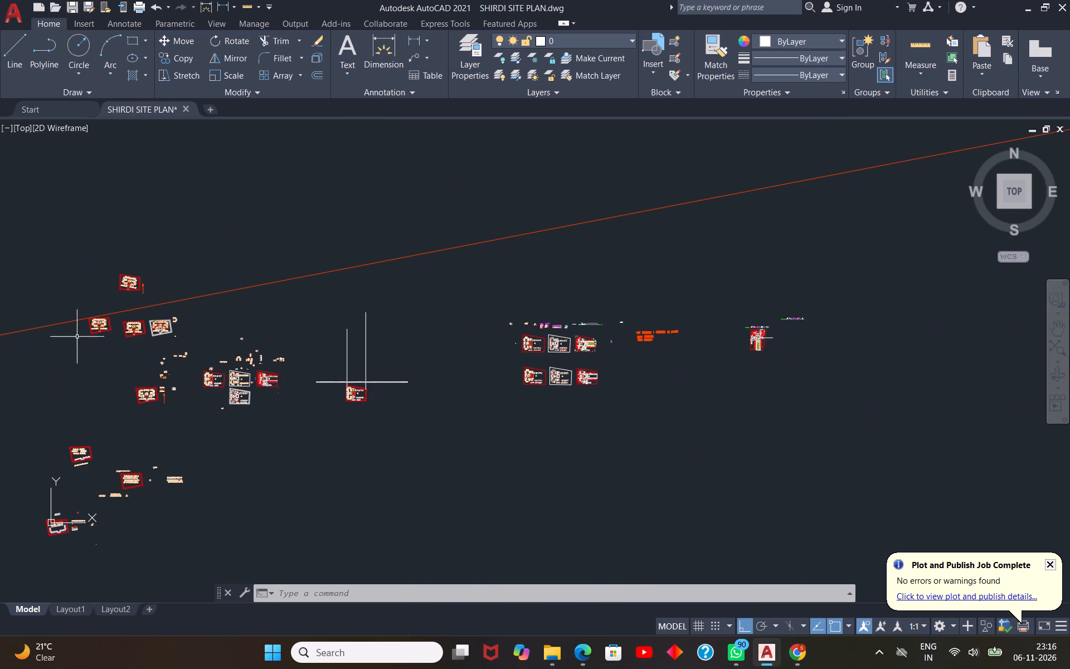
scroll(77, 343, "up", 2)
scroll(317, 362, "up", 3)
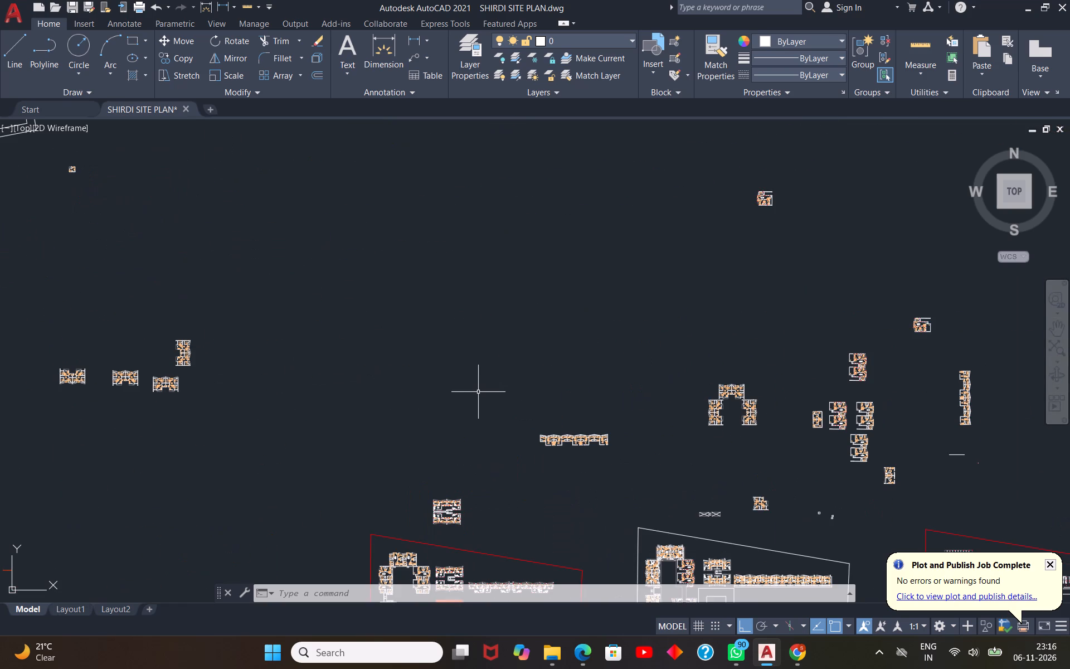
scroll(478, 392, "down", 1)
scroll(714, 303, "up", 2)
scroll(579, 236, "up", 3)
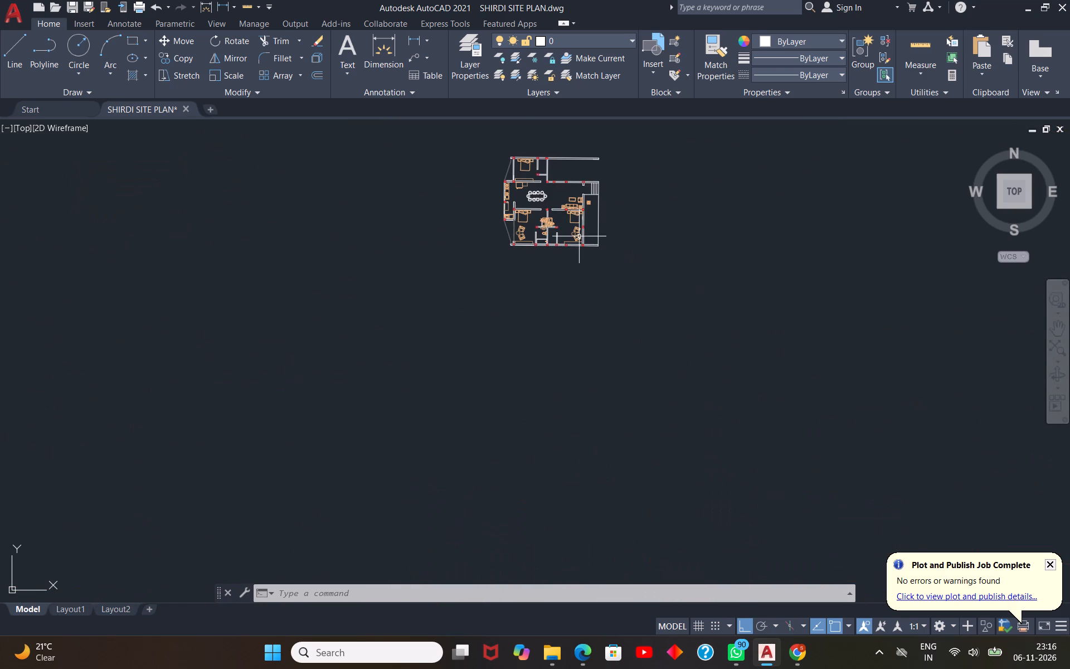
middle_click_drag(593, 293, 563, 438)
scroll(530, 318, "up", 3)
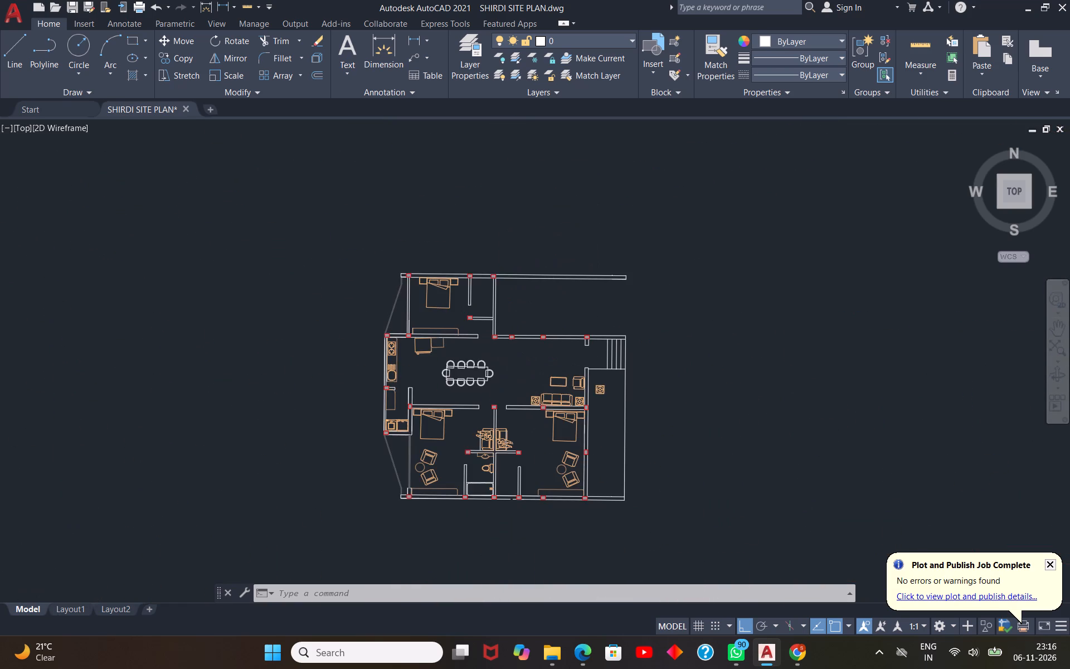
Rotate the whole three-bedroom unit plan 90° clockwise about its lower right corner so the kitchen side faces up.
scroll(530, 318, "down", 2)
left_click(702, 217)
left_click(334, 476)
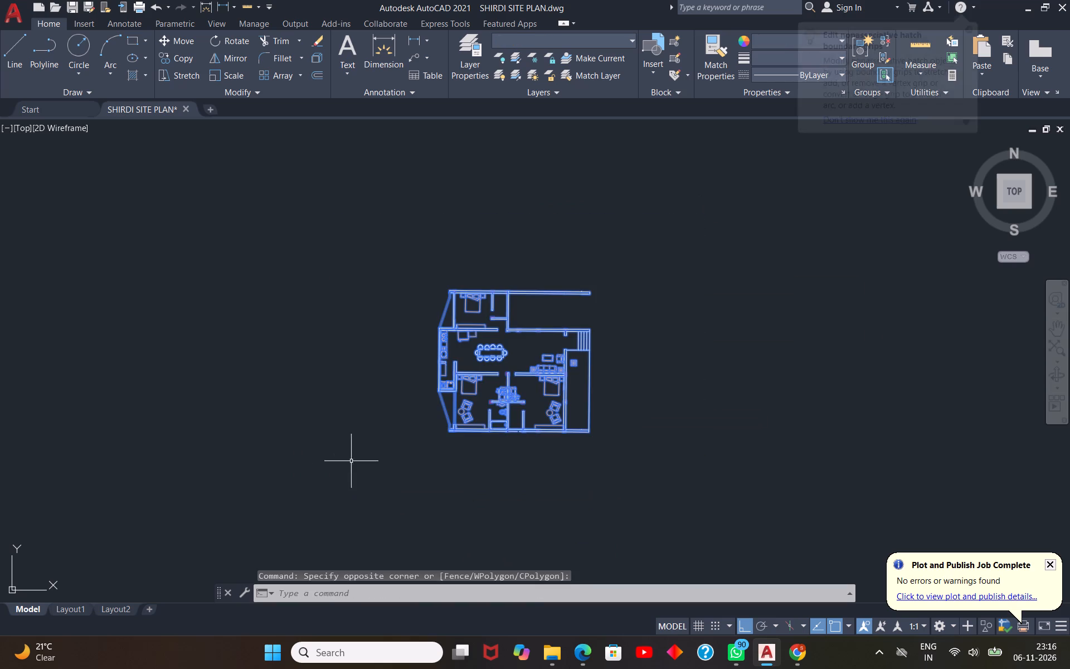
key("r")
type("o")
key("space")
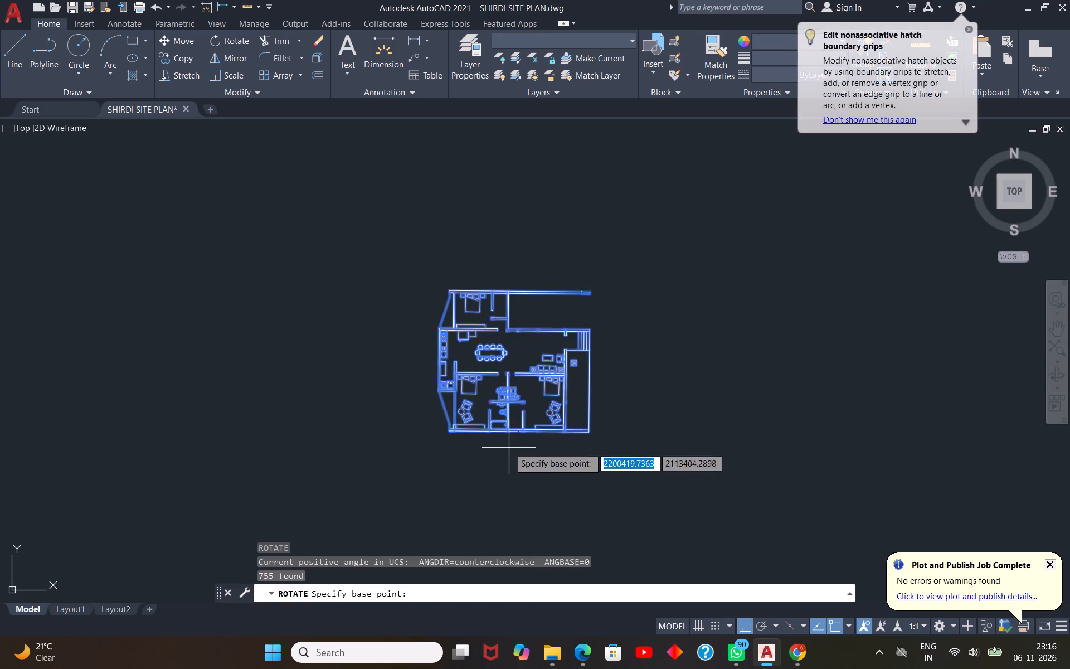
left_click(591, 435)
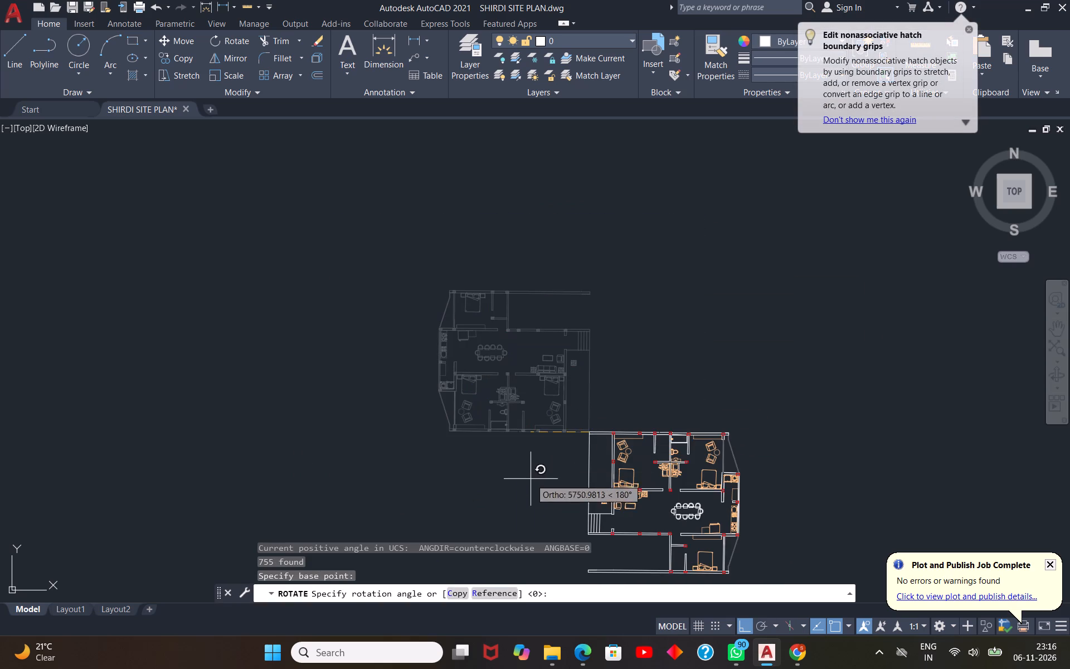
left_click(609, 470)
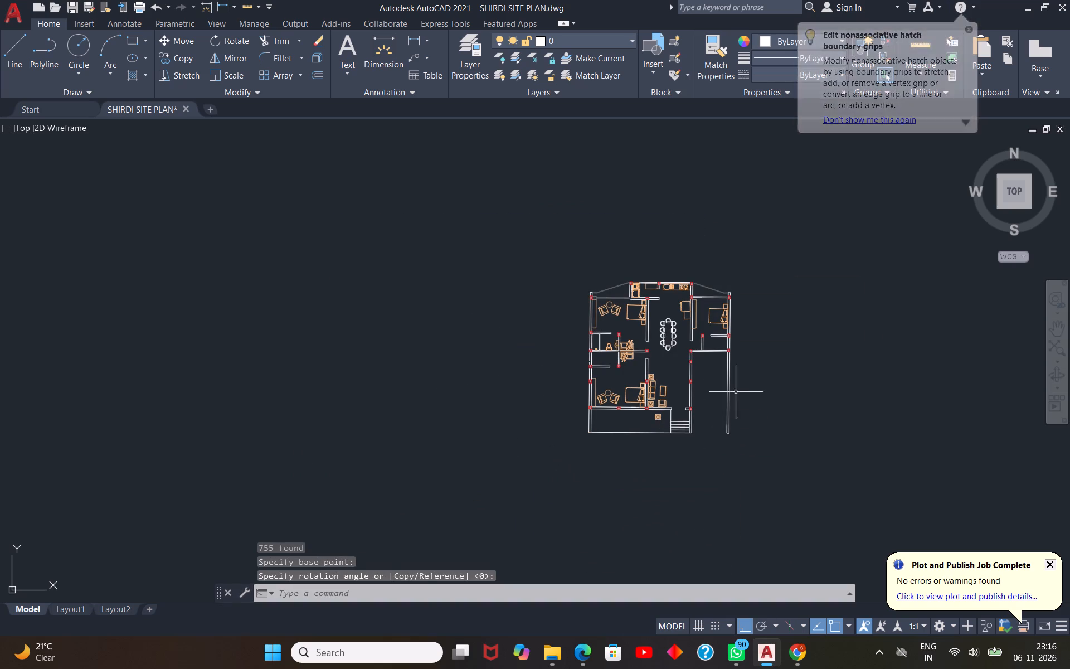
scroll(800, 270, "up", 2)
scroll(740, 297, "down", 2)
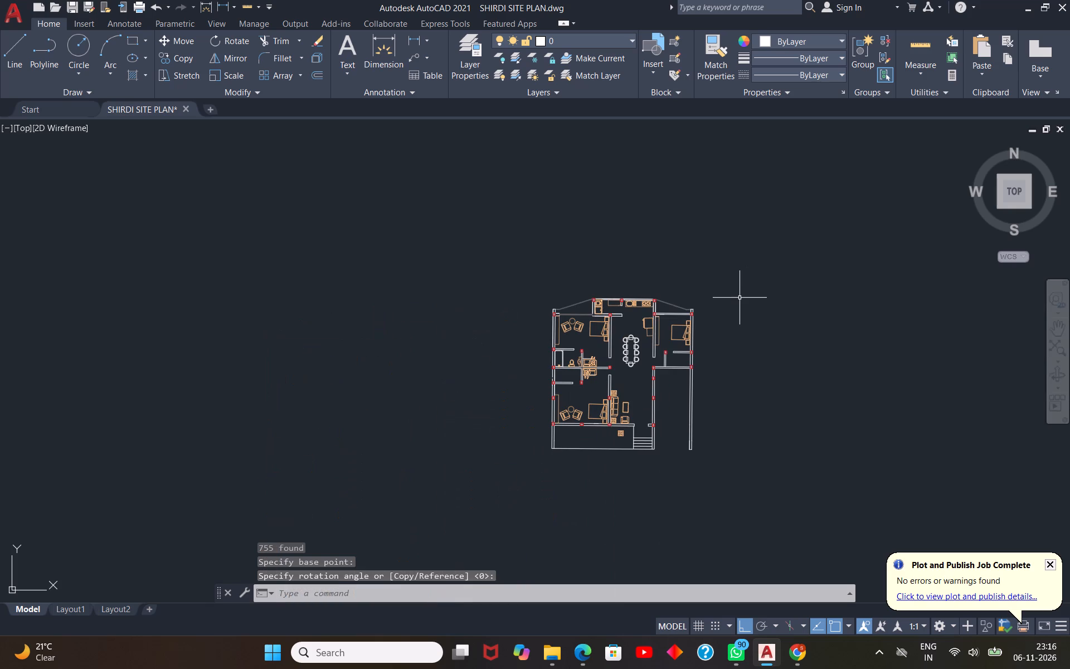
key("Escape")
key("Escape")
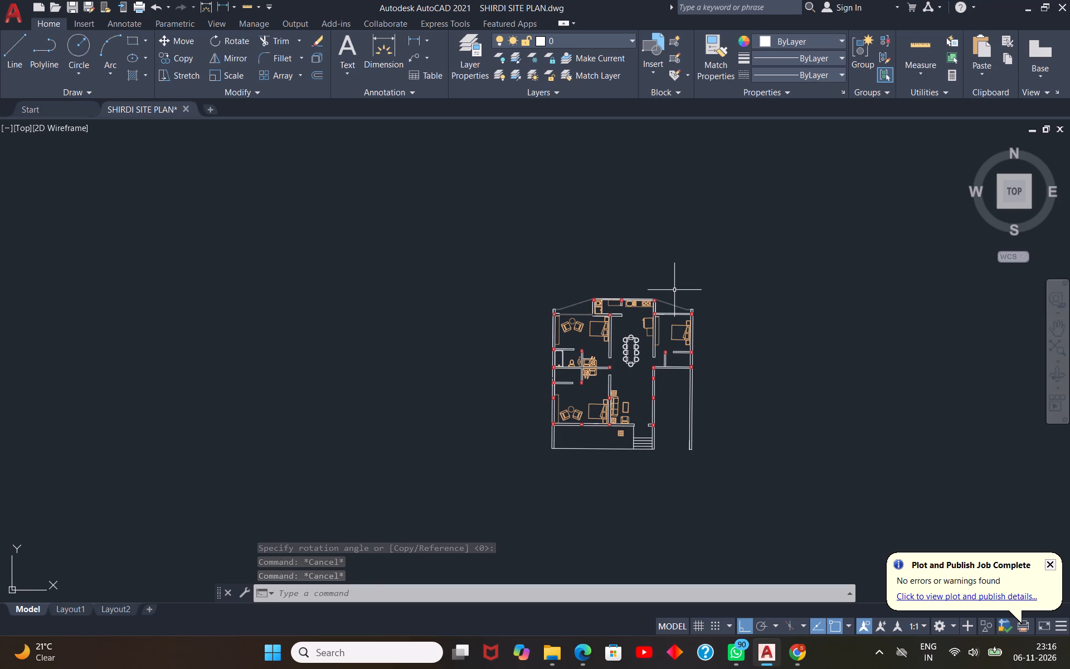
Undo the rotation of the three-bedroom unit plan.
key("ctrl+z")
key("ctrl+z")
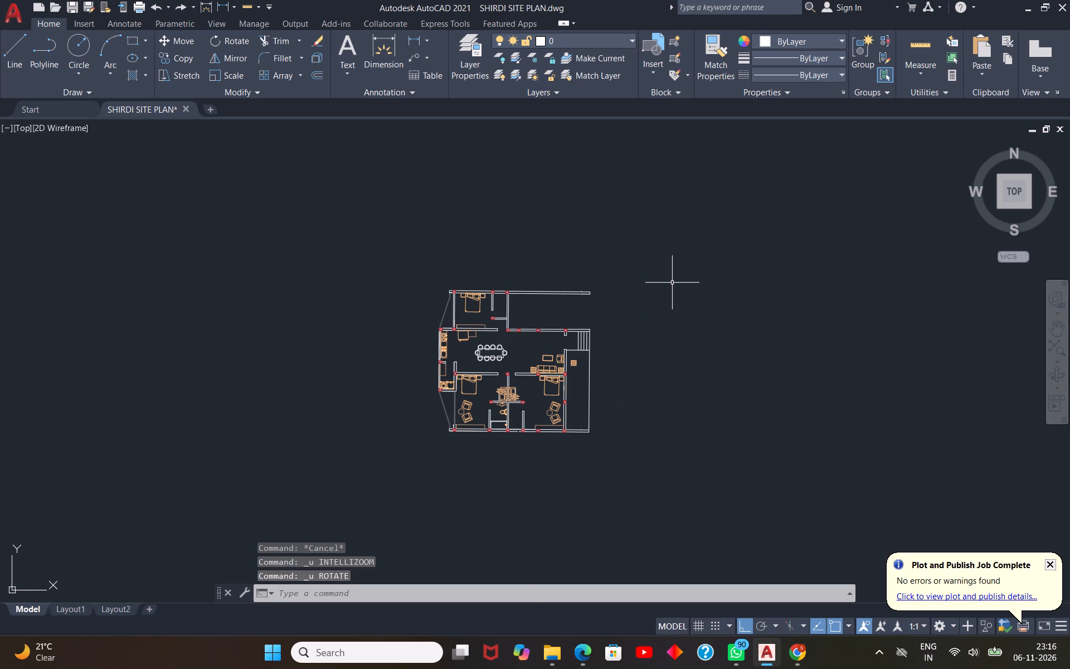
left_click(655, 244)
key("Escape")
Draw a horizontal section line about 23096 units long across the unit plan, through the two lower bedrooms and the toilet.
type("l")
key("space")
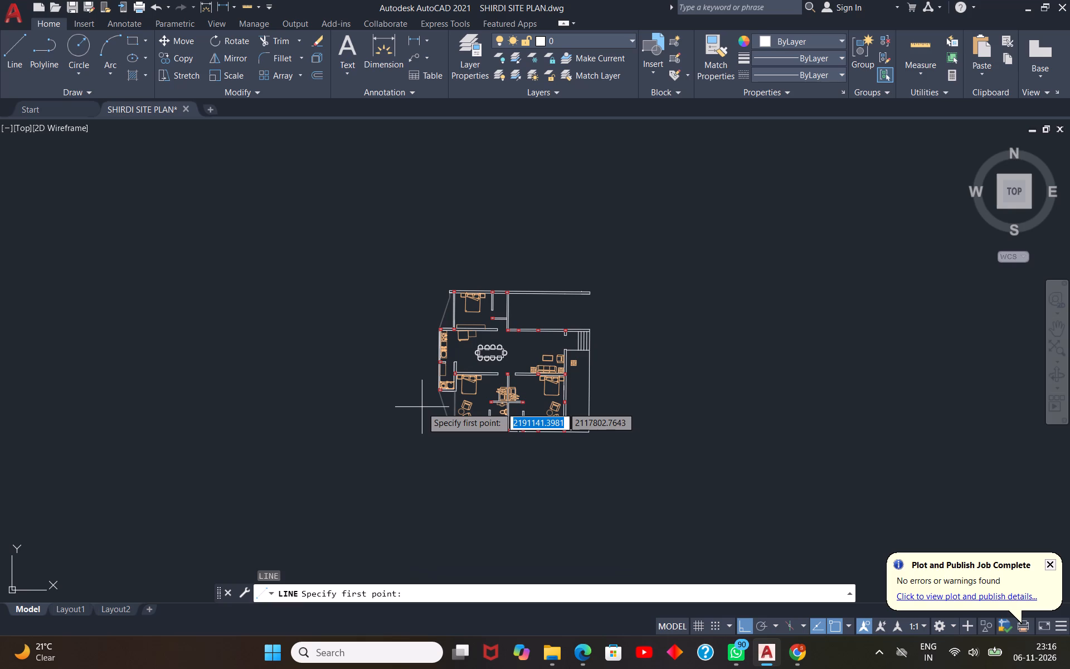
scroll(476, 371, "up", 3)
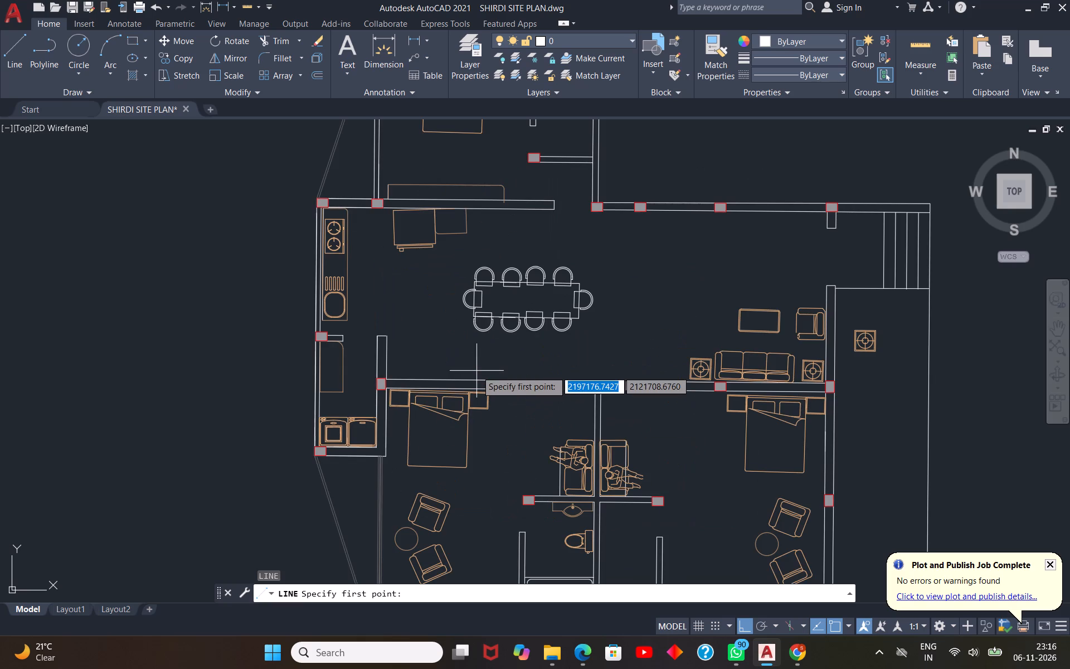
scroll(476, 371, "down", 2)
scroll(476, 371, "up", 1)
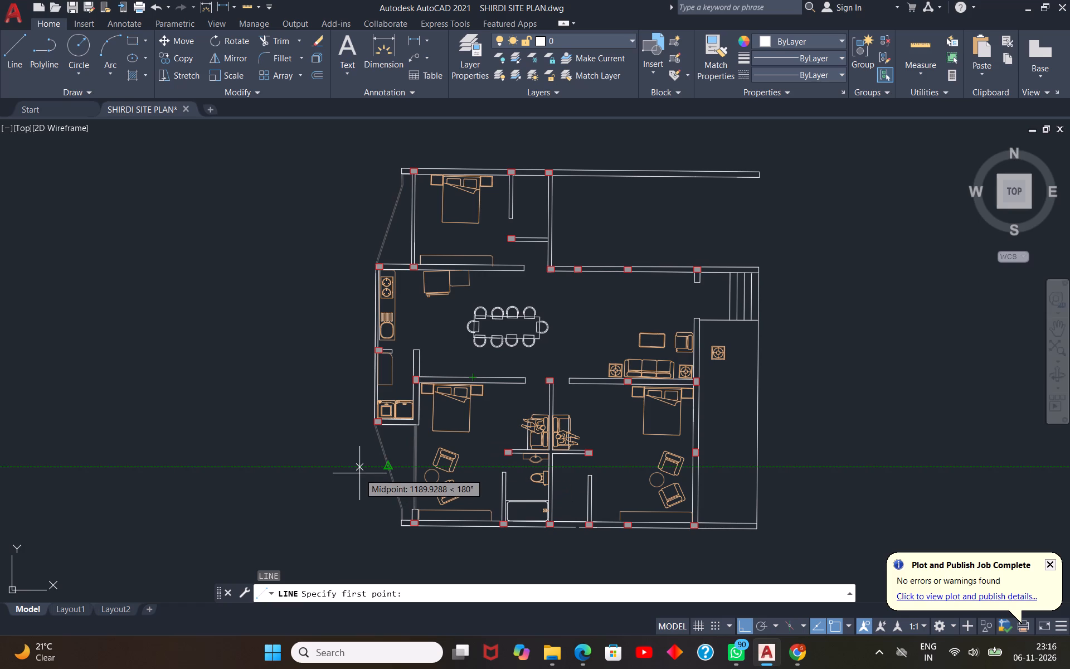
left_click(289, 461)
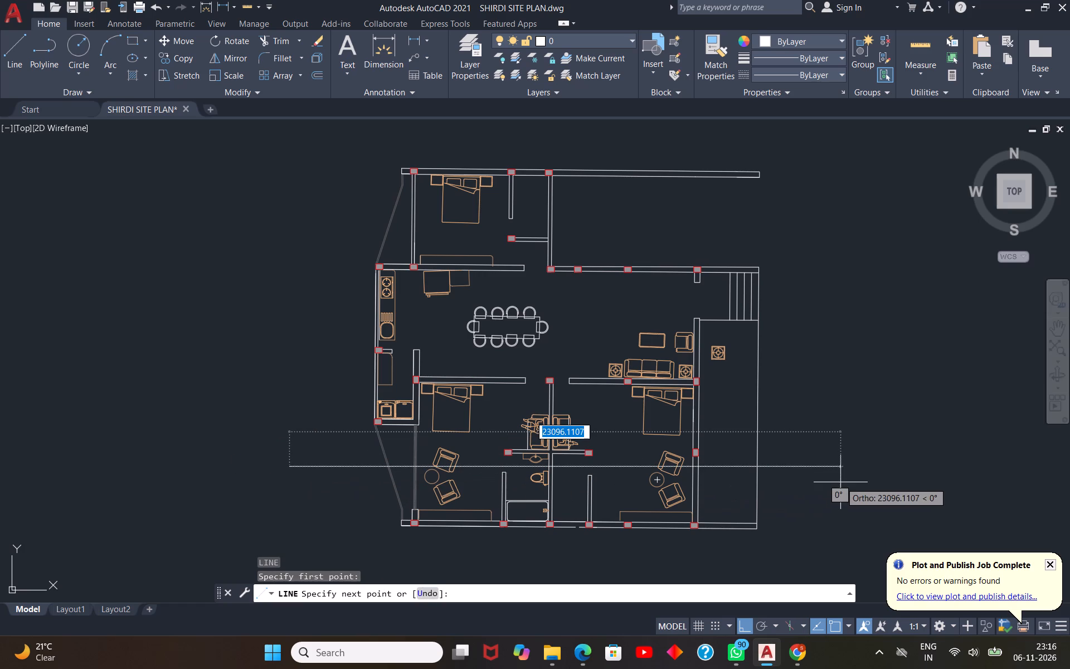
left_click(840, 482)
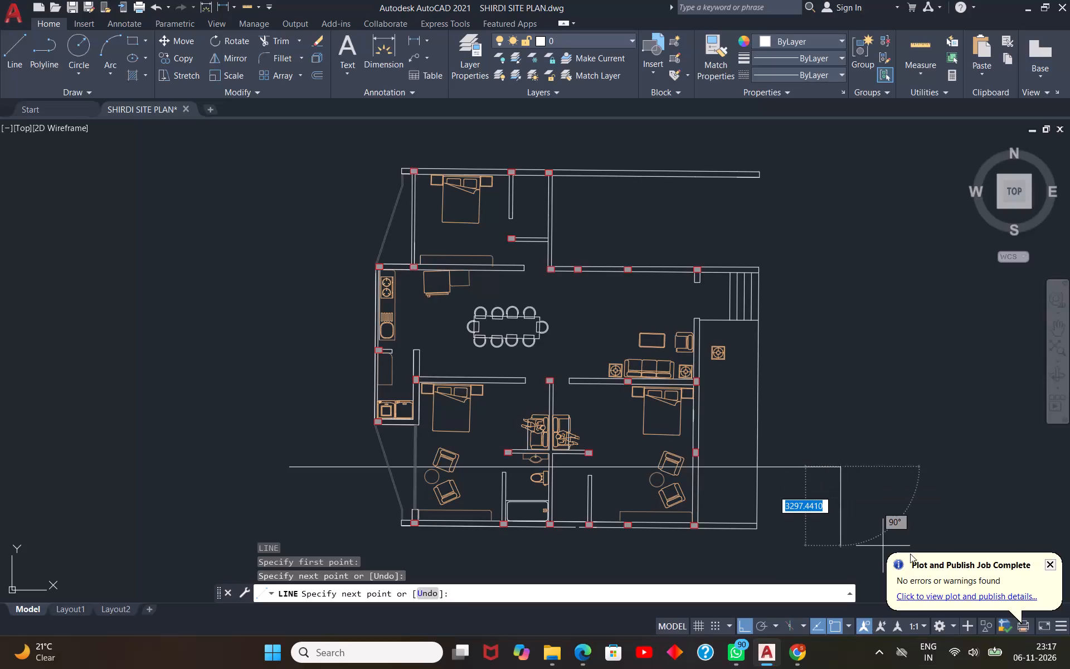
Switch to Canva and widen the crop of the row-housing plan on page 2, shifting the drawing inside it to include its right end.
left_click(794, 661)
scroll(605, 520, "up", 1)
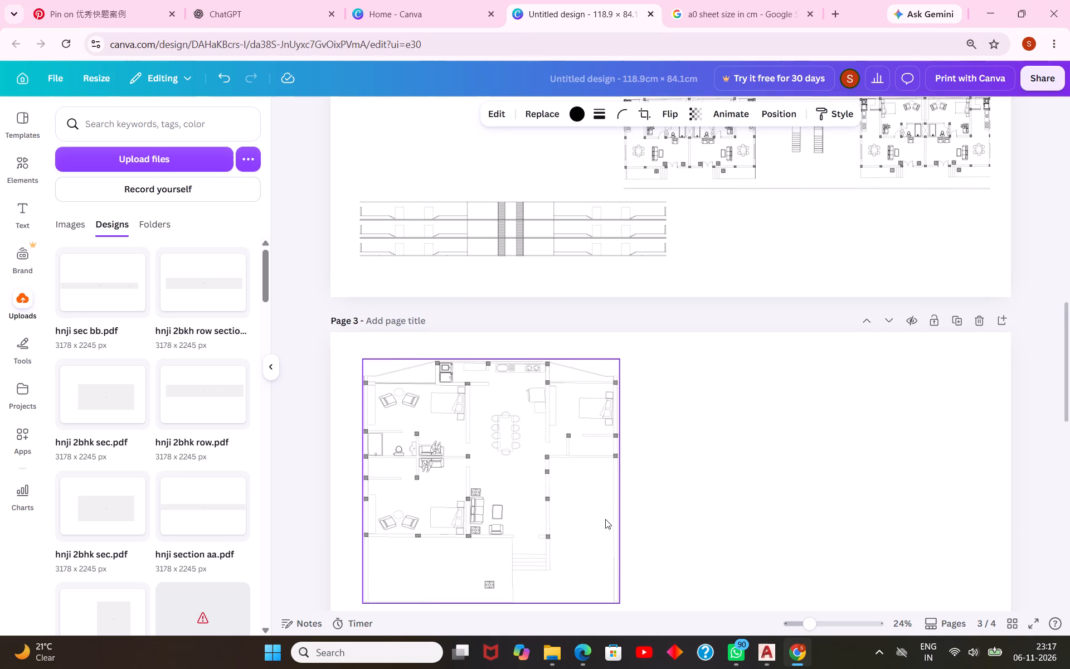
scroll(605, 519, "up", 2)
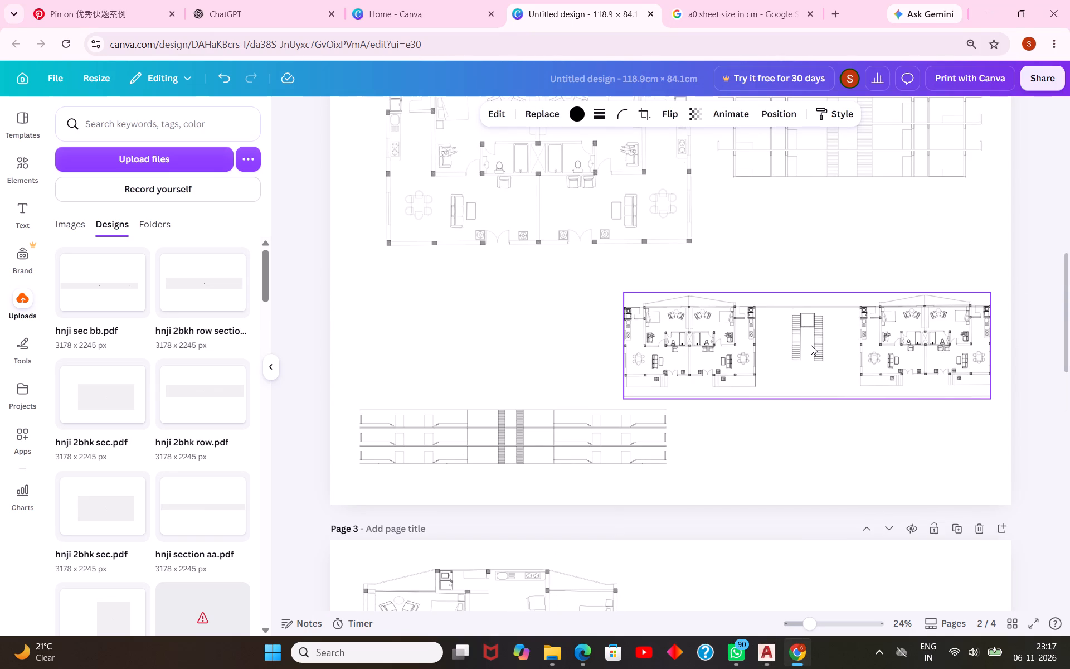
scroll(811, 345, "up", 3)
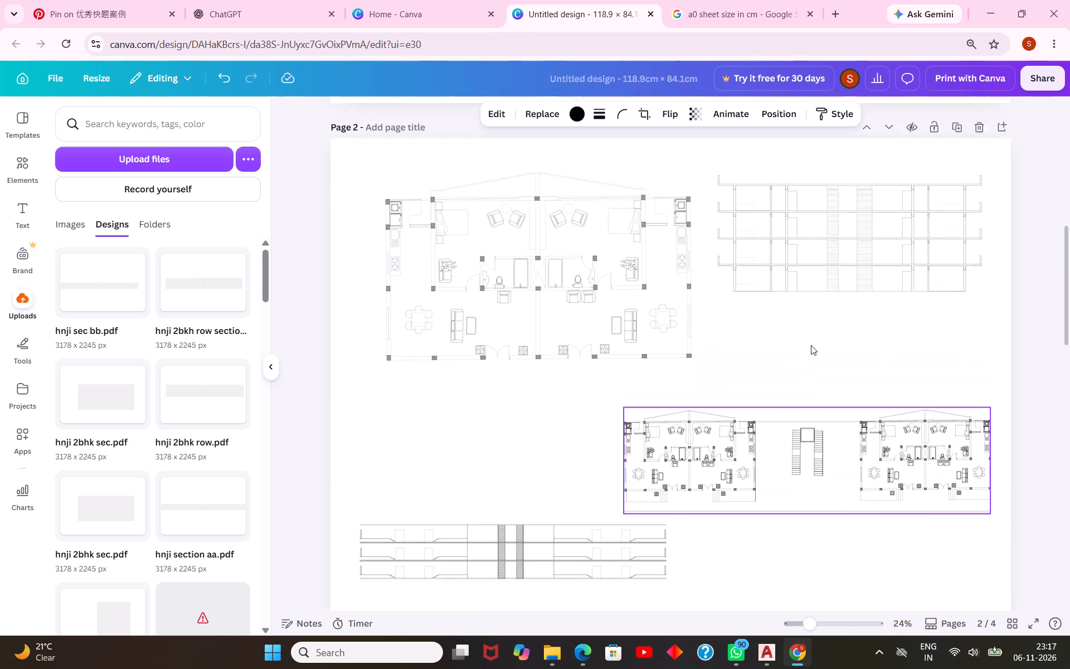
scroll(811, 345, "down", 2)
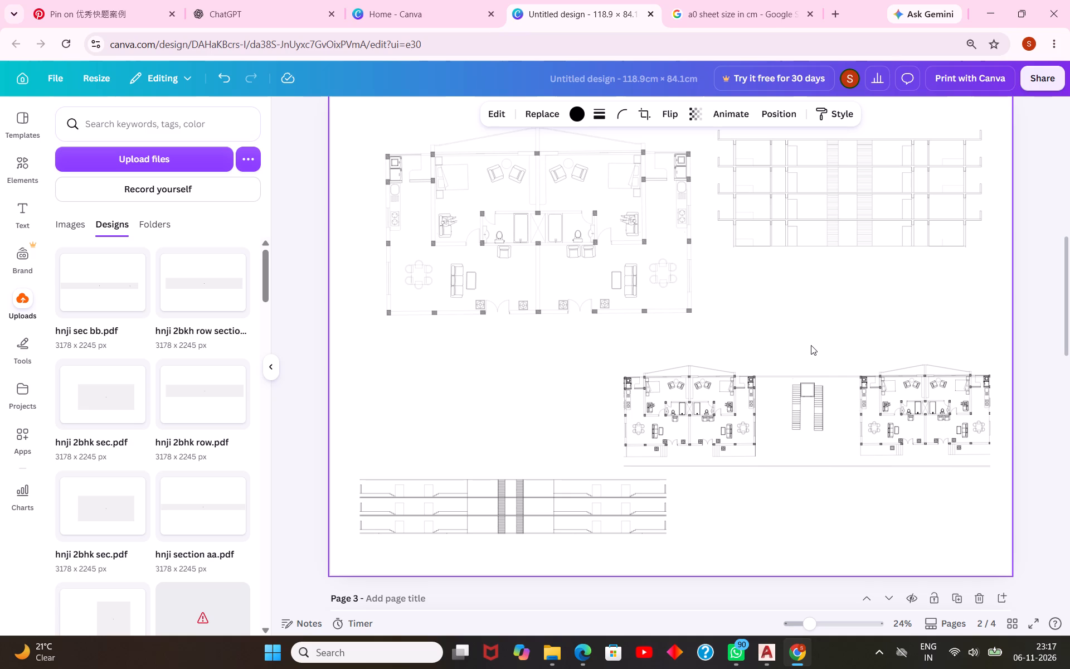
left_click(770, 405)
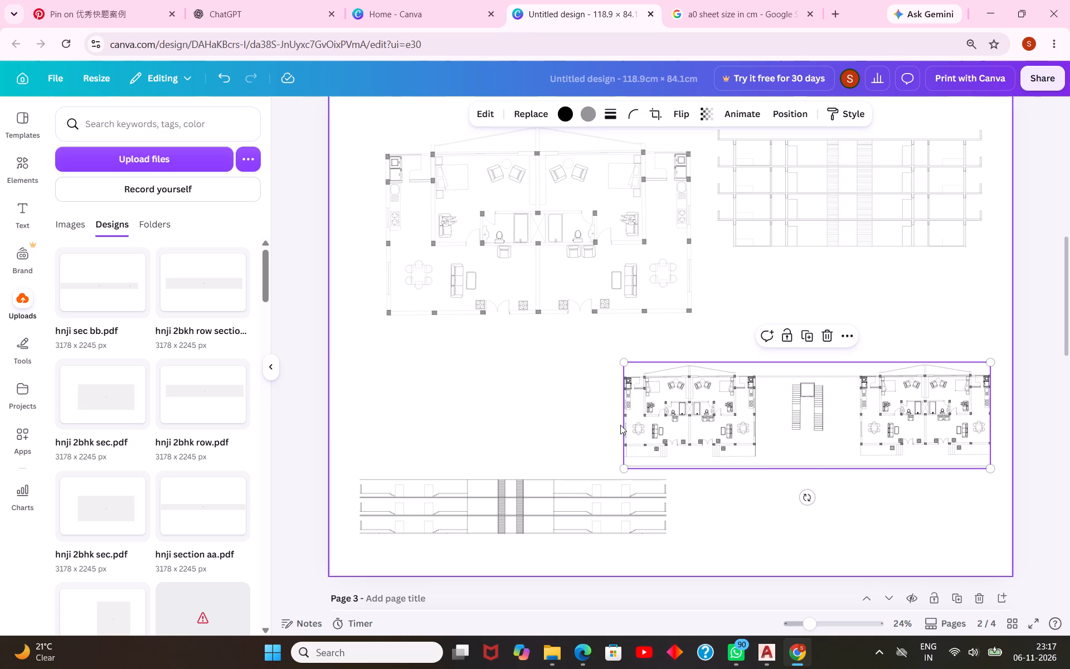
left_click(657, 116)
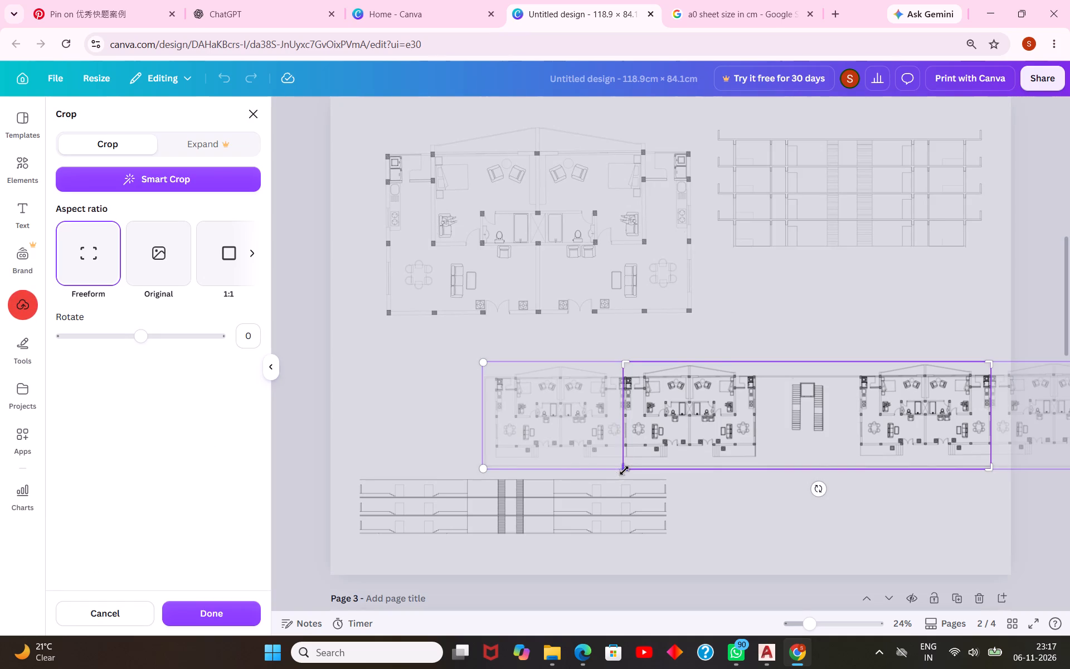
left_click_drag(624, 471, 481, 478)
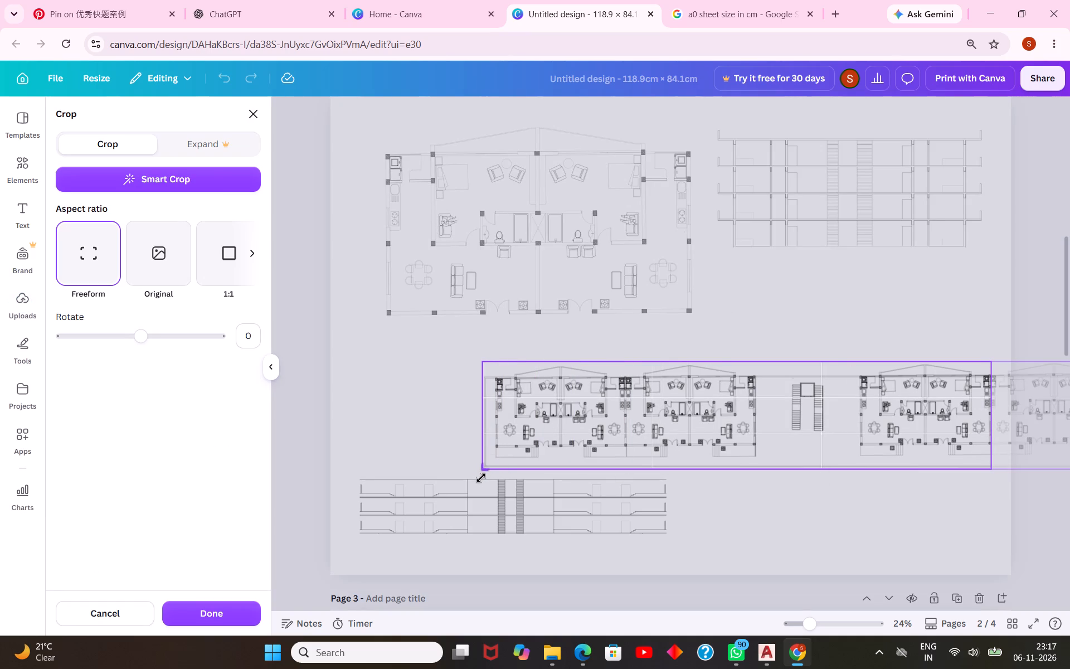
left_click_drag(481, 478, 482, 478)
left_click_drag(757, 425, 559, 426)
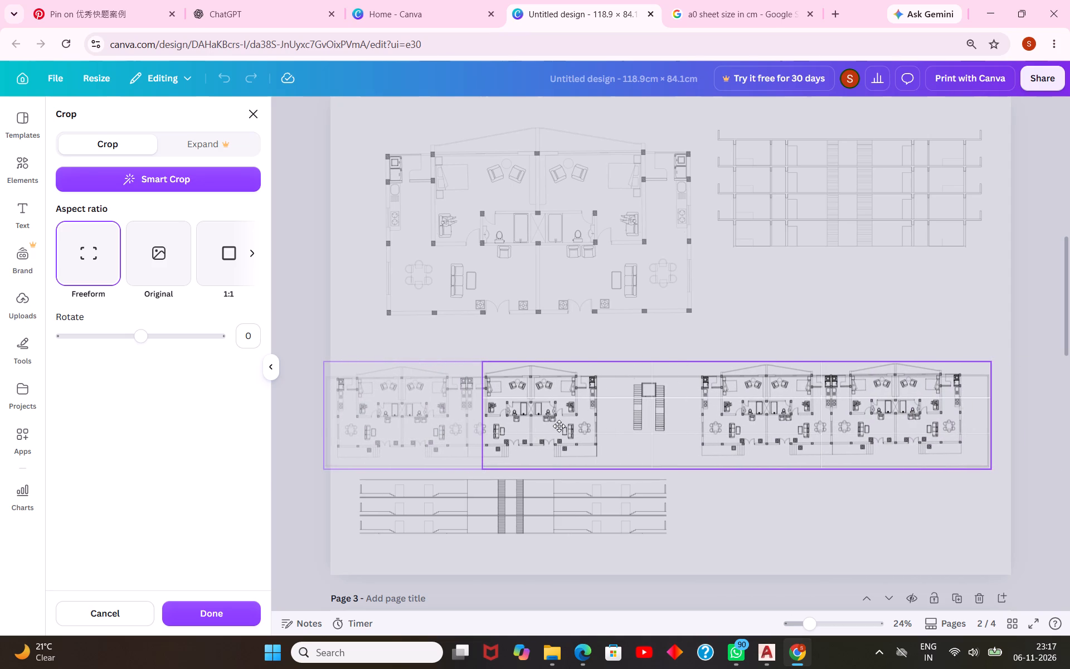
left_click_drag(559, 426, 568, 426)
left_click_drag(993, 468, 1003, 467)
left_click(835, 506)
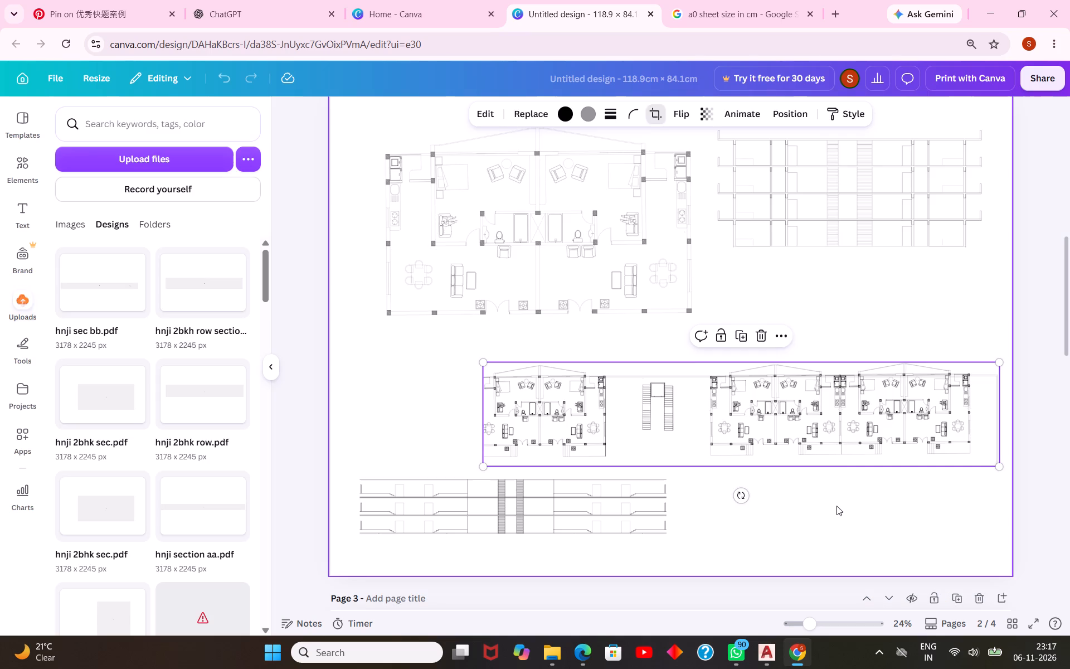
left_click(840, 462)
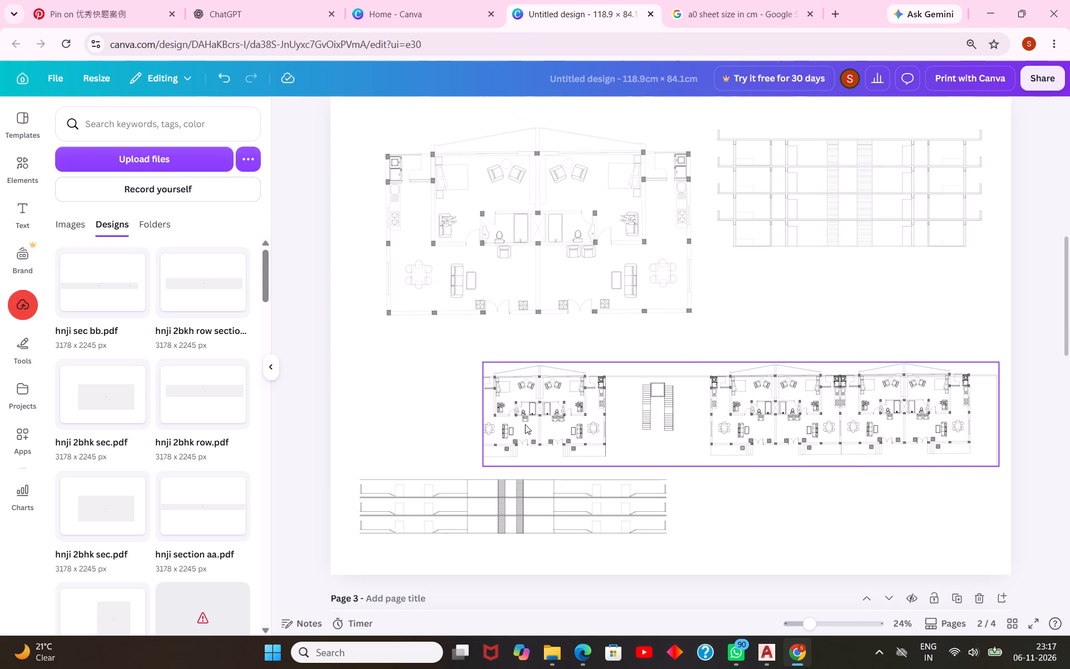
Extend the row-housing plan's crop on page 2 to its left end so the whole drawing is included.
left_click(639, 439)
left_click(655, 113)
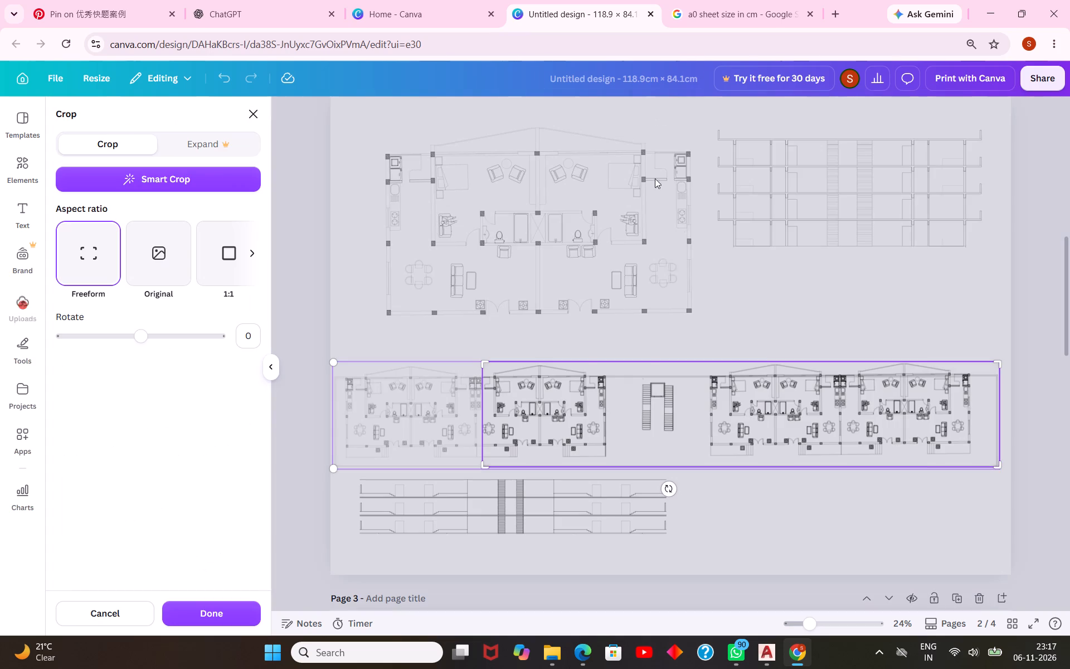
left_click_drag(480, 468, 351, 471)
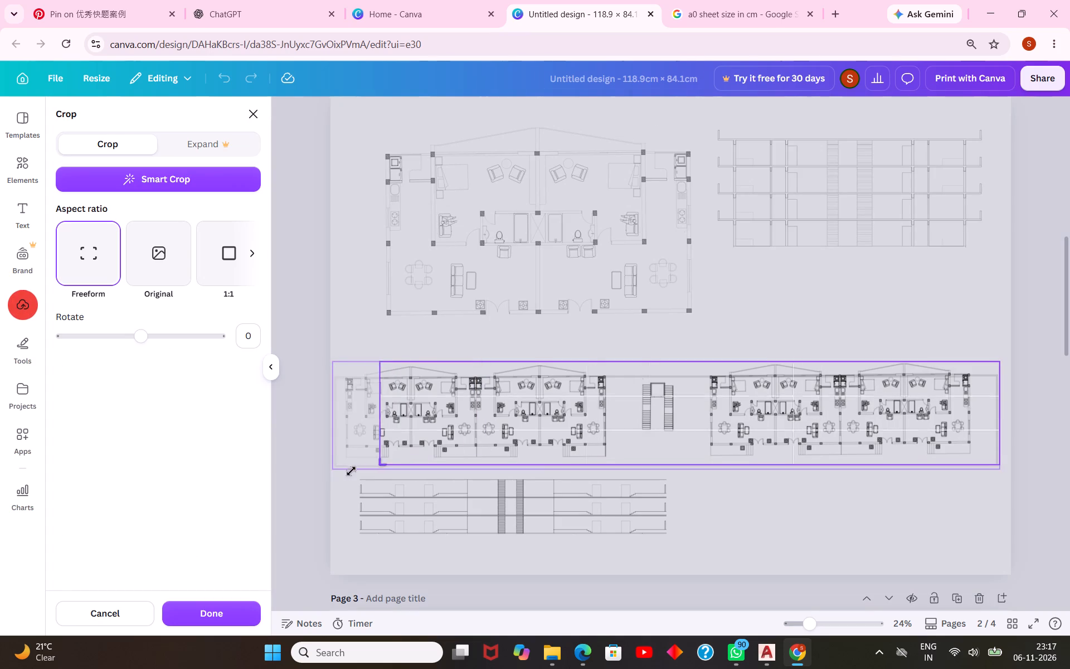
left_click_drag(351, 471, 326, 477)
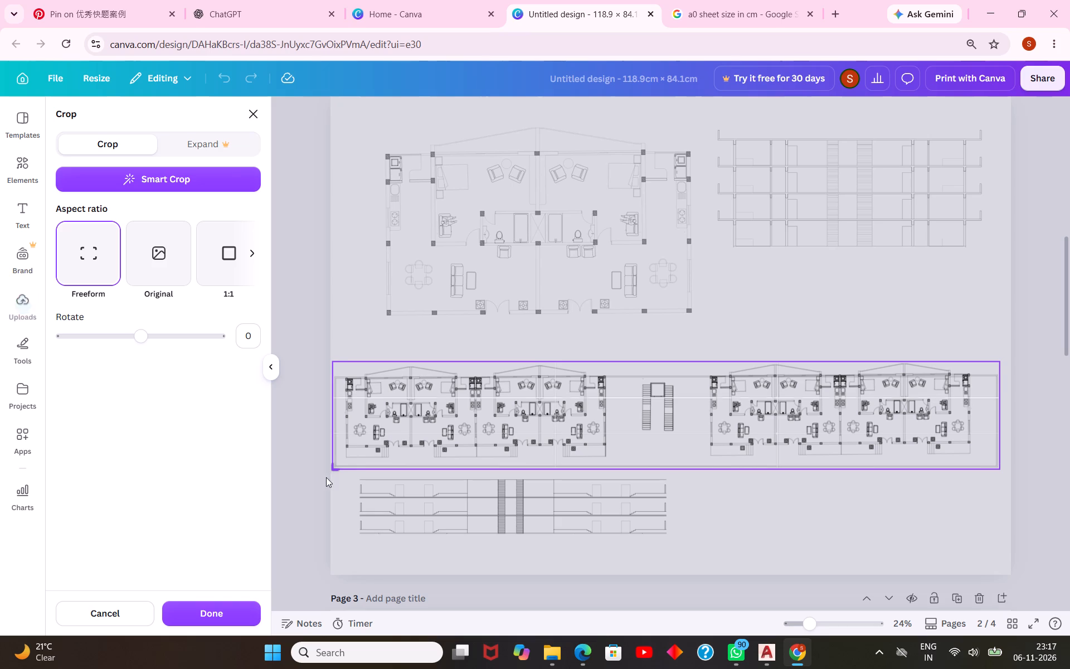
left_click(852, 512)
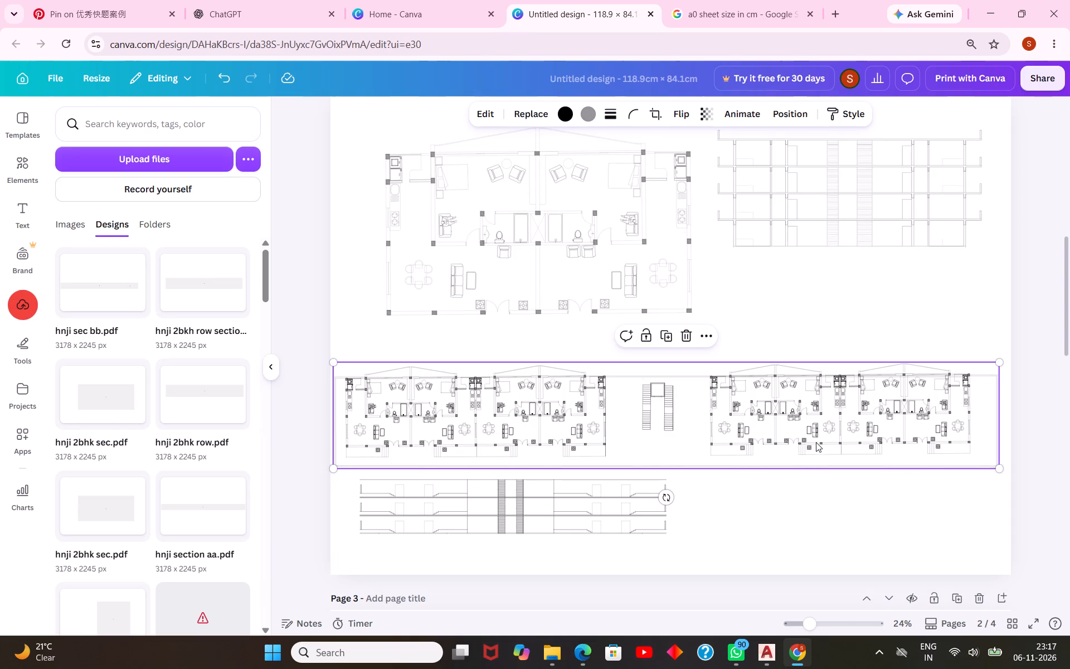
Move the row-housing plan up, scale it down slightly, and align its left edge with the section below.
left_click_drag(823, 437, 822, 424)
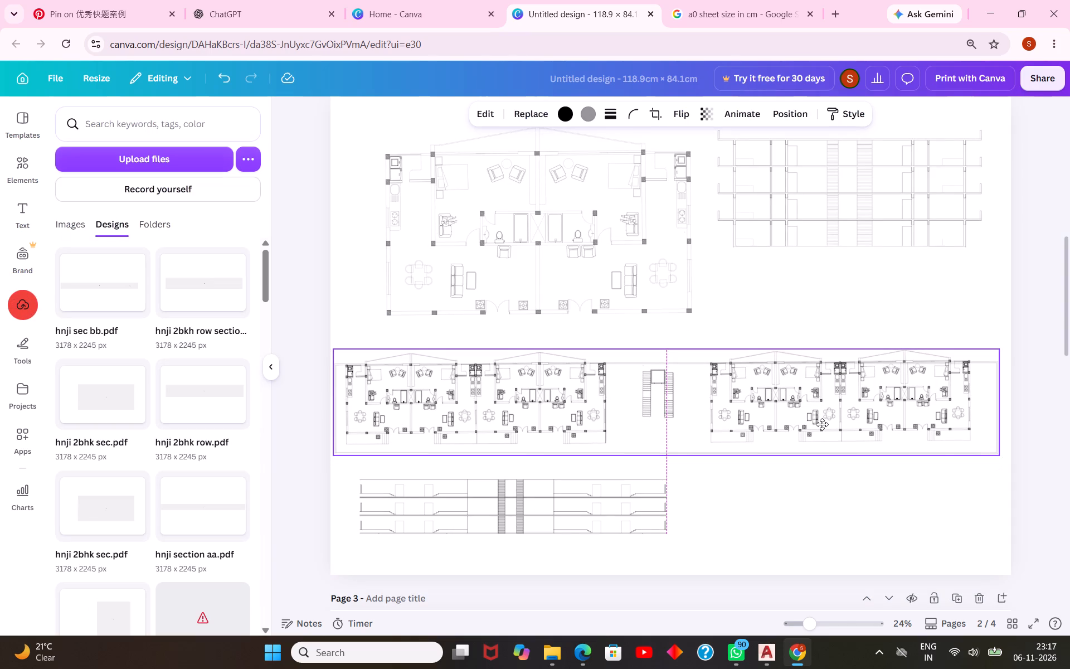
left_click_drag(822, 424, 822, 424)
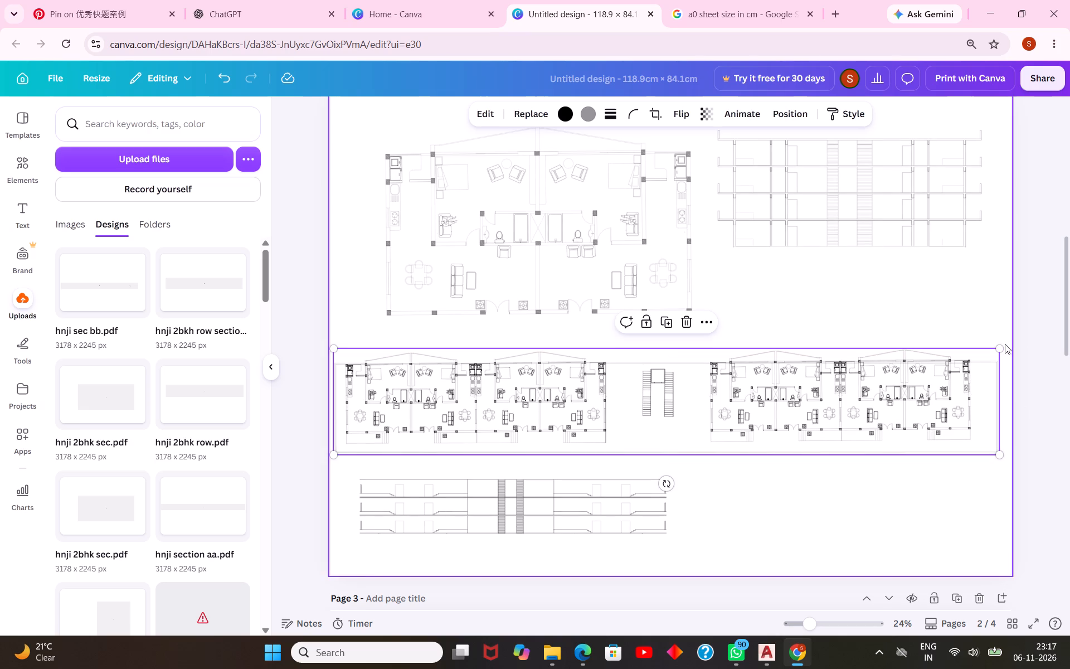
left_click_drag(999, 348, 949, 370)
left_click_drag(906, 399, 906, 399)
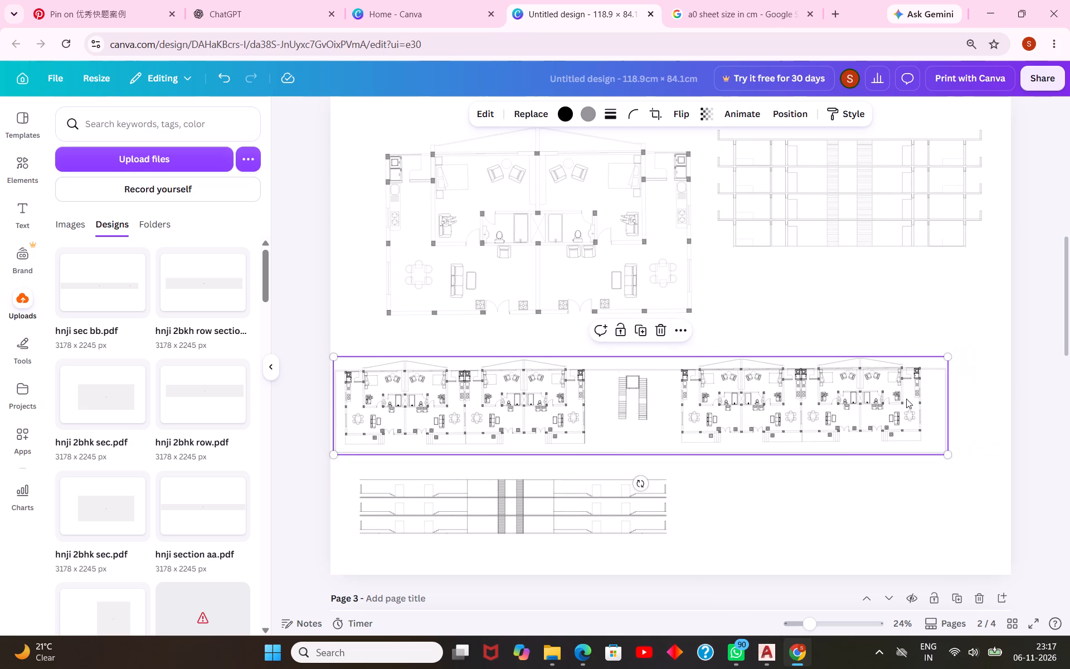
left_click_drag(906, 399, 928, 395)
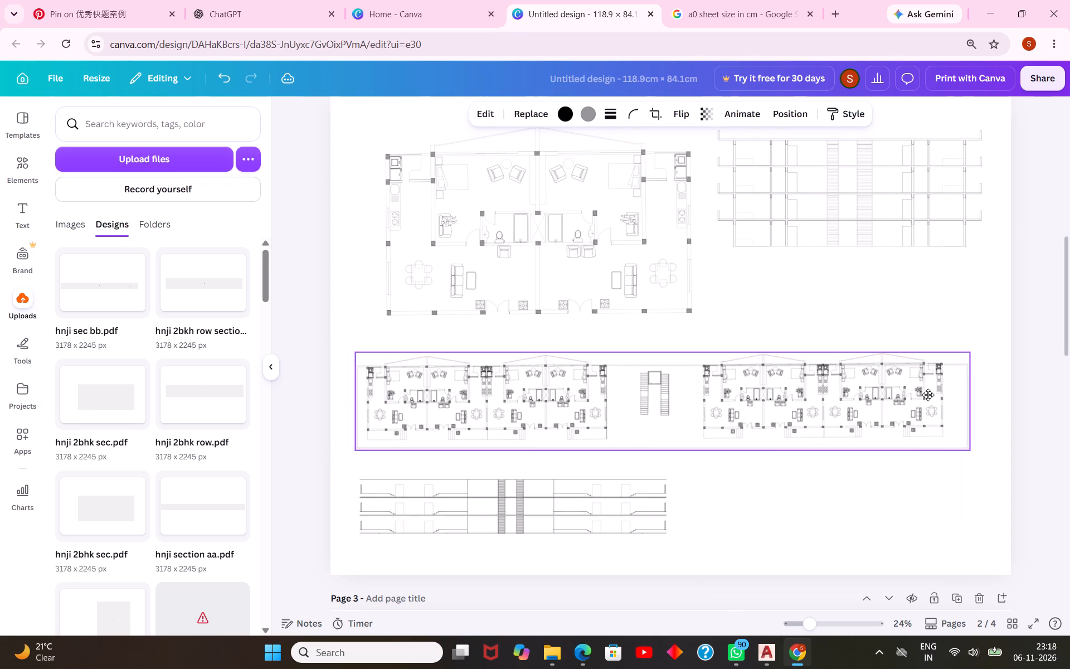
left_click_drag(928, 395, 934, 395)
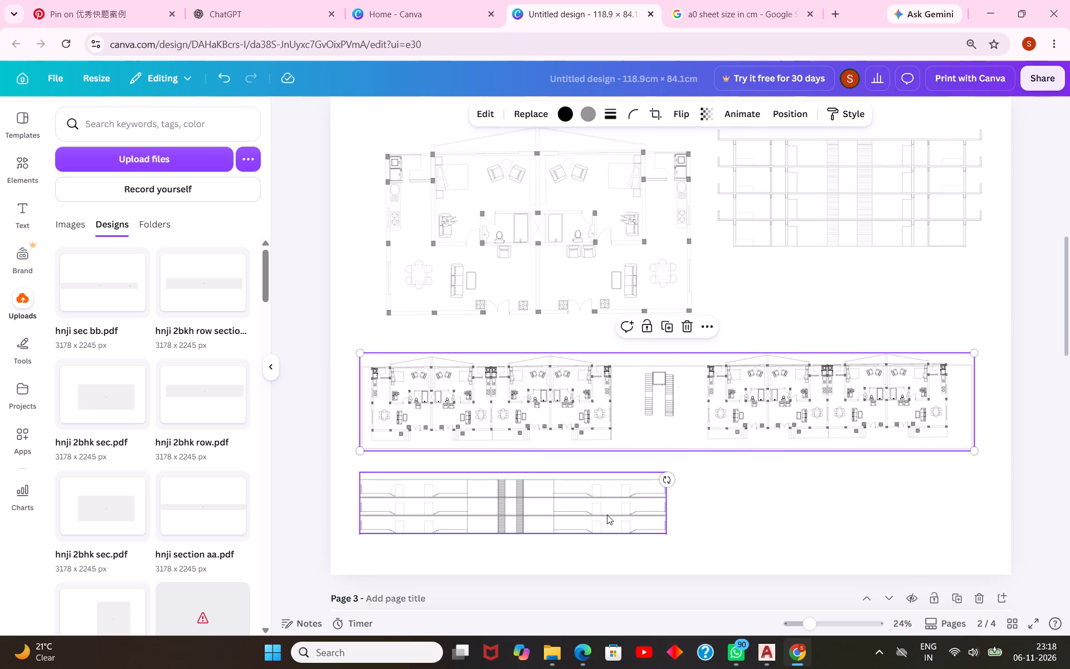
Widen the crop of the section below the row plan to its full length, shifting the drawing inside and leaving out the lowest storey.
left_click(607, 515)
left_click(638, 118)
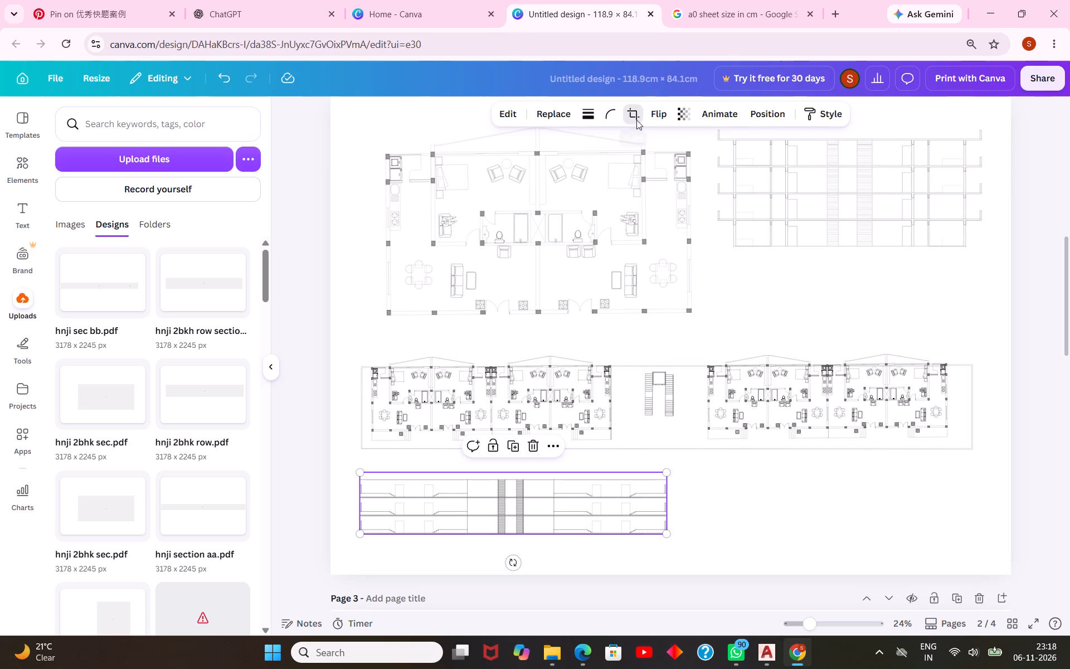
left_click_drag(670, 536, 752, 541)
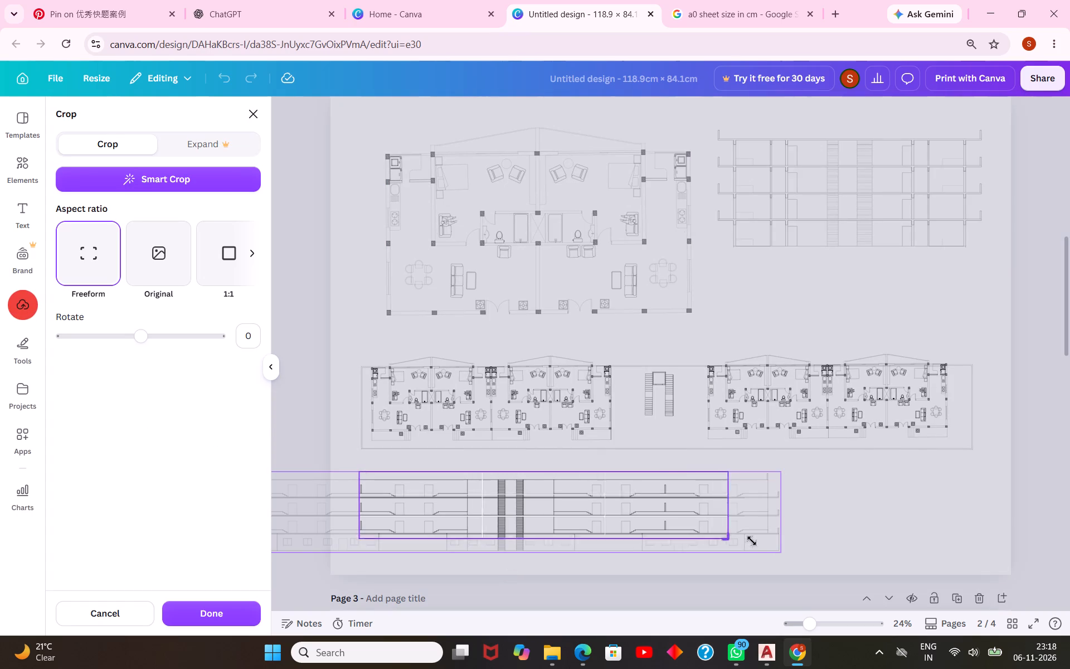
left_click_drag(752, 541, 787, 534)
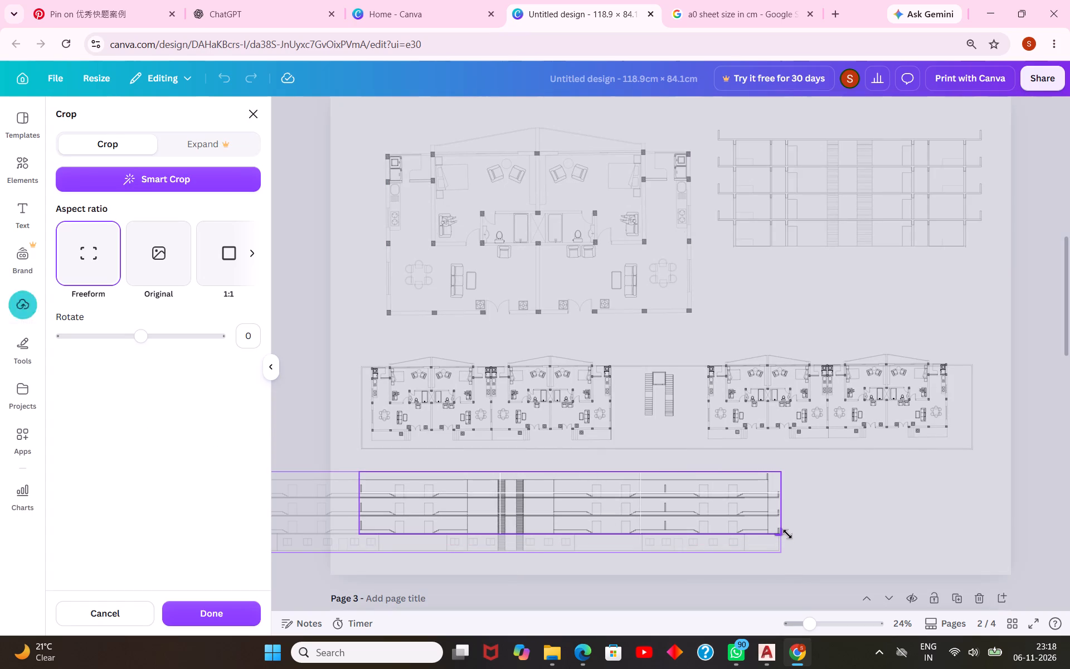
left_click_drag(787, 534, 790, 535)
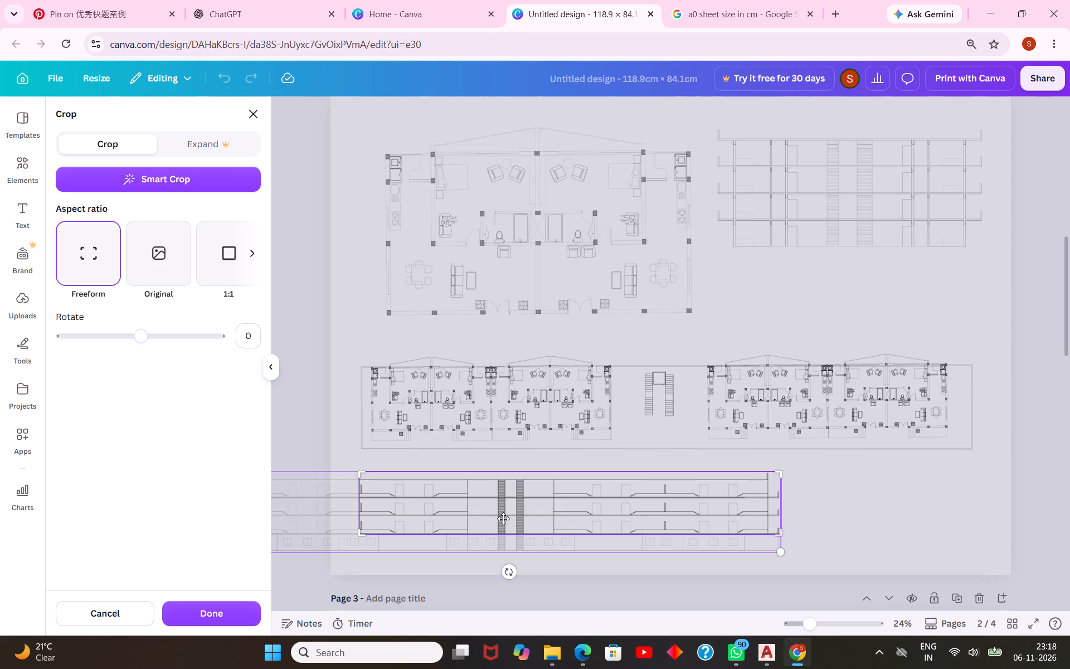
left_click_drag(503, 518, 685, 515)
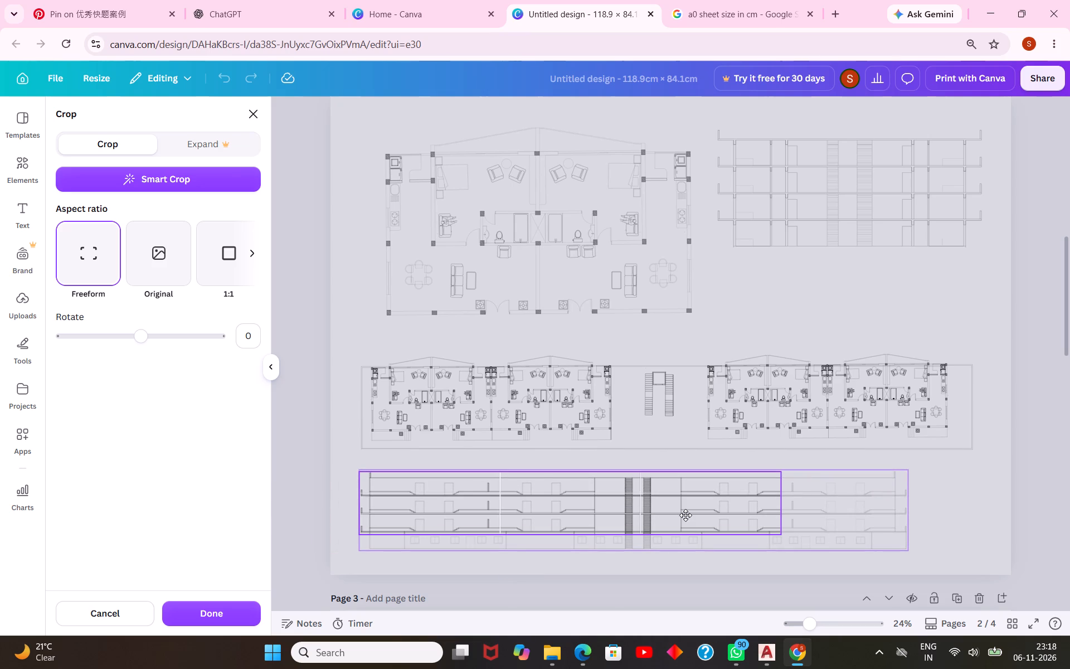
left_click_drag(685, 515, 686, 518)
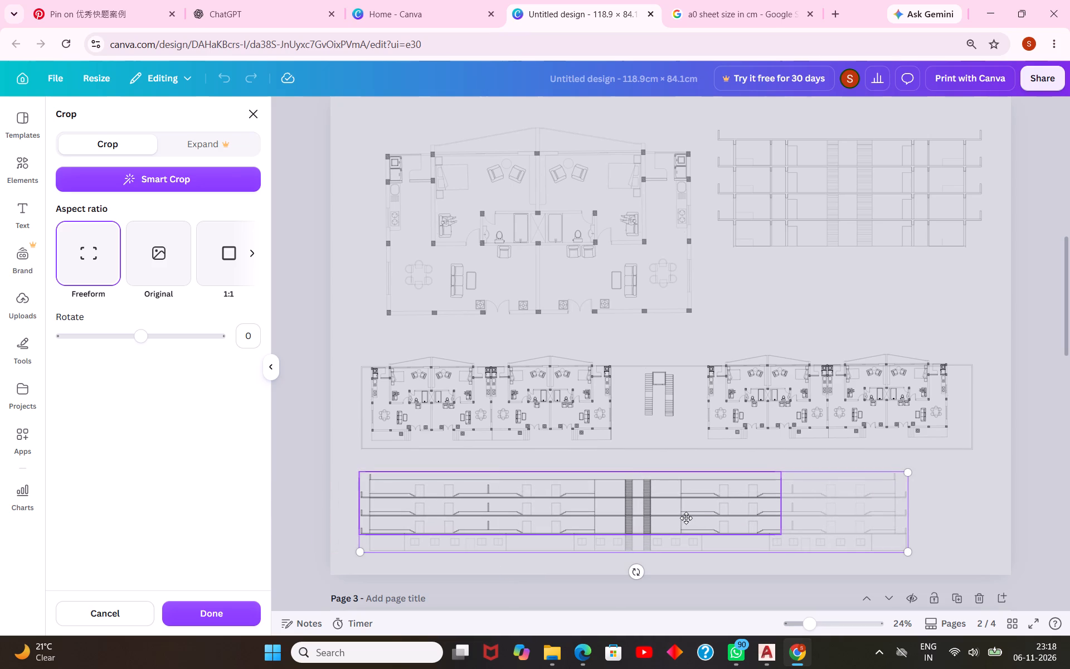
left_click_drag(784, 538, 867, 541)
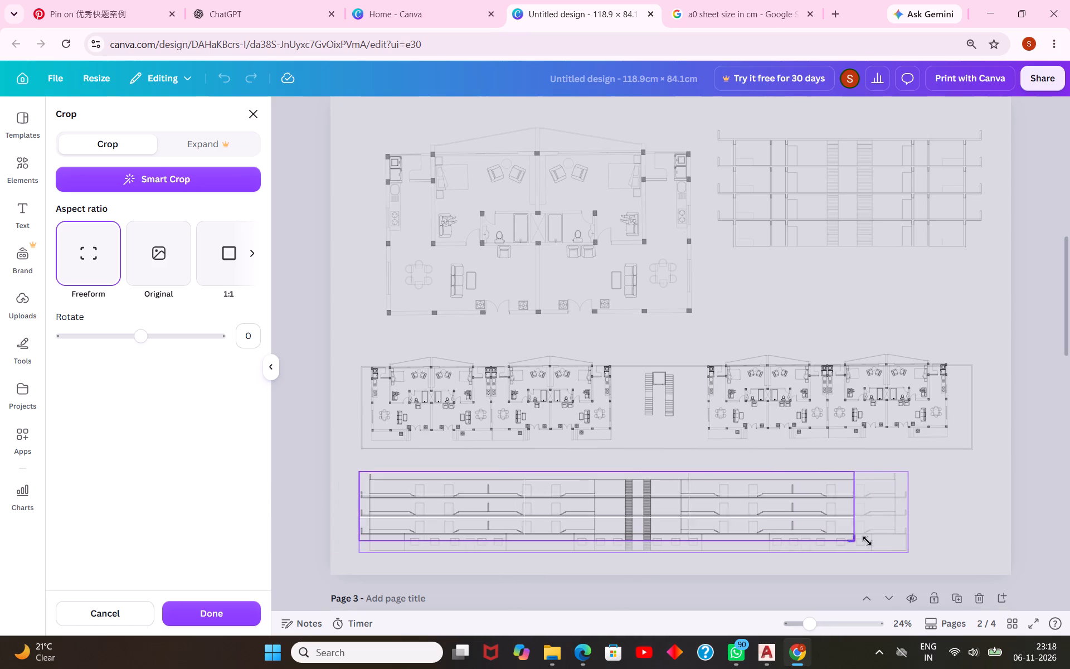
left_click_drag(867, 541, 908, 535)
left_click(958, 494)
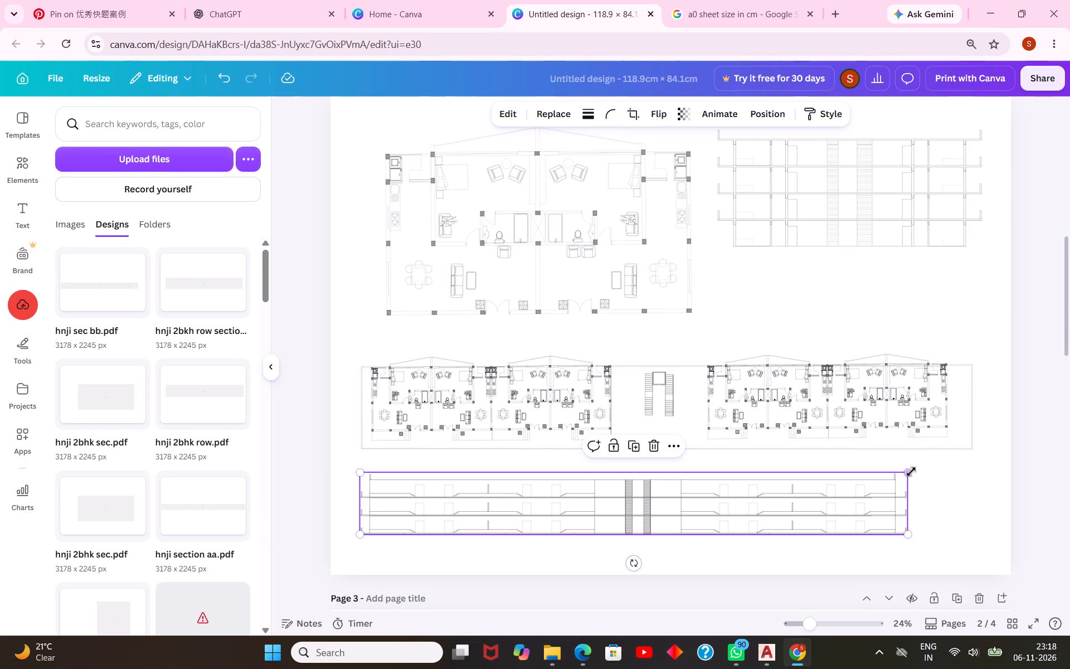
Enlarge the row section to about 107 cm wide, matching the row plan, and shift it slightly left beneath the plan.
left_click_drag(909, 472, 974, 467)
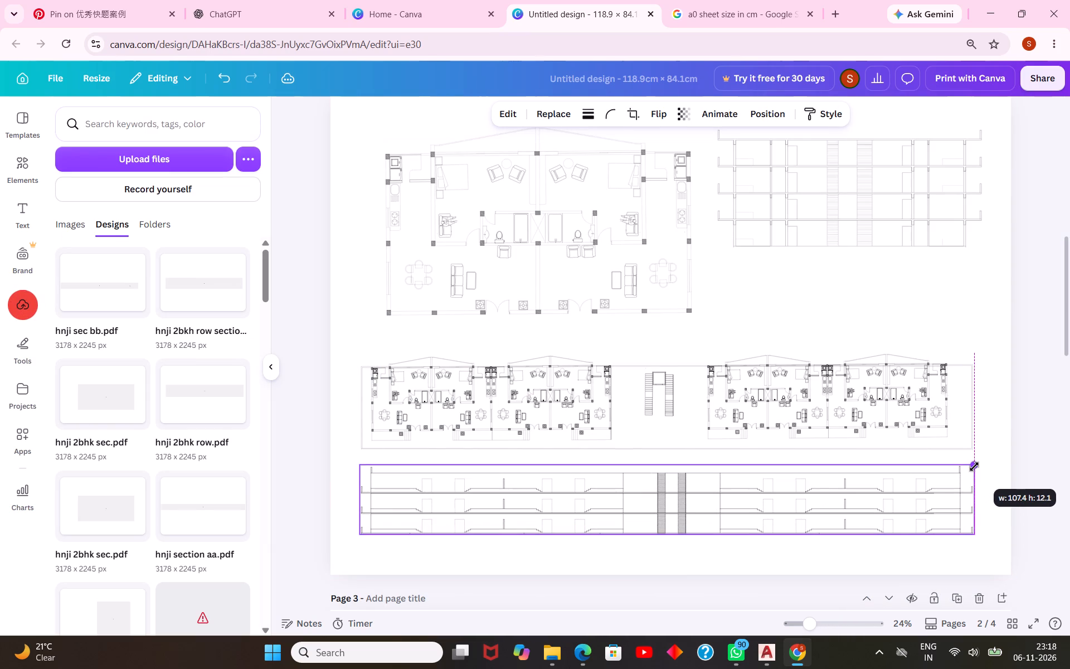
left_click_drag(974, 467, 972, 468)
left_click_drag(868, 498, 858, 508)
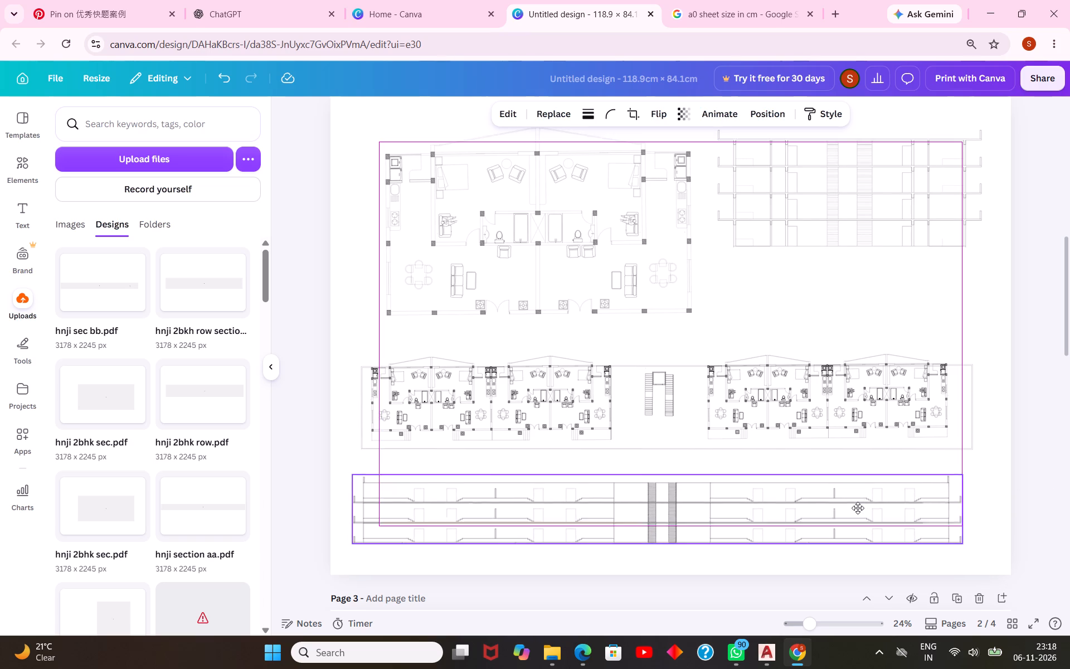
left_click_drag(858, 508, 854, 517)
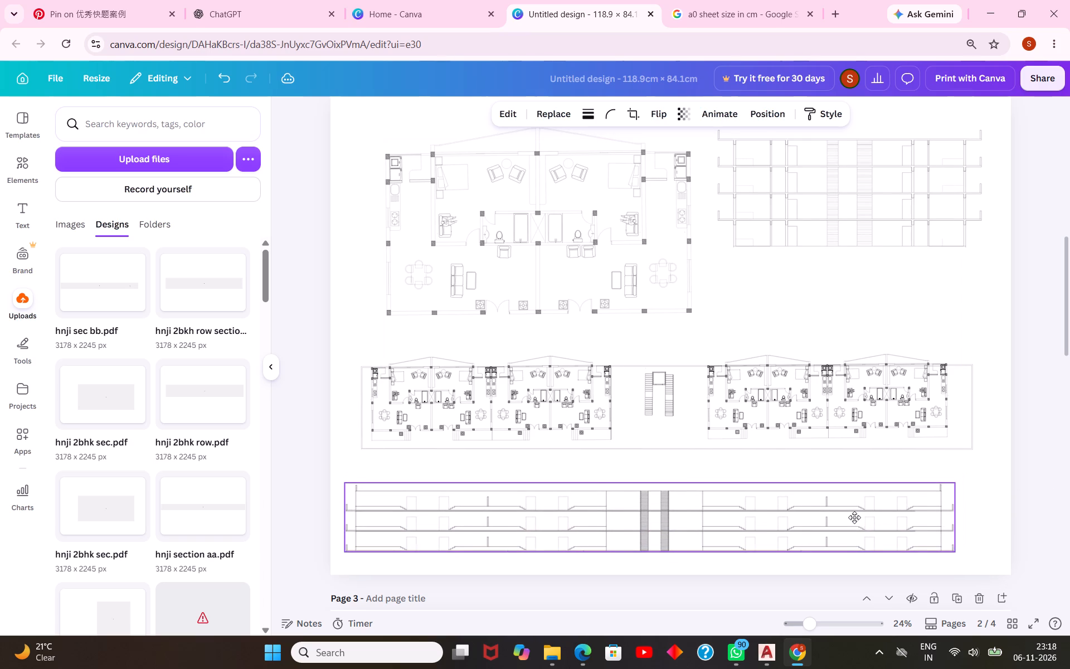
left_click_drag(854, 517, 854, 510)
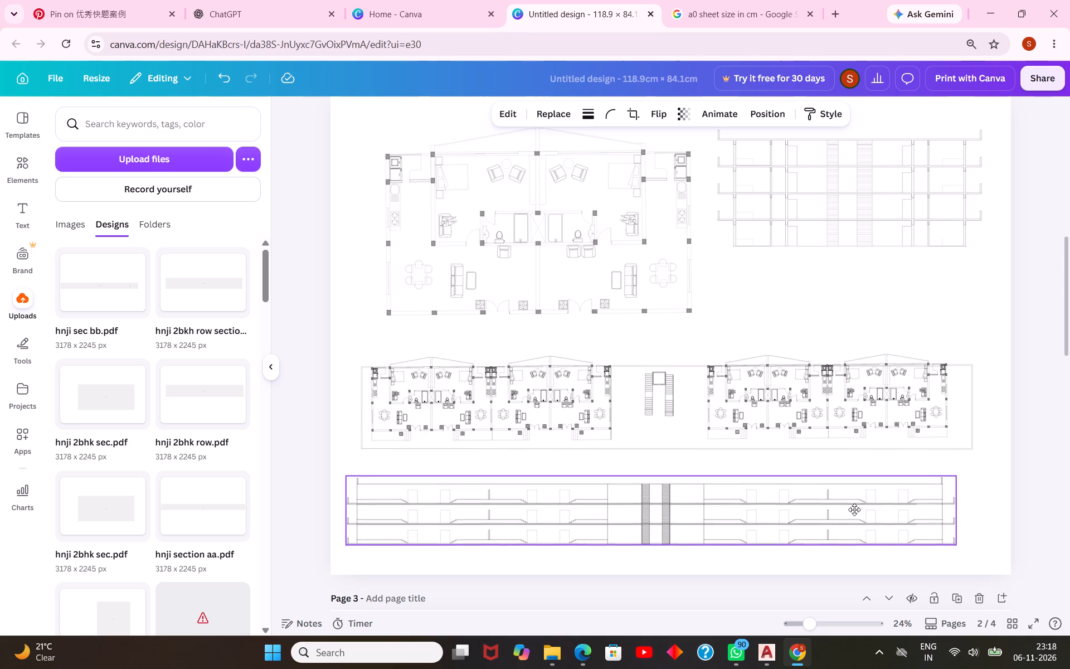
left_click_drag(854, 510, 853, 501)
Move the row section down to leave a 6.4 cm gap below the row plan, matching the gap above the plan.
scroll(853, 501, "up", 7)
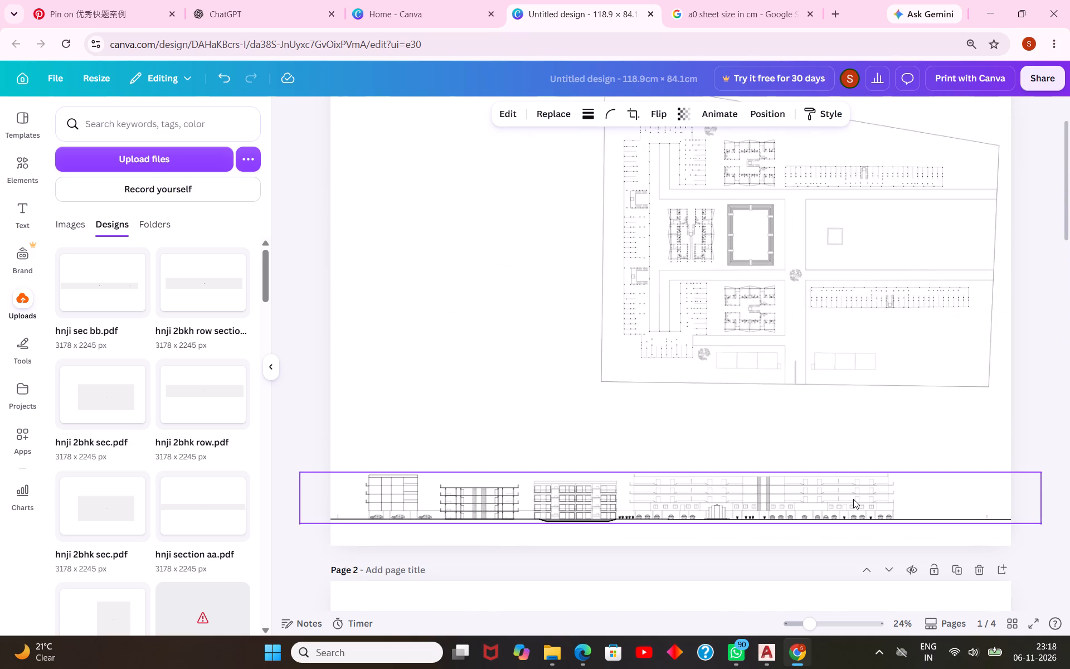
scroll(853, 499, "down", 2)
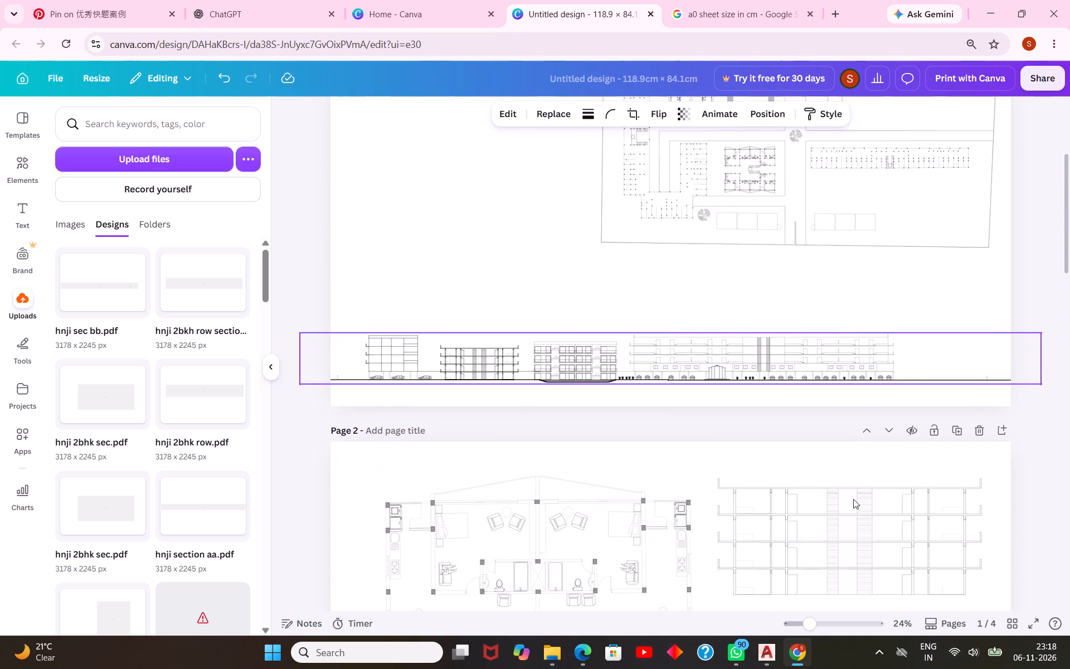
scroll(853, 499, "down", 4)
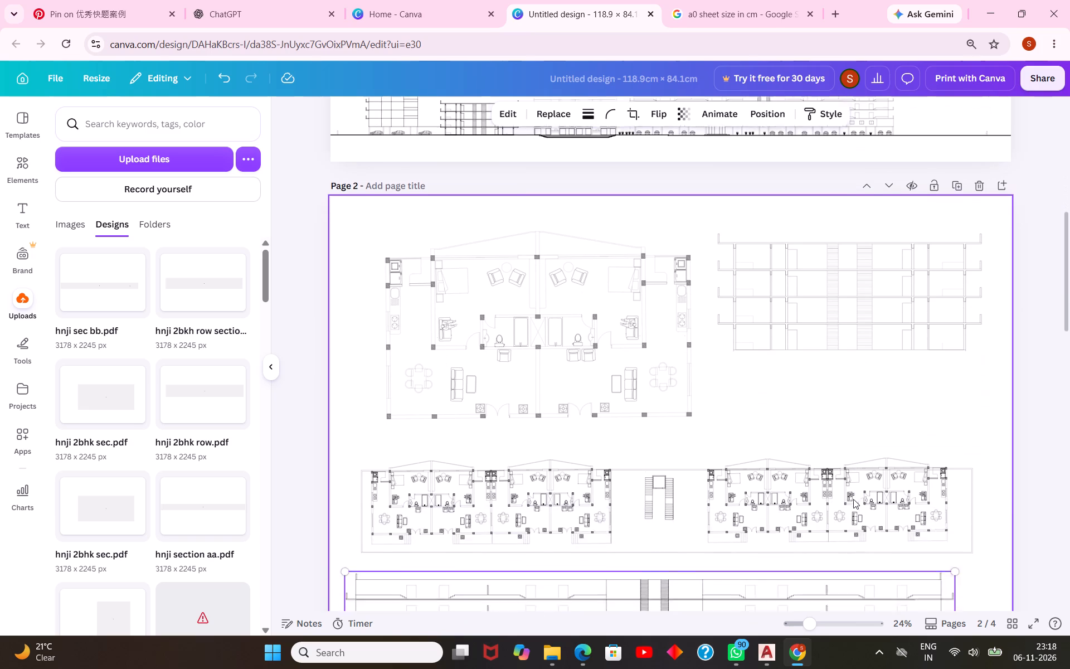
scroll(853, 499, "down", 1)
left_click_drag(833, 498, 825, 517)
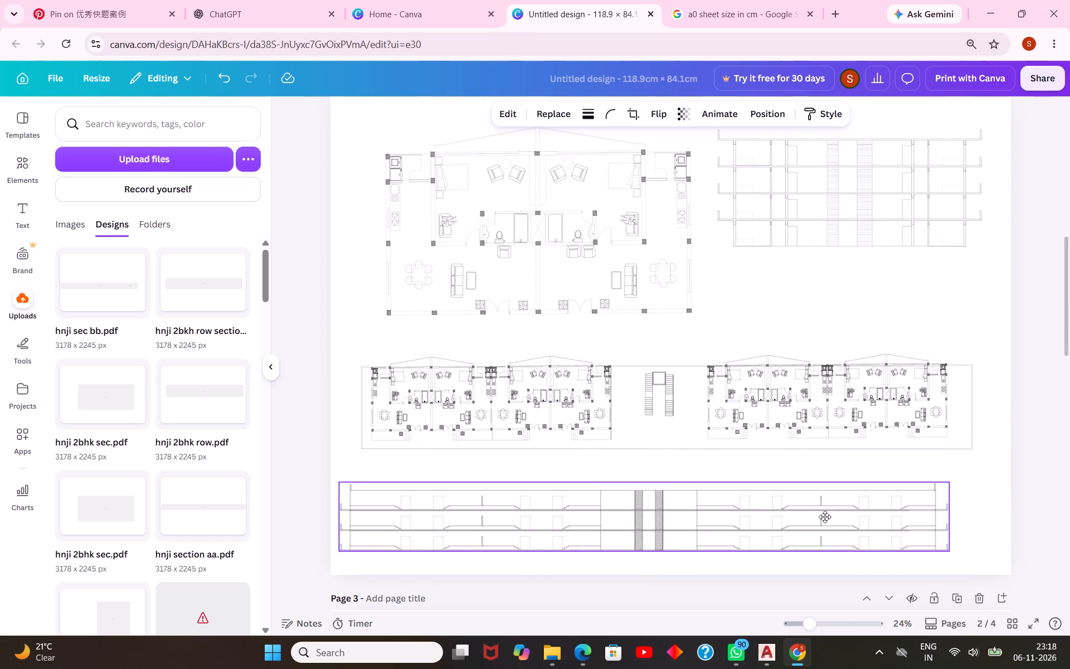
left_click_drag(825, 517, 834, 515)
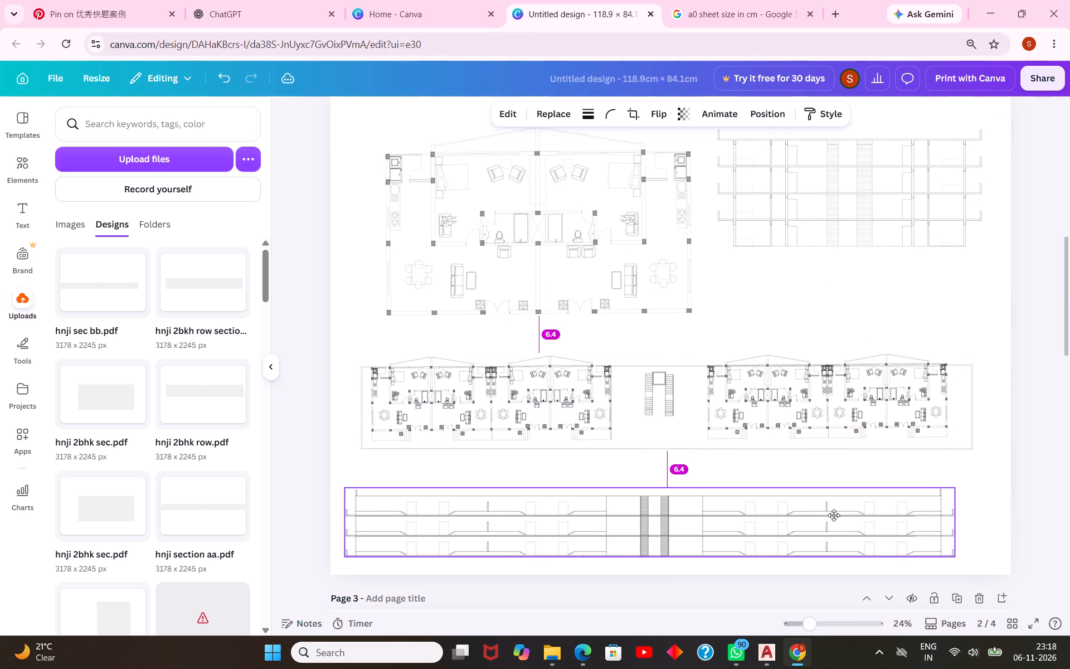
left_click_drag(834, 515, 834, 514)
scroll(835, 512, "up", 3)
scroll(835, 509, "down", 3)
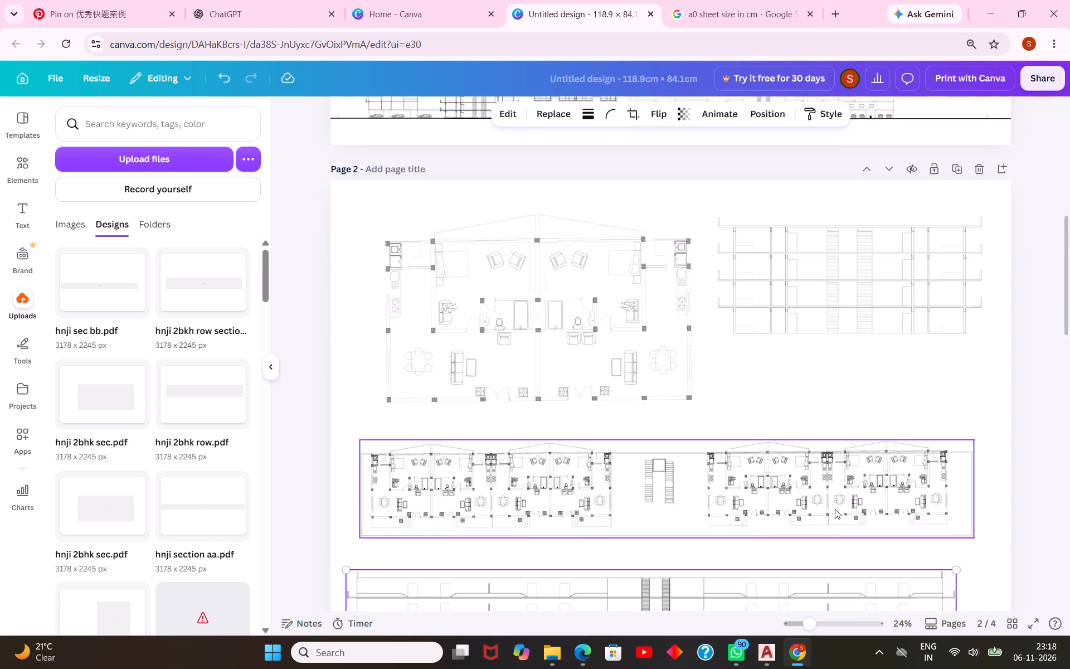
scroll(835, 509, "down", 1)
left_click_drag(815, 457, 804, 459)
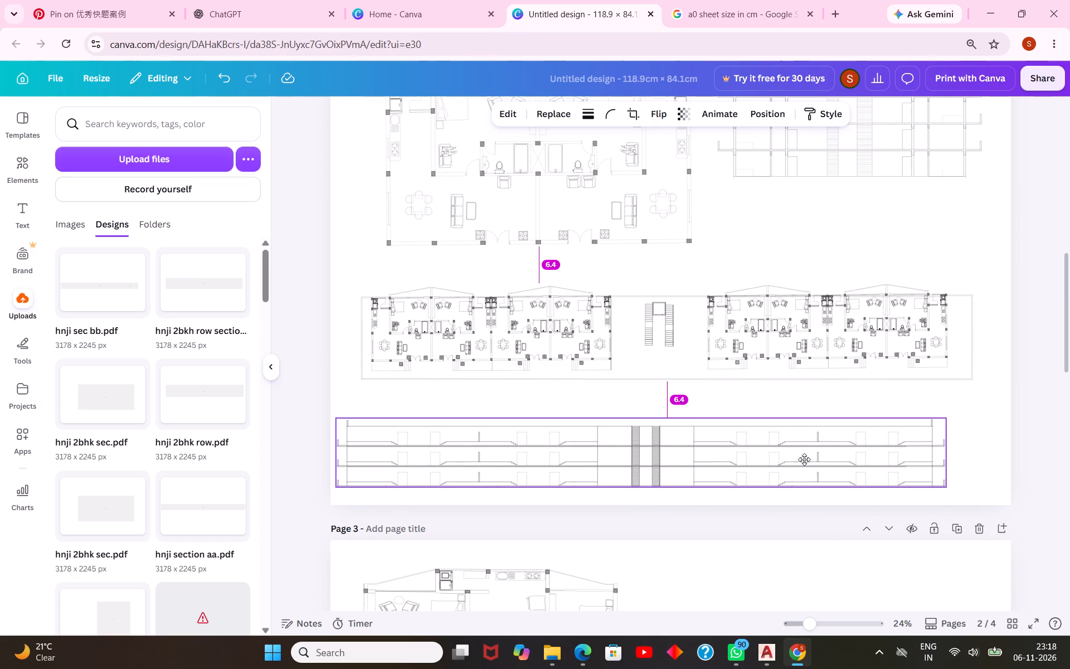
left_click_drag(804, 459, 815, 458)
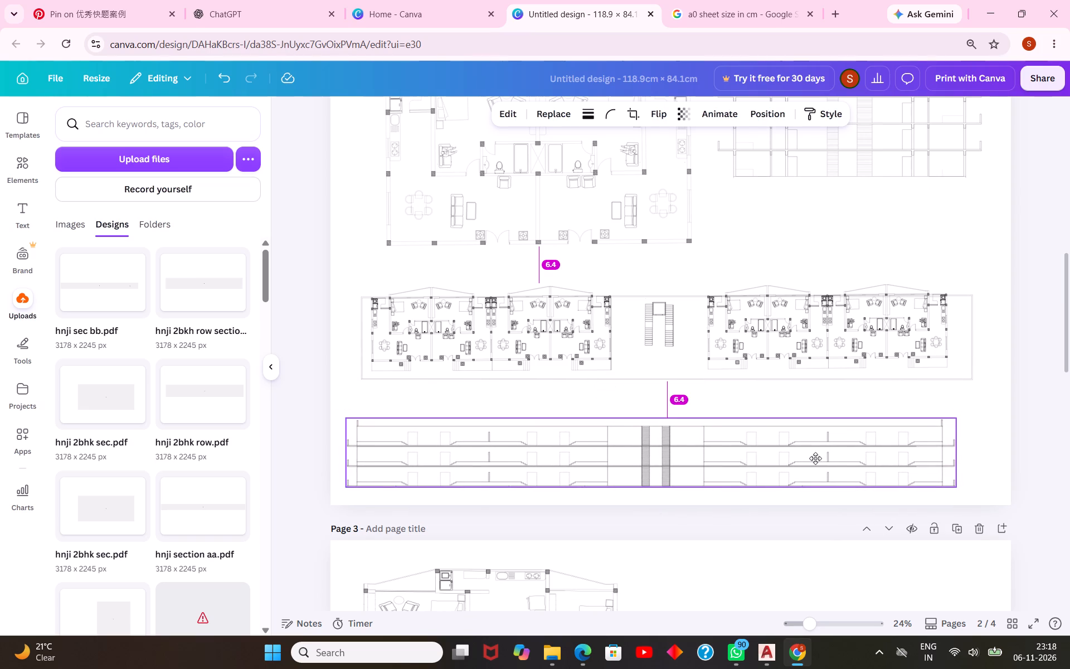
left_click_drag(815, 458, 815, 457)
Reposition the row section closer beneath the row plan, leaving a narrower gap between them and more margin at the page bottom.
left_click_drag(815, 457, 815, 439)
scroll(815, 439, "up", 2)
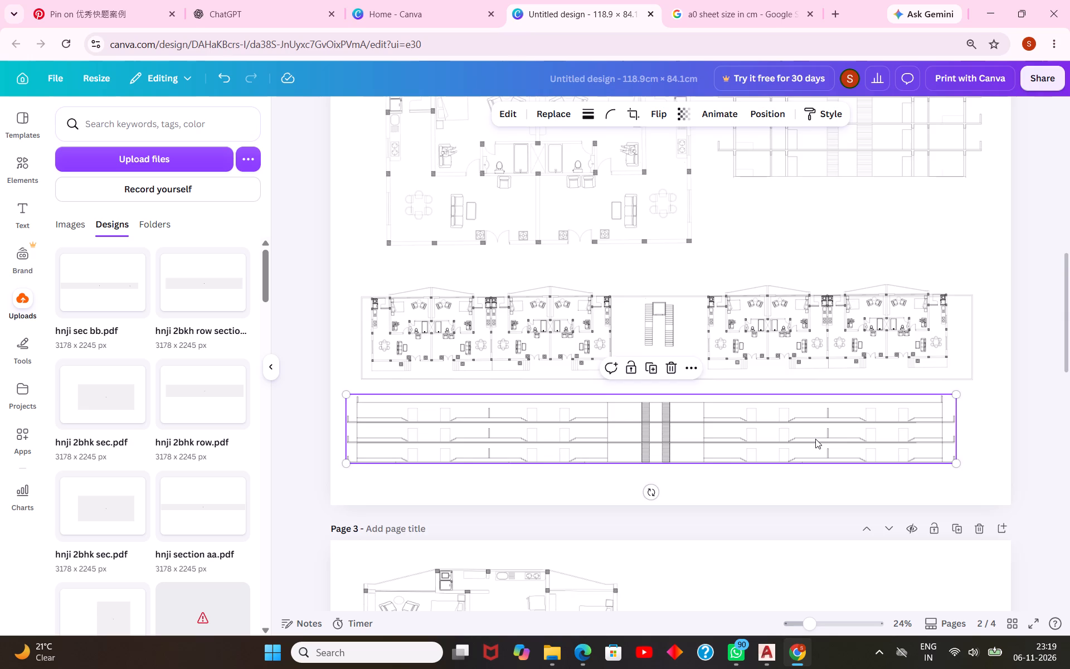
scroll(815, 439, "up", 4)
scroll(815, 439, "down", 2)
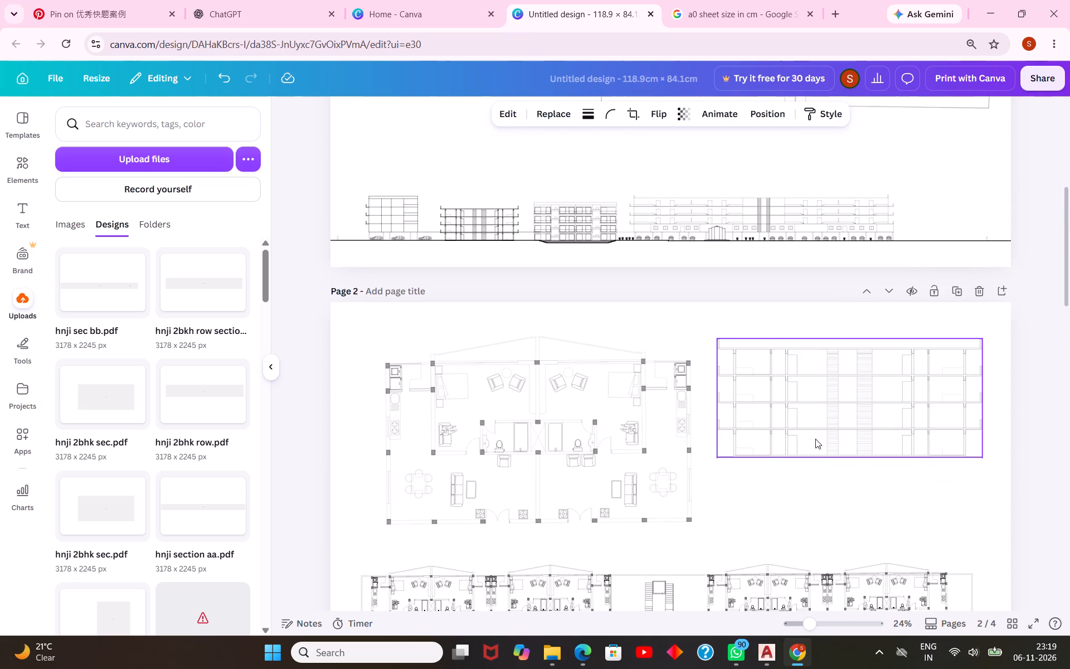
scroll(815, 439, "down", 4)
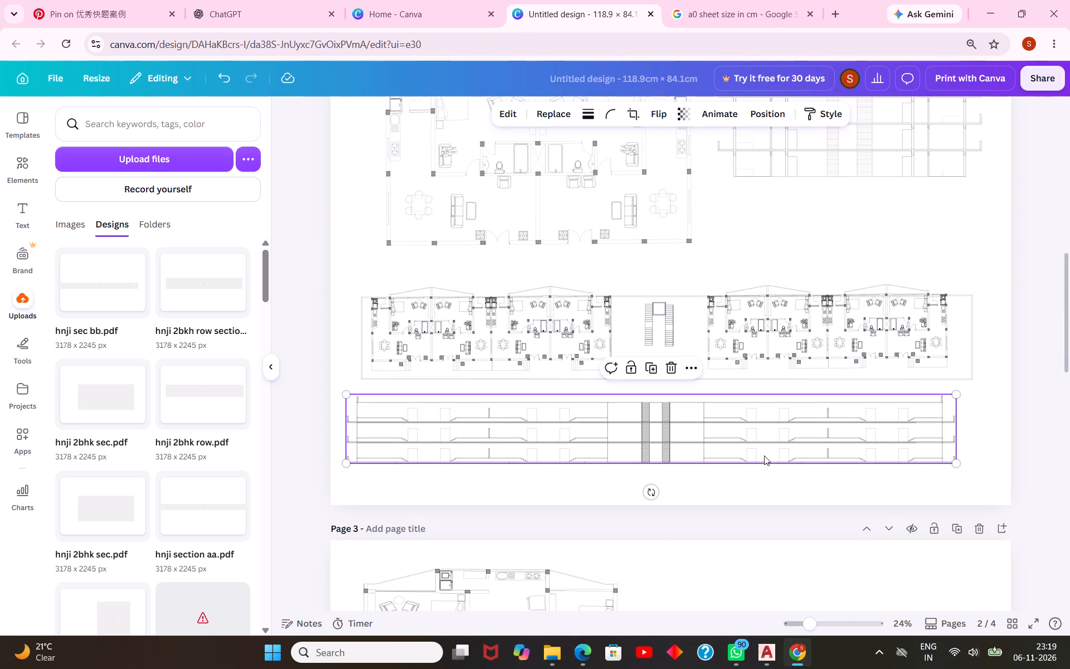
left_click_drag(789, 436, 785, 446)
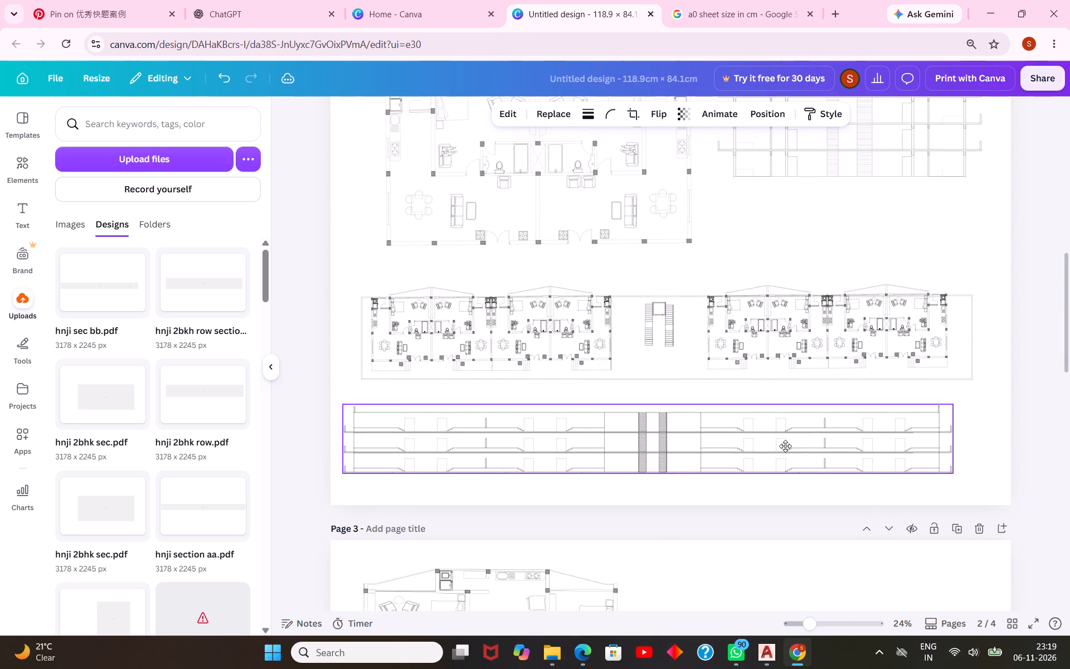
left_click_drag(785, 446, 789, 452)
Shrink the row section at the bottom of page 2 to about 96 cm wide, keeping it near the left margin.
left_click_drag(961, 408, 930, 420)
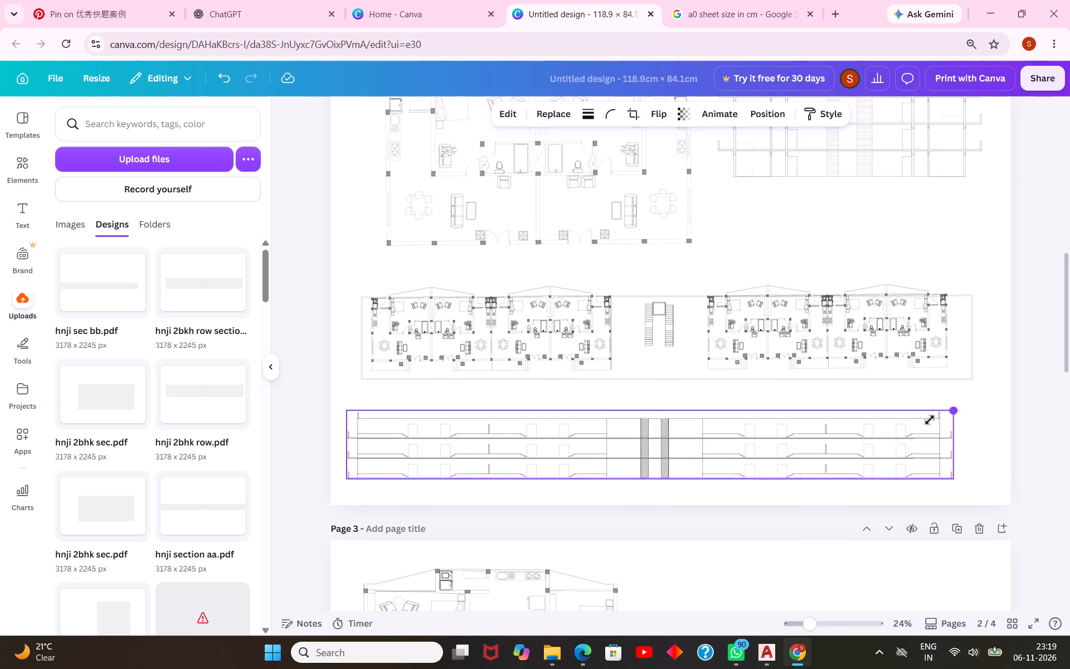
left_click_drag(930, 420, 904, 426)
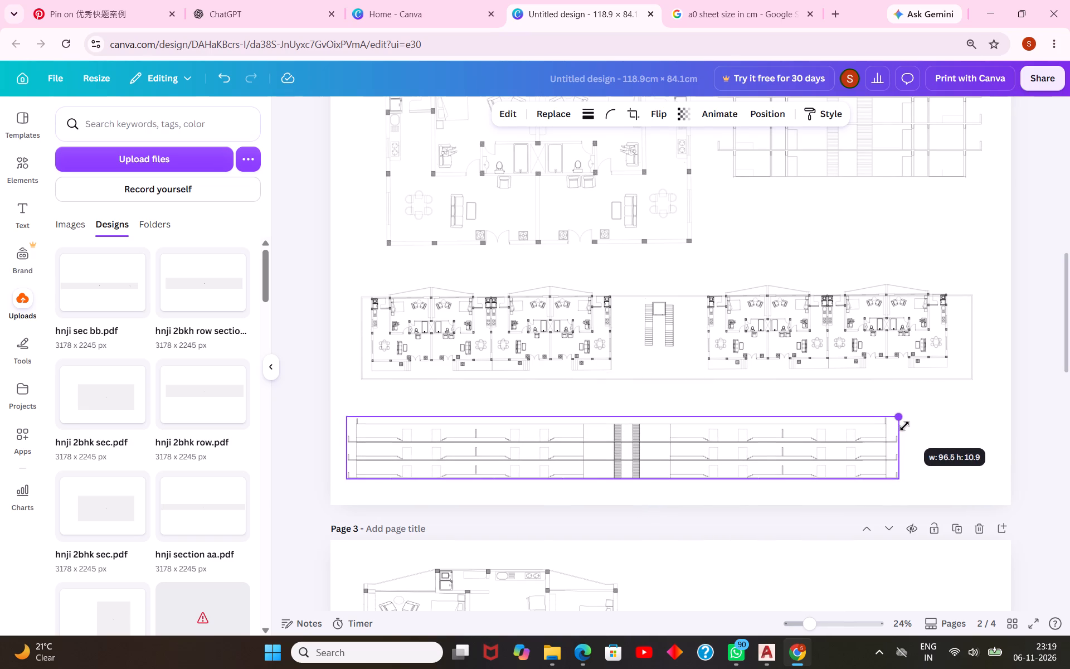
left_click_drag(904, 426, 906, 426)
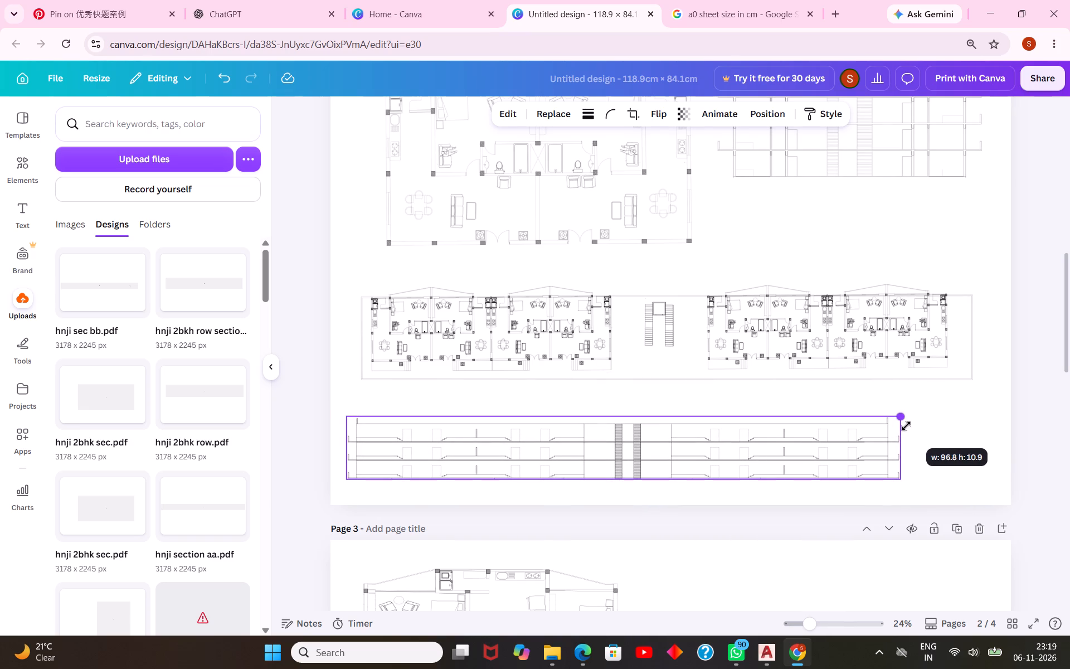
left_click_drag(906, 426, 902, 428)
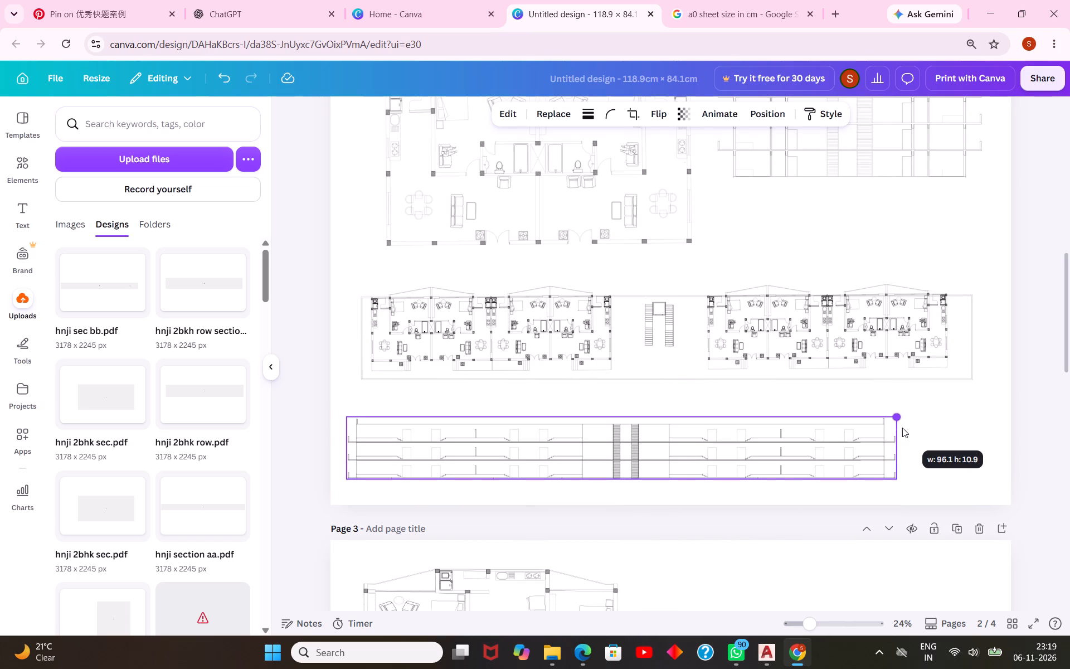
left_click(966, 414)
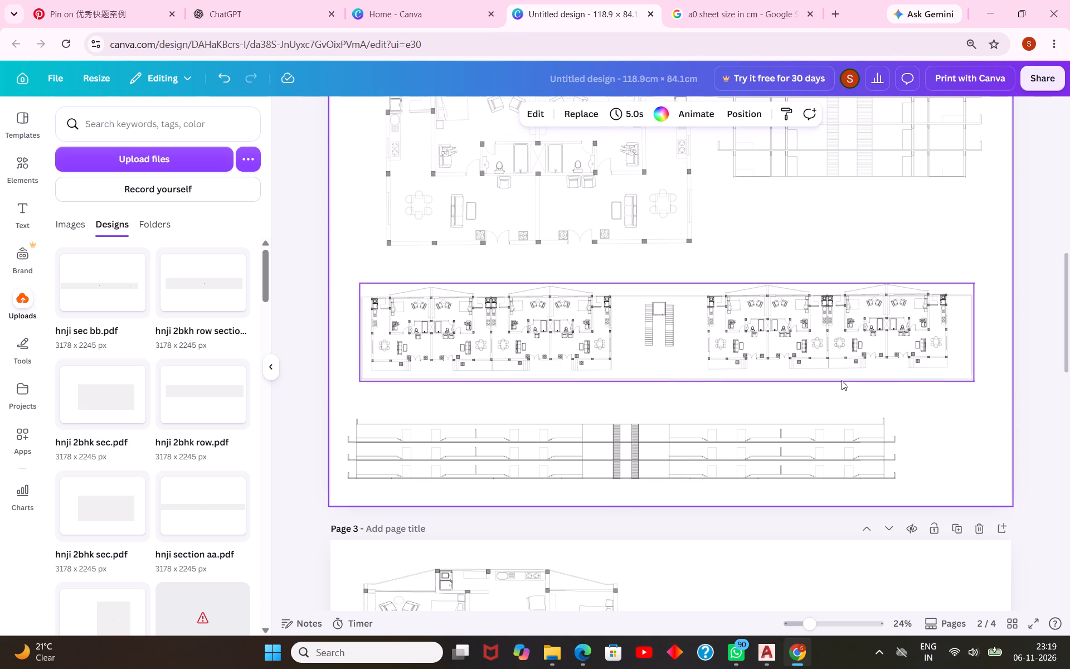
Crop the outermost housing block off the left end of the row plan, up to the shared wall with the adjoining block.
scroll(843, 397, "up", 3)
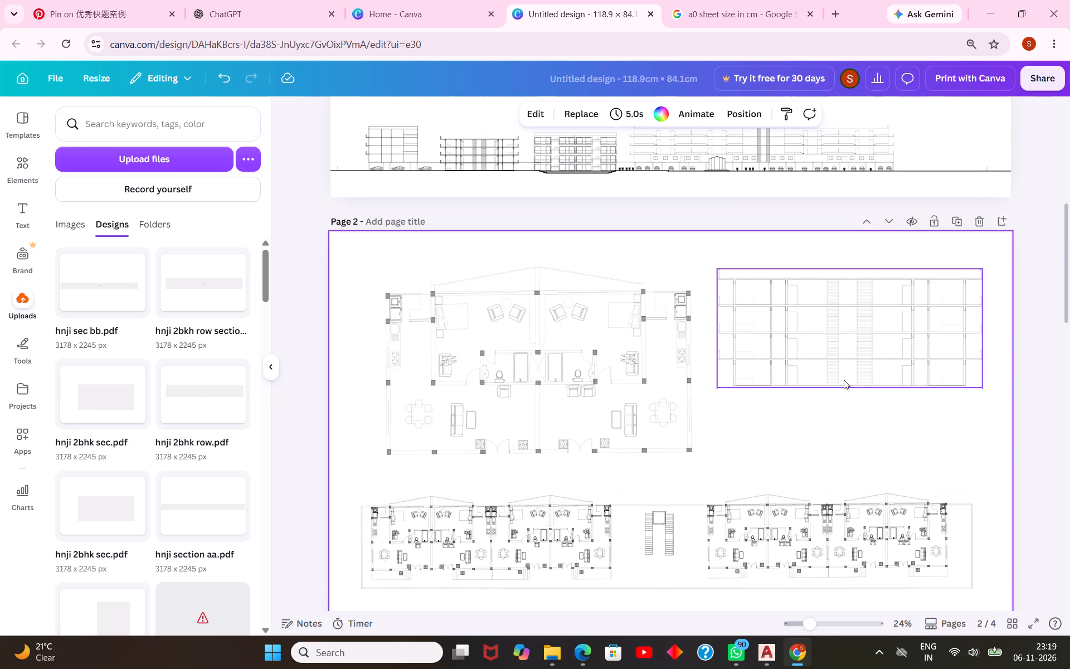
scroll(434, 557, "up", 2)
scroll(464, 518, "down", 4)
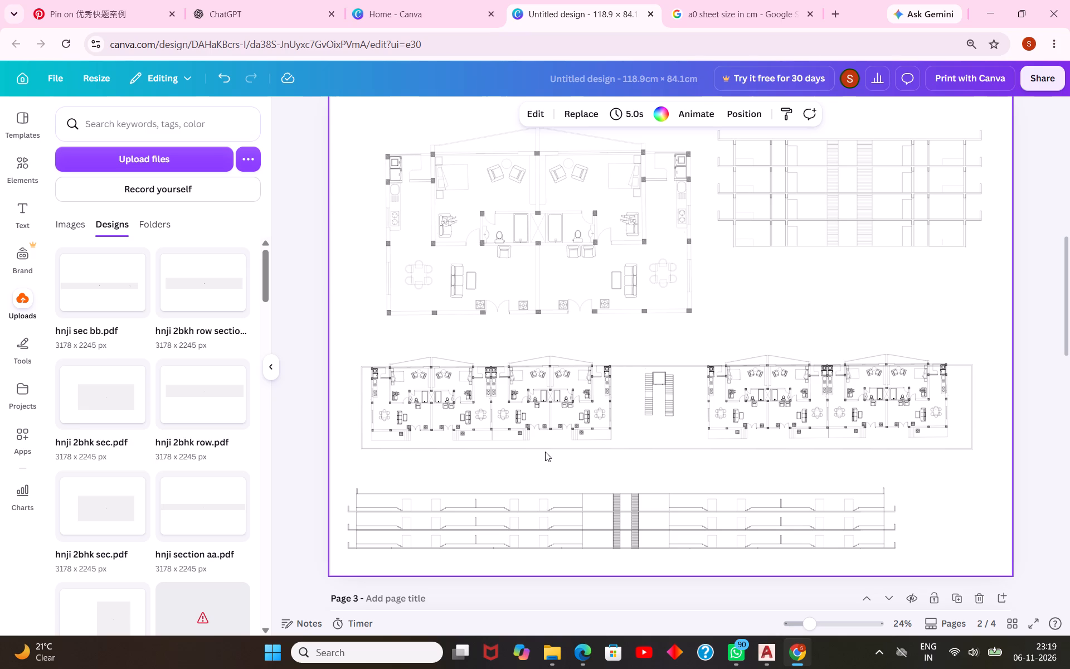
left_click(644, 408)
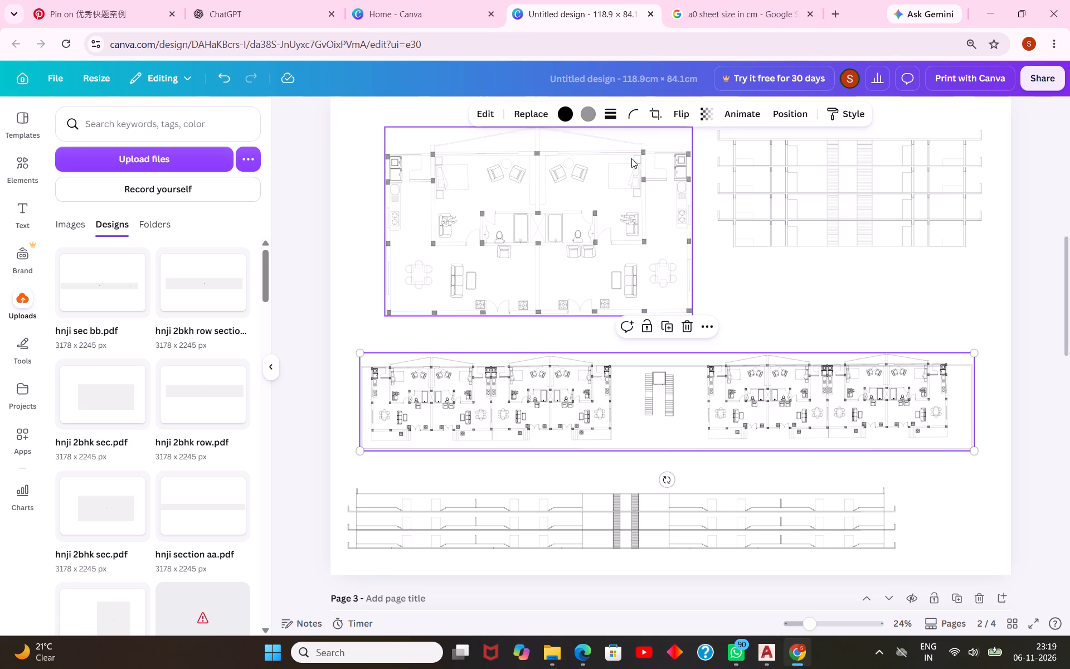
left_click(658, 120)
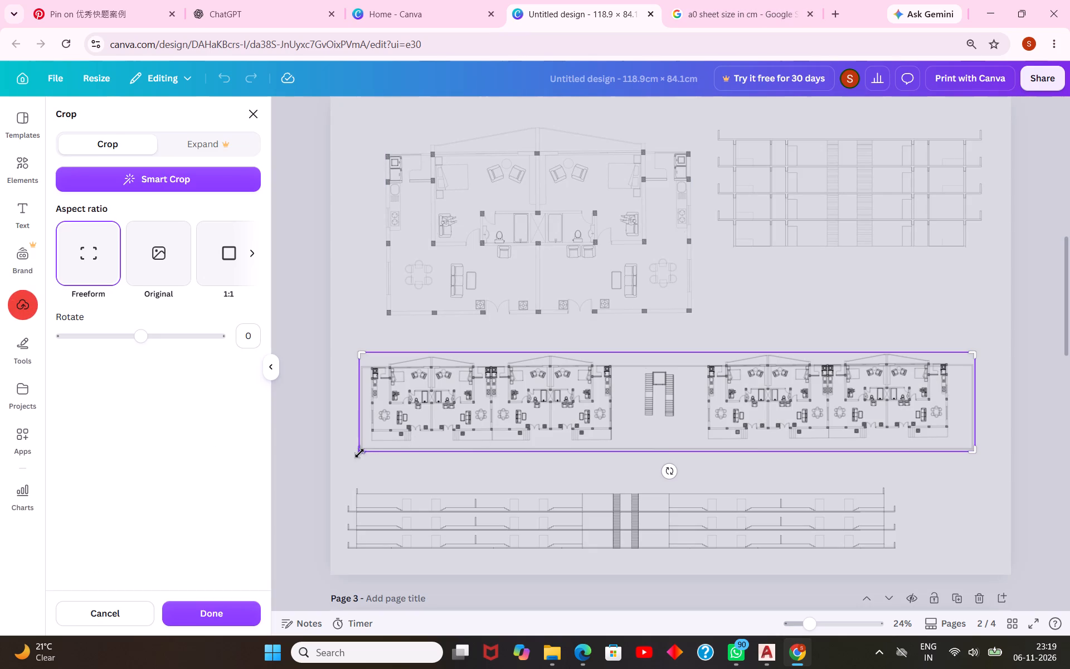
scroll(367, 443, "up", 1)
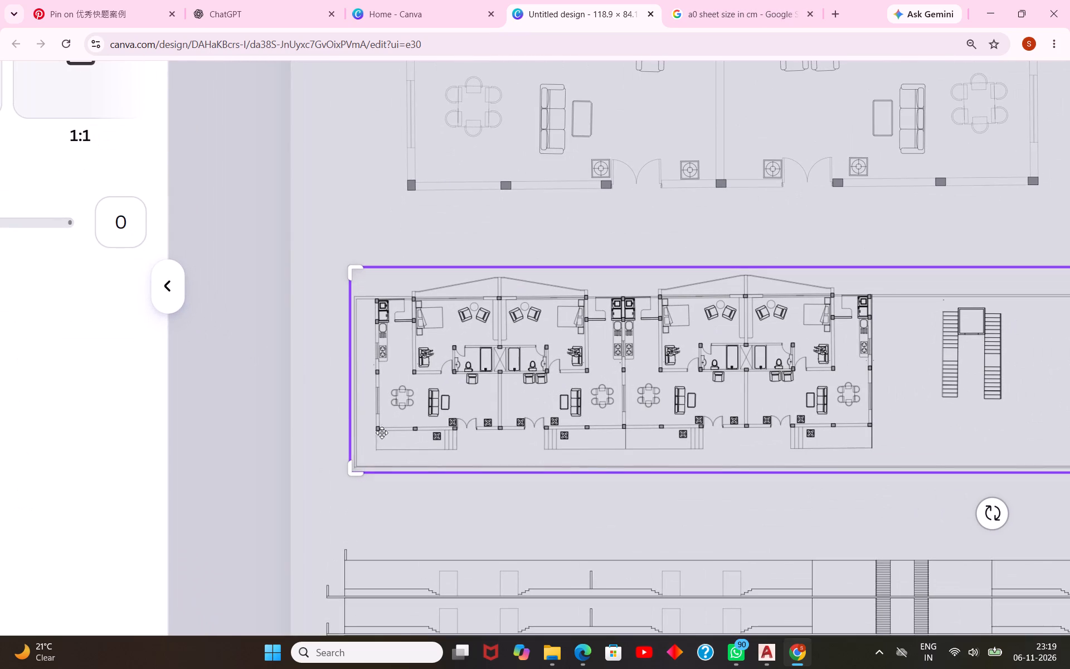
left_click_drag(352, 472, 619, 491)
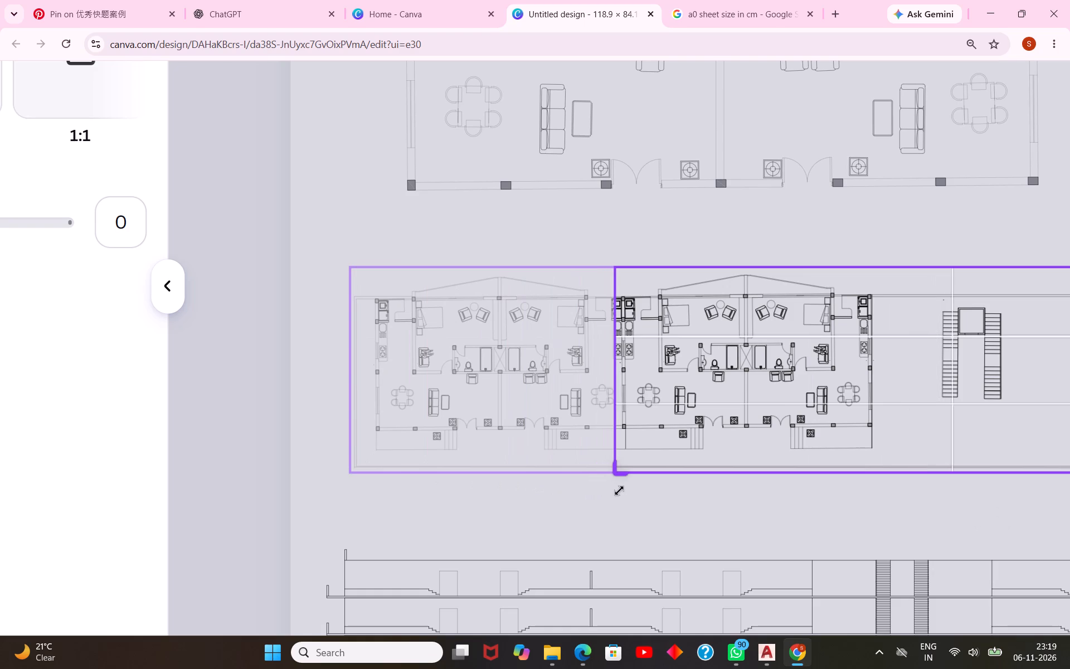
left_click_drag(619, 491, 622, 491)
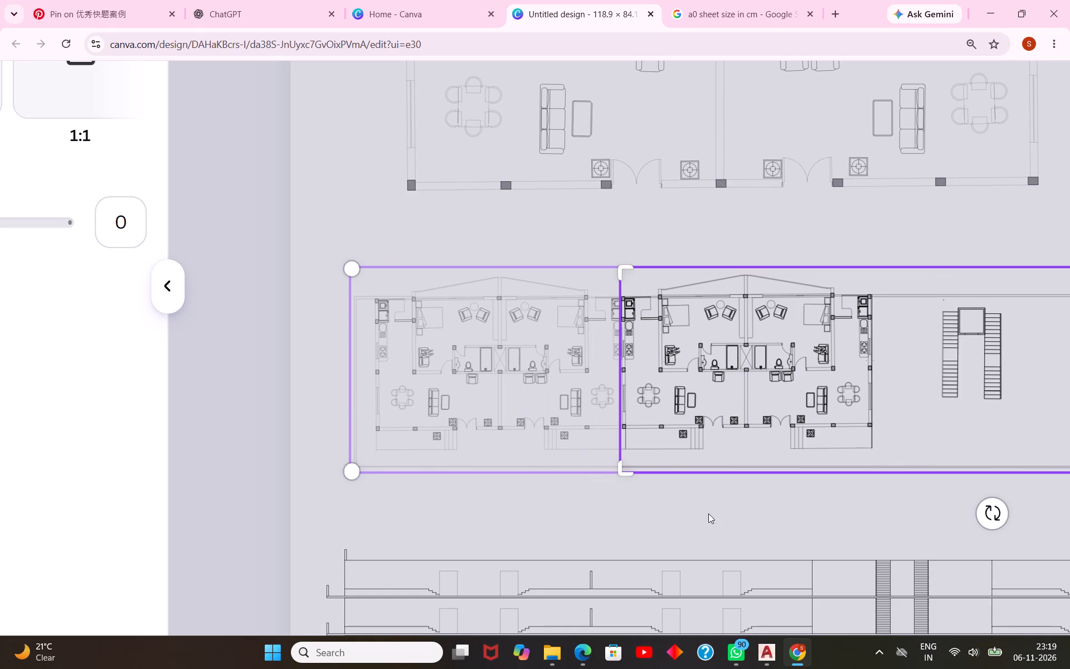
left_click(604, 515)
Crop the outermost housing block off the right end of the row plan and trim its lower edge, leaving one block each side of the staircase.
scroll(735, 444, "down", 2)
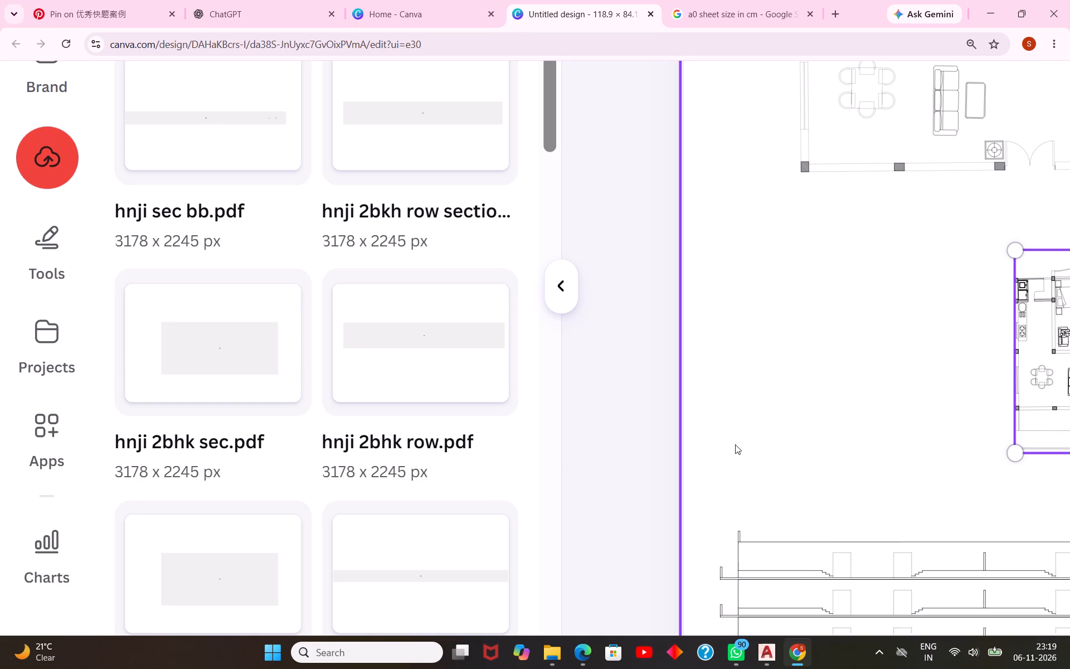
scroll(736, 443, "down", 1)
scroll(746, 440, "up", 1)
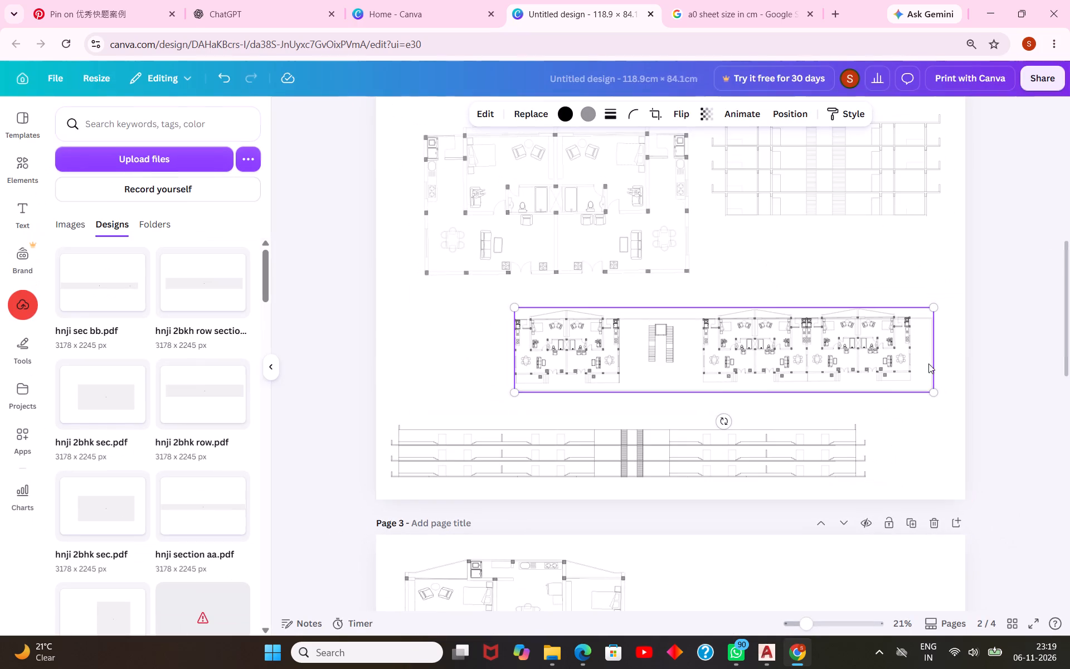
scroll(918, 350, "left", 1)
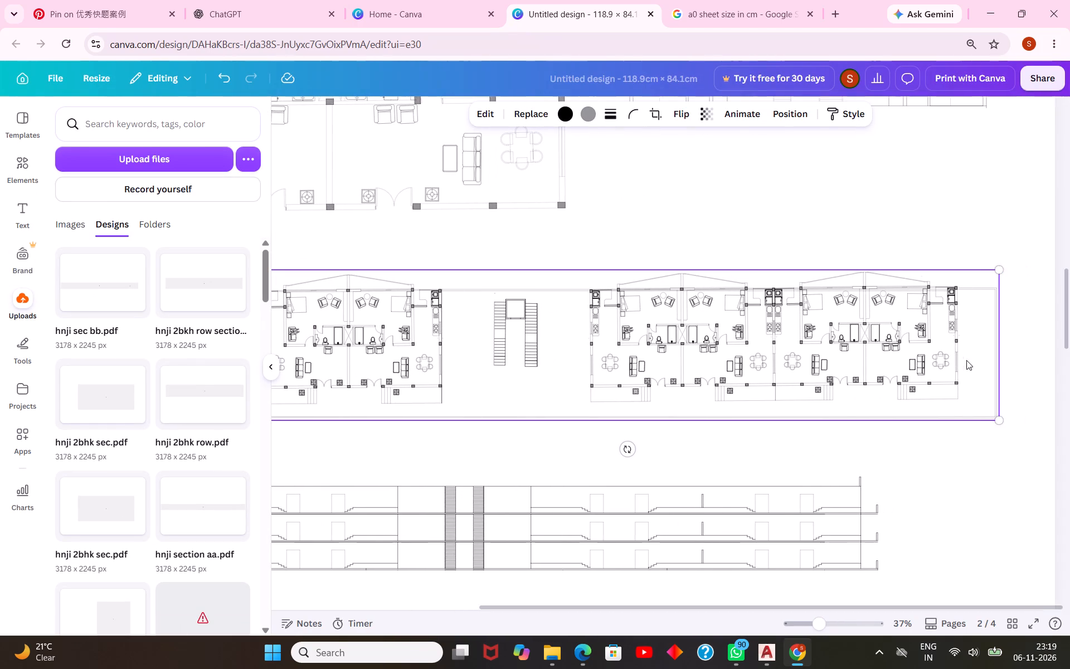
scroll(966, 360, "left", 1)
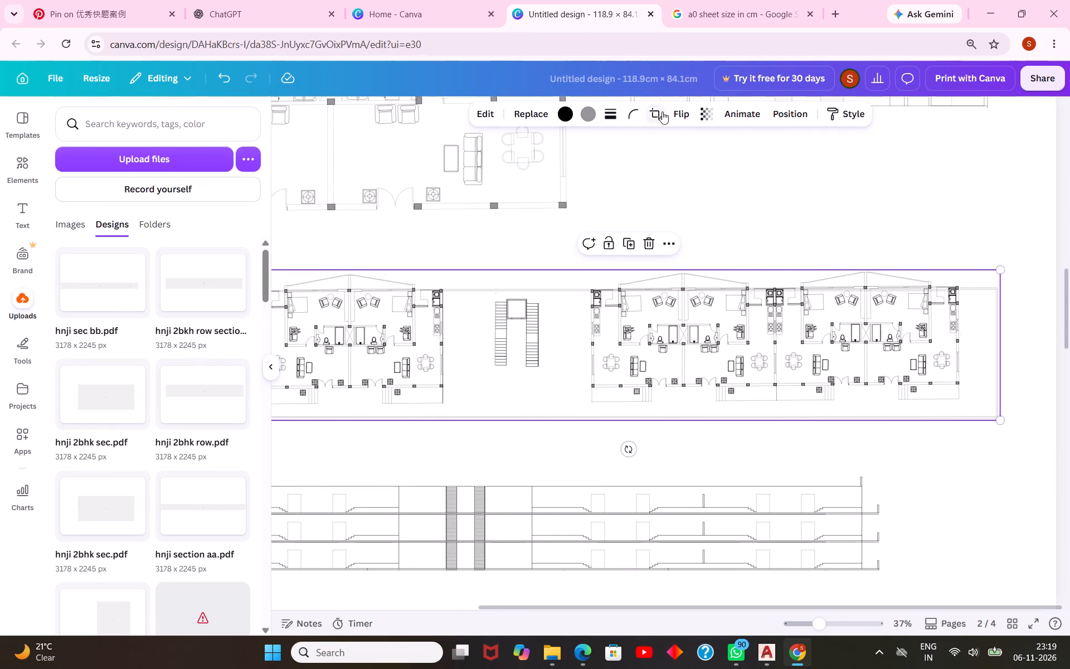
left_click(662, 111)
left_click_drag(1001, 423, 911, 410)
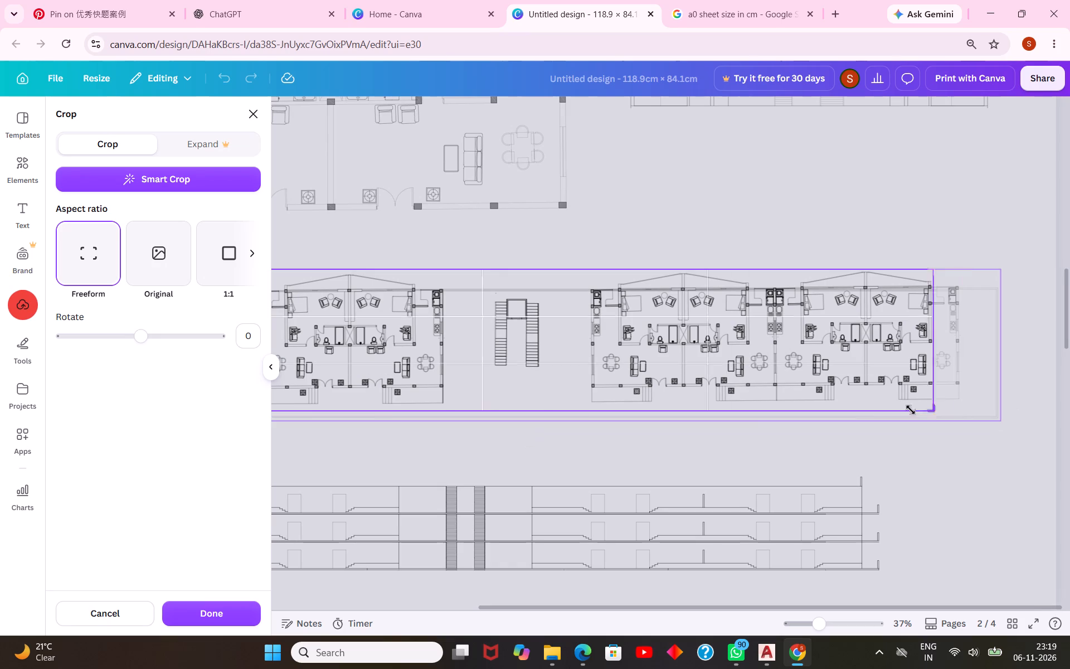
left_click_drag(911, 410, 778, 410)
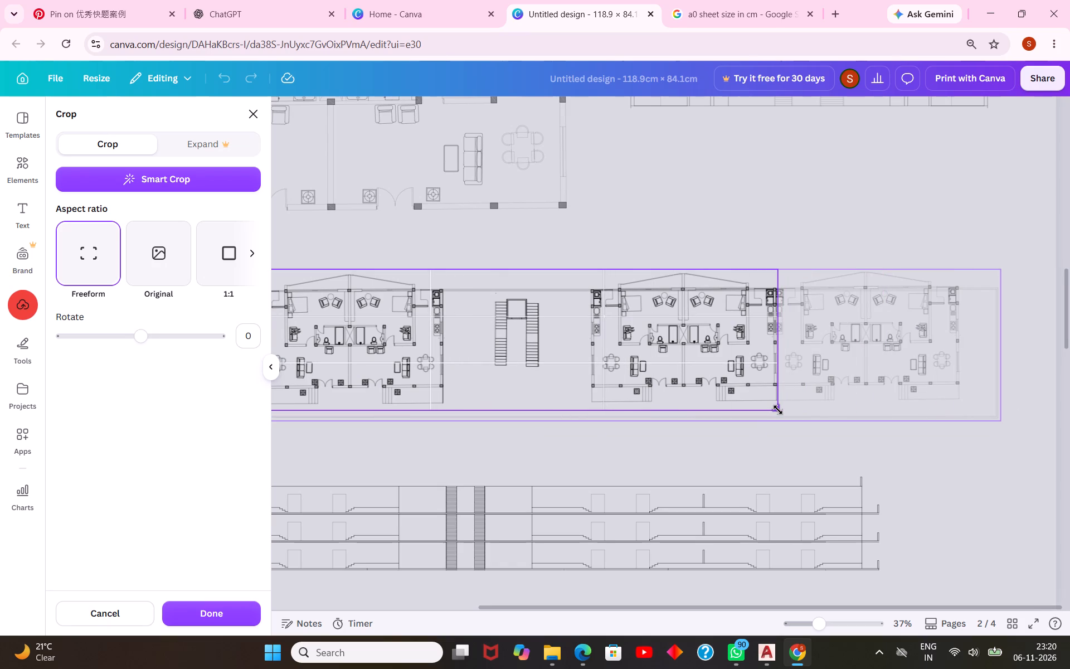
left_click_drag(778, 410, 777, 410)
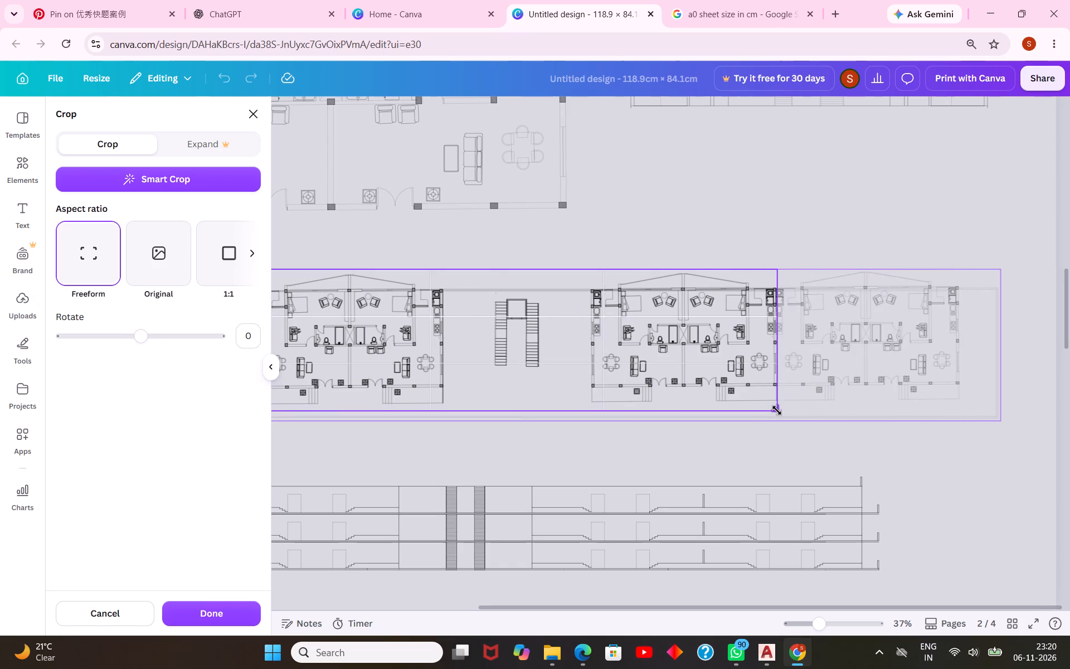
left_click_drag(777, 410, 777, 415)
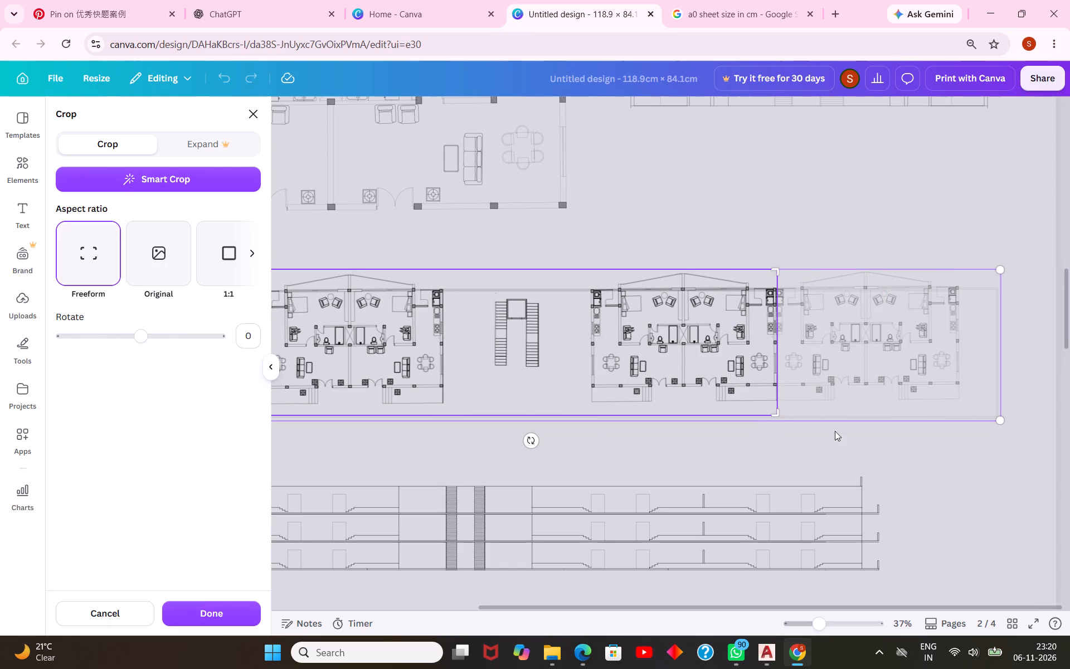
left_click(838, 447)
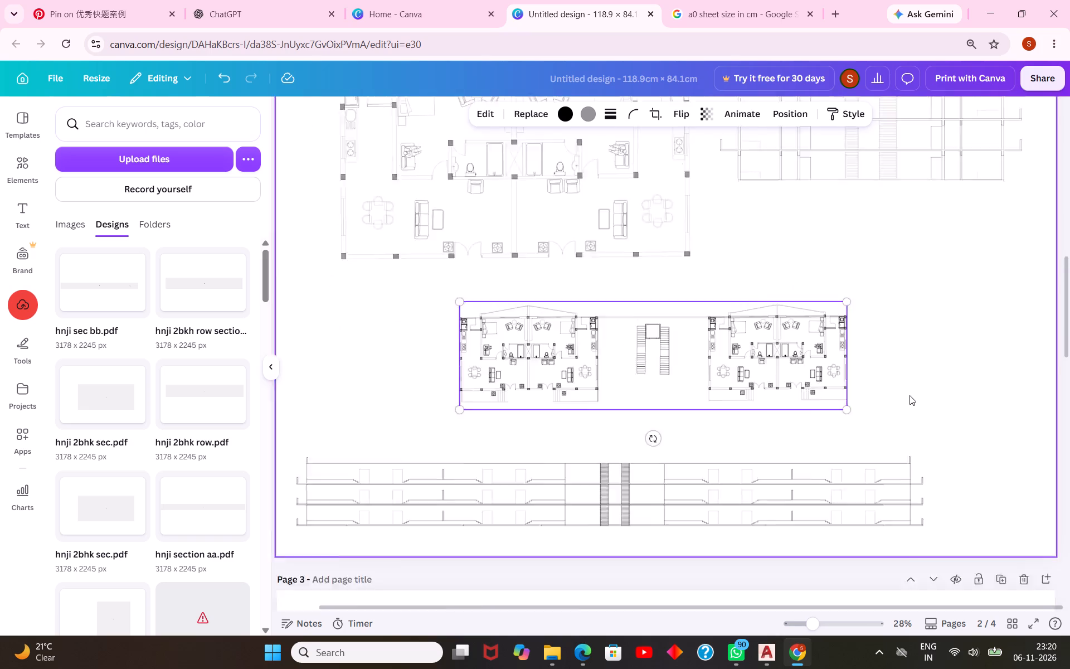
Move the cropped row plan to the right side of the page, above the row section and beneath the upper section.
left_click_drag(726, 356, 862, 370)
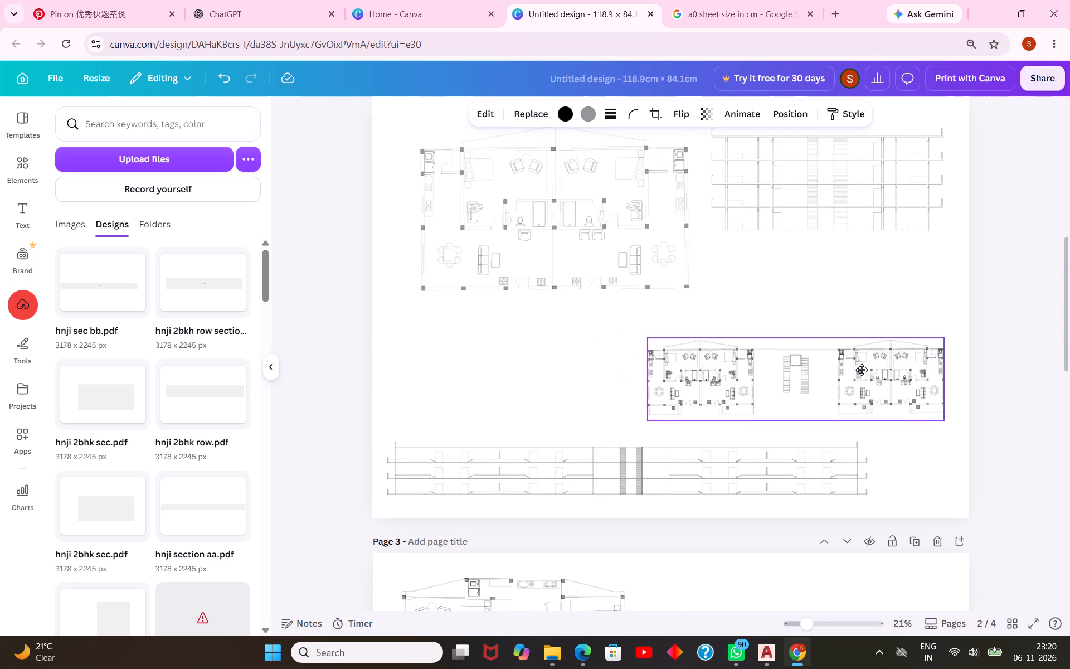
left_click_drag(862, 370, 864, 369)
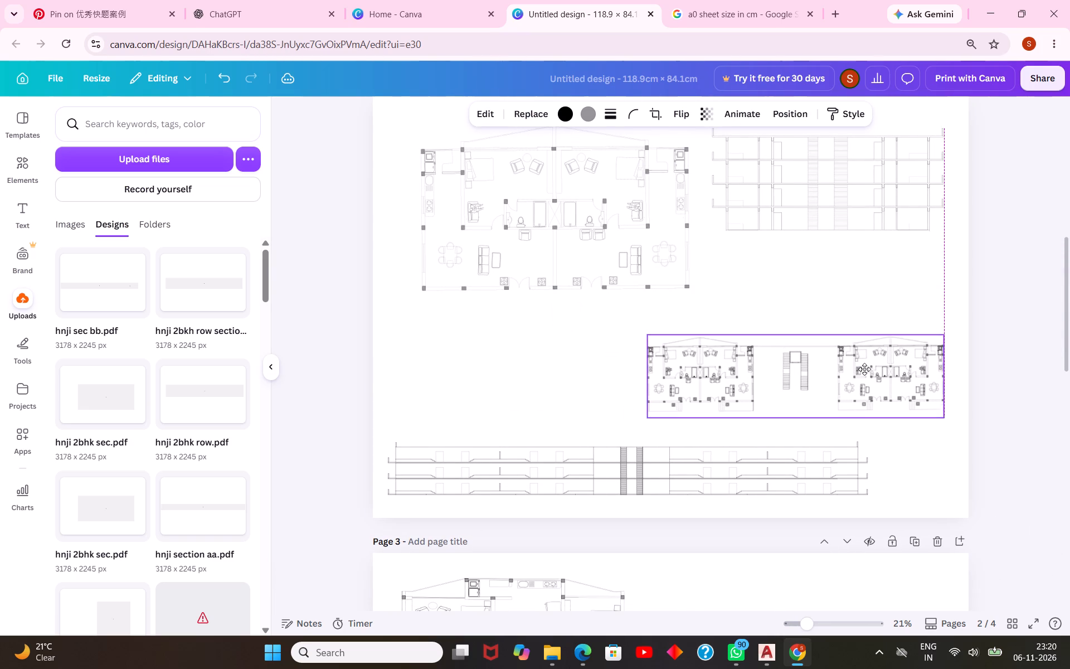
left_click_drag(864, 369, 865, 363)
Enlarge the cropped row plan to about 69 cm wide, extending it up and to the left.
left_click_drag(651, 330, 630, 313)
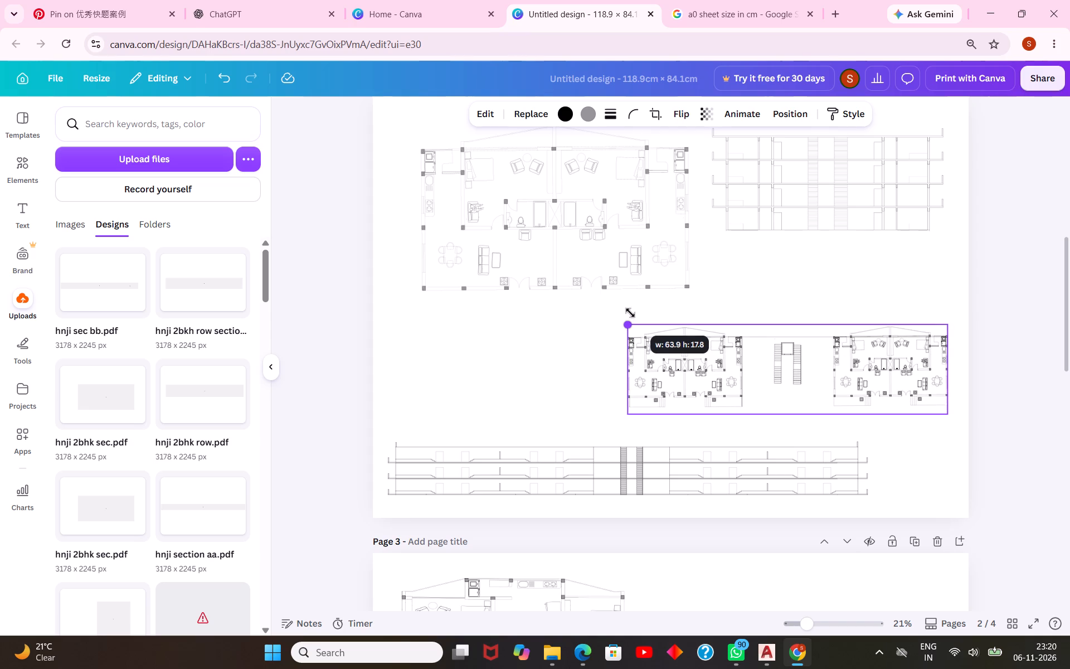
left_click_drag(630, 313, 606, 312)
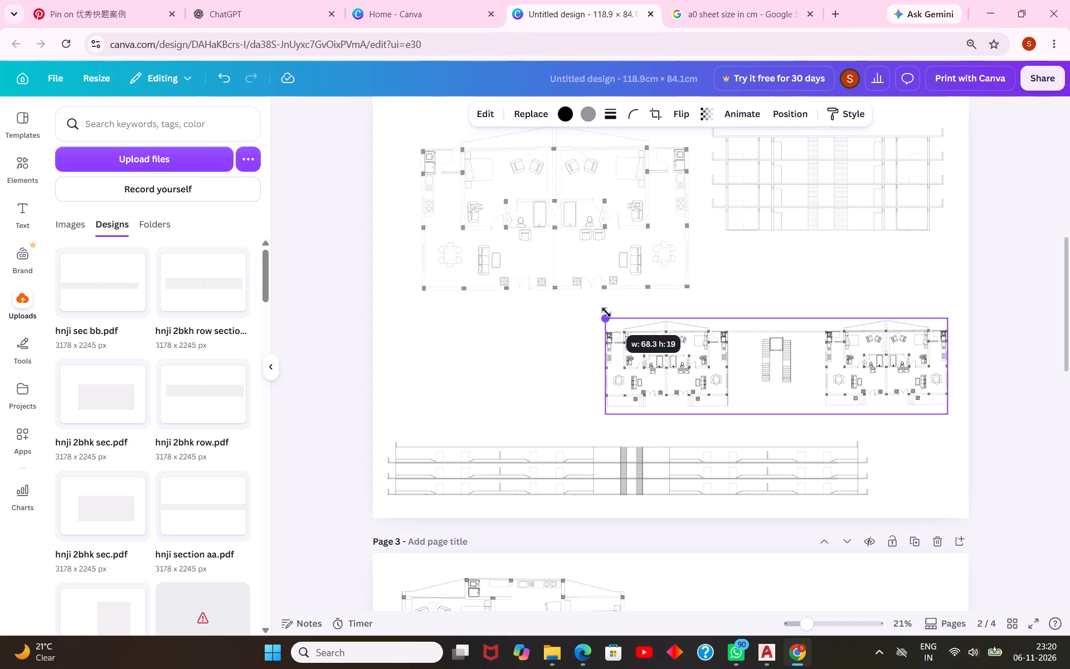
left_click_drag(606, 312, 609, 313)
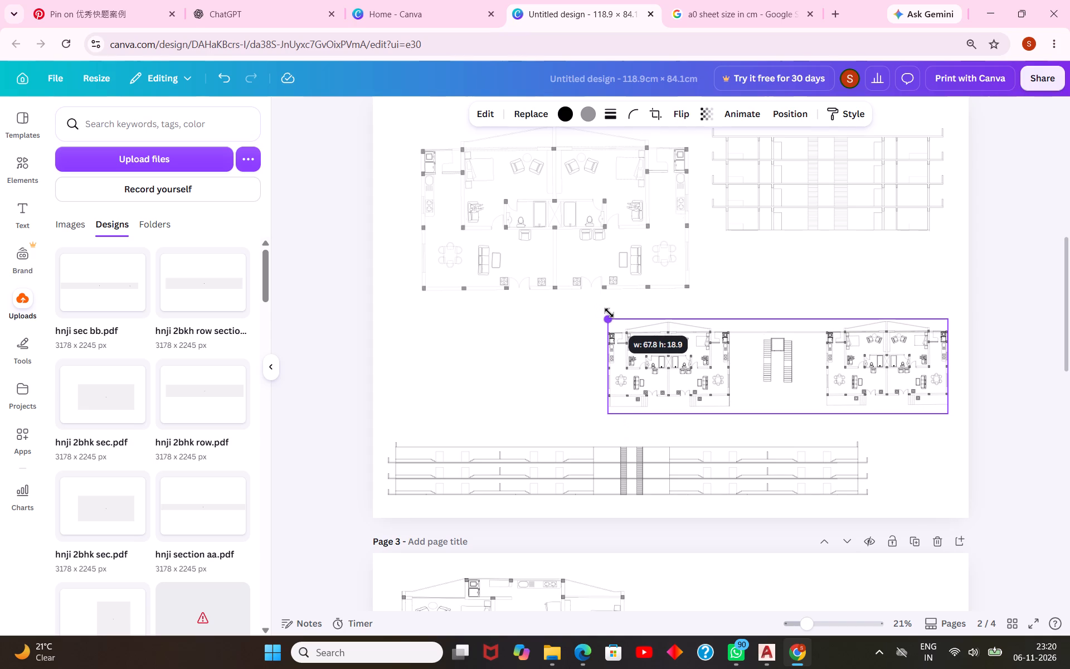
left_click_drag(609, 313, 603, 312)
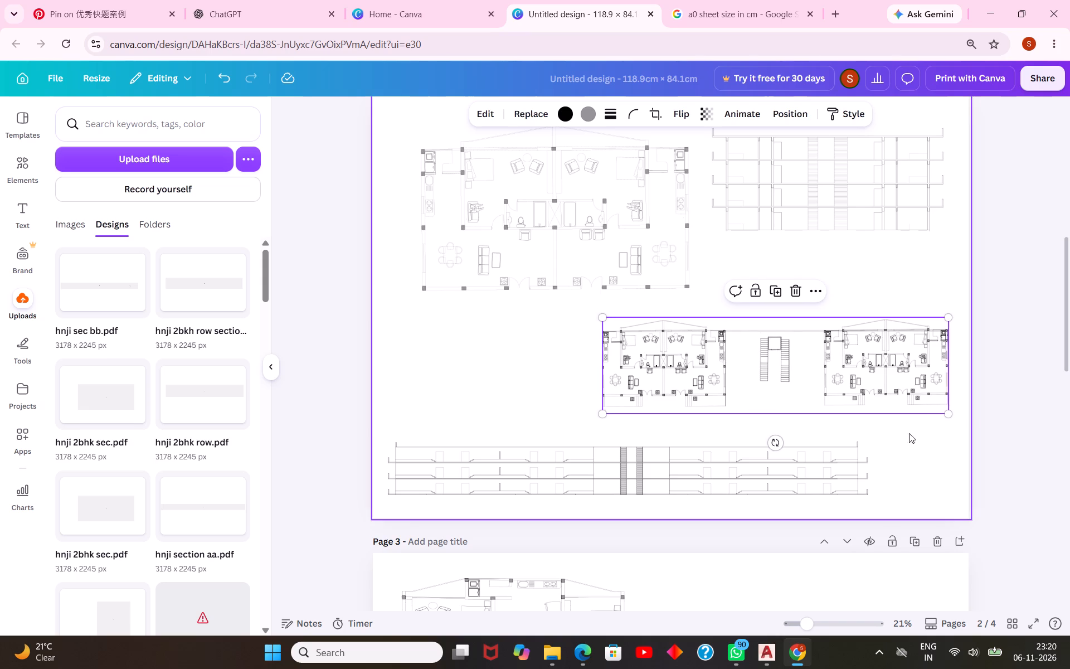
left_click(898, 447)
Shrink the section beside the large unit plan and reposition it near the page's top edge, above the row plan.
scroll(801, 422, "up", 2)
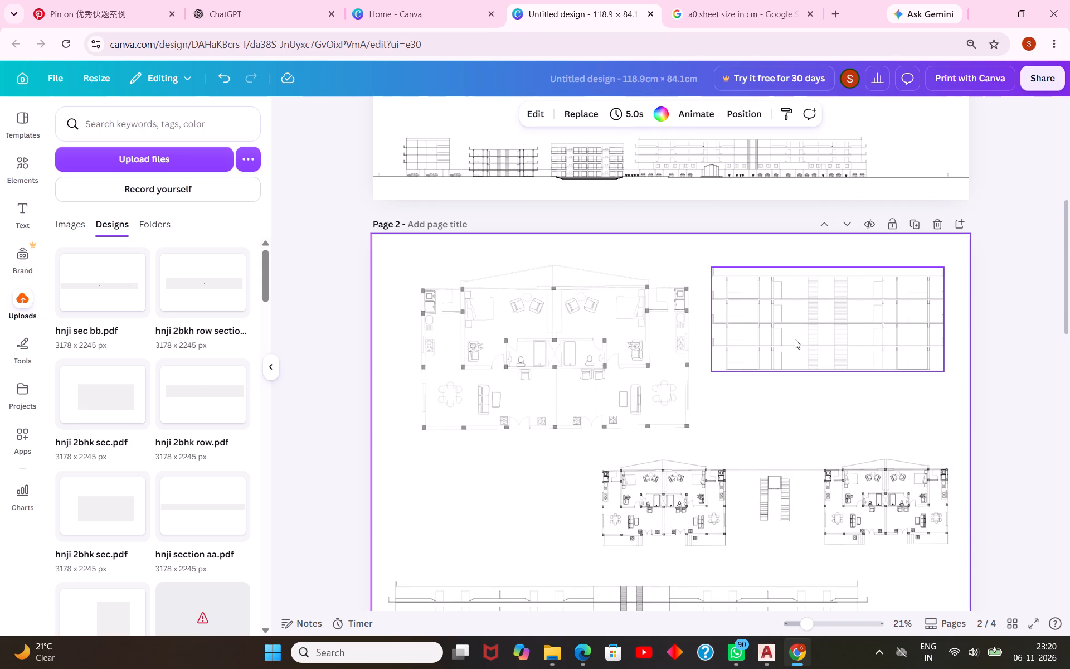
left_click(795, 339)
left_click_drag(708, 371, 774, 351)
left_click_drag(805, 333, 772, 334)
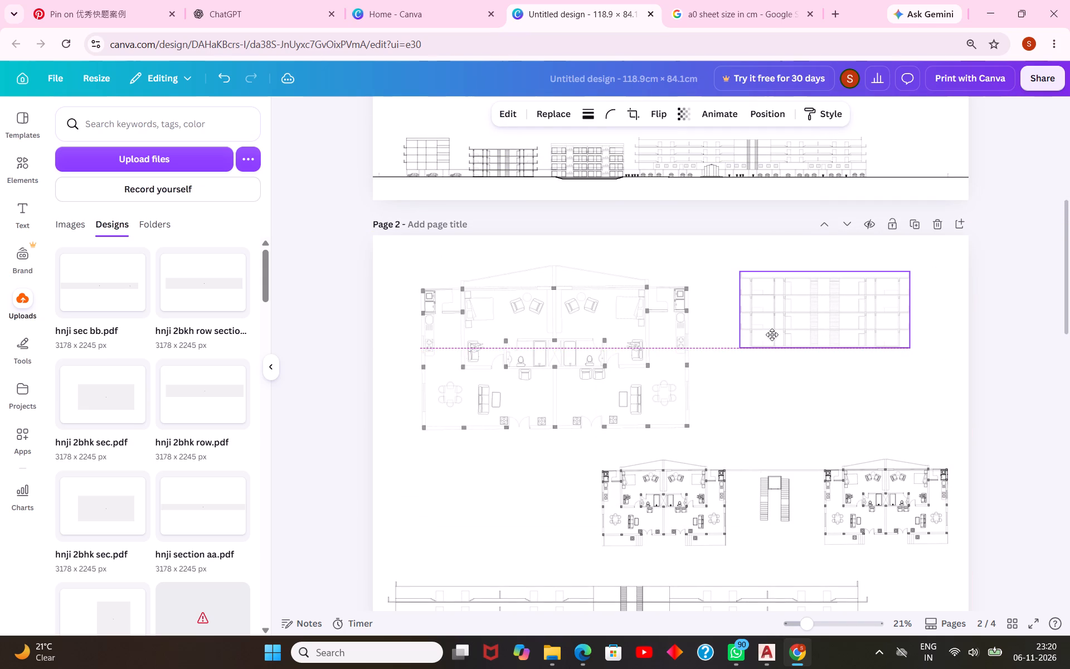
left_click_drag(772, 334, 754, 331)
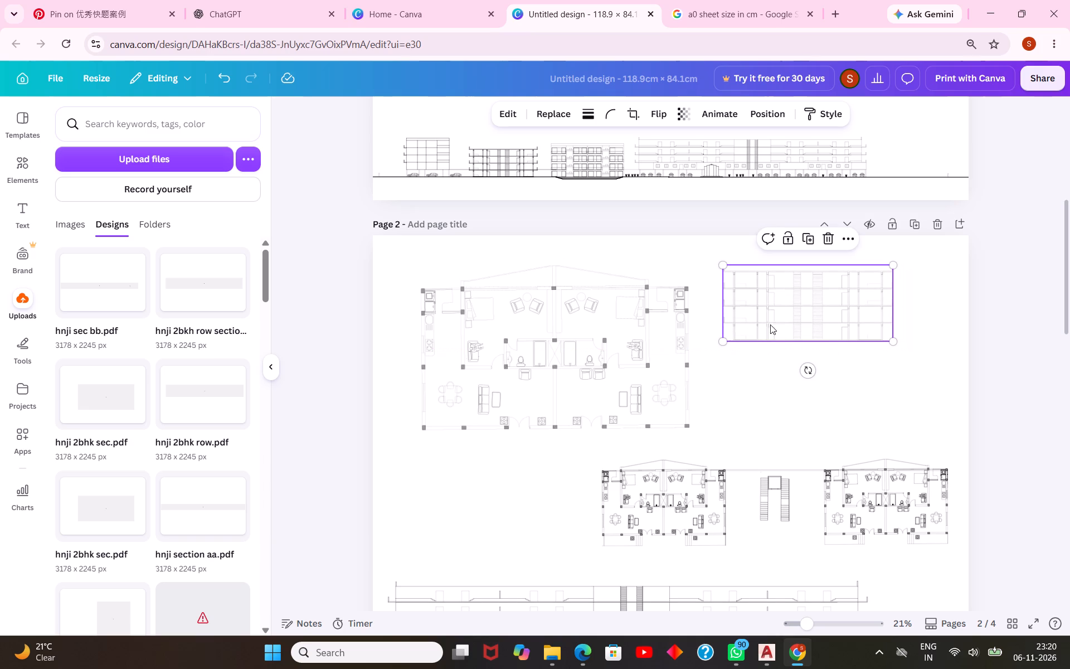
left_click_drag(896, 265, 916, 258)
left_click_drag(886, 294, 886, 294)
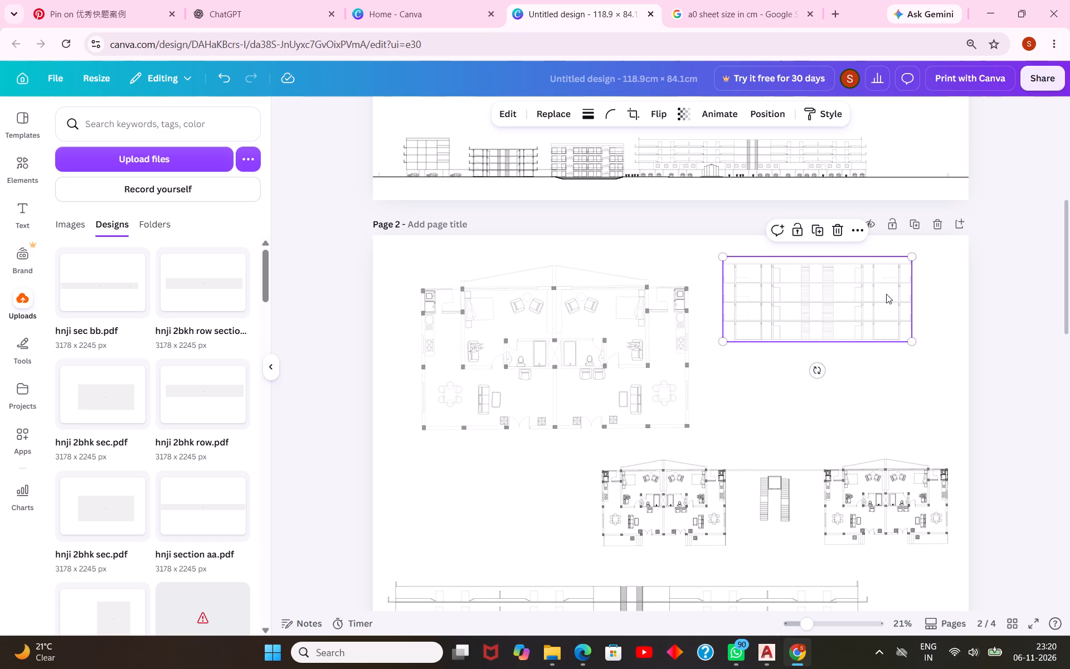
left_click_drag(886, 294, 892, 294)
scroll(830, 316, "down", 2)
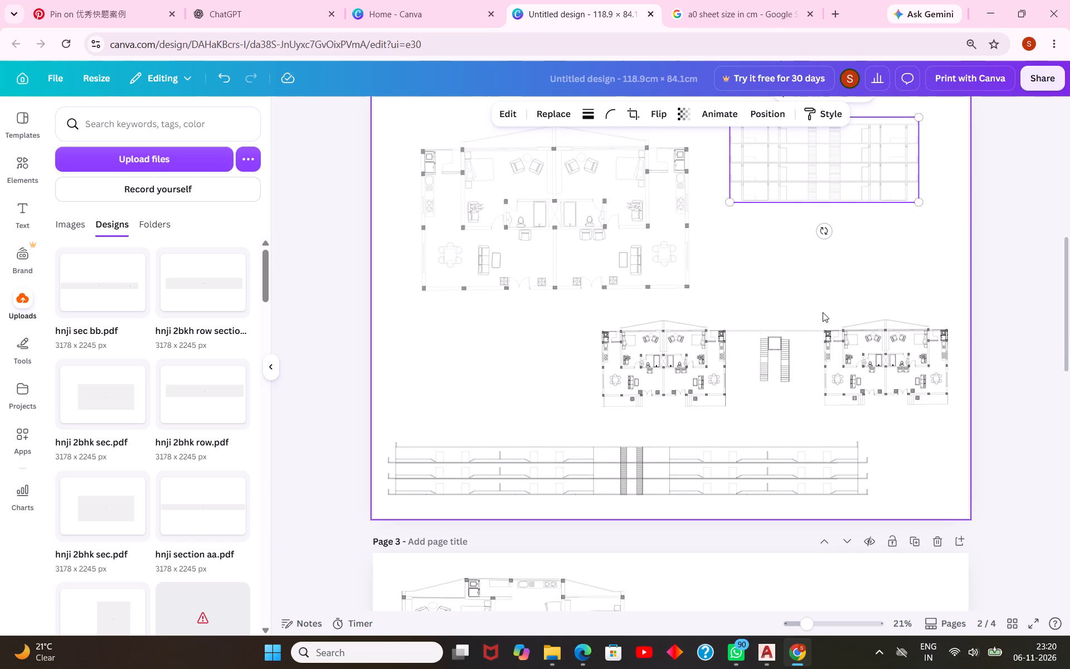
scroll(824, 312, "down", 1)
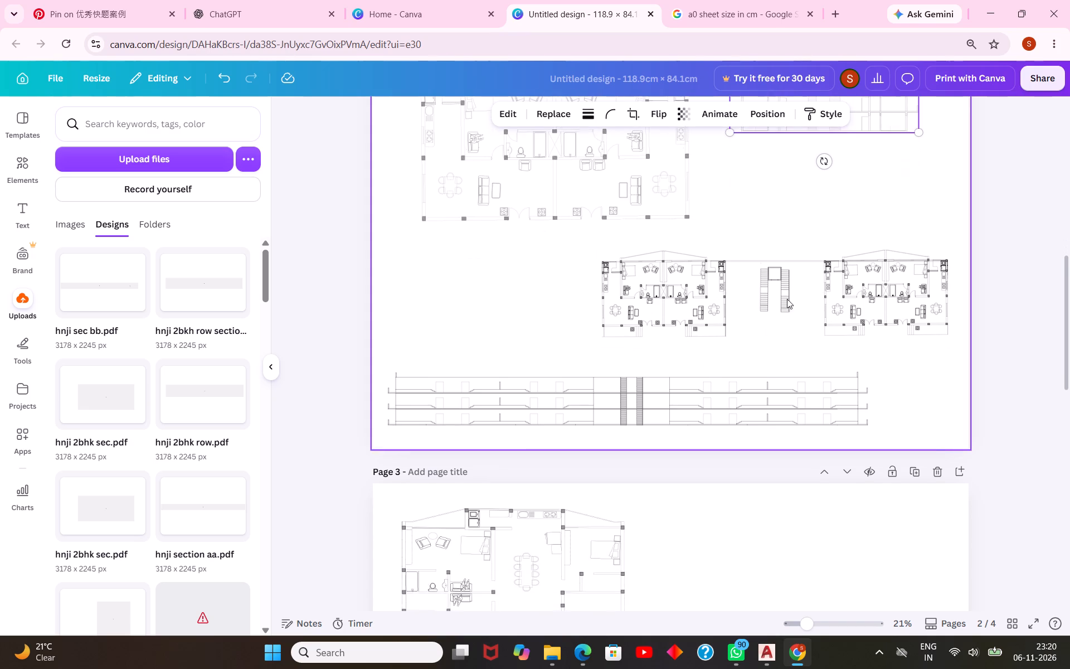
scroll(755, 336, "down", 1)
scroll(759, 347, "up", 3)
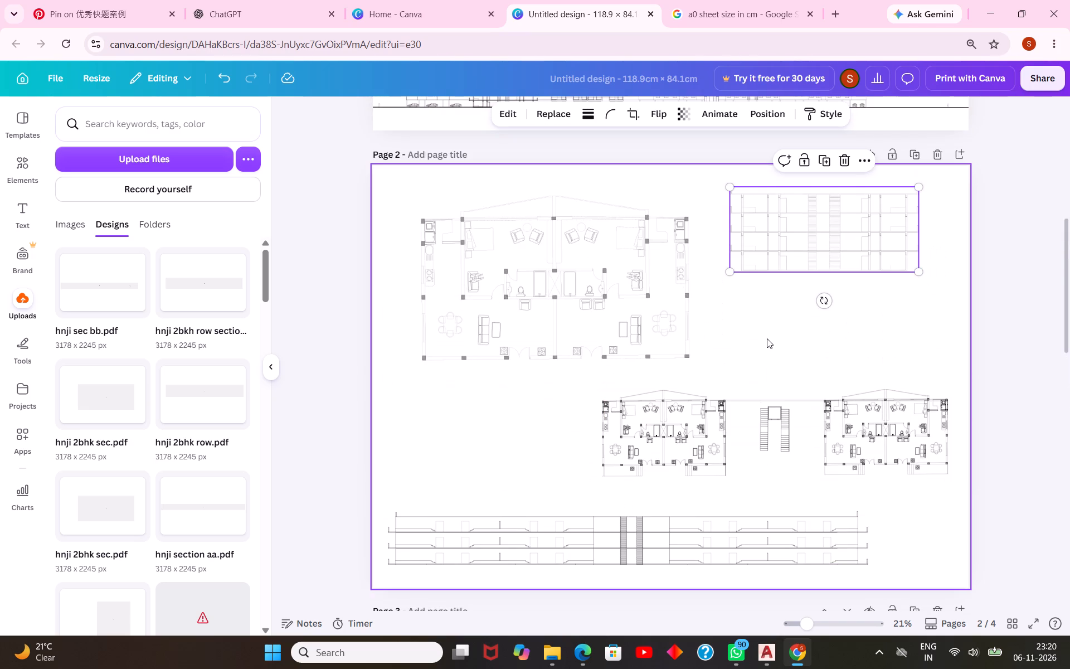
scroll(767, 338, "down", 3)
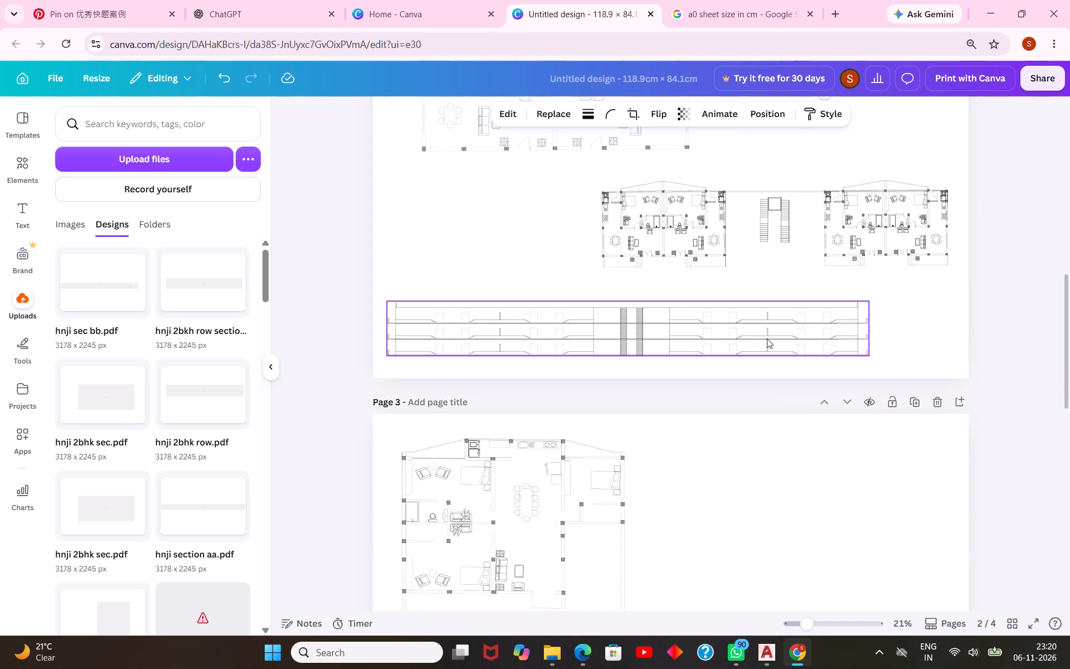
Review the drawings arranged on page 2 and the unit plan and free space on page 3.
scroll(767, 338, "down", 2)
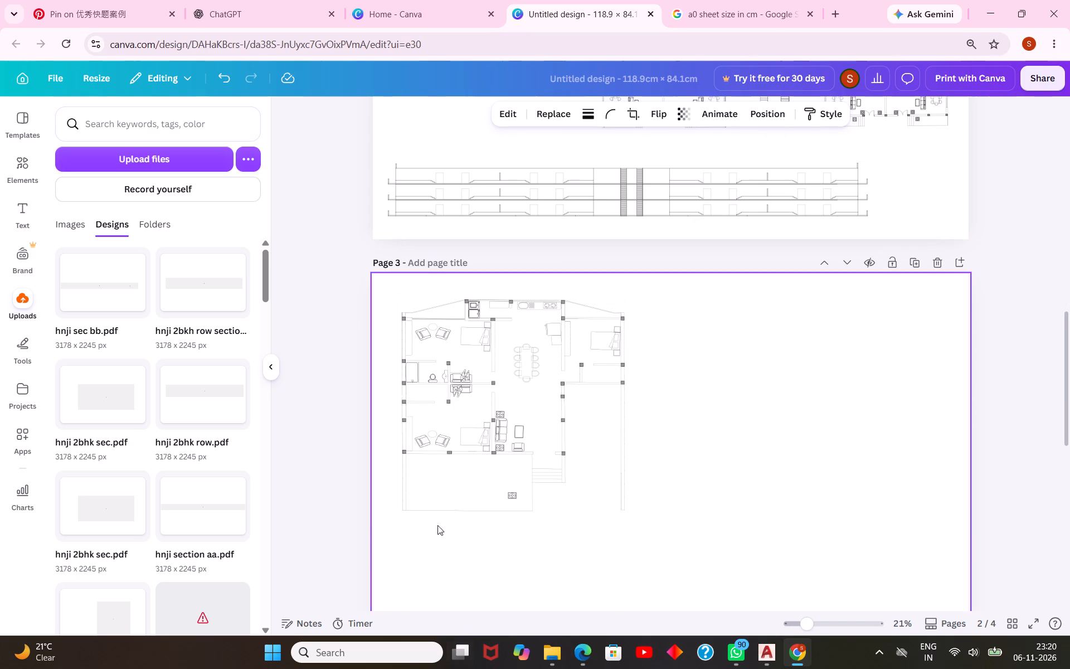
scroll(585, 448, "down", 2)
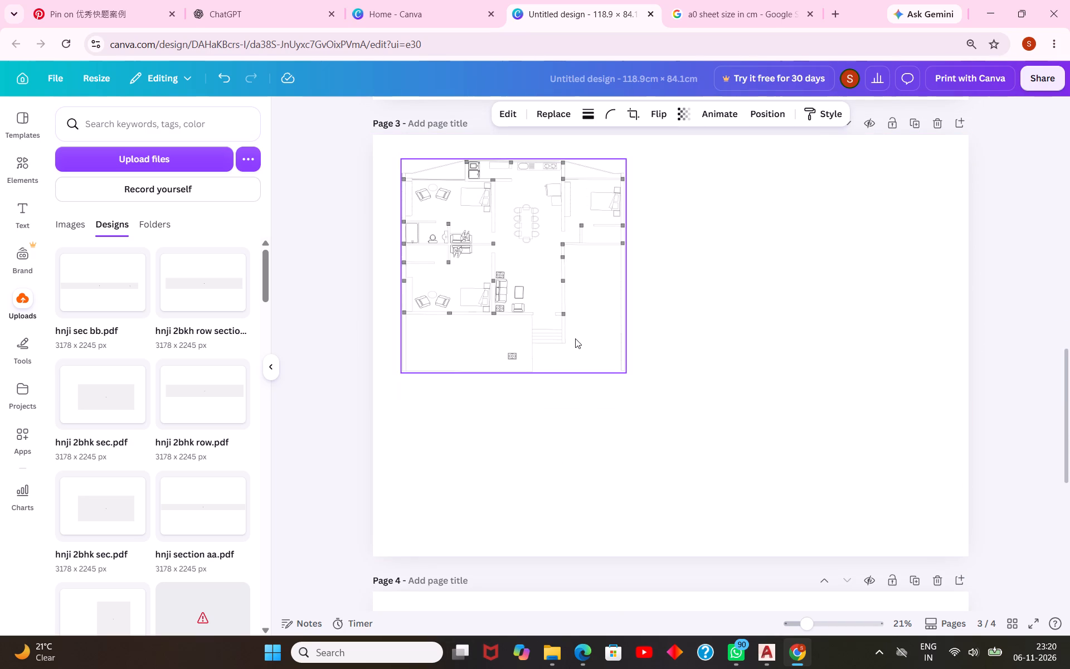
scroll(821, 466, "up", 2)
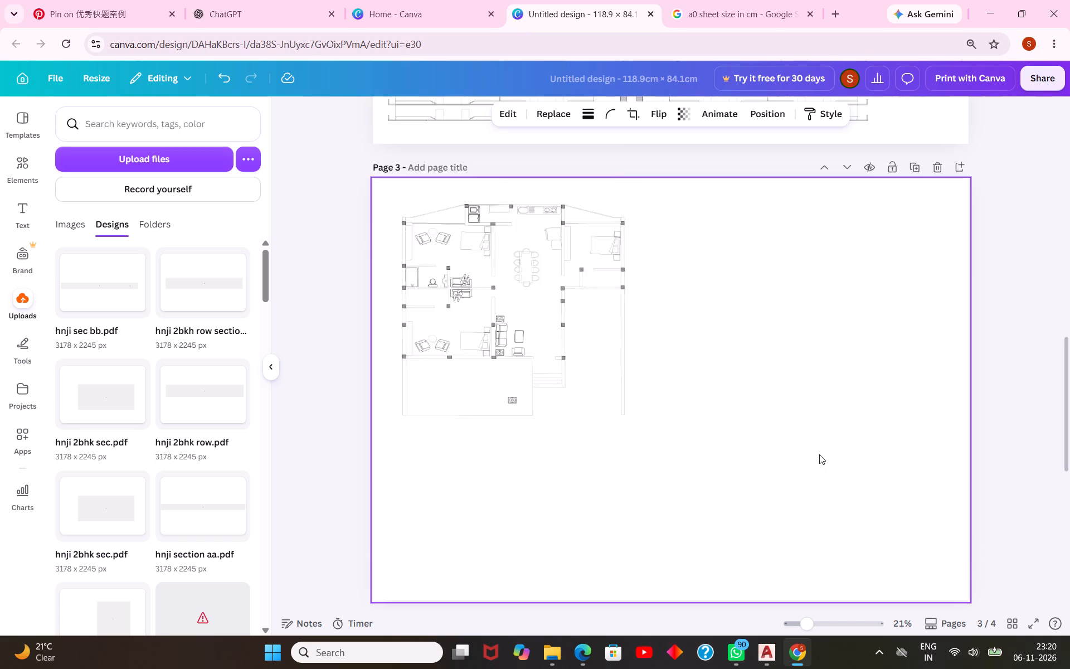
scroll(819, 454, "up", 8)
scroll(819, 451, "down", 3)
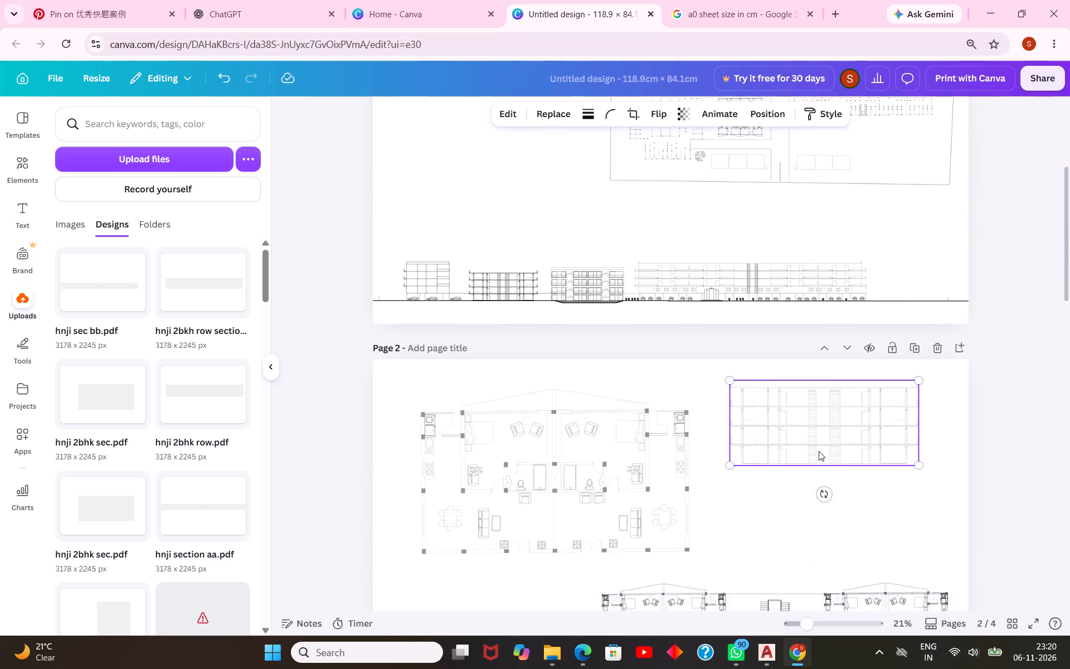
scroll(692, 441, "up", 1)
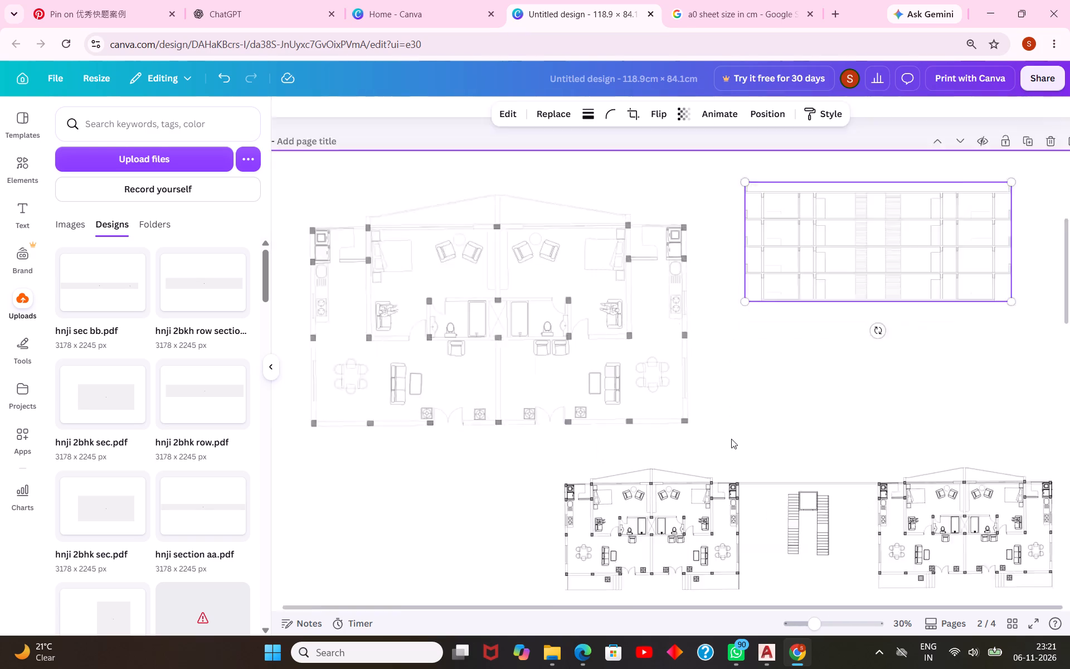
scroll(749, 250, "down", 4)
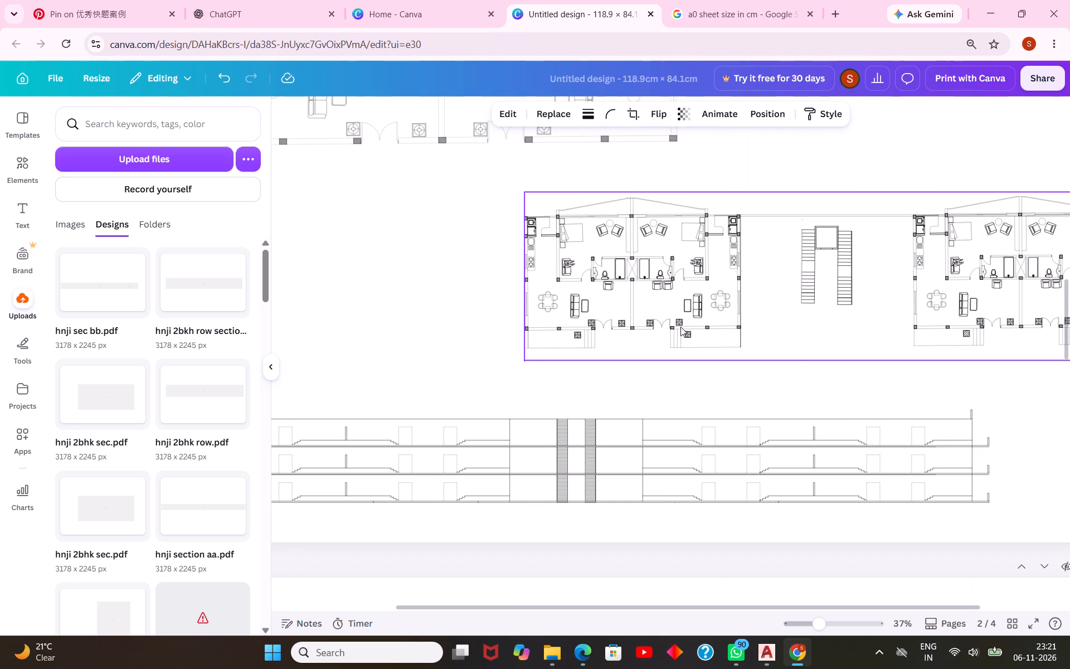
scroll(669, 316, "up", 1)
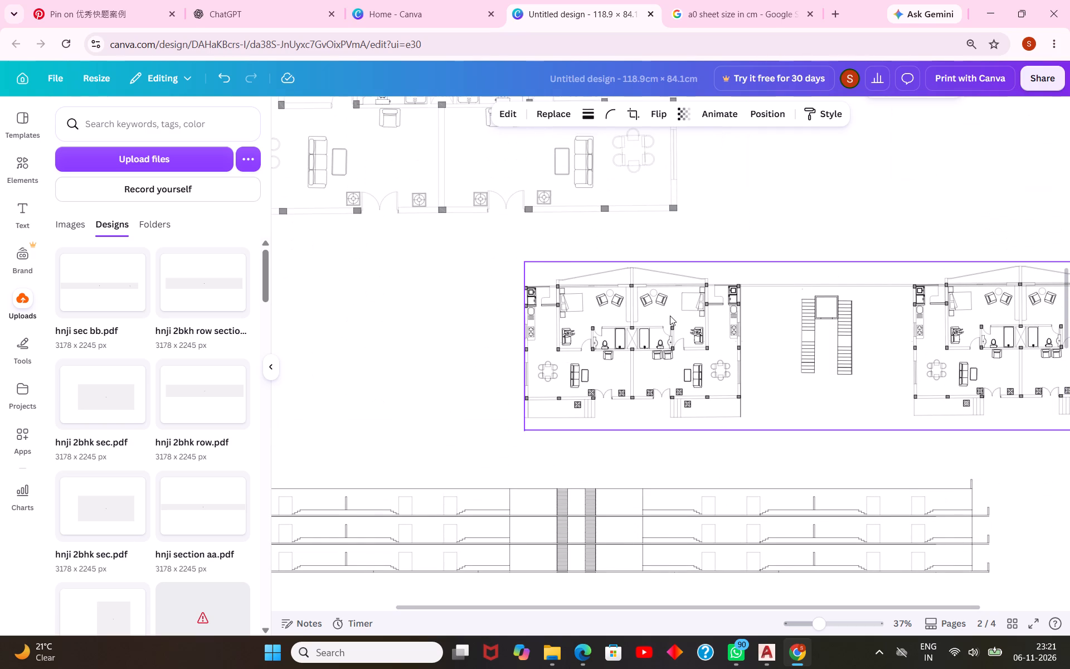
scroll(670, 314, "up", 2)
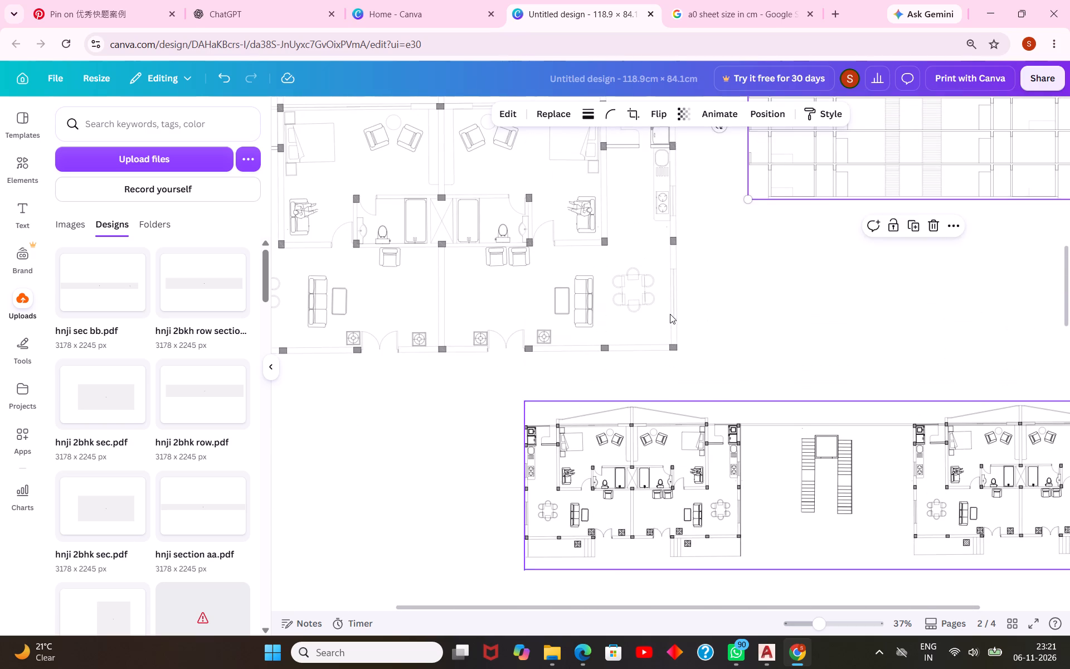
scroll(670, 314, "down", 2)
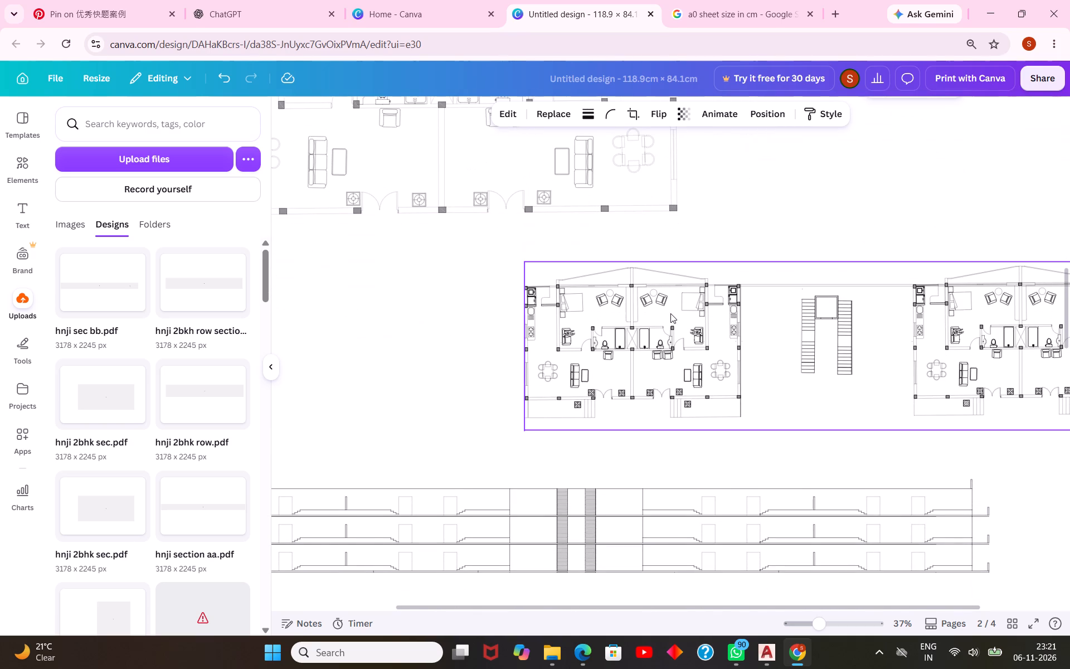
scroll(670, 313, "down", 4)
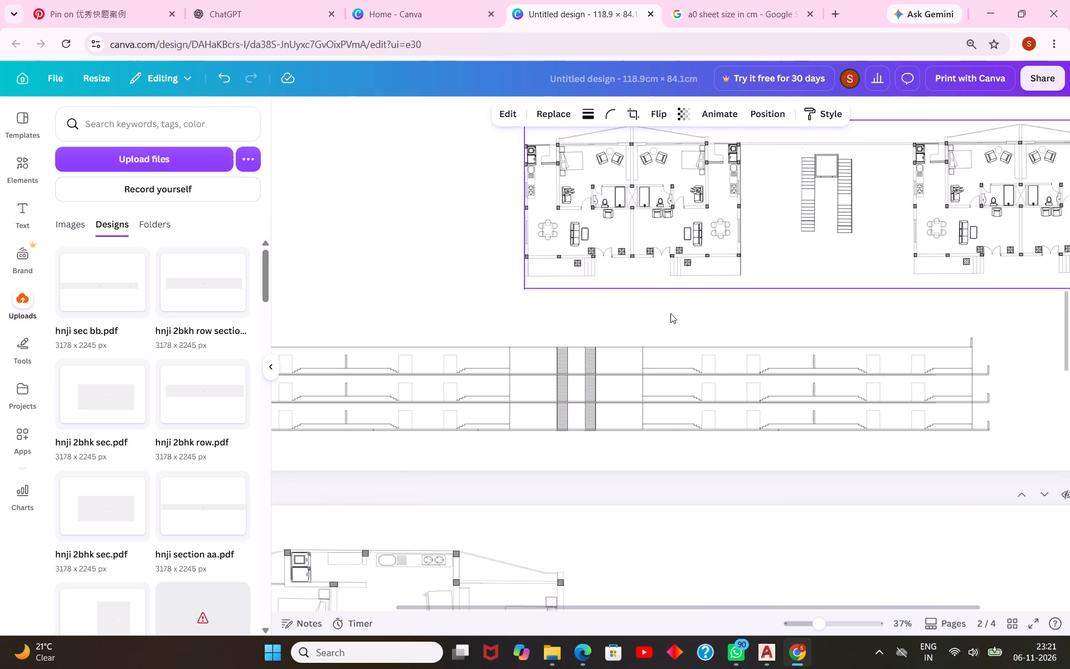
scroll(670, 312, "down", 2)
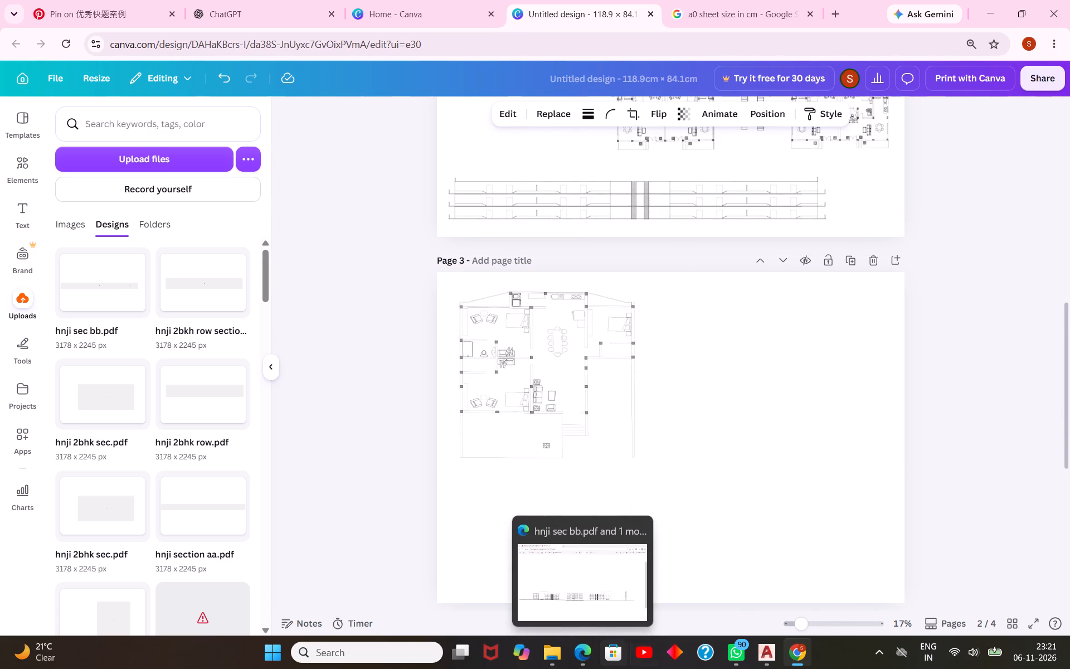
Switch to the AutoCAD site plan, abandon the pending line, and draw a horizontal base line above the unit plan, extending past both sides.
left_click(771, 654)
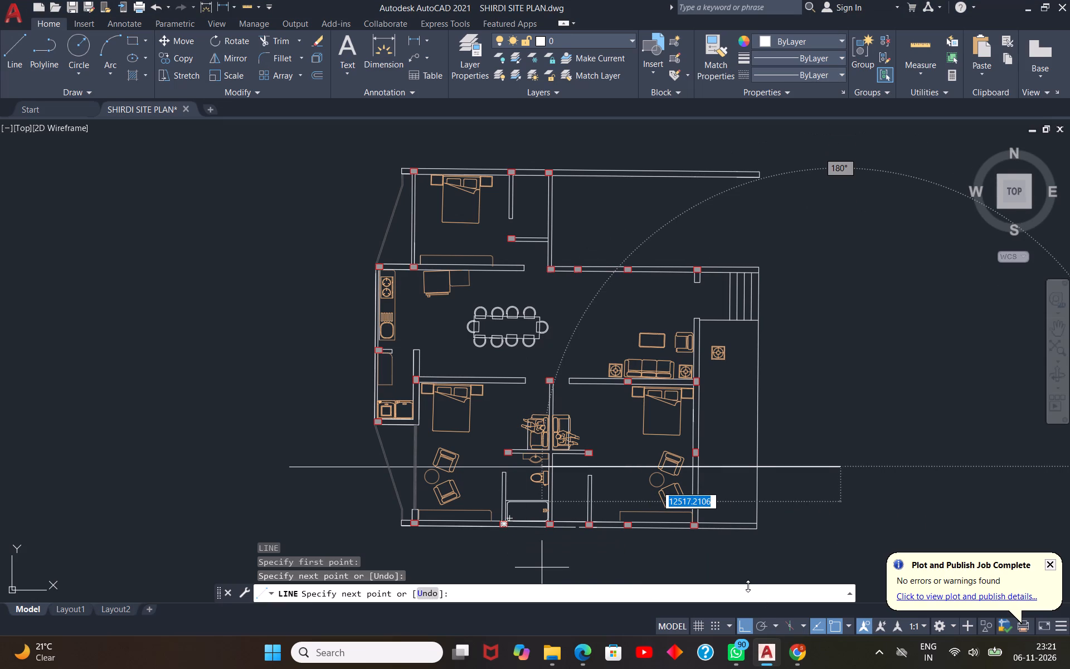
key("Escape")
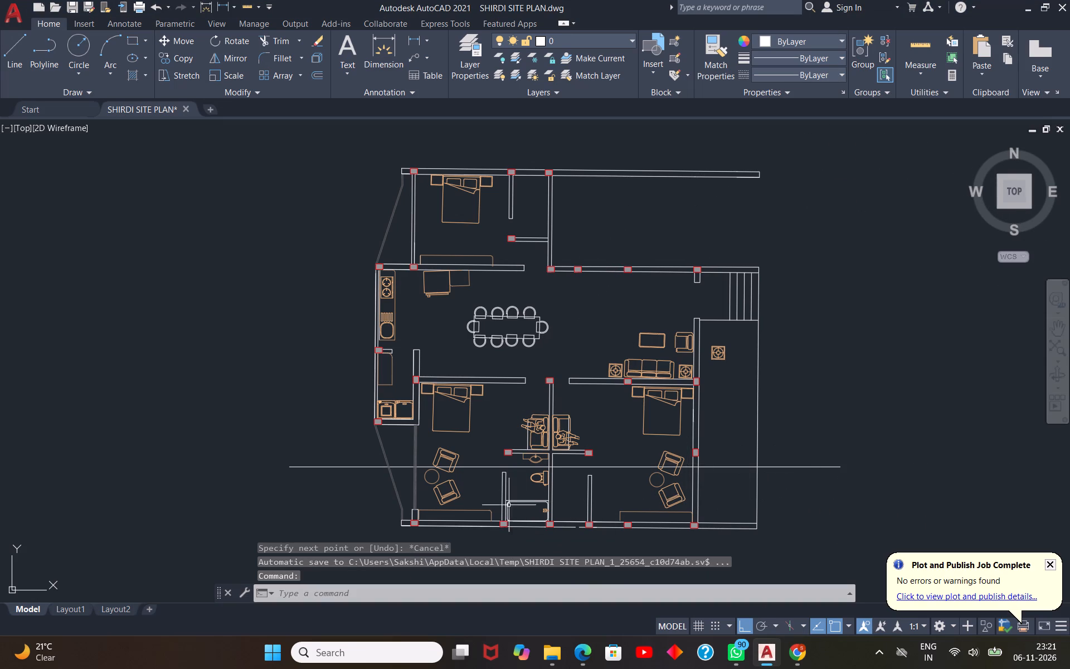
scroll(371, 489, "down", 2)
scroll(560, 484, "up", 1)
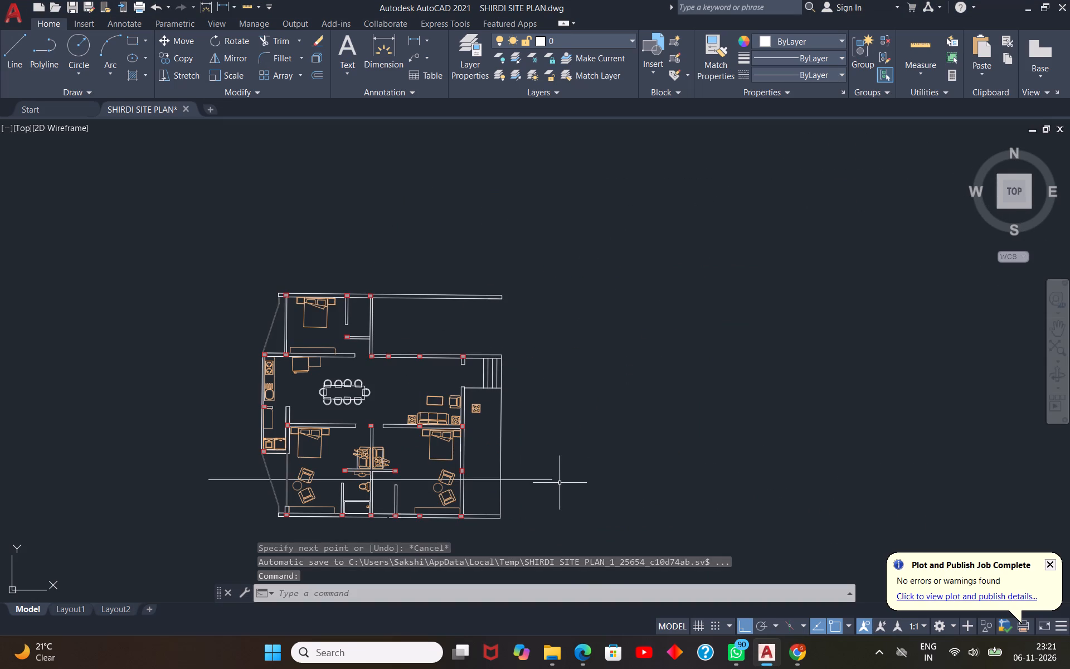
middle_click_drag(718, 489, 783, 443)
middle_click_drag(786, 444, 809, 481)
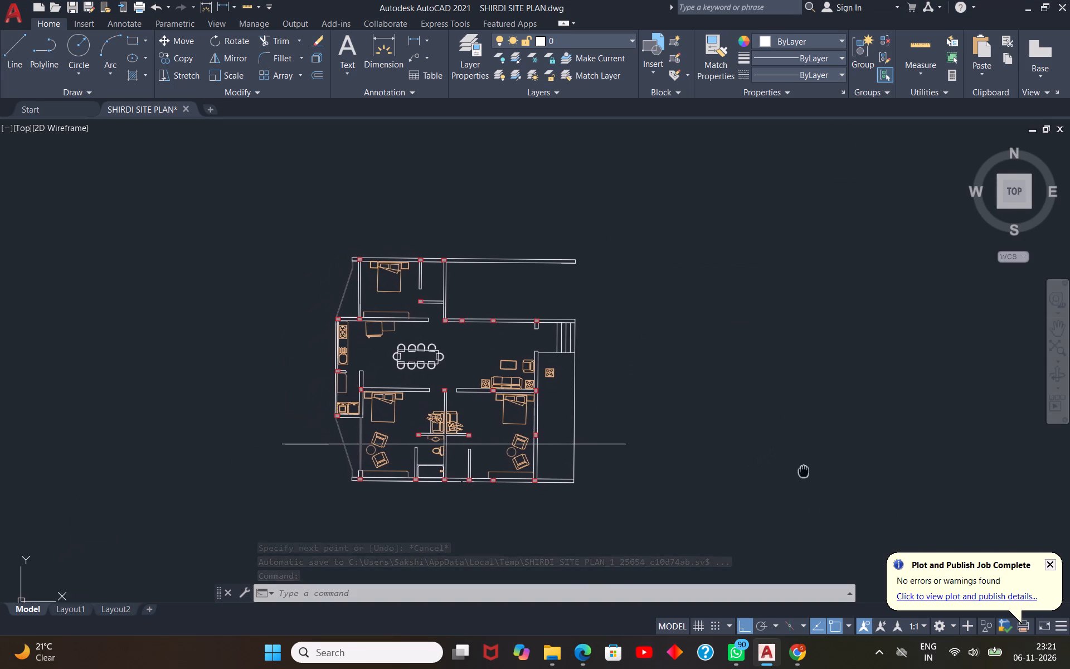
middle_click_drag(809, 481, 815, 496)
key("Escape")
type("l")
key("space")
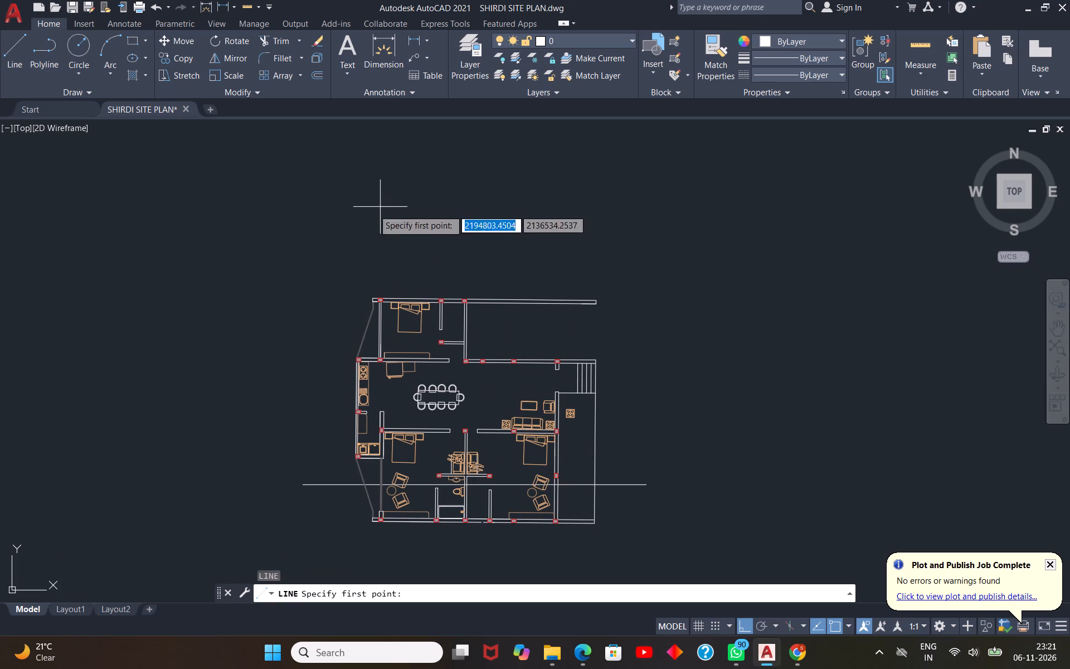
left_click(286, 237)
left_click(735, 271)
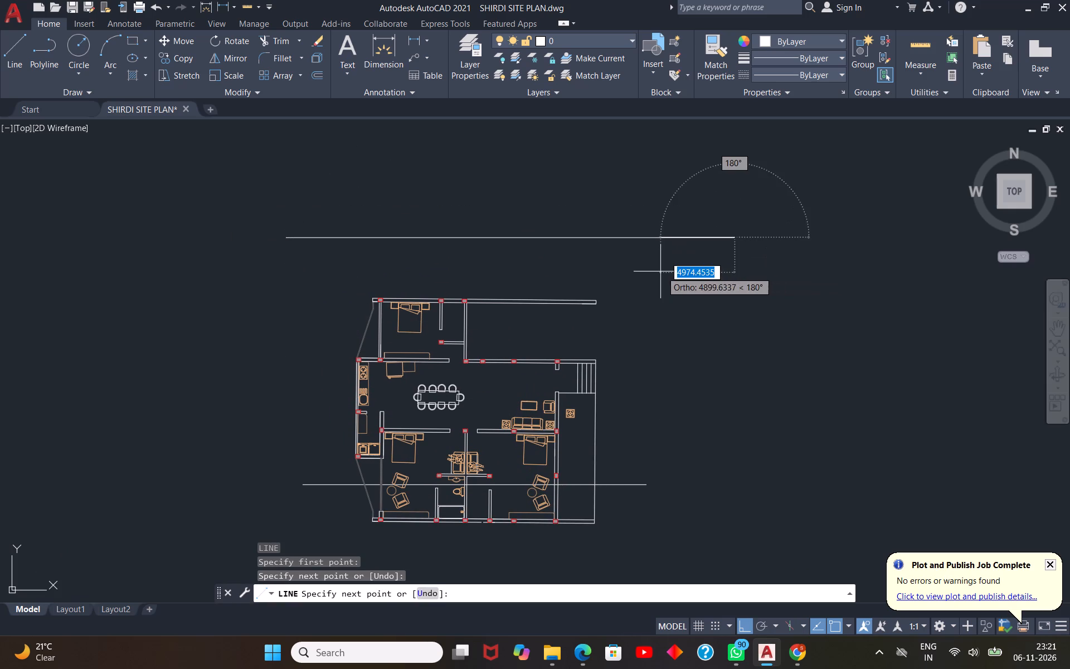
key("Escape")
Project a vertical line from where the section line meets the left bedroom's outer wall up past the new horizontal line.
type("l")
key("space")
scroll(374, 483, "up", 2)
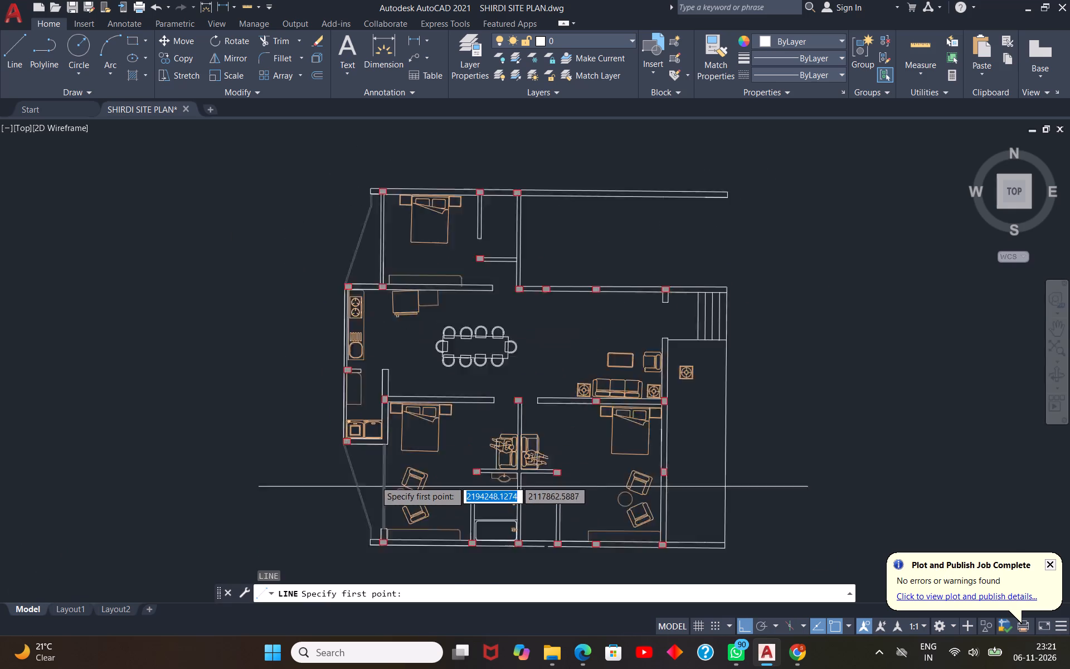
scroll(375, 480, "up", 4)
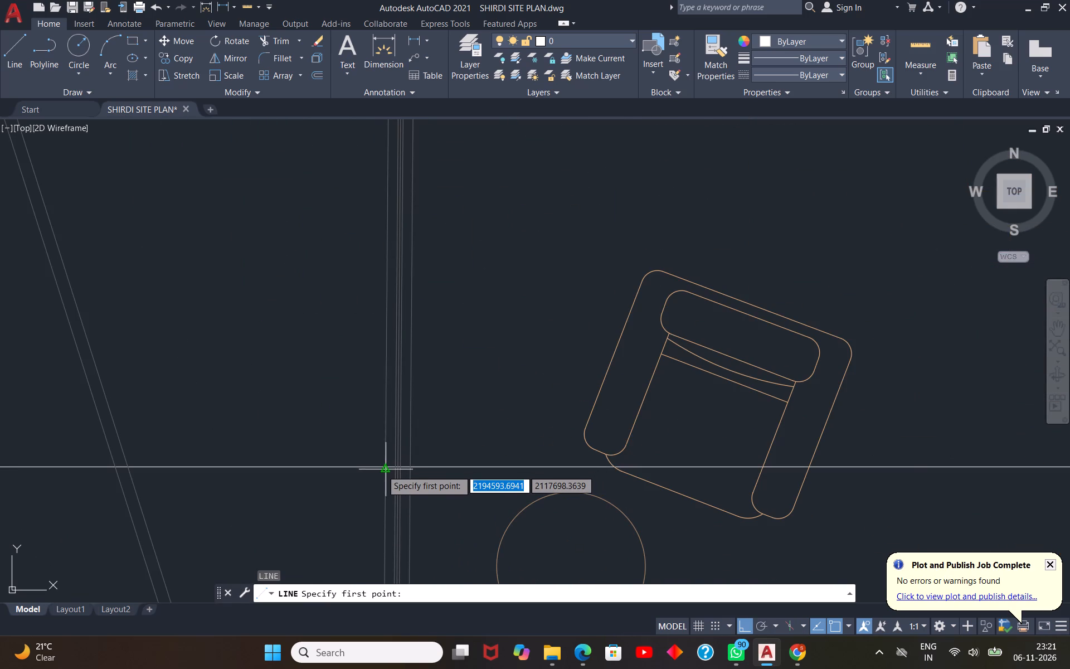
left_click(382, 466)
scroll(382, 466, "down", 8)
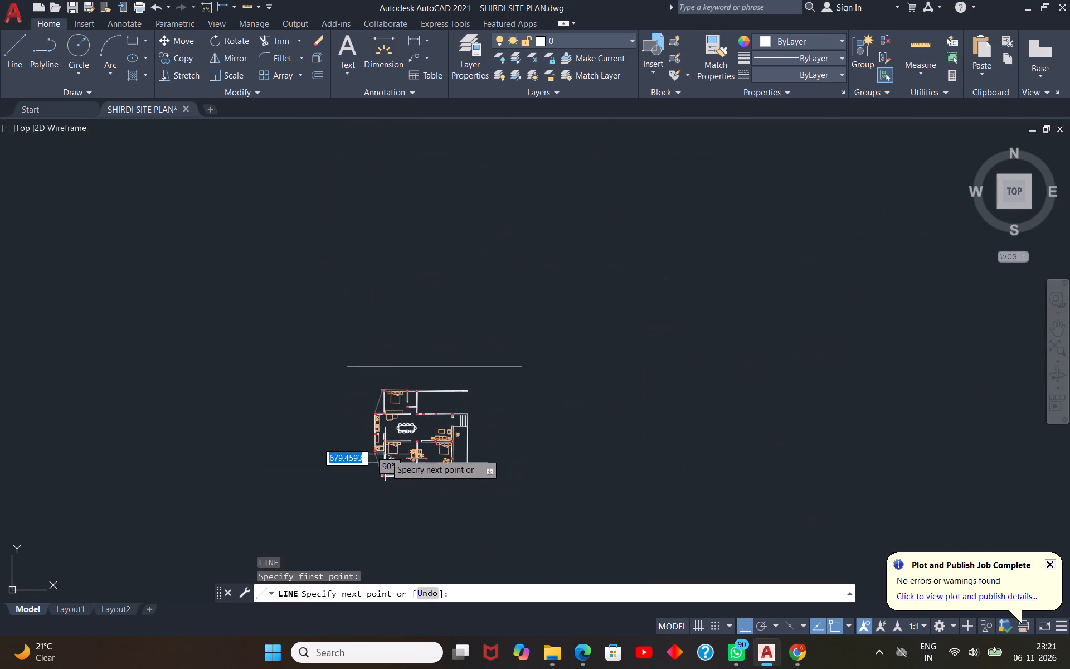
left_click(376, 275)
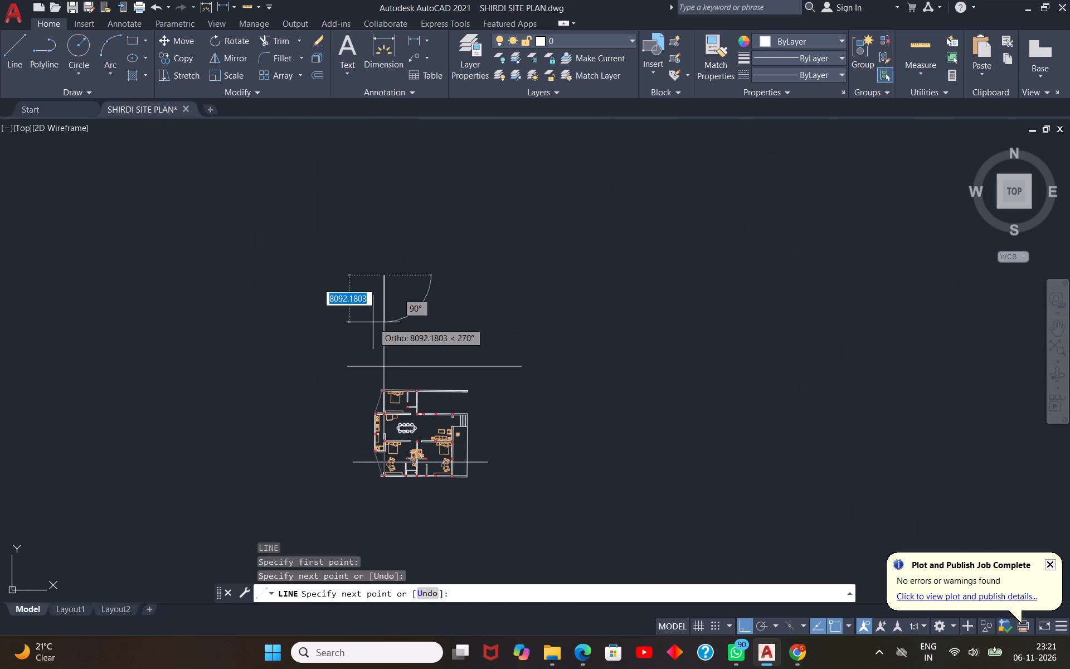
key("Escape")
scroll(447, 387, "up", 3)
middle_click_drag(444, 393, 557, 266)
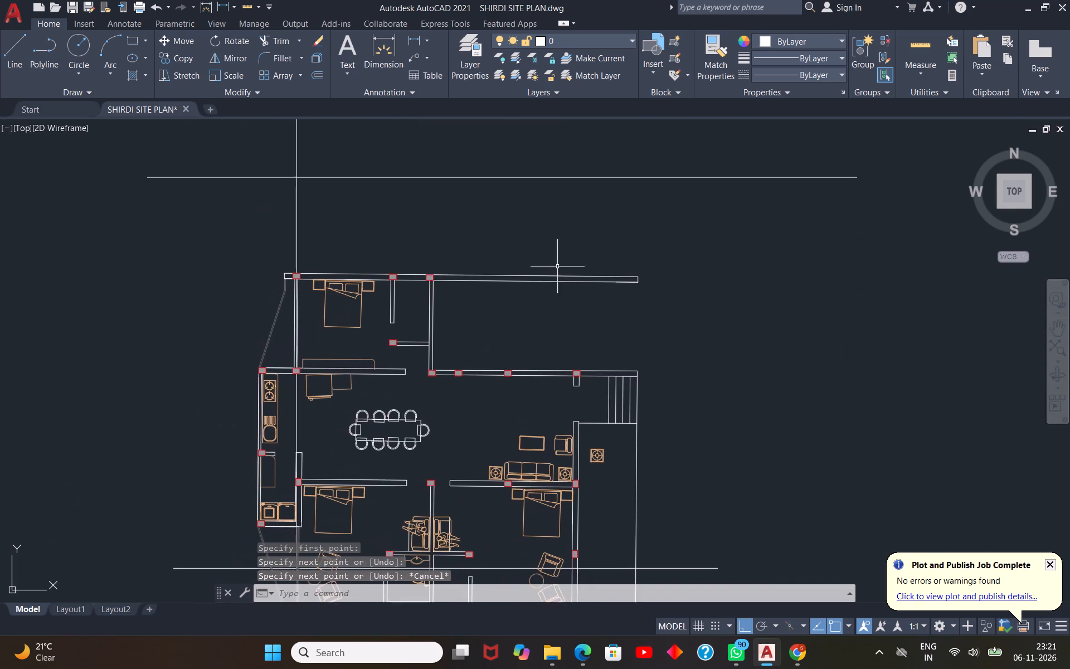
Offset the projected vertical line 230 to the right to form the wall thickness.
scroll(537, 300, "down", 1)
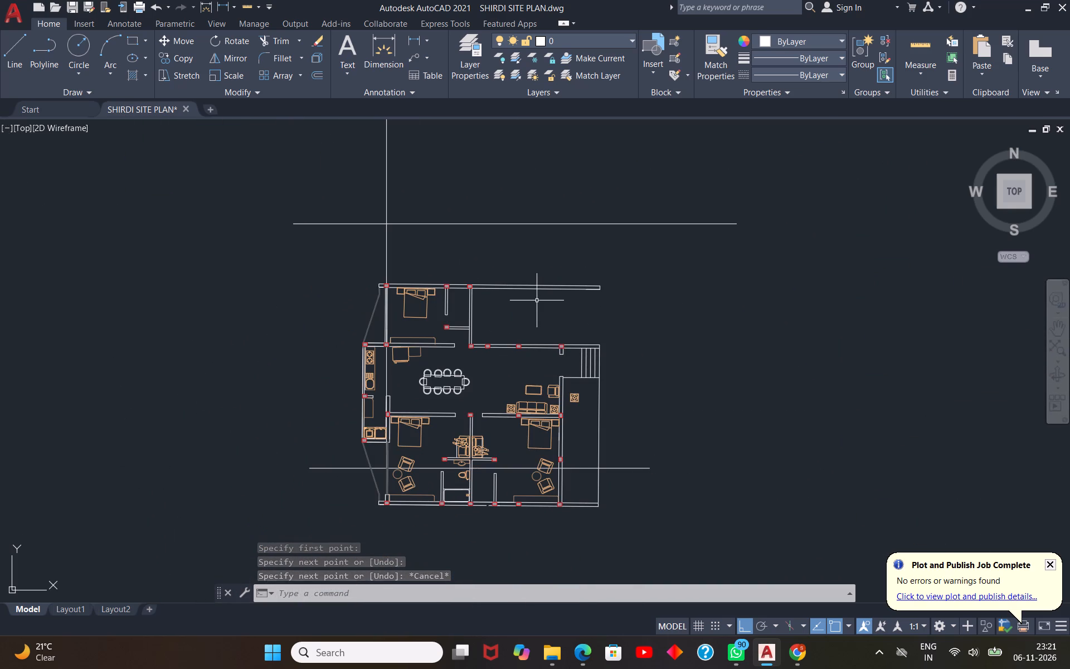
scroll(537, 300, "down", 1)
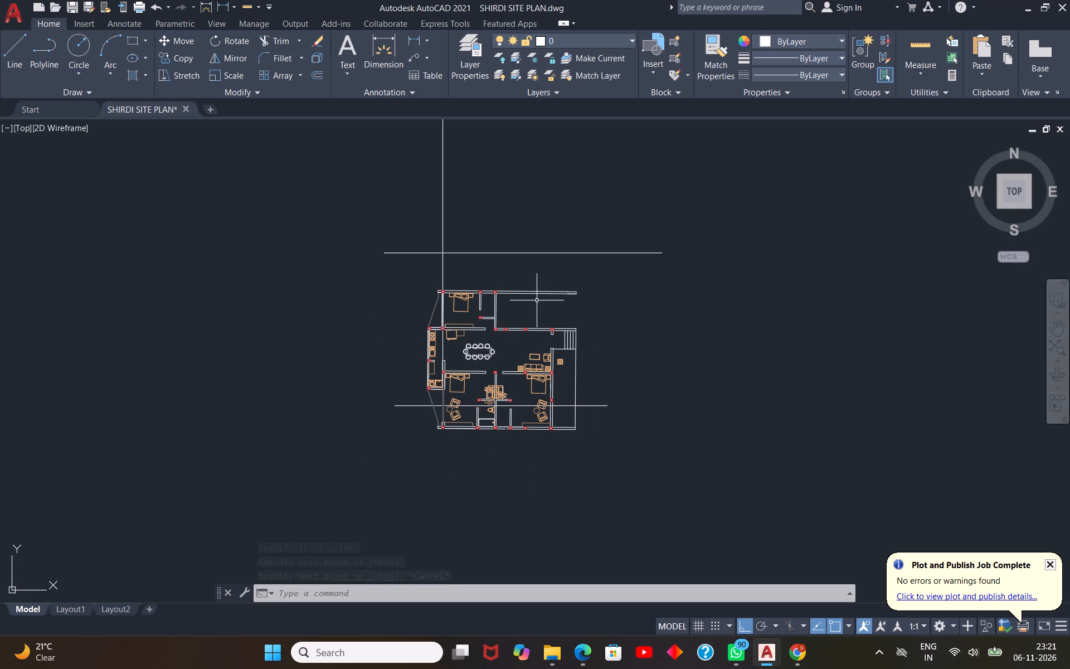
scroll(484, 217, "up", 2)
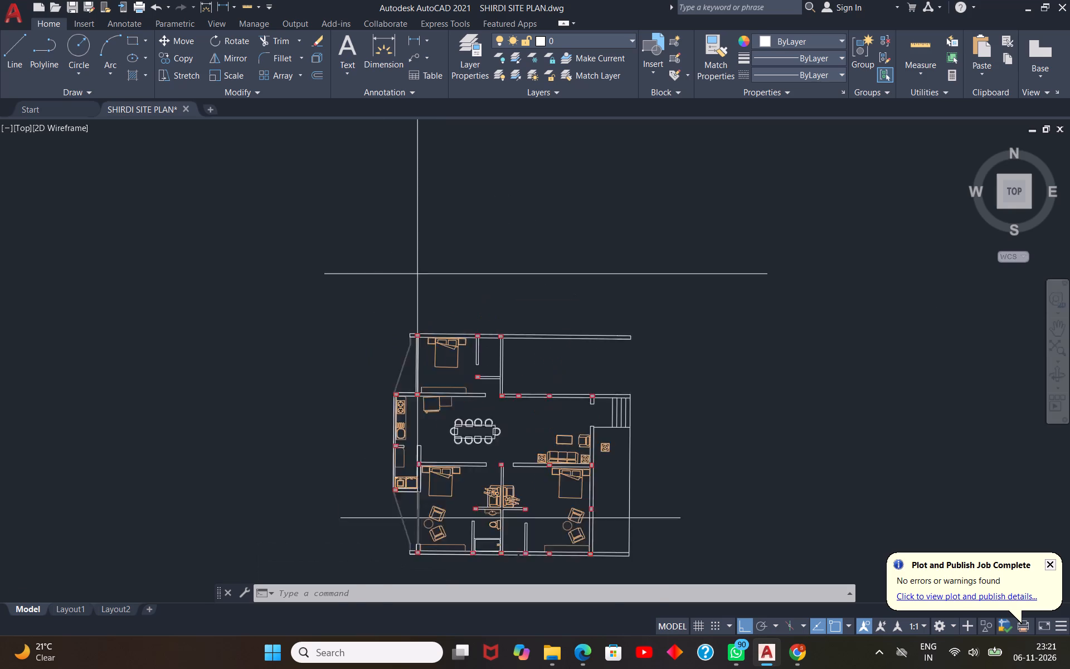
type("o")
key("space")
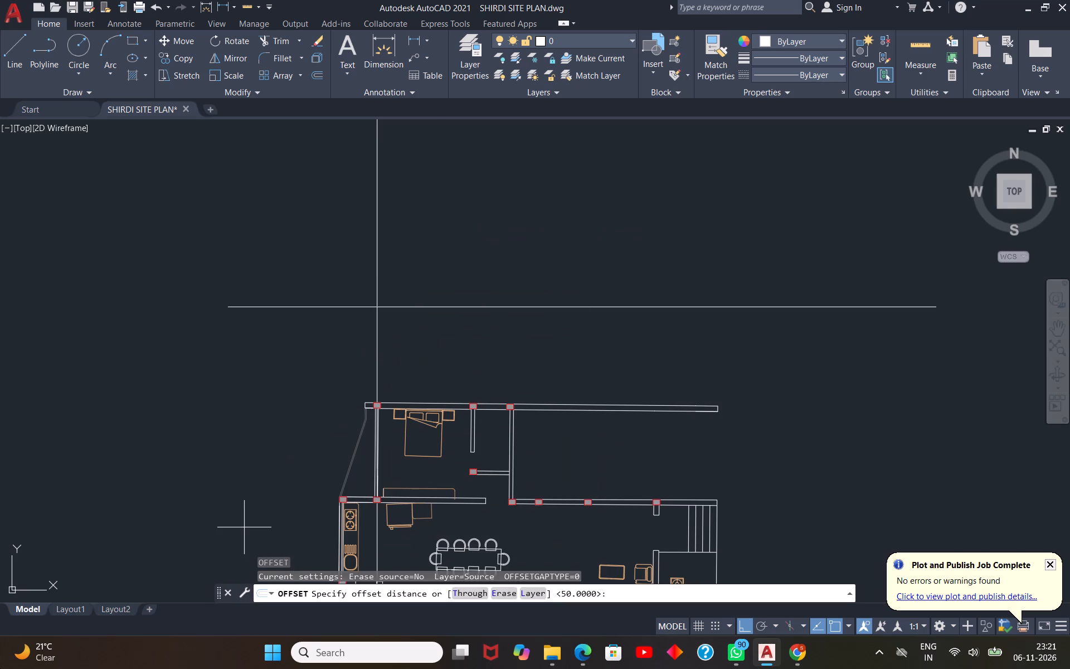
type("230")
key("Return")
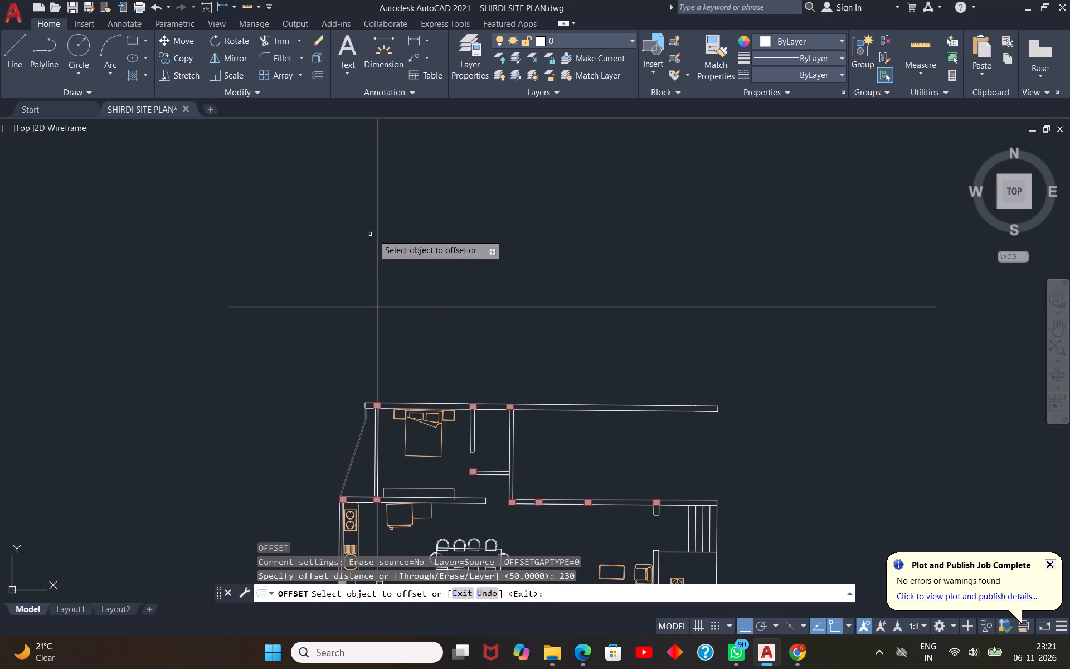
left_click(378, 233)
left_click(402, 230)
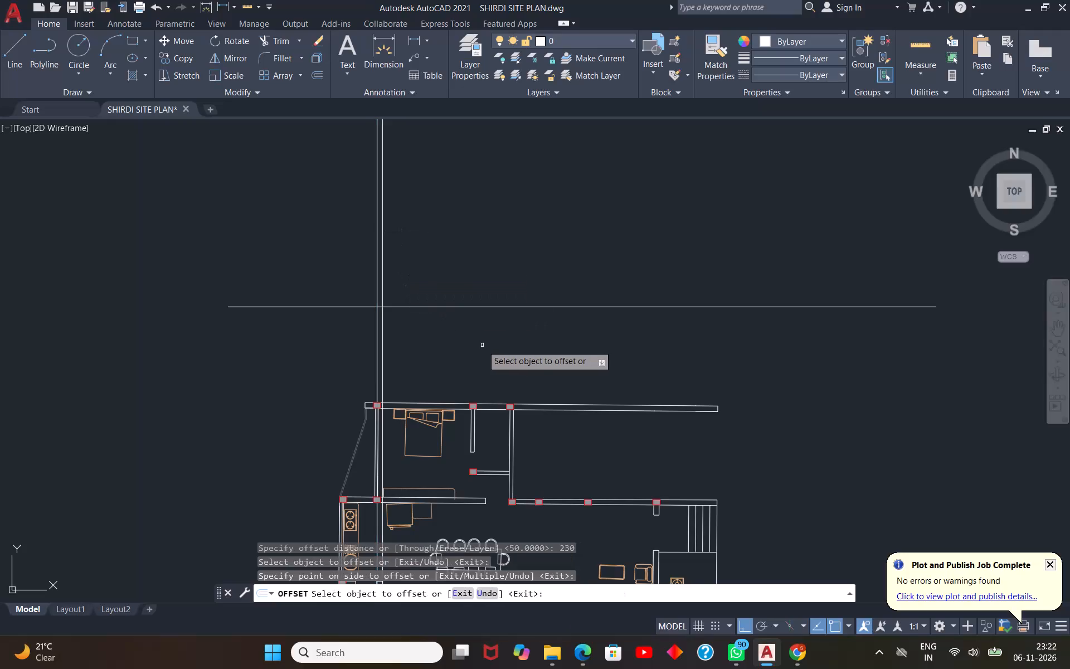
Offset the horizontal base line 3000 upward to mark the storey height of the section.
key("Escape")
type("o")
key("space")
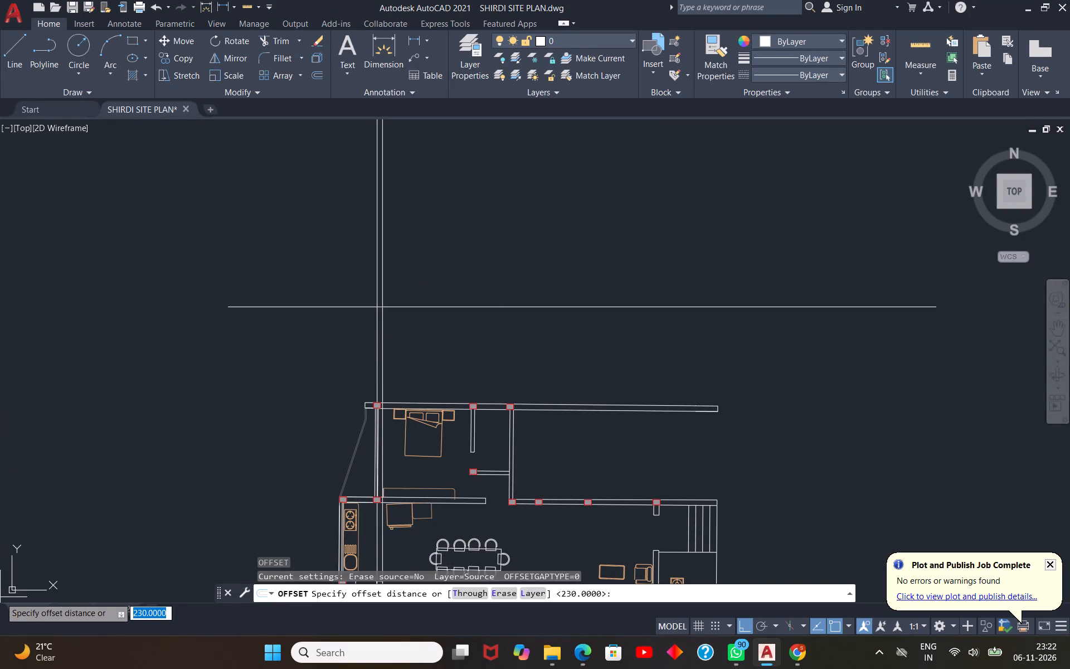
type("300")
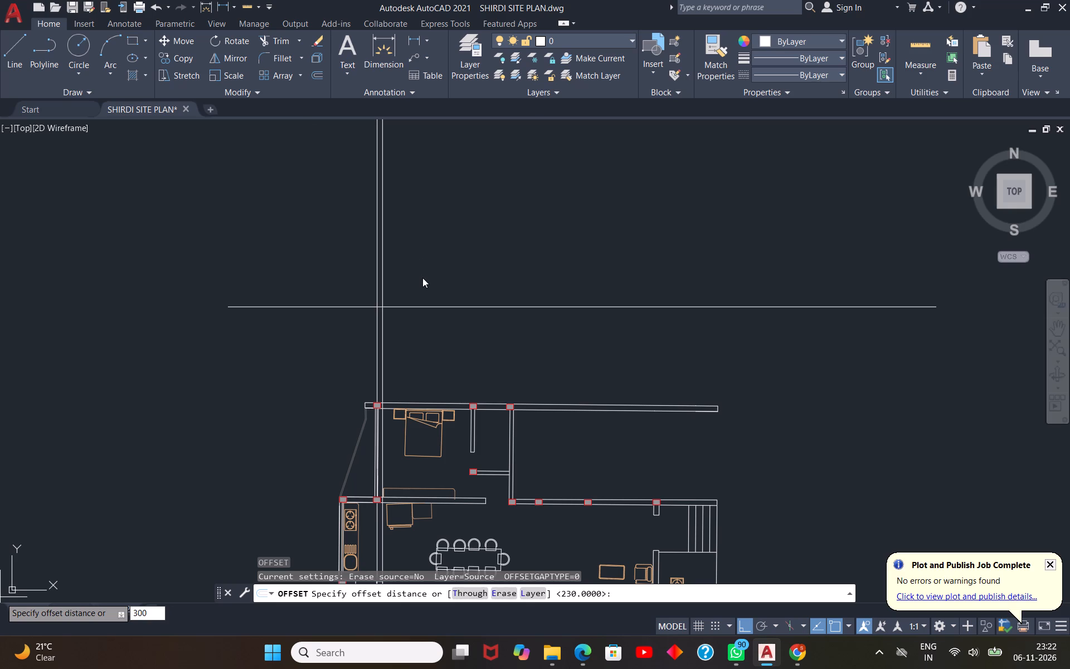
key("0")
key("Return")
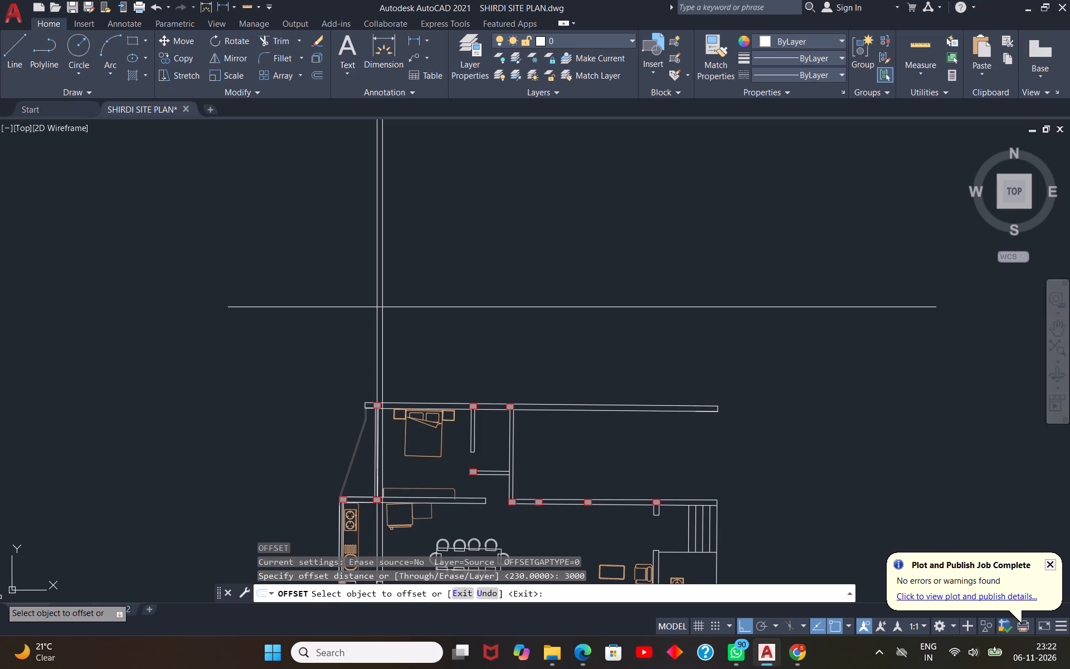
left_click(435, 305)
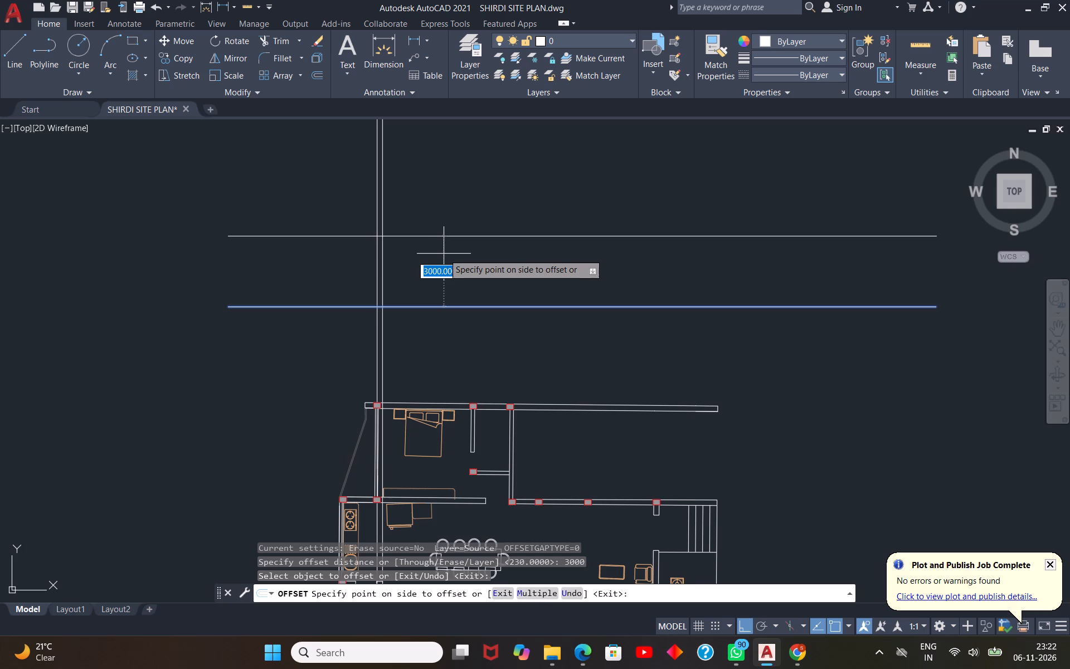